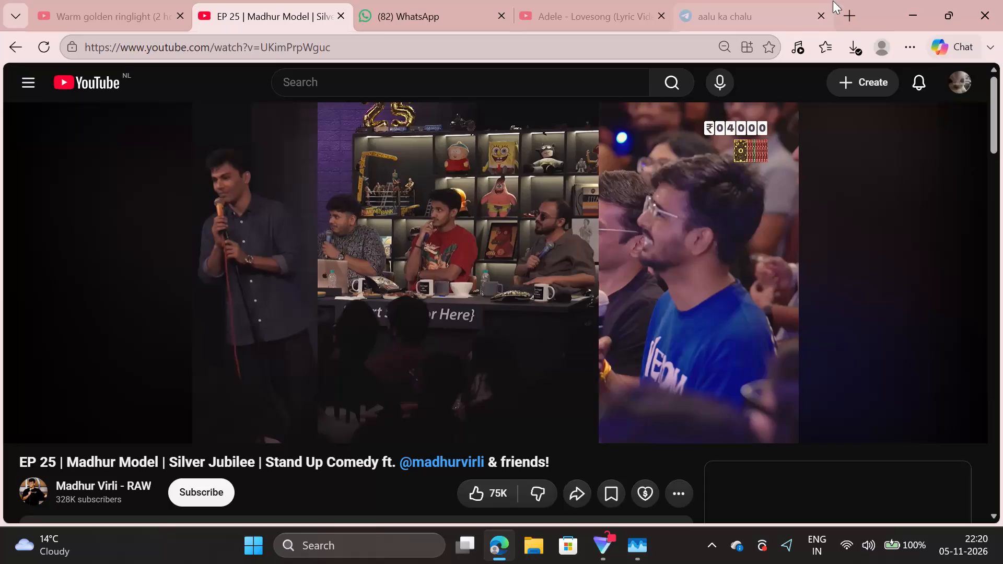
Disconnect Proton VPN and minimise it along with the browser to reach the desktop.
left_click(839, 0)
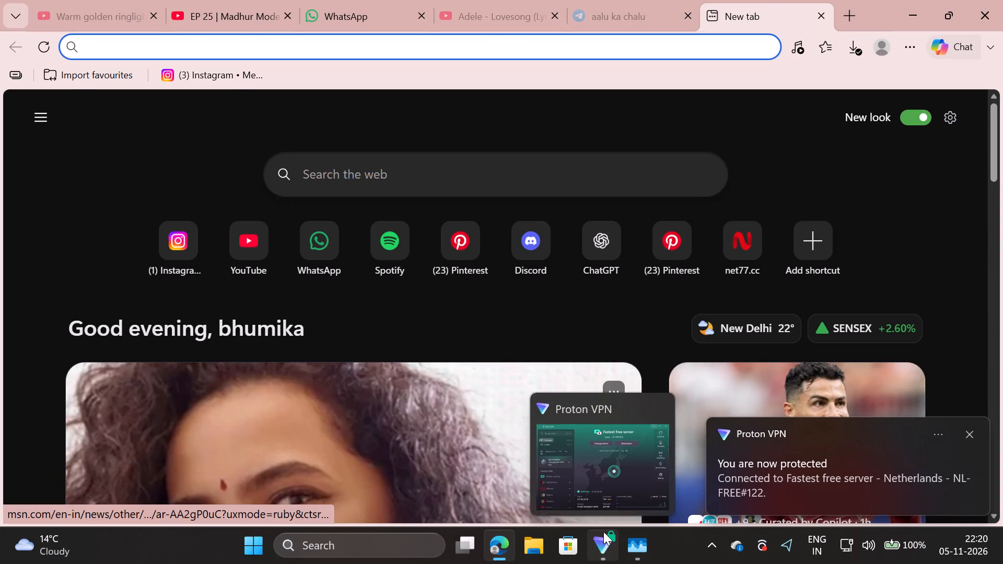
left_click(611, 469)
left_click(668, 112)
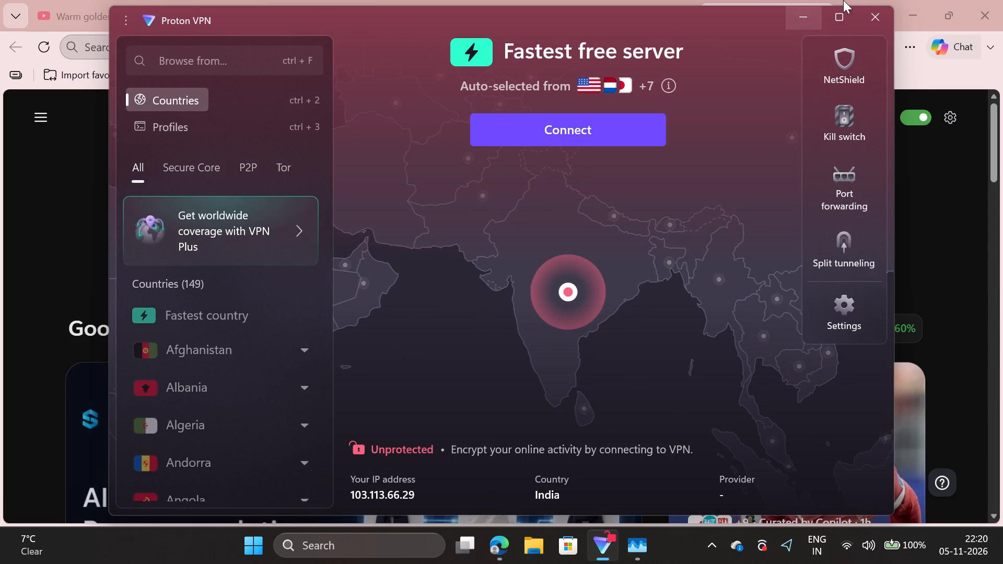
left_click(907, 0)
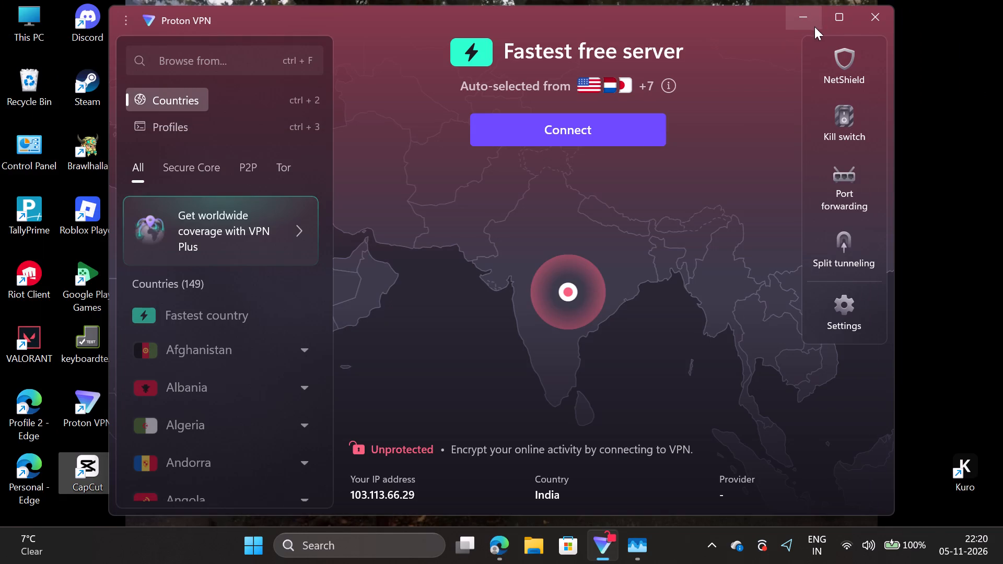
left_click(805, 22)
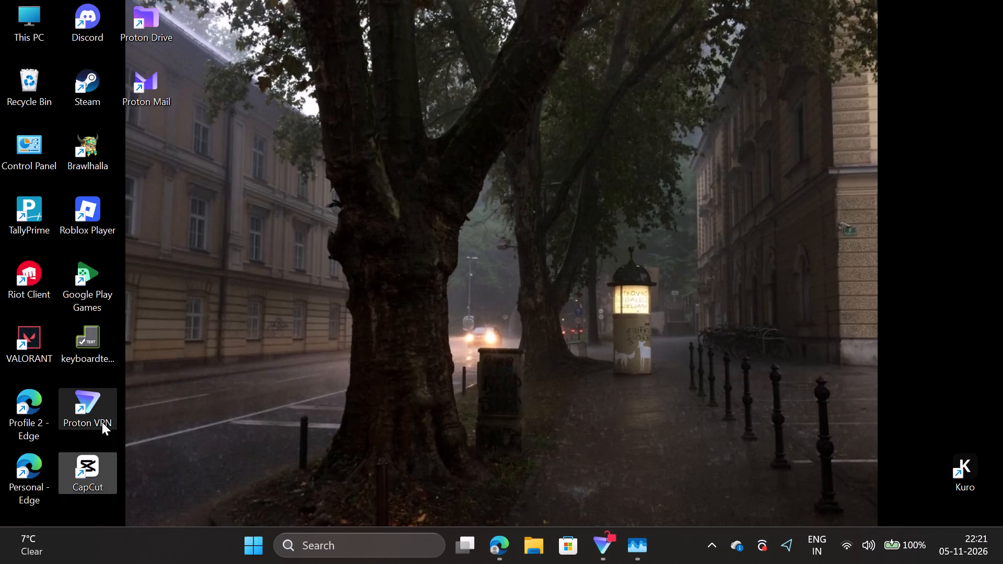
Launch CapCut, agree to its Terms of Service and Privacy Policy, and create a new project.
double_click(96, 462)
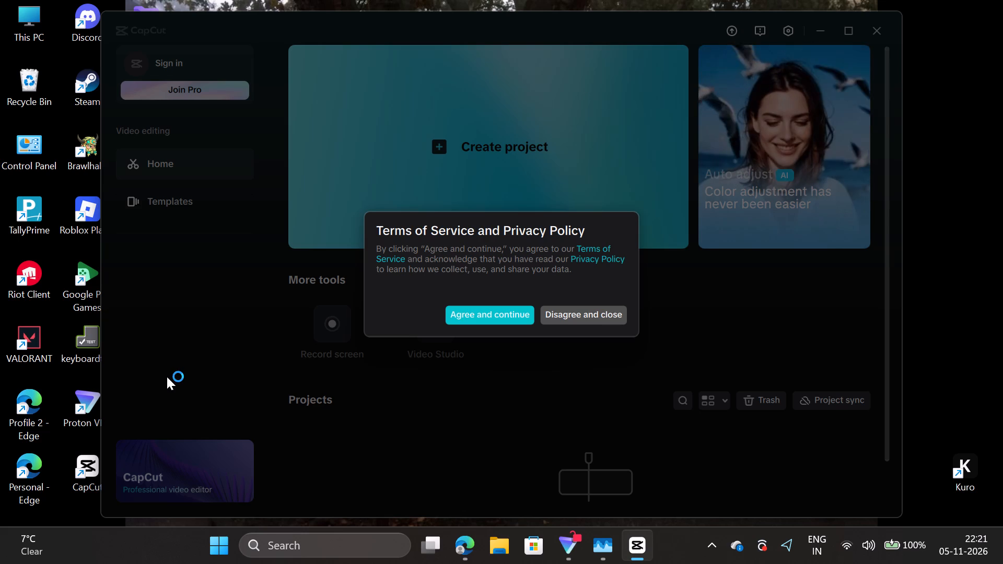
left_click(518, 314)
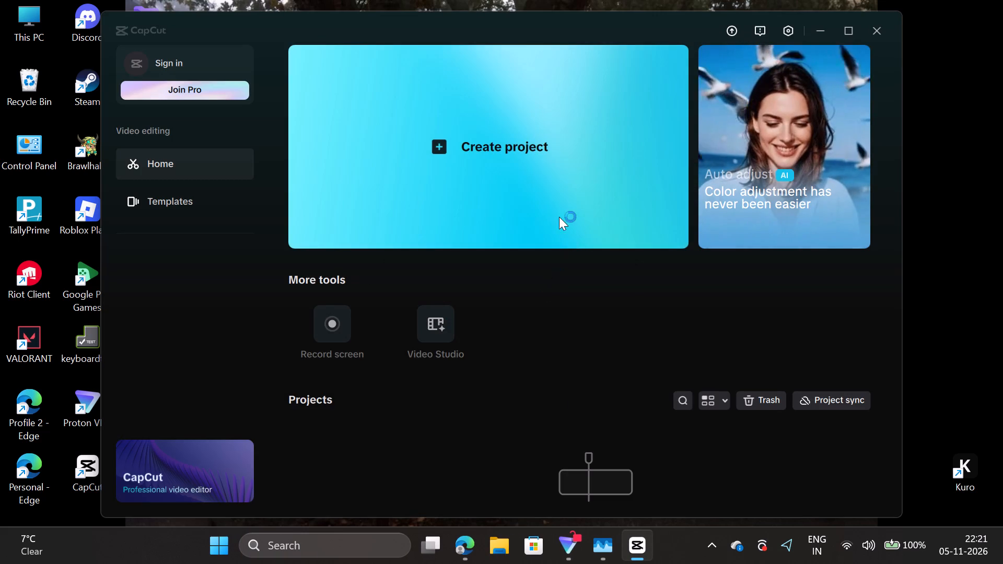
left_click(519, 141)
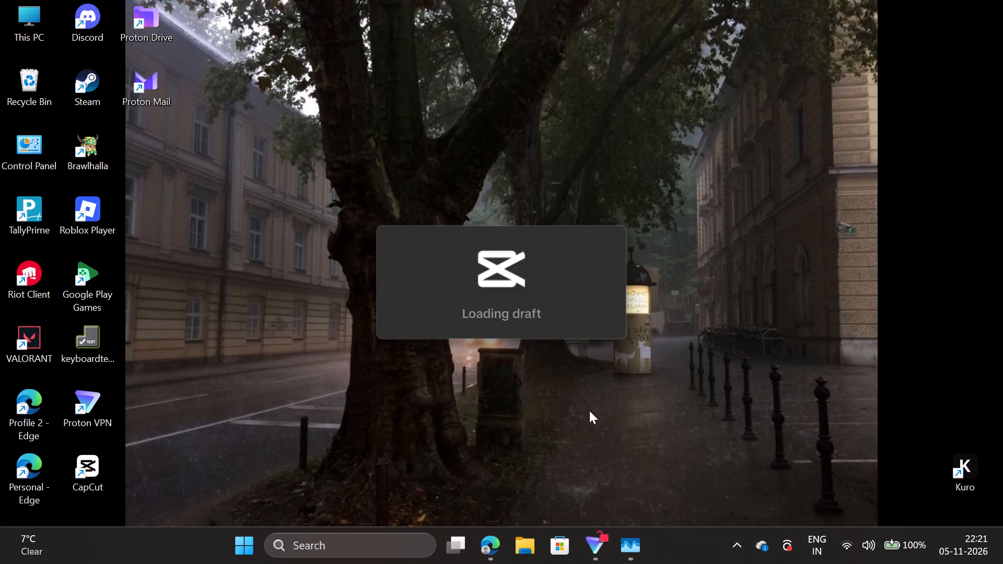
left_click(476, 213)
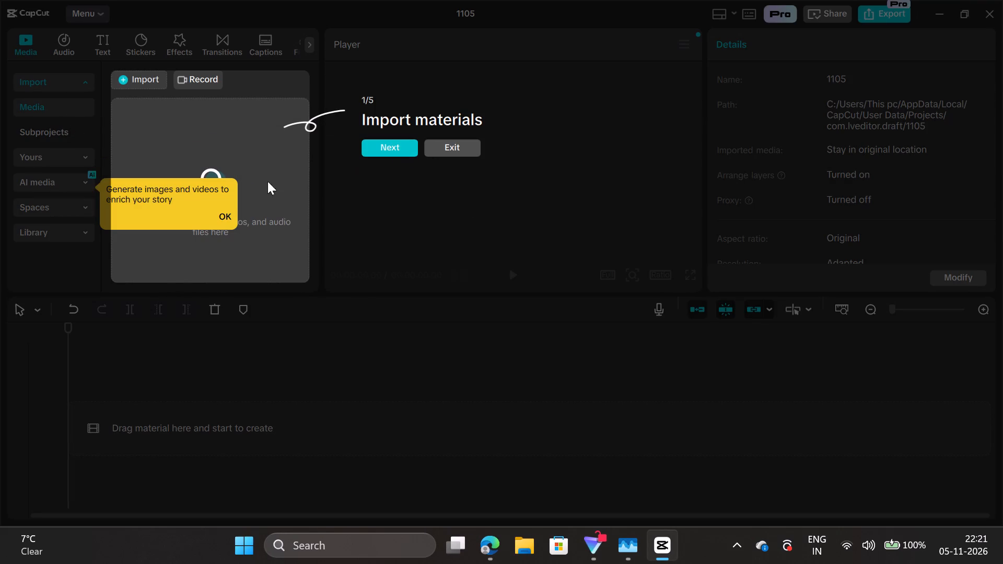
Go through the onboarding tour, adding example.mp4 and the example effect to the timeline.
left_click(223, 212)
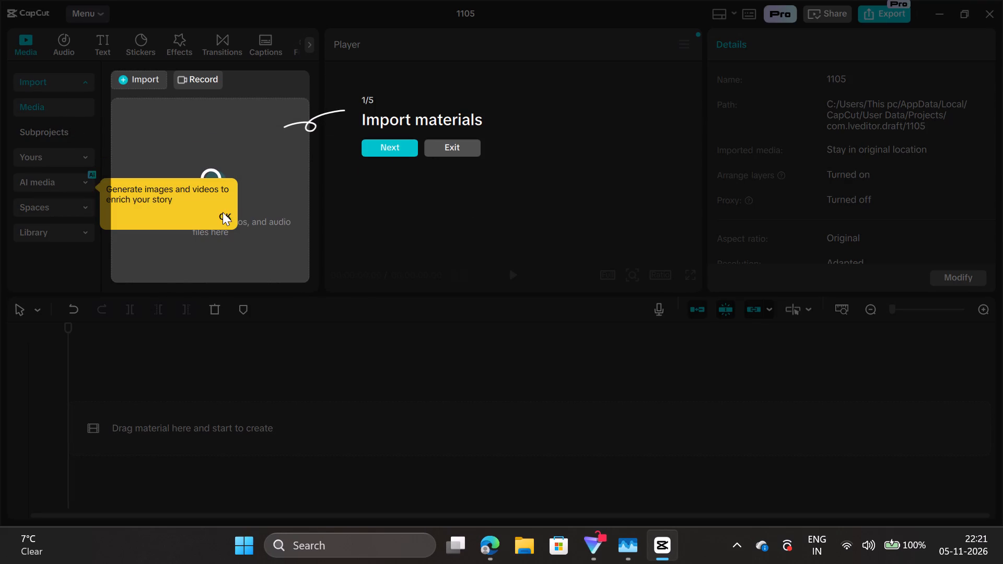
left_click(223, 215)
left_click(227, 215)
left_click(395, 143)
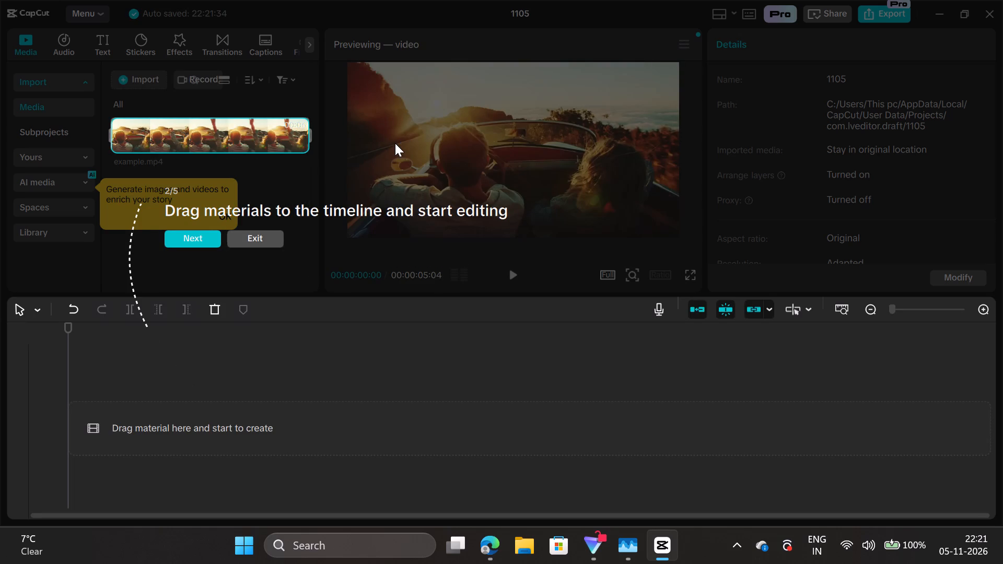
left_click(189, 238)
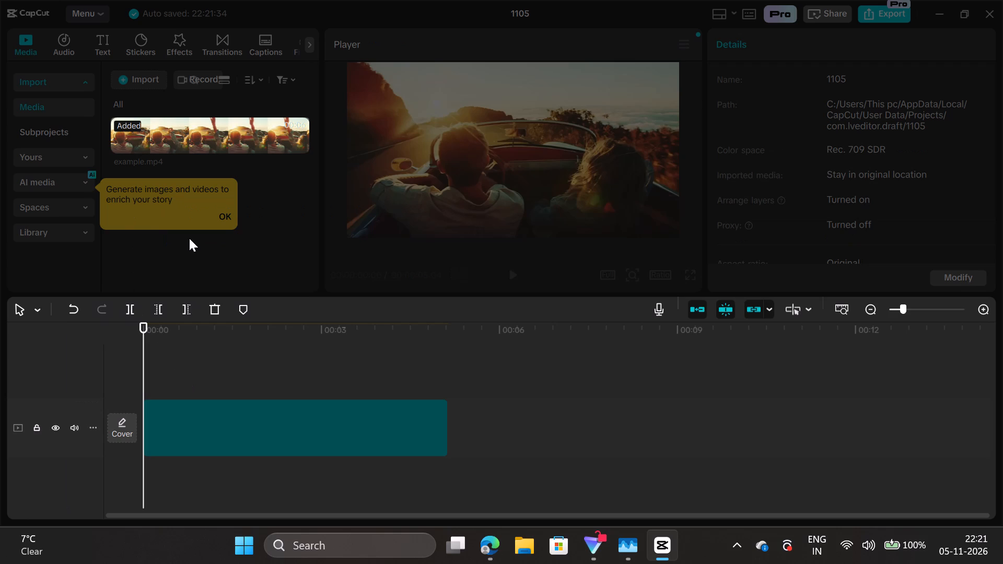
left_click(225, 194)
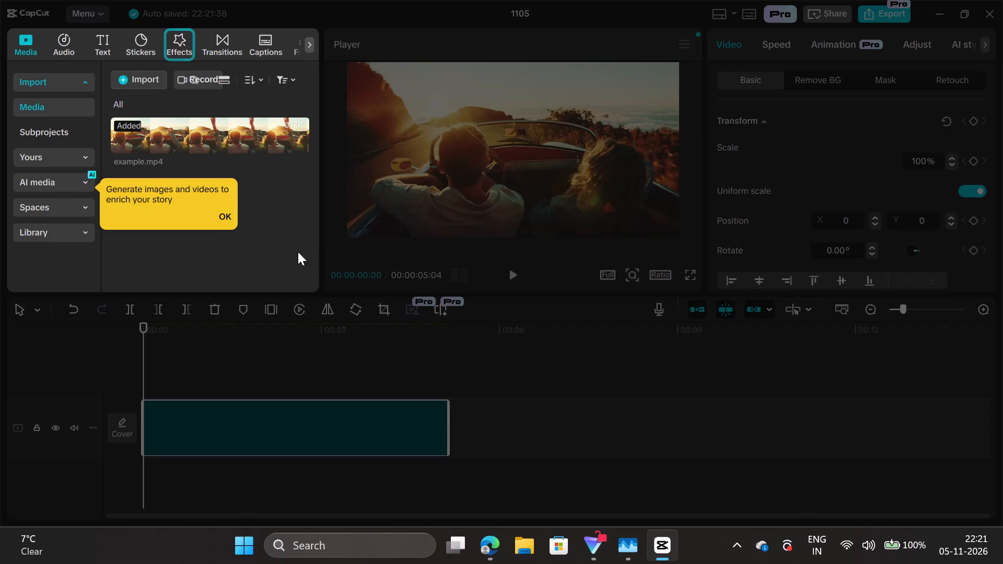
left_click(224, 214)
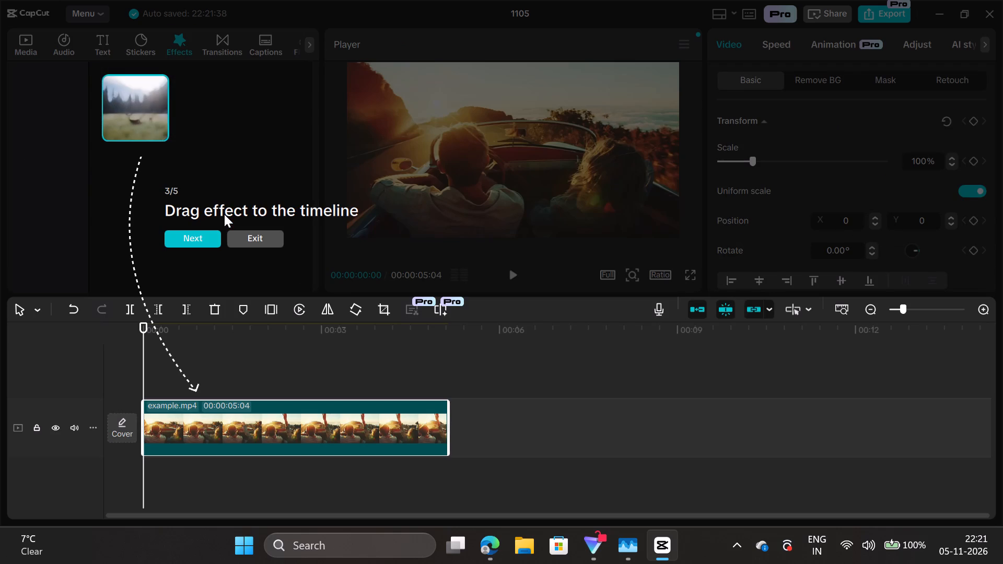
left_click(189, 242)
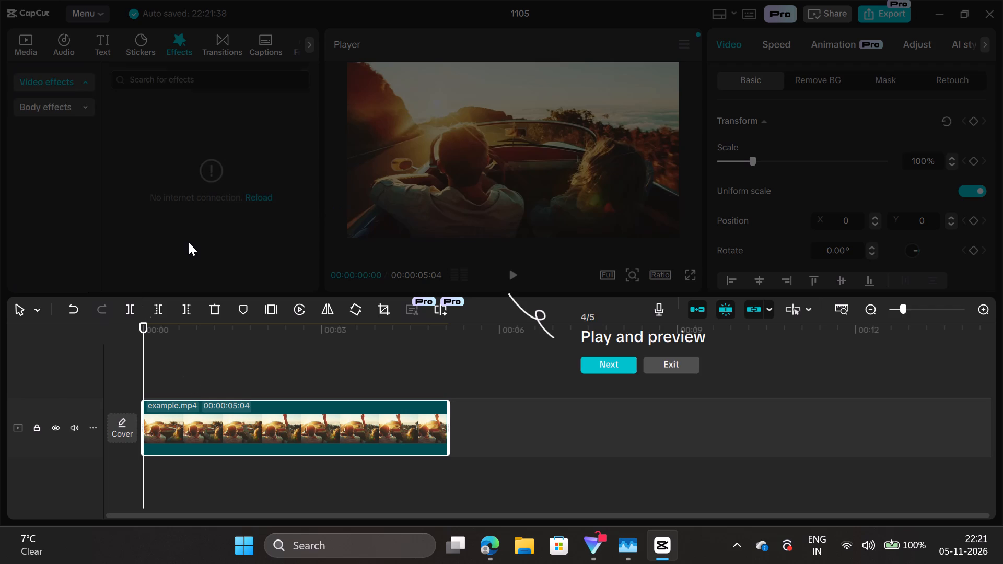
left_click(616, 362)
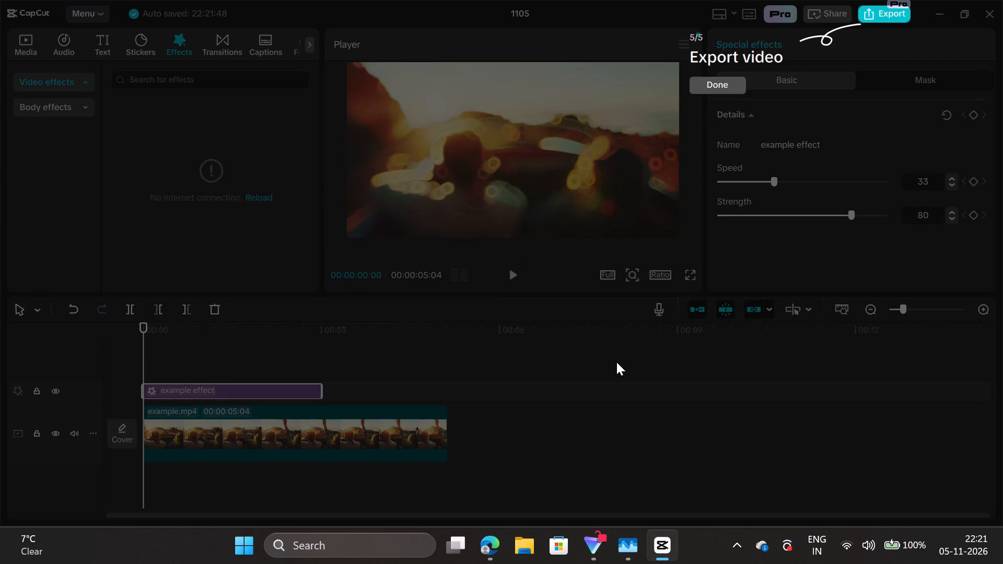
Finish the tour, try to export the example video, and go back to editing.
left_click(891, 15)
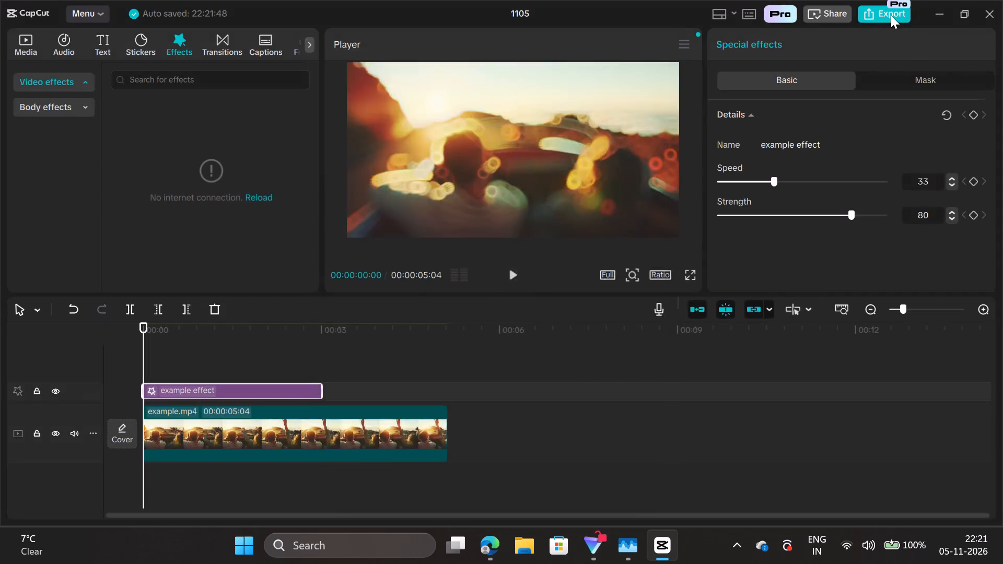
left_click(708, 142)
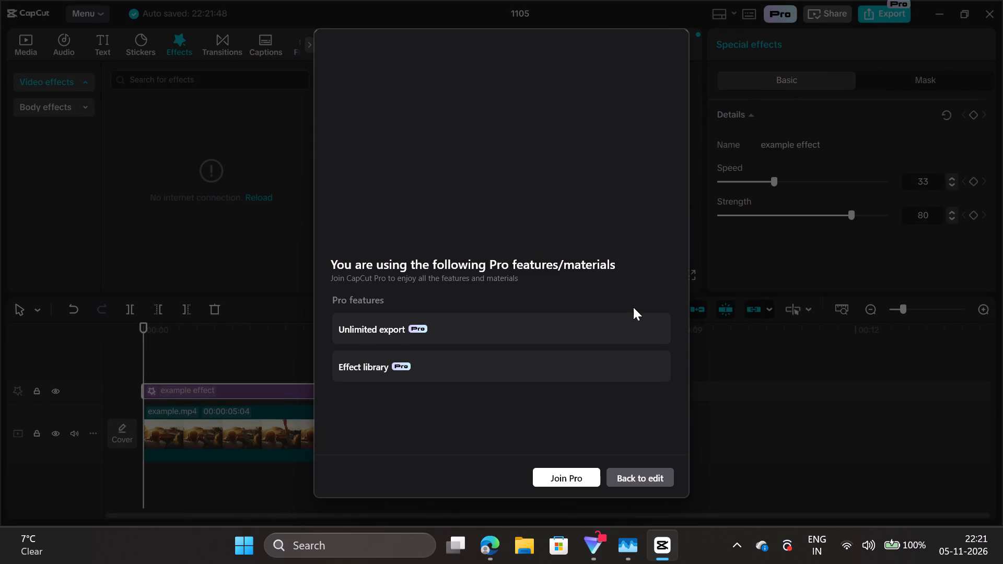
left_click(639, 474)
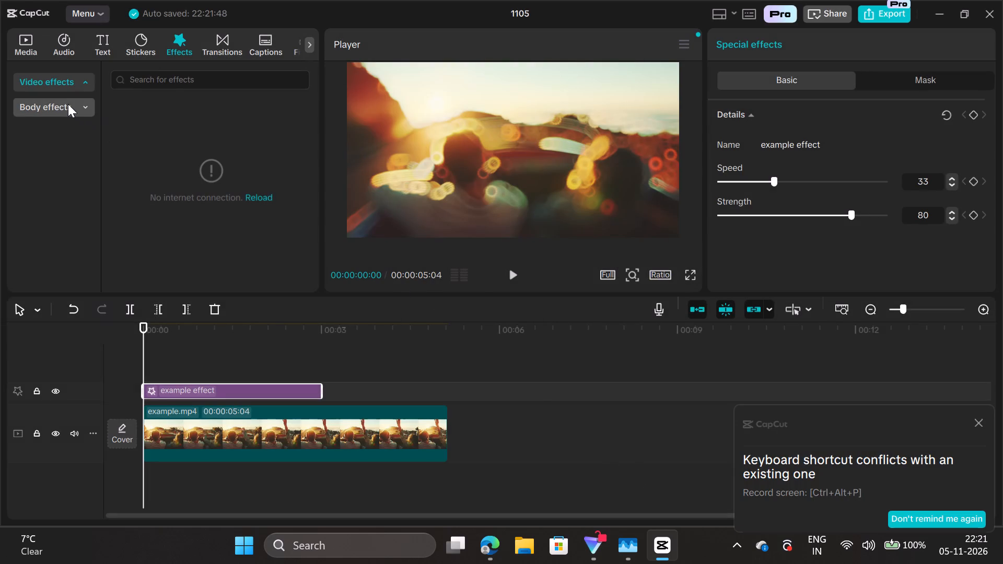
Cut the example.mp4 clip from the timeline.
scroll(156, 370, "down", 1)
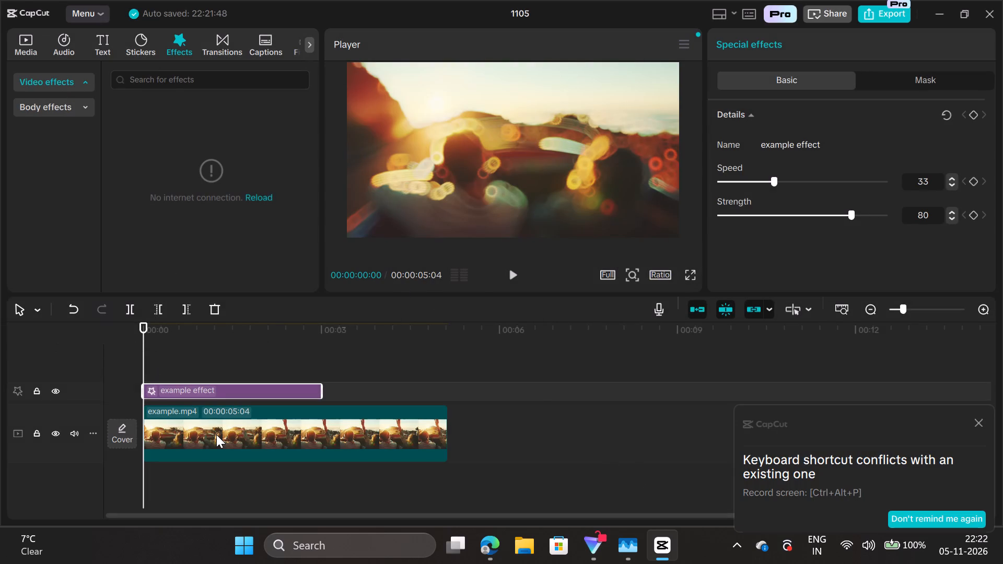
right_click(216, 434)
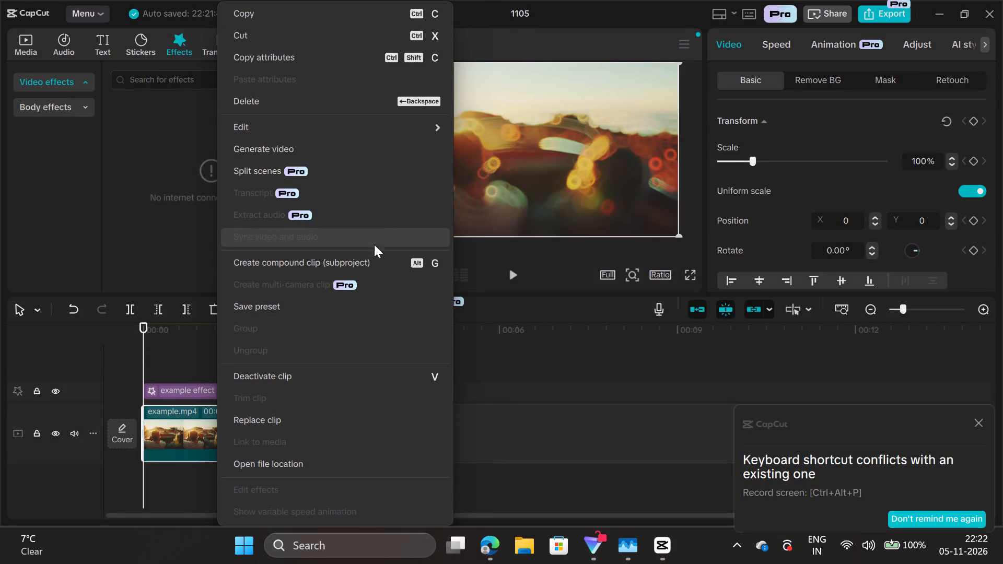
left_click(370, 38)
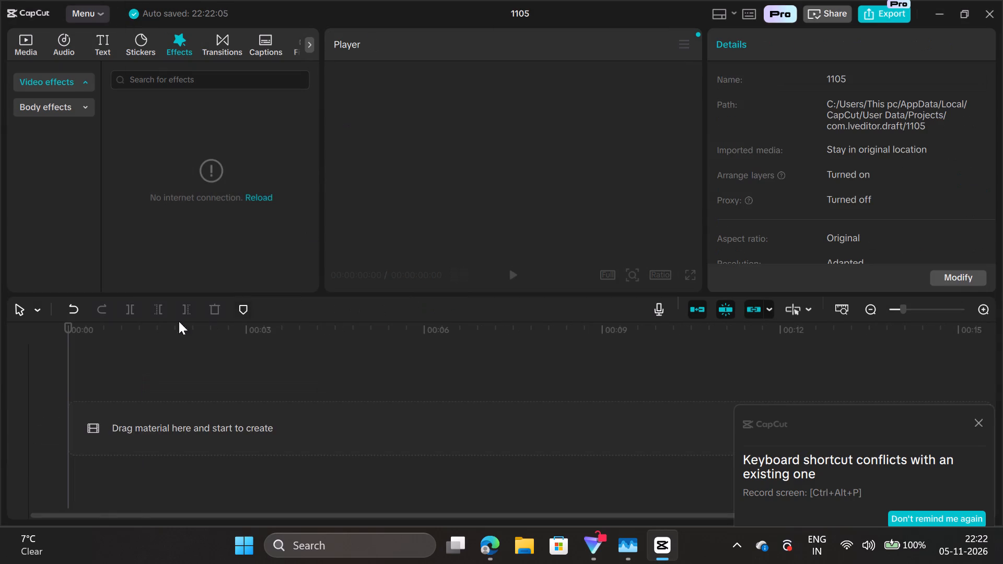
left_click(100, 426)
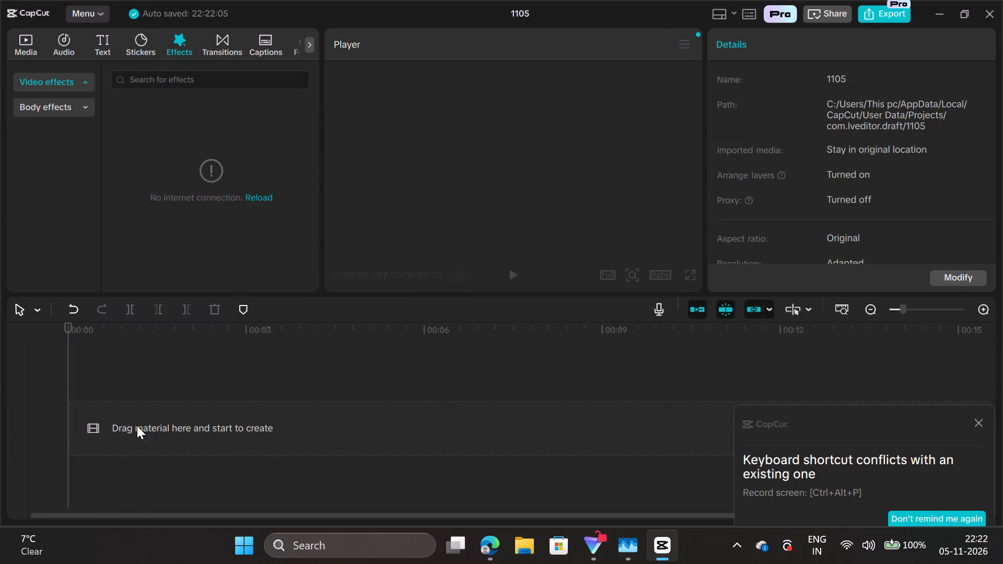
left_click(137, 426)
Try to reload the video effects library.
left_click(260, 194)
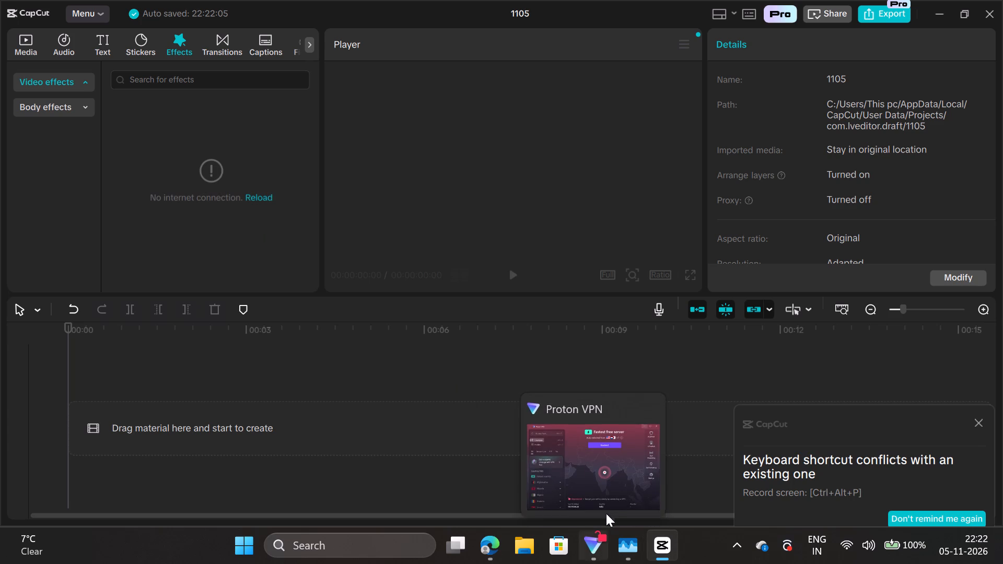
Connect Proton VPN to the fastest free server and return to the CapCut project.
left_click(613, 500)
left_click(612, 131)
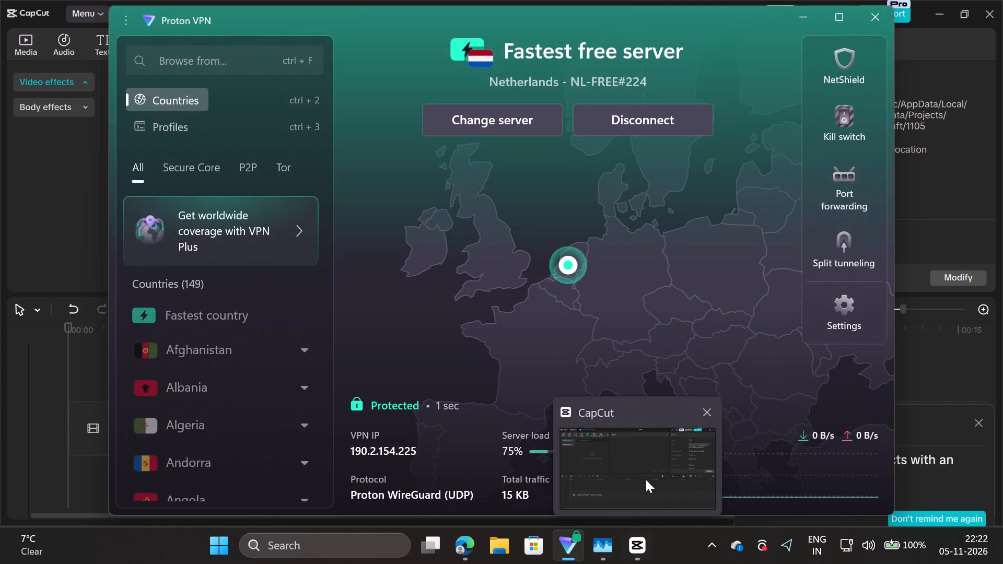
left_click(646, 479)
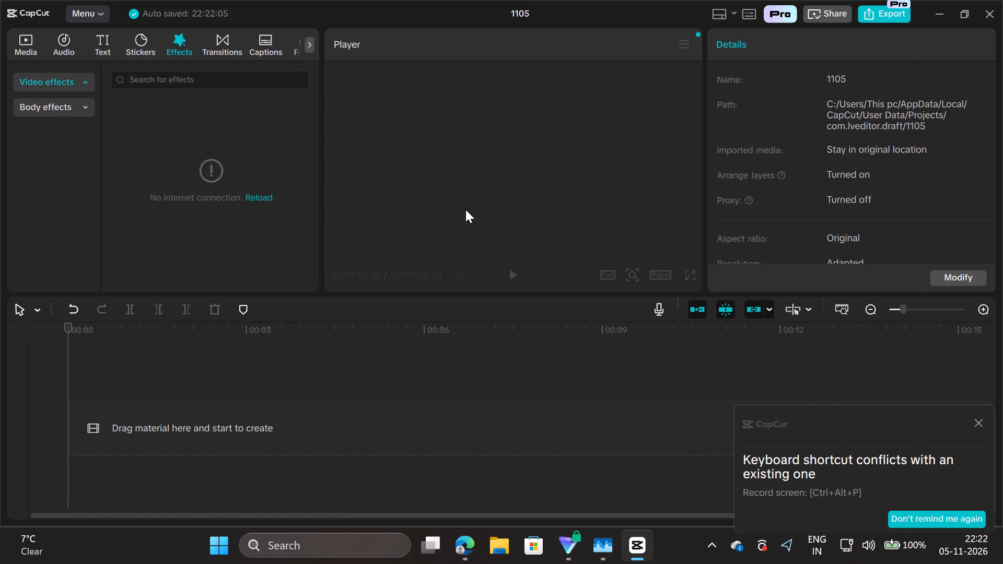
left_click(465, 209)
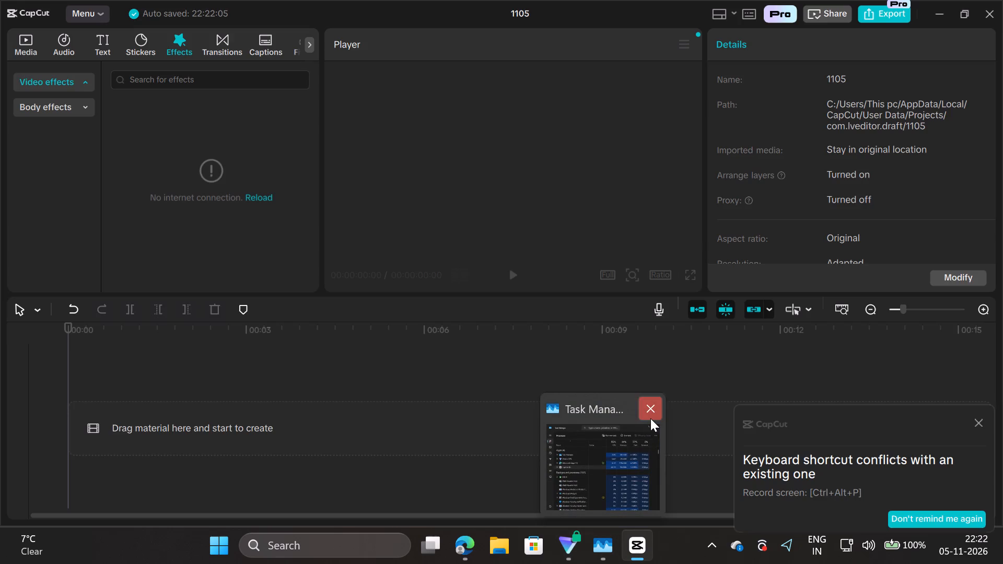
Close Task Manager.
left_click(650, 418)
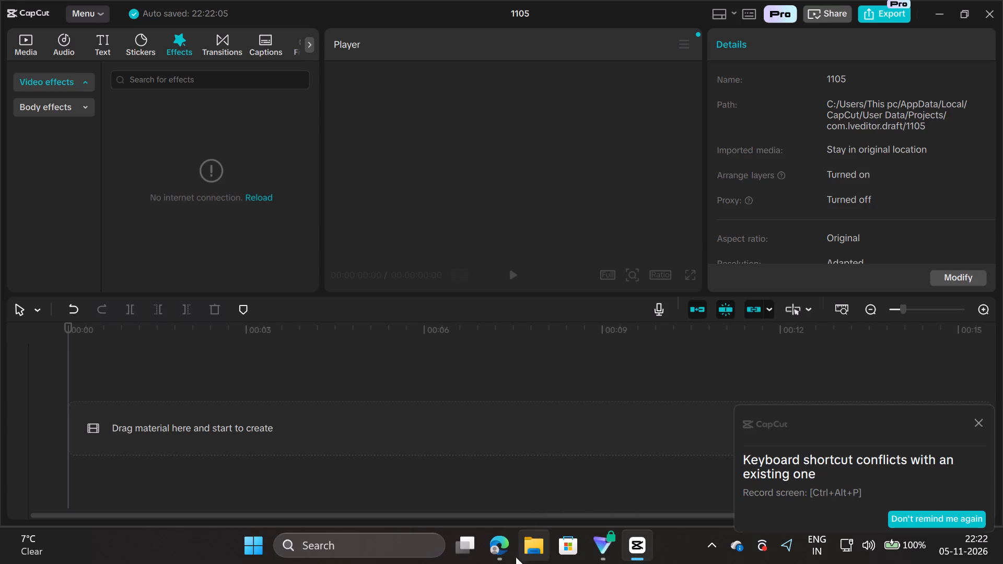
Switch to Microsoft Edge and close the YouTube and WhatsApp tabs, keeping the Telegram chat and the new tab.
left_click(540, 473)
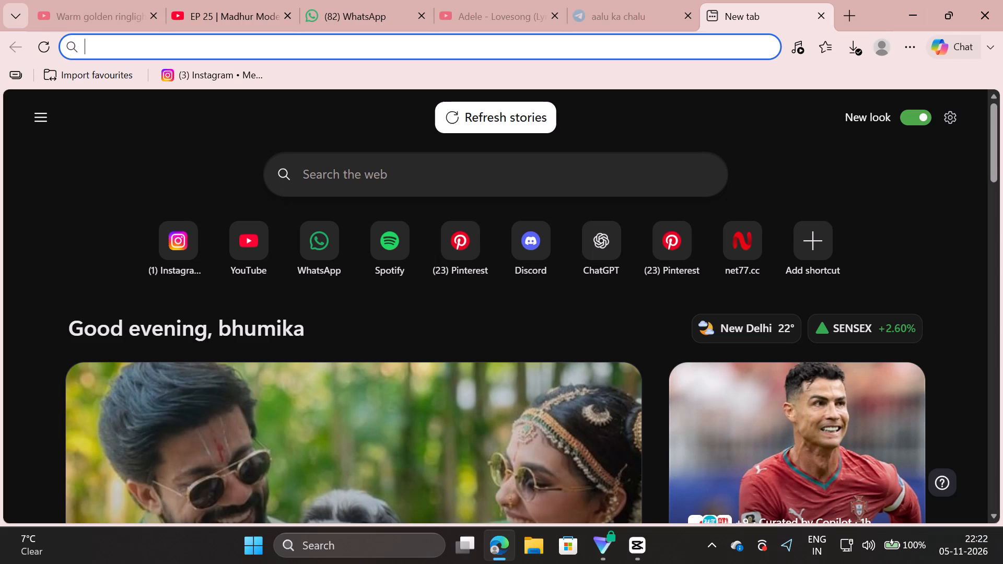
triple_click(158, 13)
triple_click(158, 13)
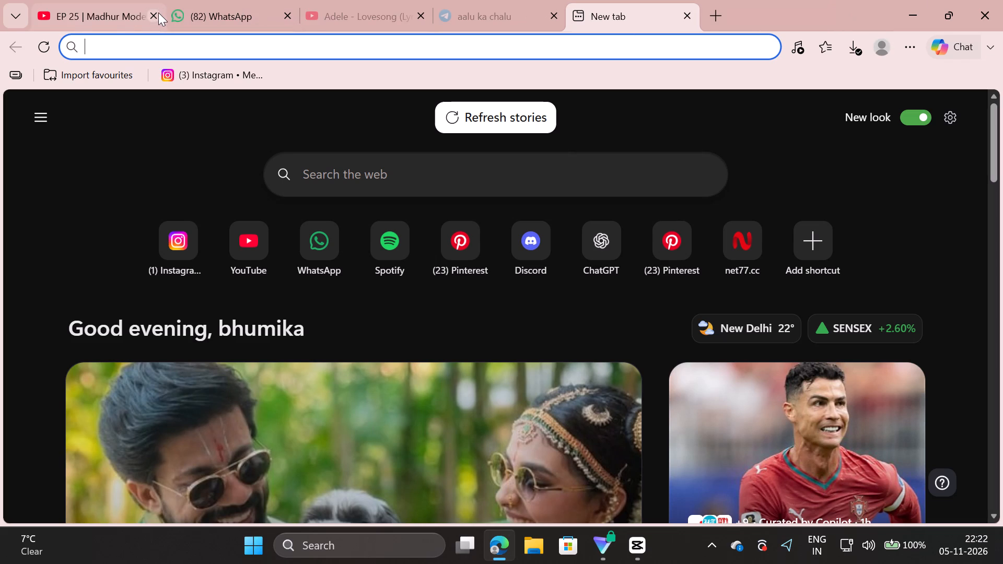
double_click(158, 13)
left_click(158, 13)
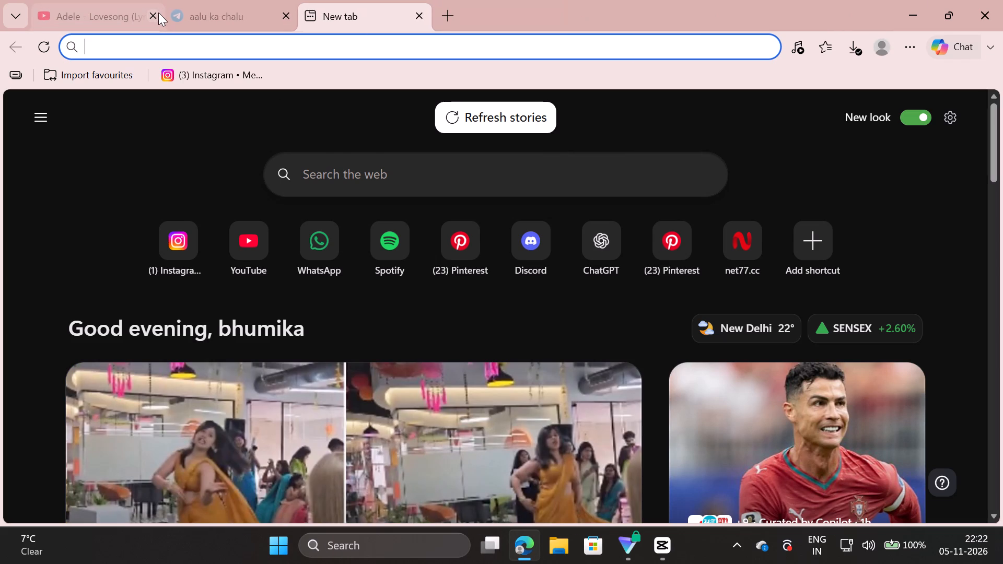
Download the 17:33 handwriting video from the "mummy" chat in Telegram.
left_click(96, 0)
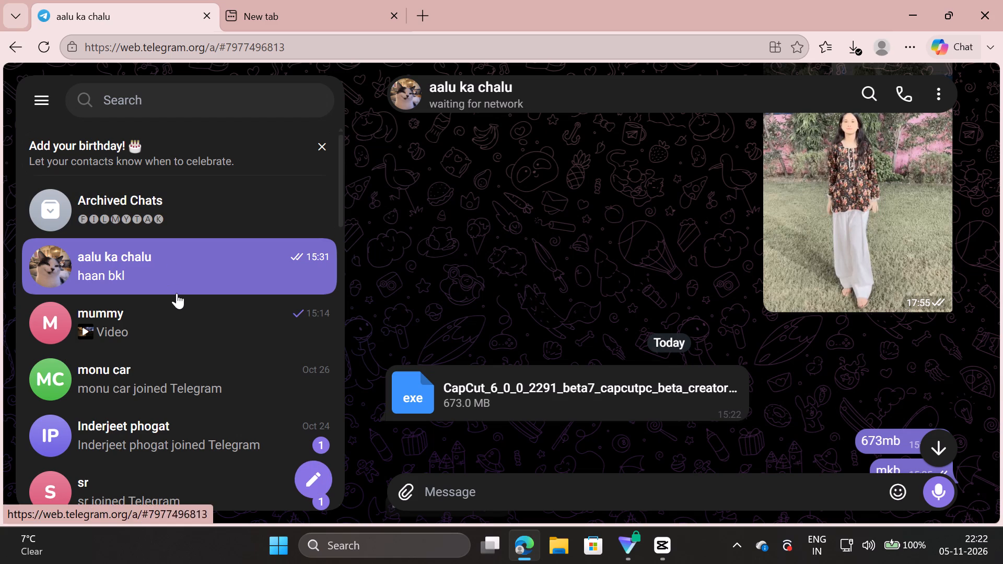
left_click(211, 332)
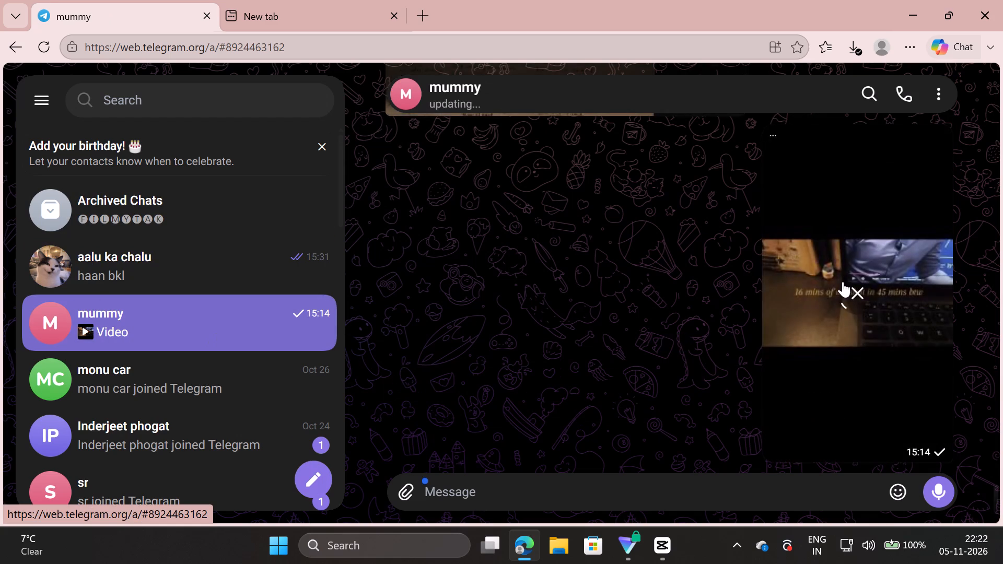
scroll(843, 281, "up", 9)
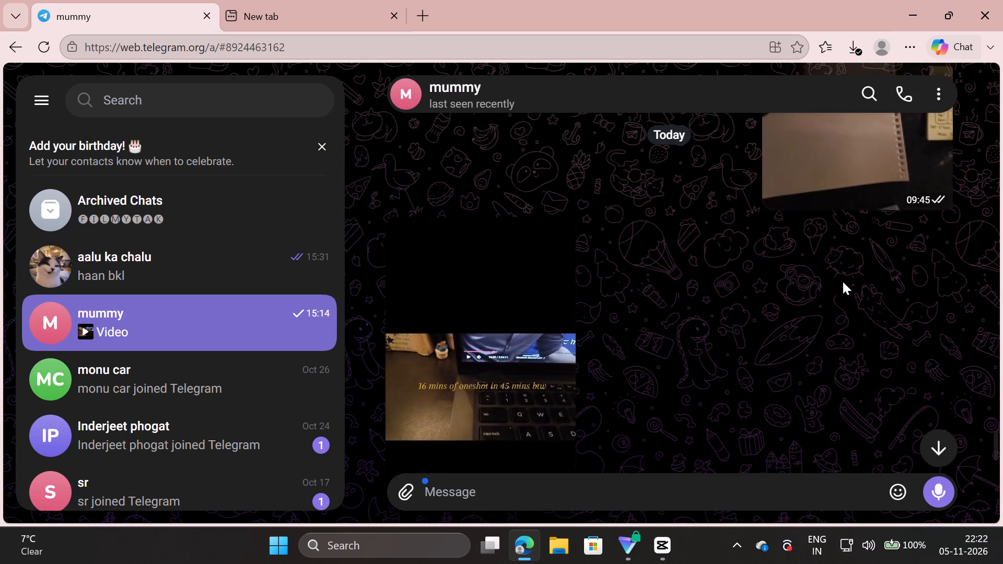
scroll(843, 281, "up", 5)
right_click(843, 281)
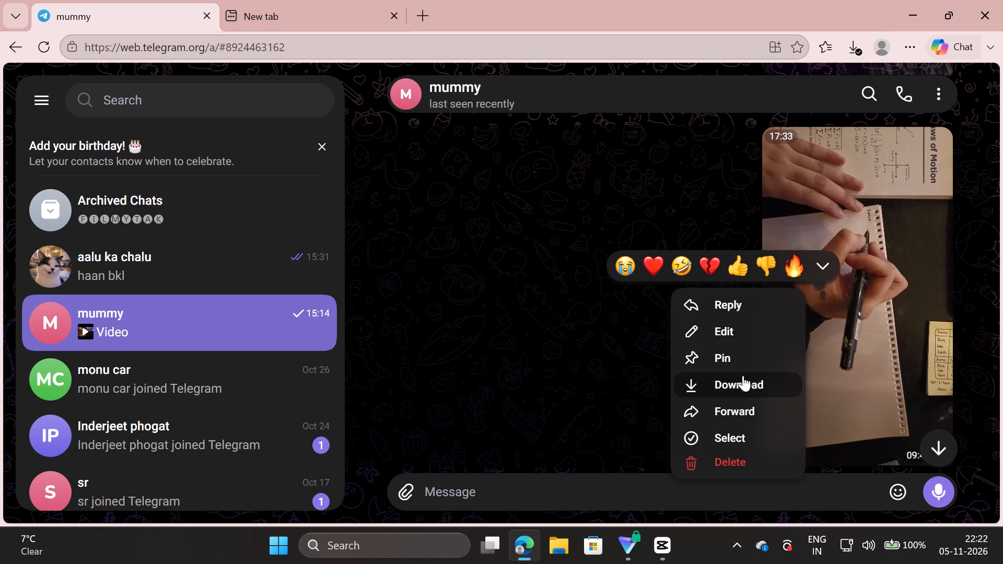
left_click(743, 375)
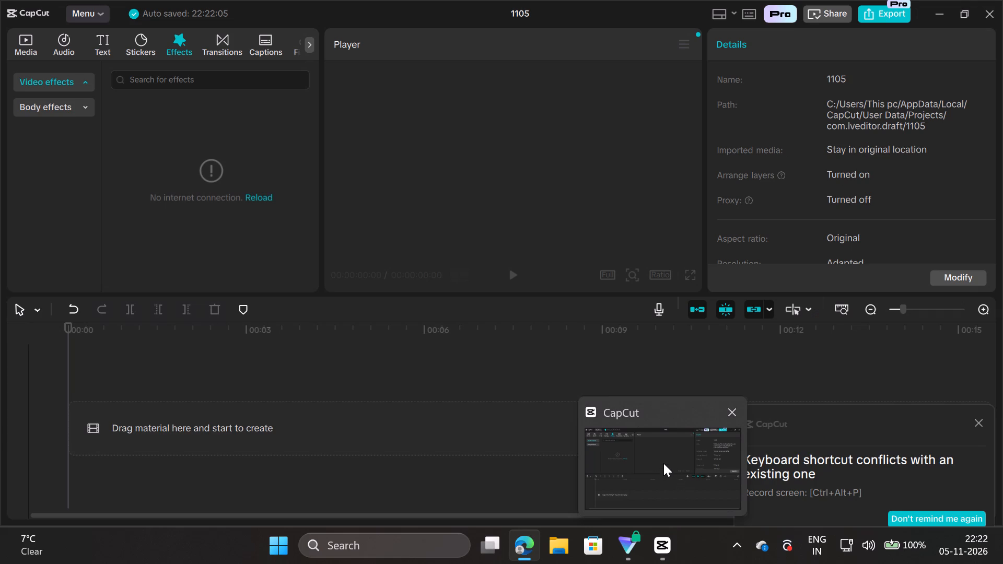
Return to the CapCut project and try to reload the video effects library.
left_click(663, 463)
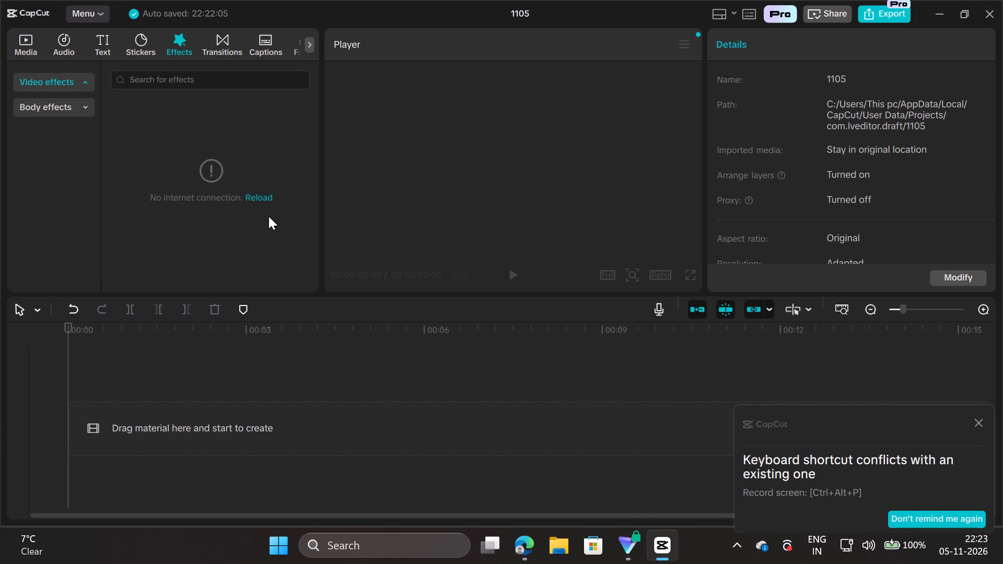
left_click(261, 197)
Dismiss the notification about the conflicting screen-recording shortcut.
left_click(978, 422)
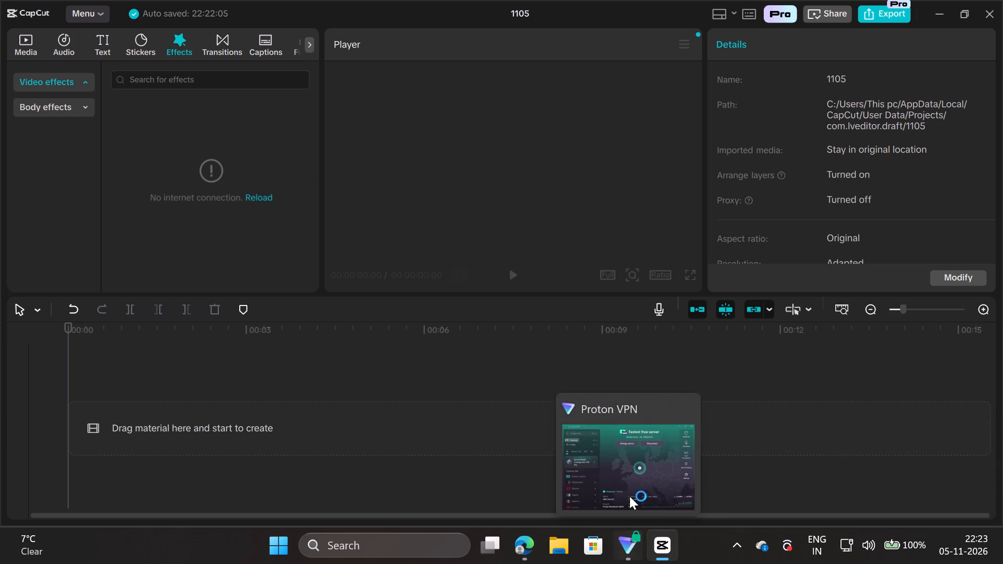
Change the Proton VPN server and return to the CapCut project.
left_click(629, 496)
left_click(520, 121)
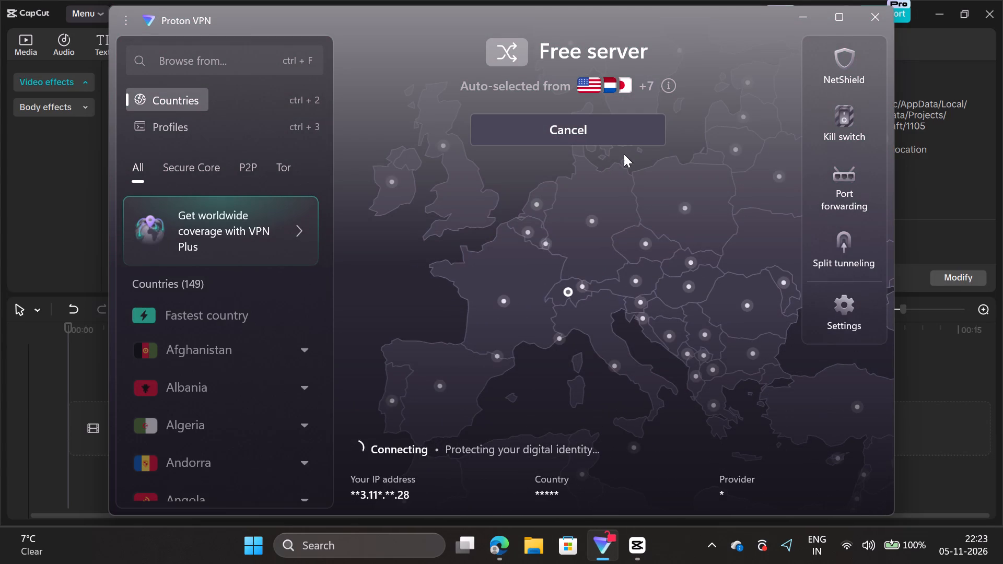
left_click(934, 82)
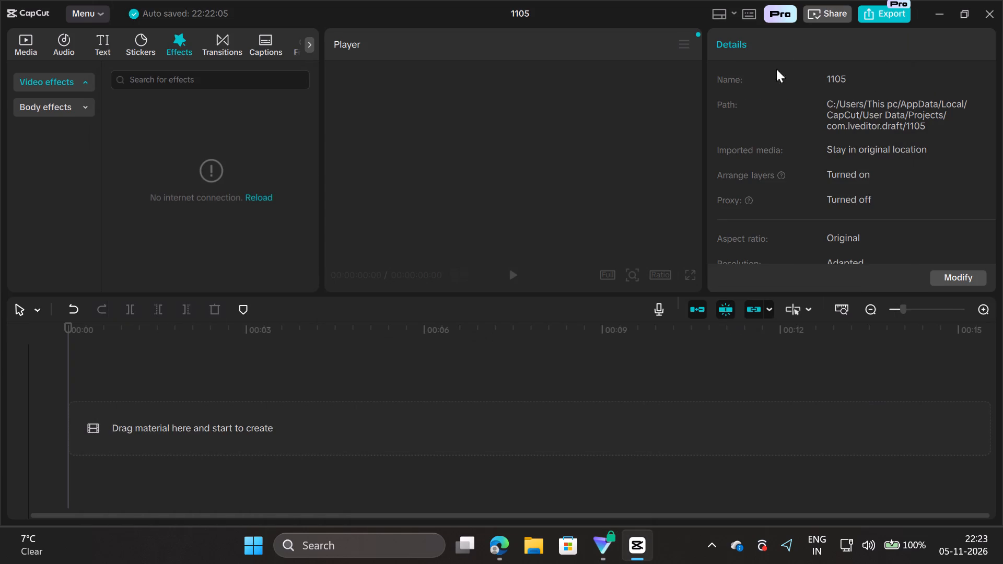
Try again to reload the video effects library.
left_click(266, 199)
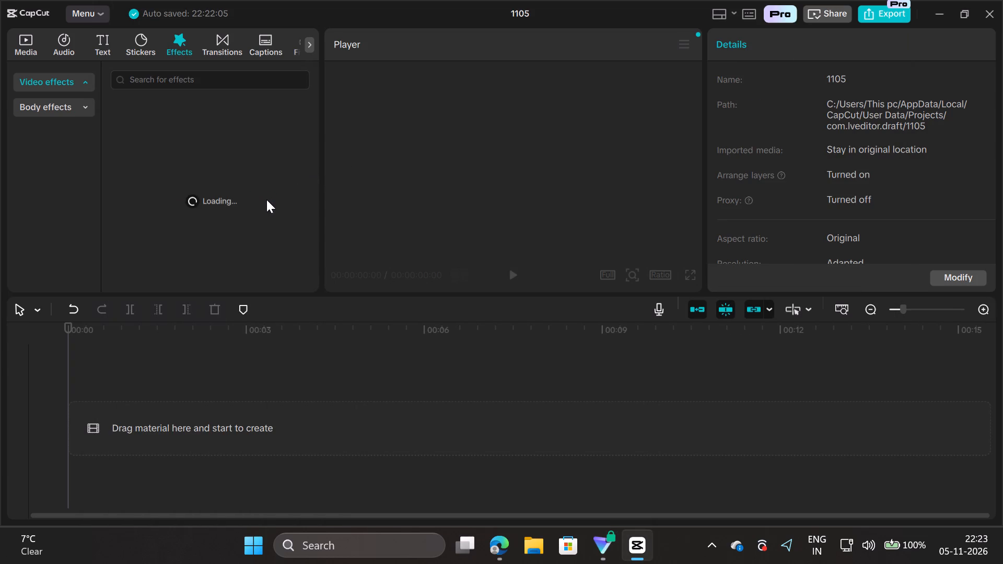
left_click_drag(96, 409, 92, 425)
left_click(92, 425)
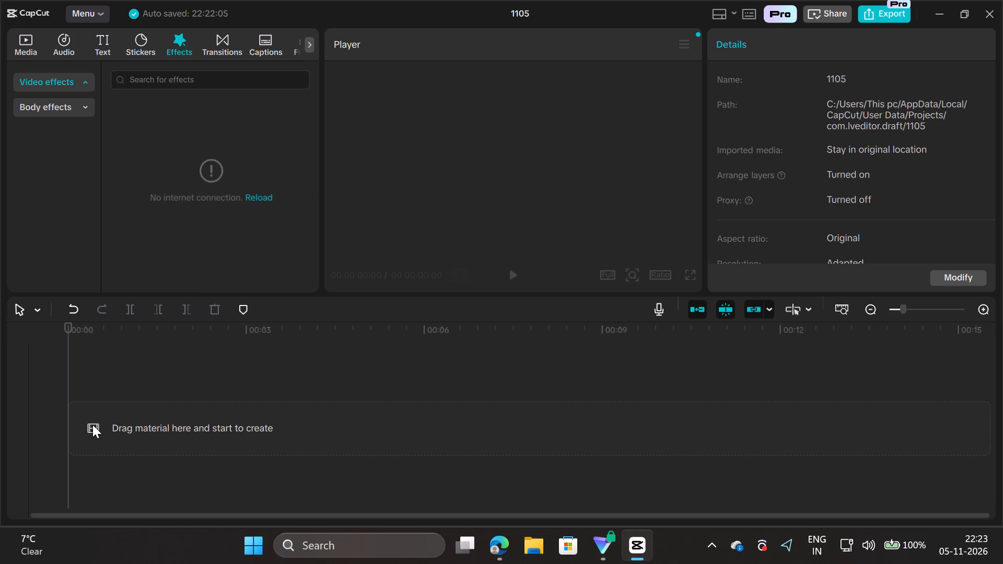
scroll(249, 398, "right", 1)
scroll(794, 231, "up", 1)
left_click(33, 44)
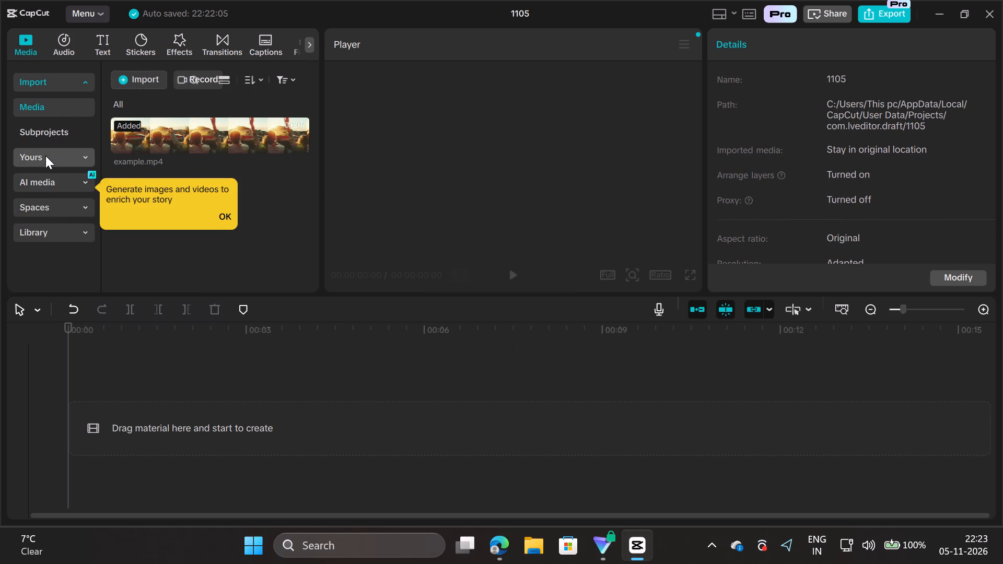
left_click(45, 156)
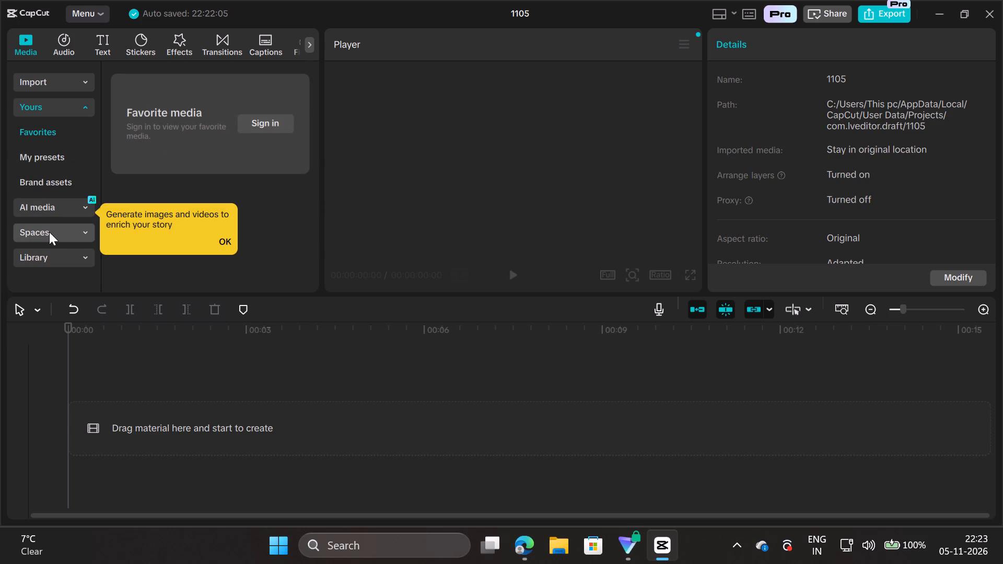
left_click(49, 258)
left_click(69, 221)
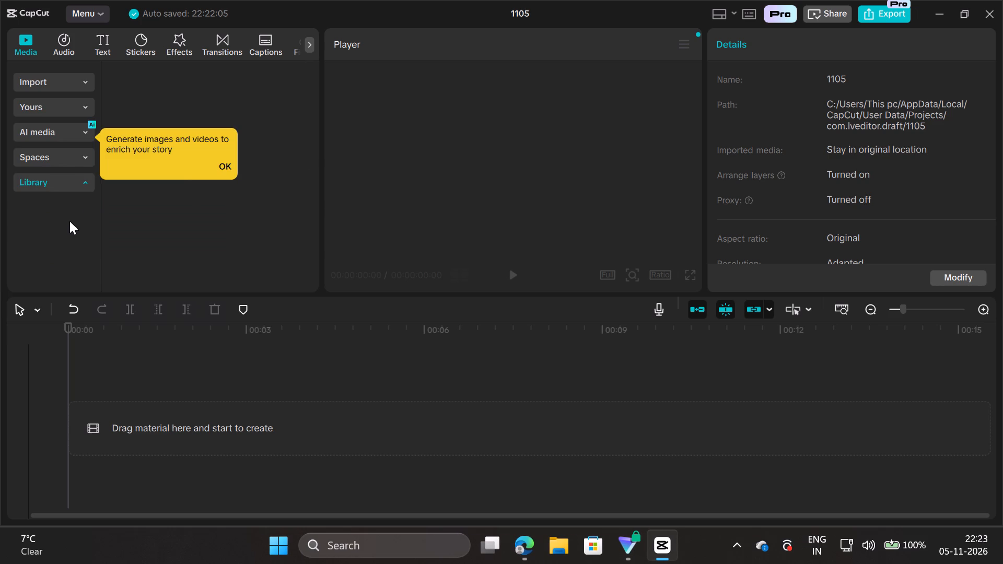
Import the video file video6296590702121852969.mp4 into the project's media.
left_click(54, 78)
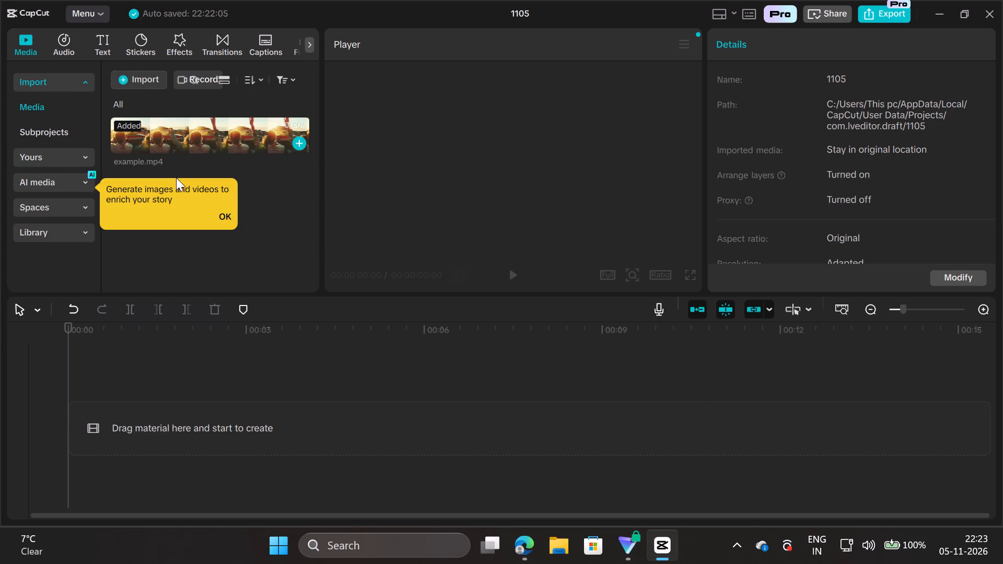
left_click(216, 214)
left_click(147, 86)
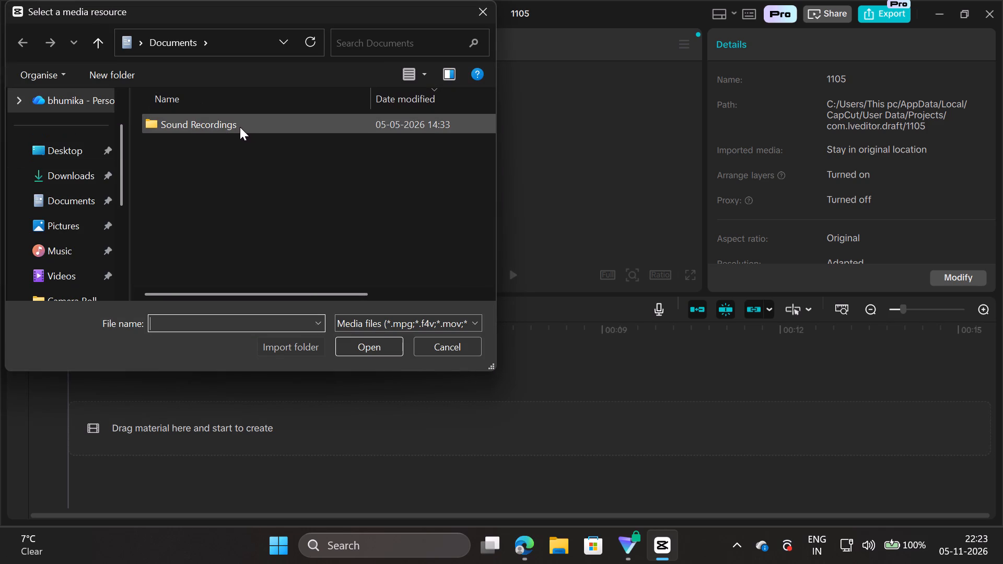
Look through the Desktop, Videos and Downloads folders for the study video to import.
left_click(75, 150)
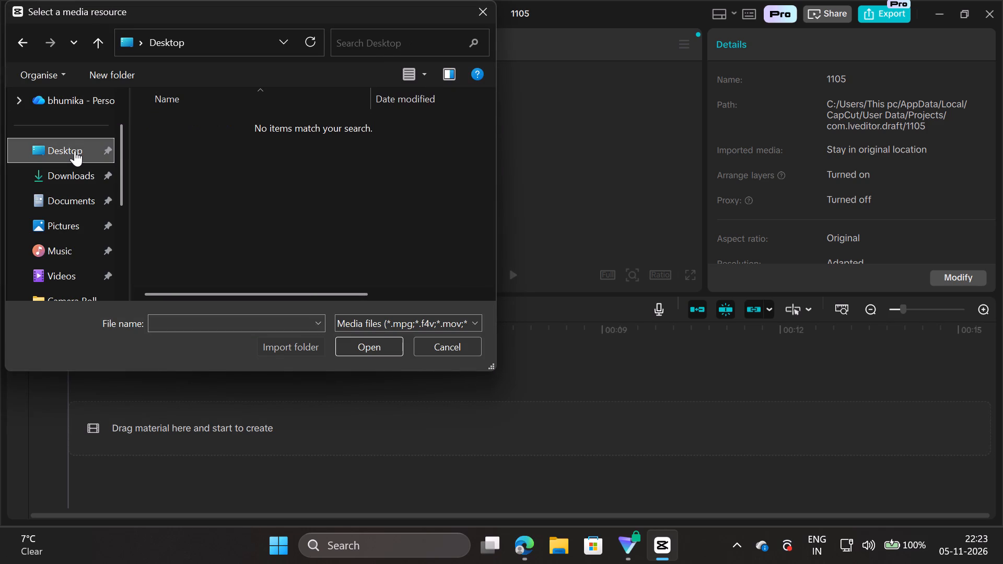
left_click(71, 184)
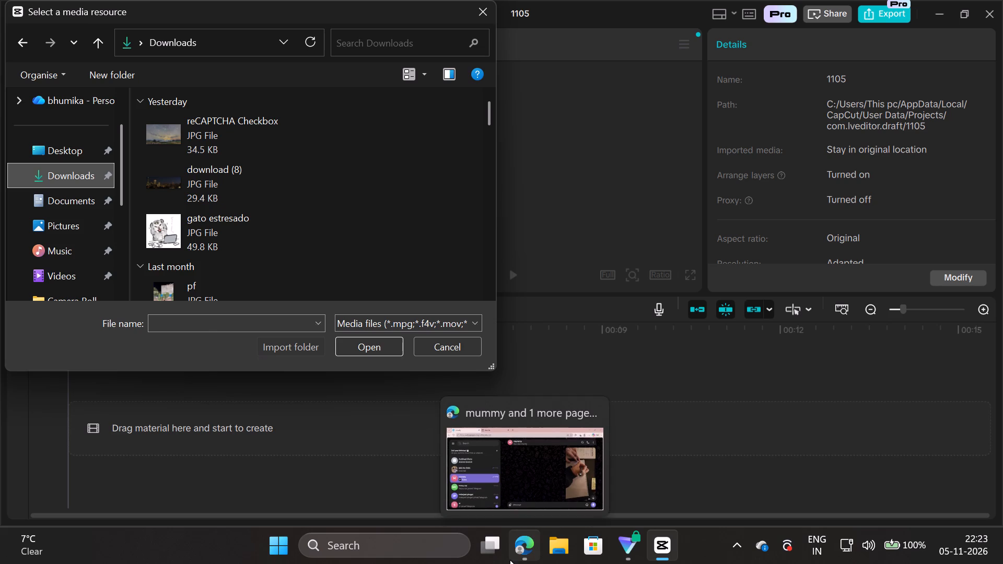
left_click(83, 265)
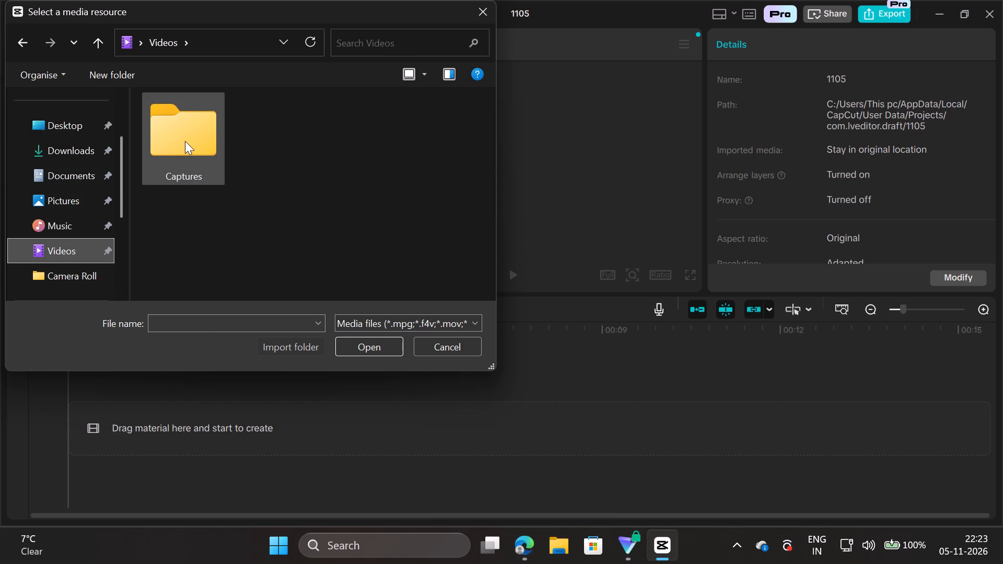
scroll(74, 214, "down", 1)
scroll(51, 227, "up", 3)
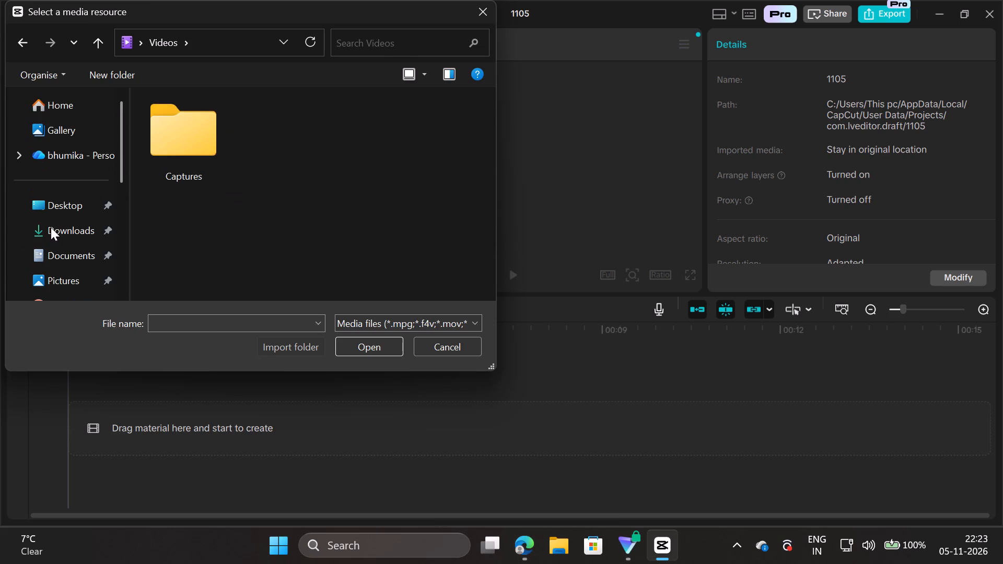
left_click(60, 226)
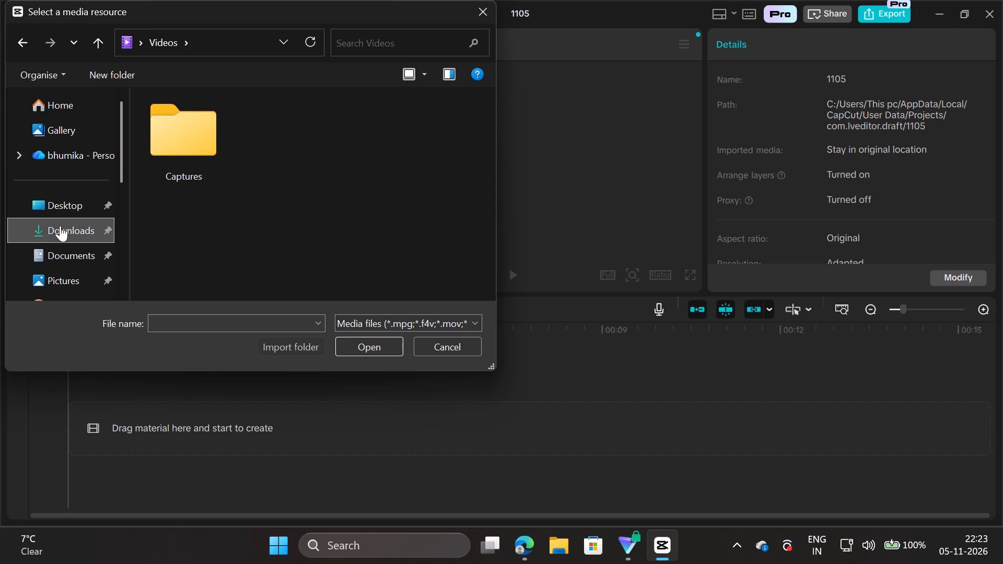
scroll(244, 167, "down", 1)
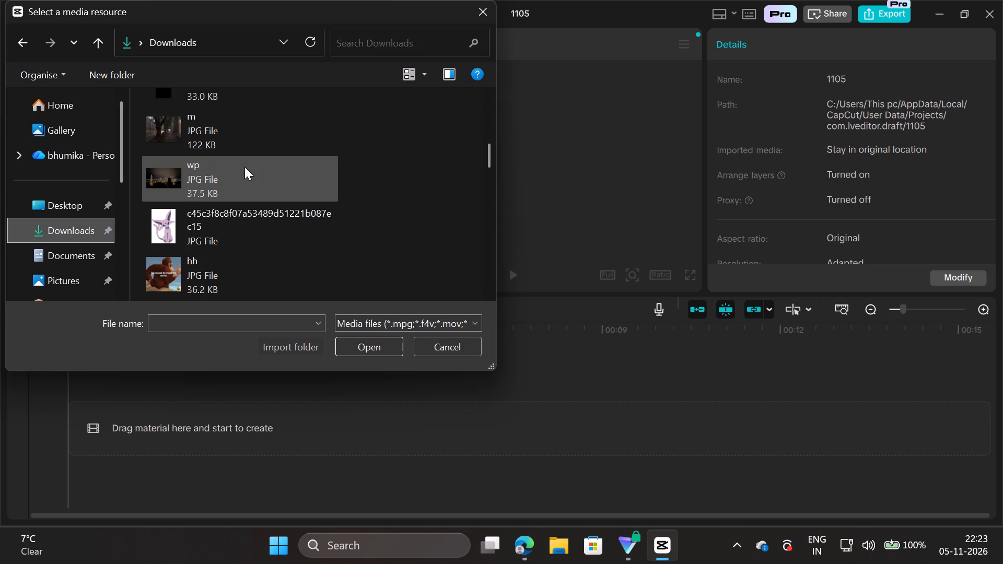
scroll(244, 167, "up", 6)
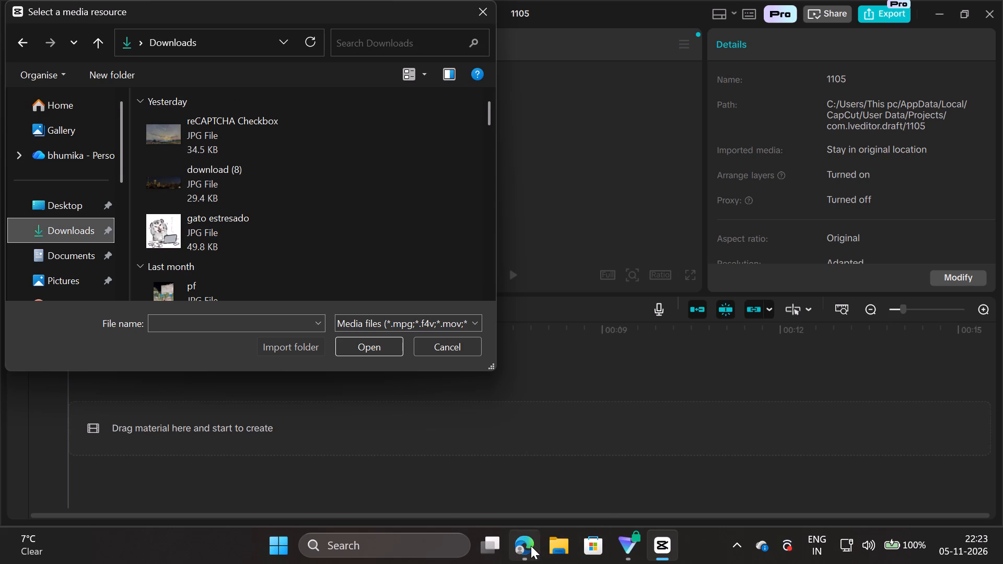
left_click(552, 485)
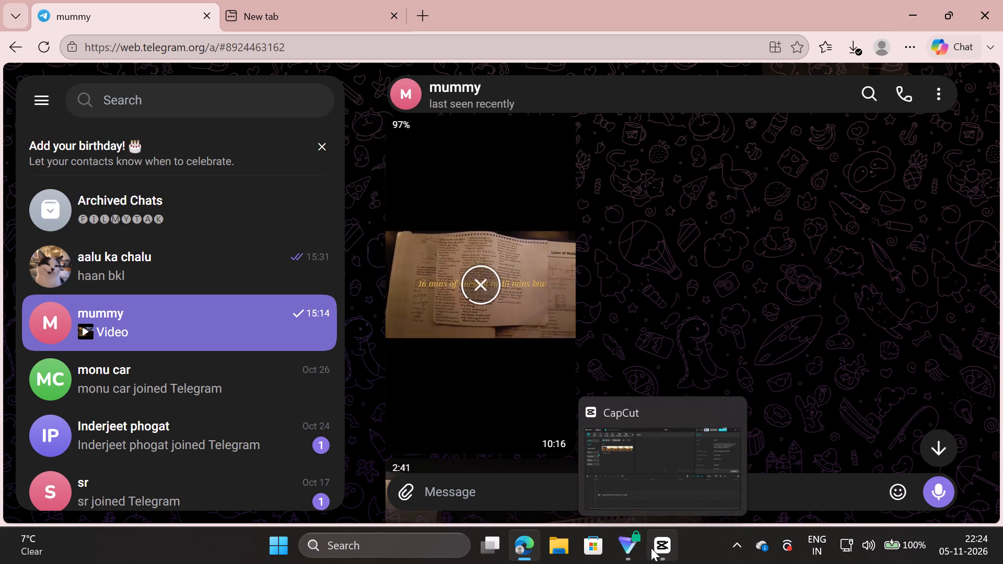
Return to CapCut, import video6296590702121852969.mp4 from Downloads into the project's media, and dismiss the antivirus scan notification.
left_click(658, 464)
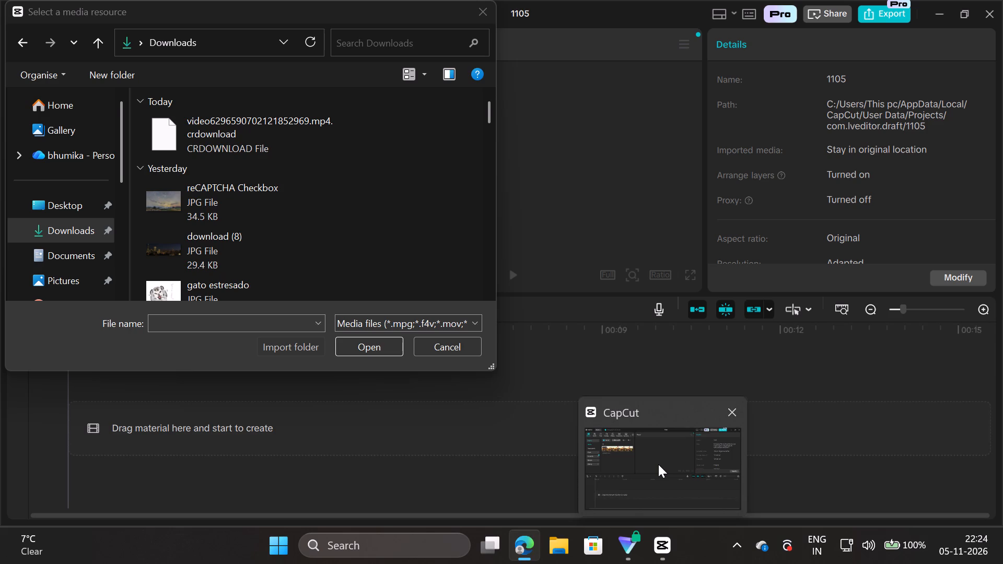
double_click(214, 132)
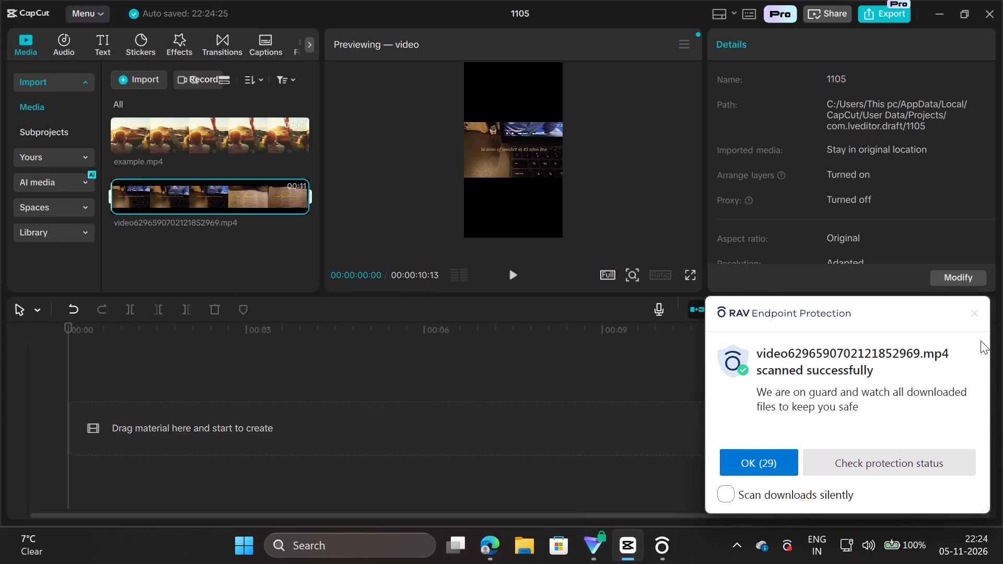
left_click(974, 312)
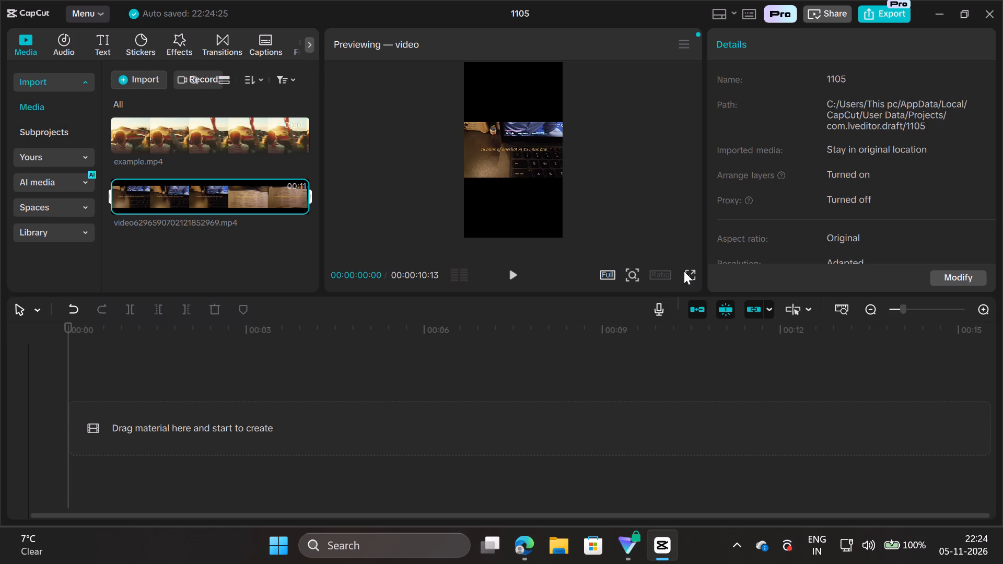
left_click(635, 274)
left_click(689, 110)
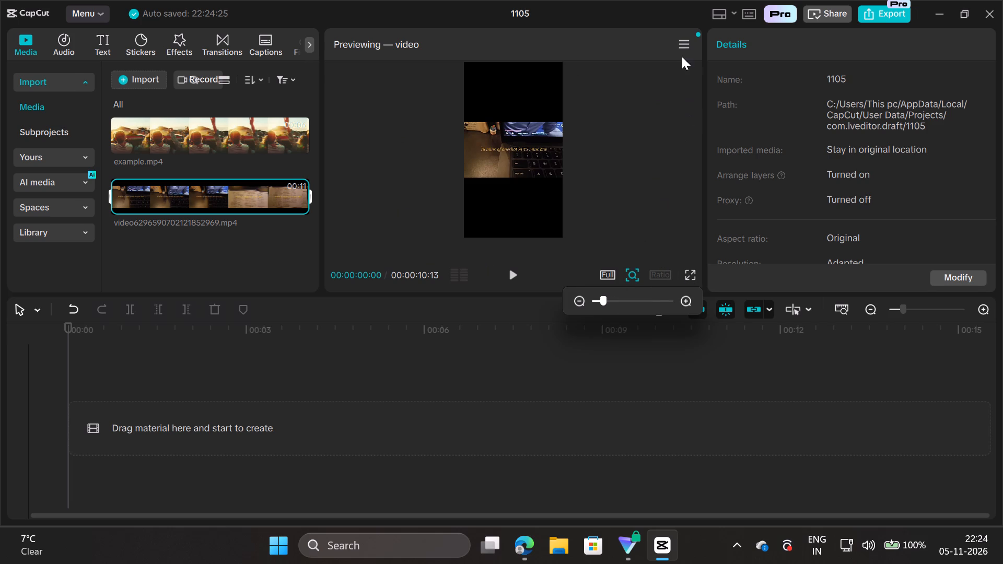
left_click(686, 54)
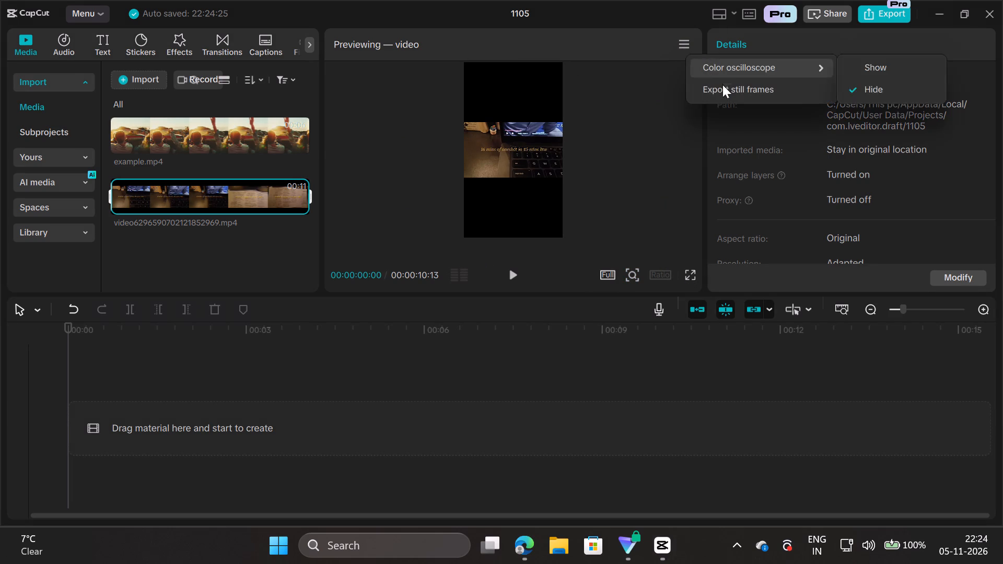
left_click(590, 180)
Place the imported video clip on the main track at the very start of the timeline.
left_click_drag(498, 165, 351, 345)
left_click_drag(168, 195, 160, 436)
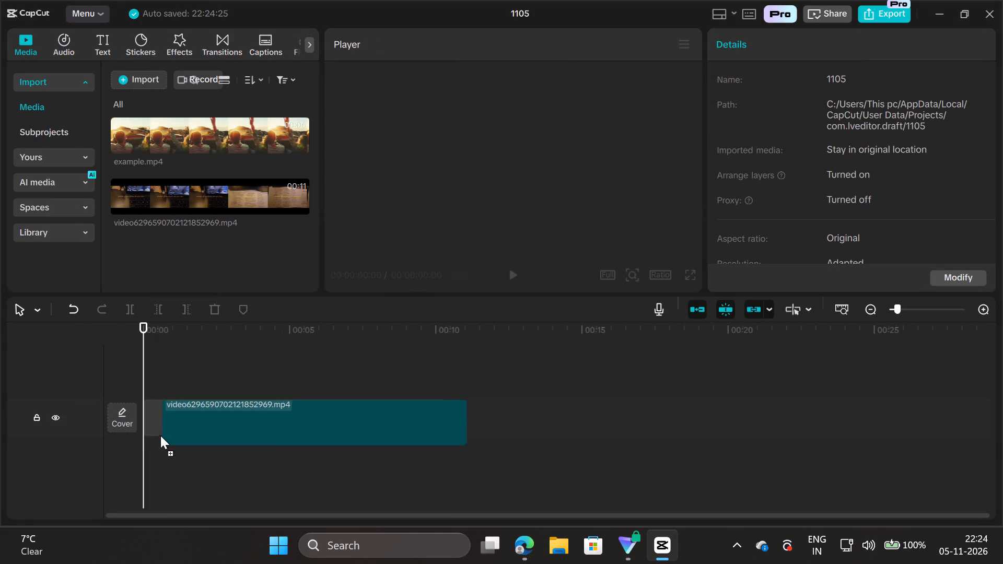
left_click_drag(160, 436, 142, 420)
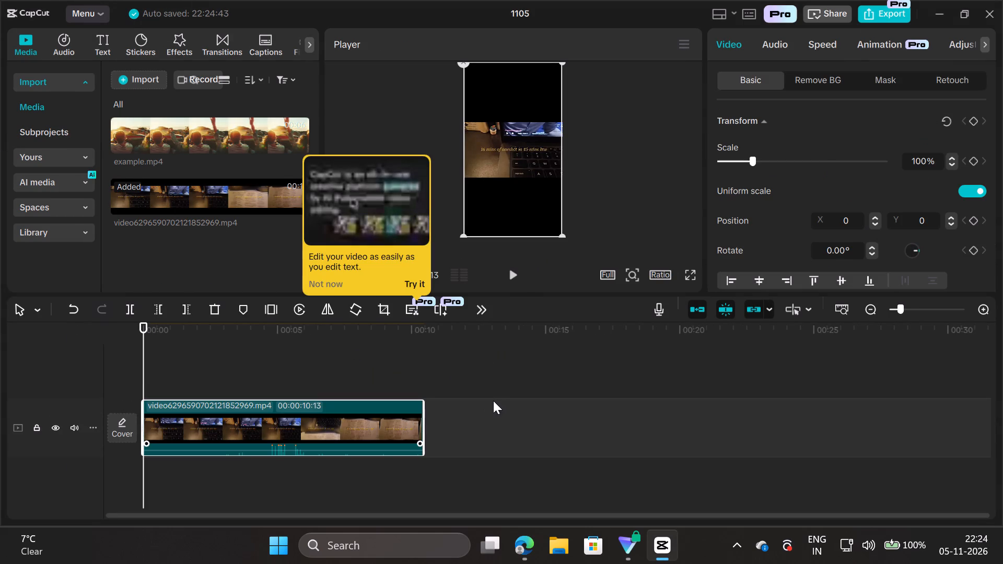
Enlarge the clip in the preview frame to a uniform scale of about 109%.
left_click(492, 413)
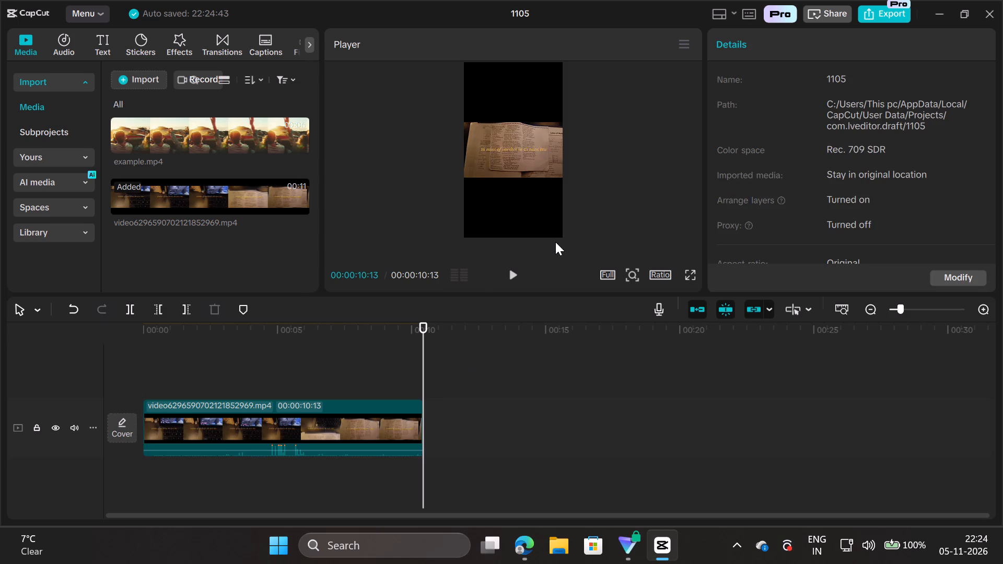
left_click(539, 212)
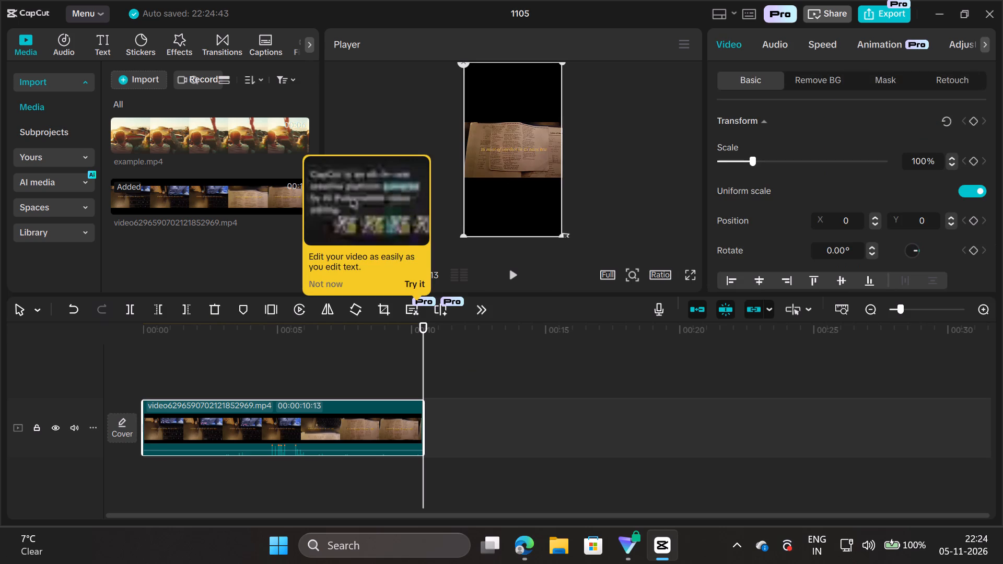
left_click_drag(565, 237, 576, 246)
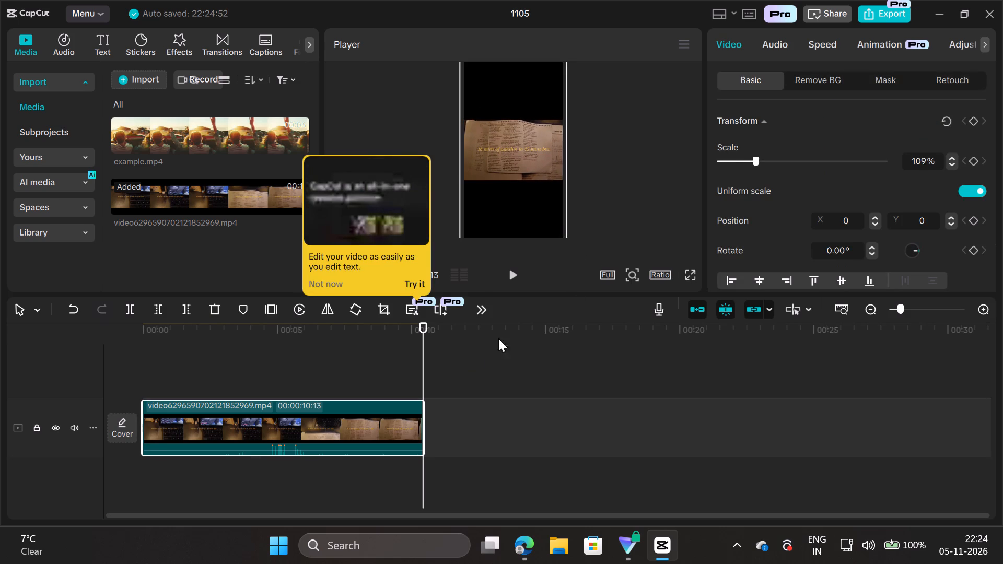
Play back the last part of the clip from about 00:00:08:17.
left_click(373, 363)
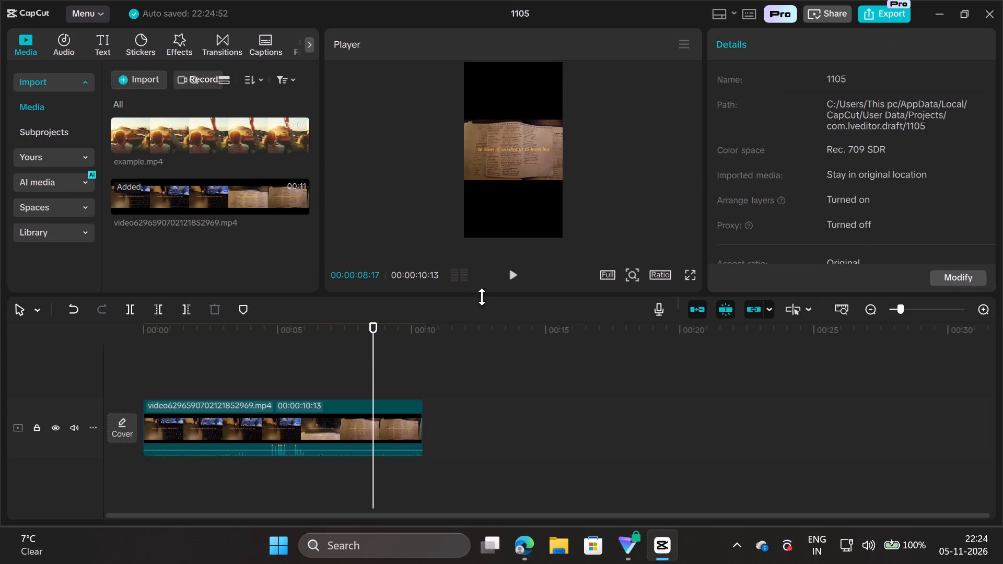
left_click(516, 273)
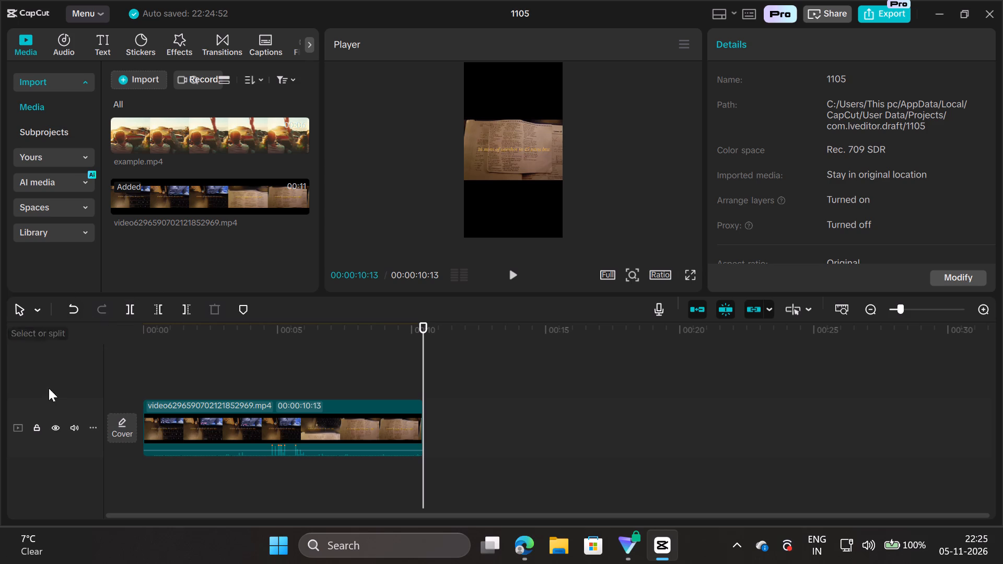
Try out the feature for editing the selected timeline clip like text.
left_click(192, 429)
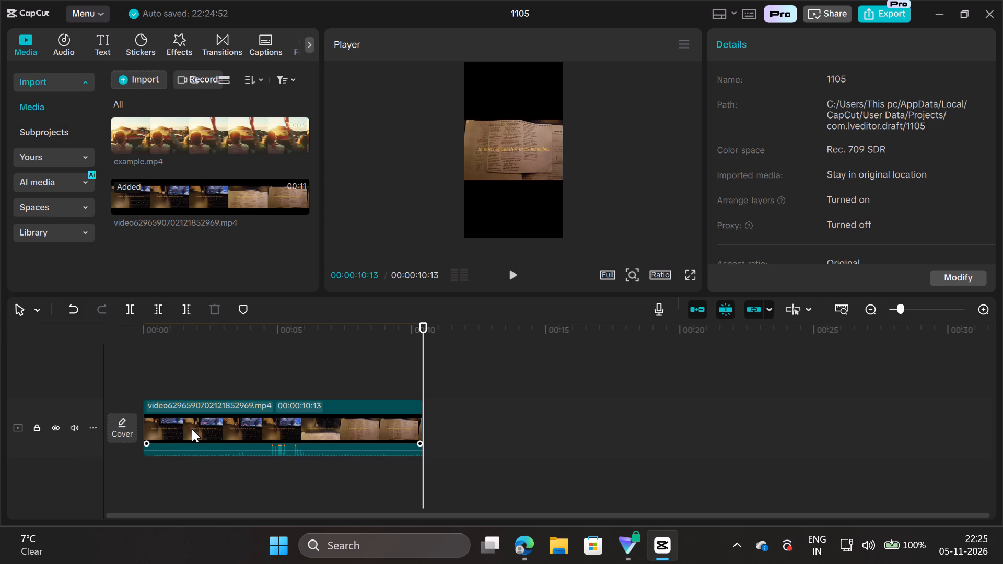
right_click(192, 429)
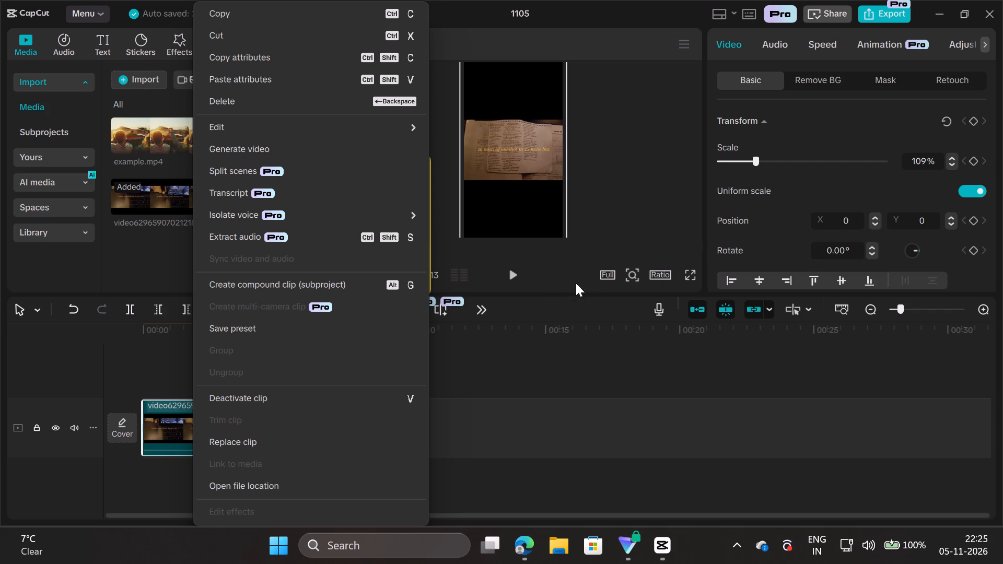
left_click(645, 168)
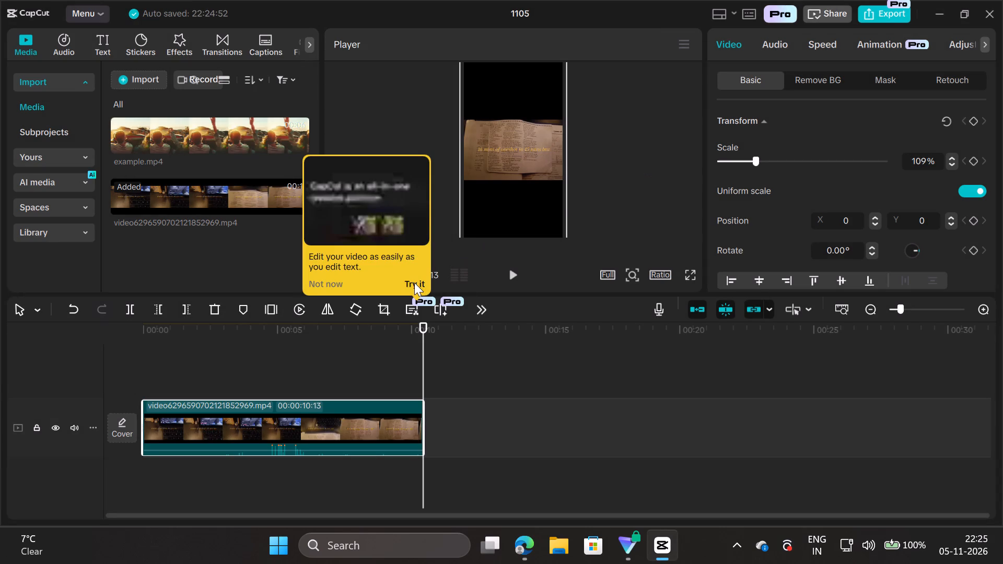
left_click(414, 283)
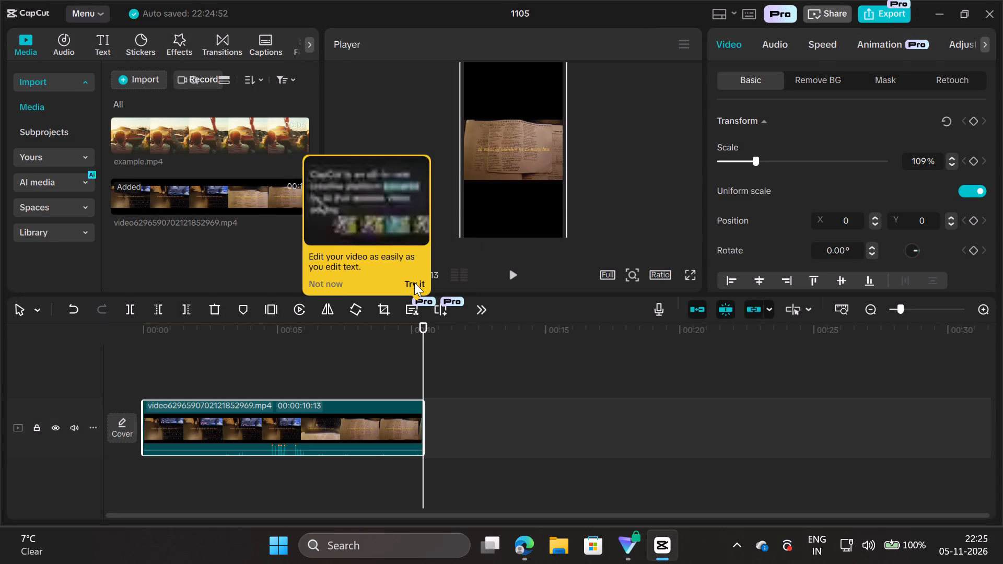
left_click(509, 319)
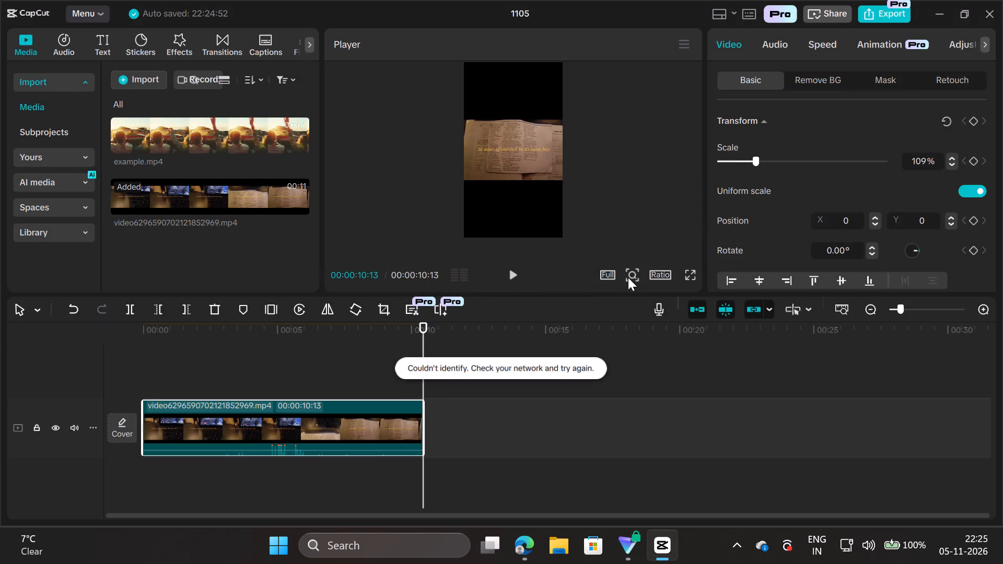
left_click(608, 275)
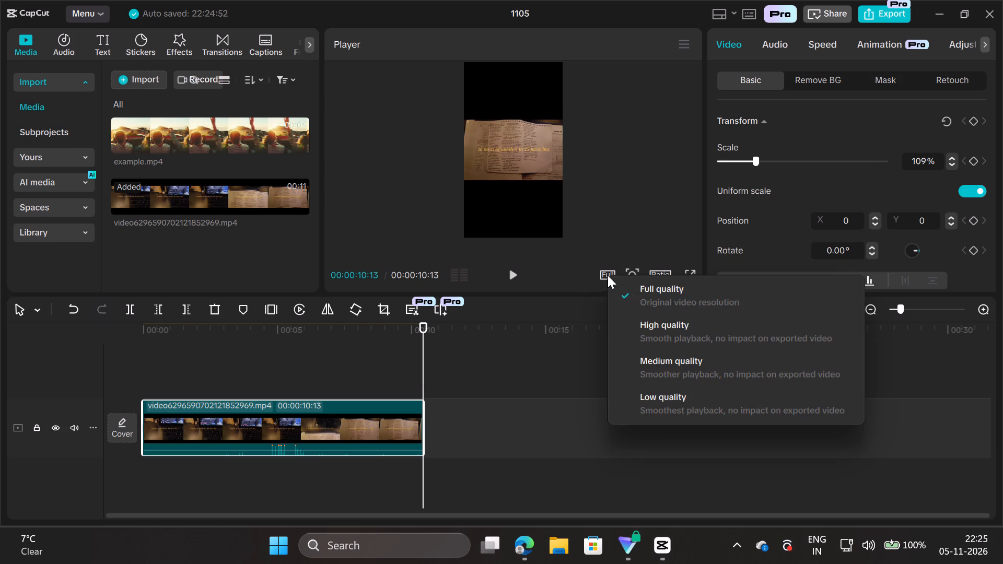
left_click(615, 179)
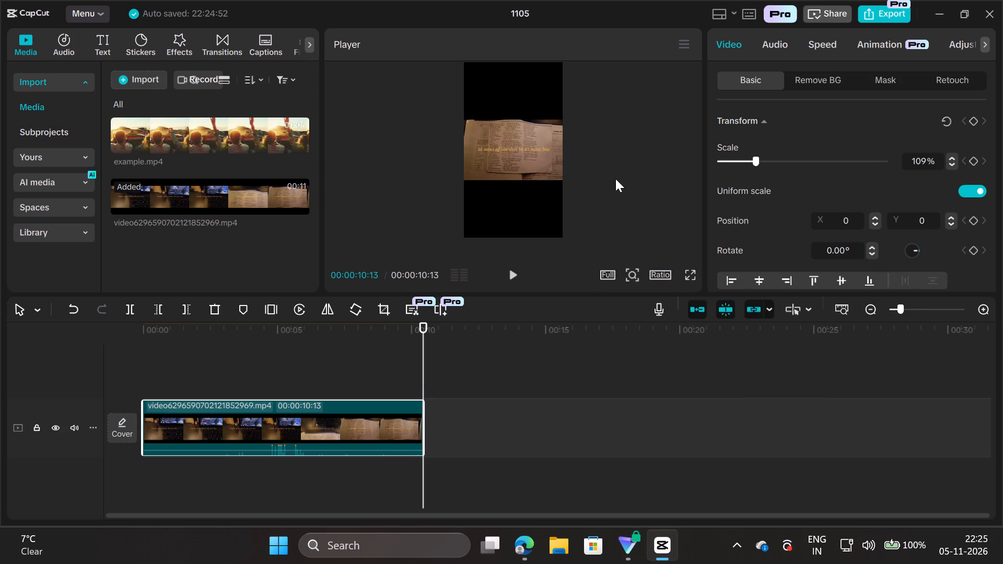
Show the audio level meters beside the timeline.
left_click(454, 274)
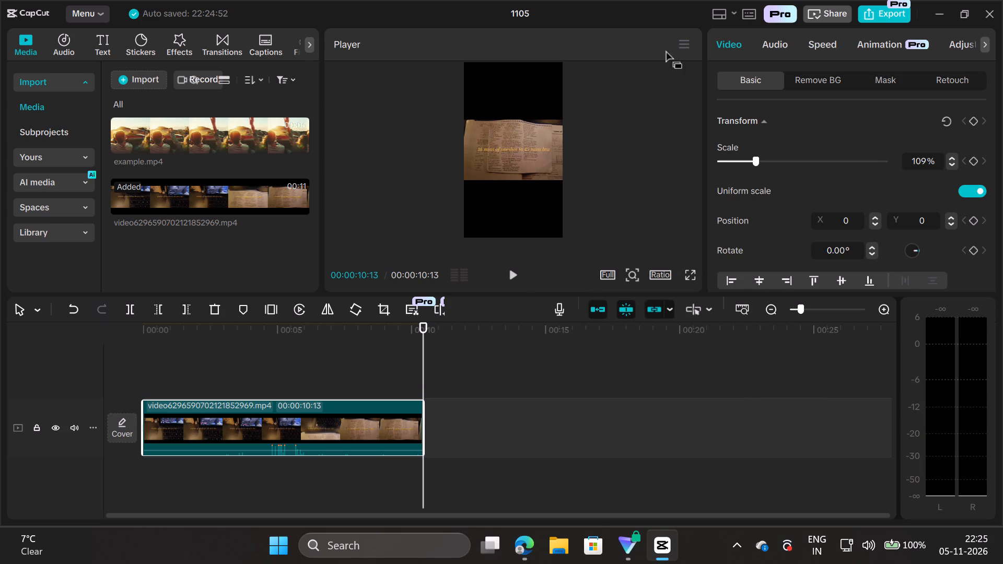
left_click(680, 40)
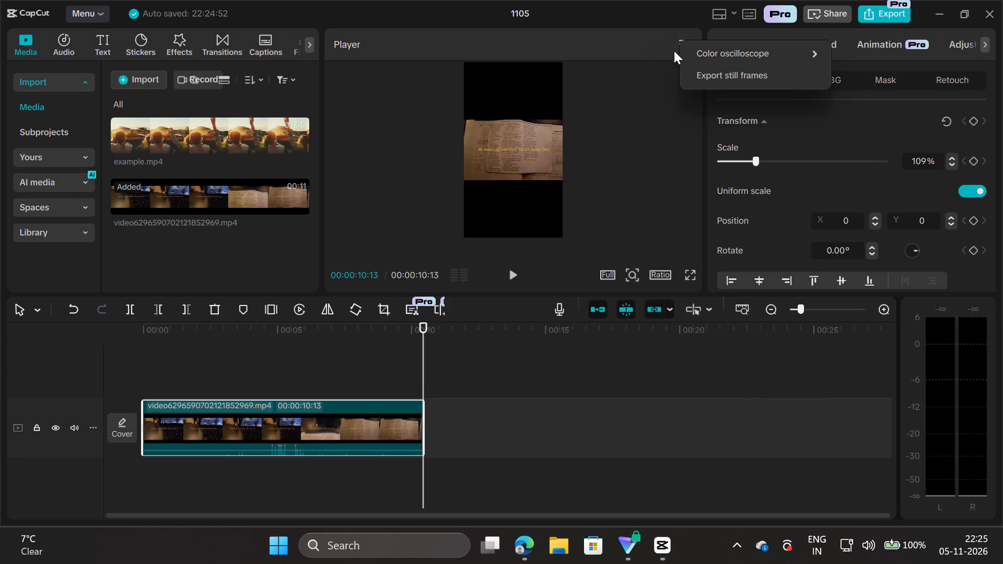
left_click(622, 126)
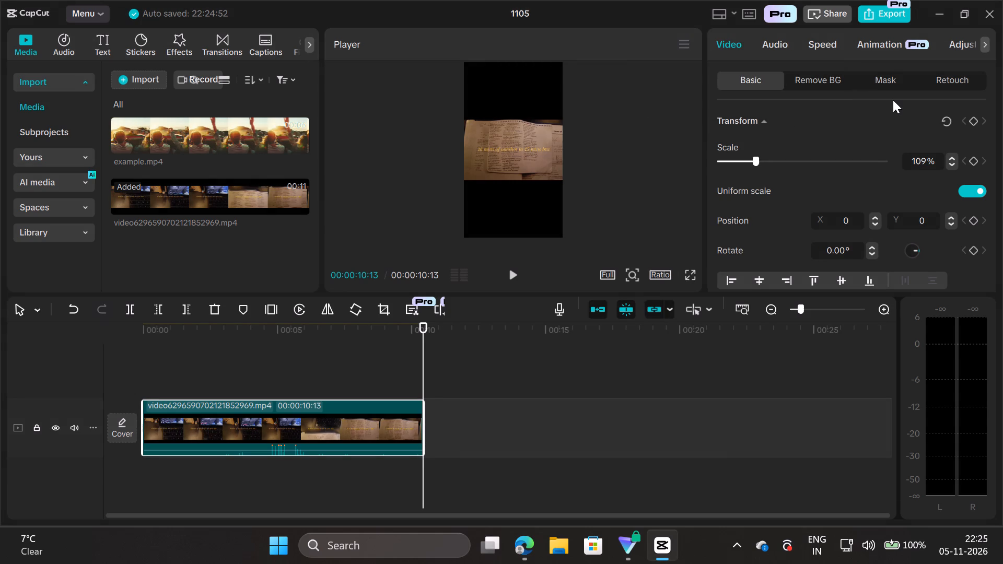
Examine the selected clip's AI stylize options and its basic adjustment settings, from color and lightness down to the detail effects.
left_click(962, 39)
left_click(986, 41)
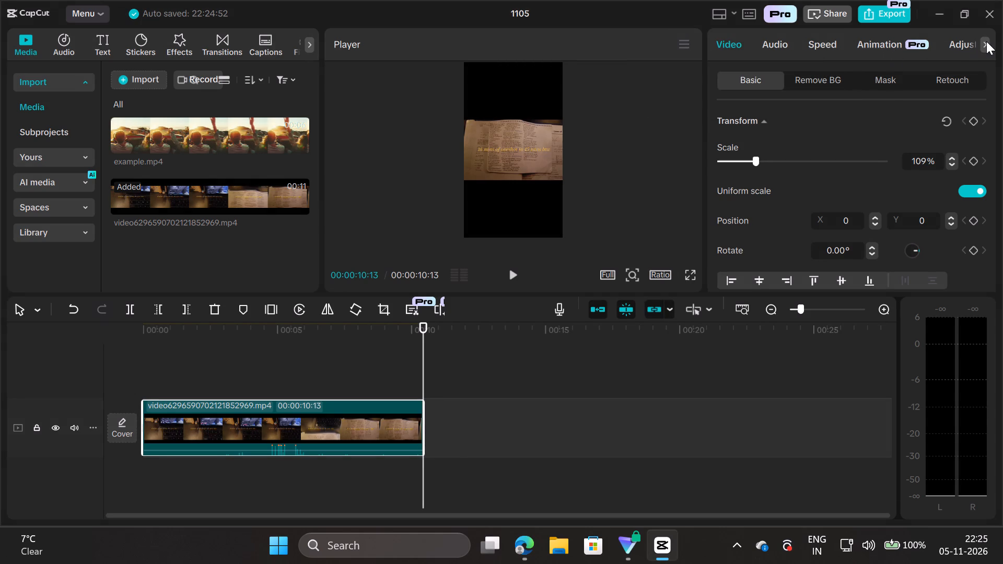
left_click(986, 41)
left_click(984, 52)
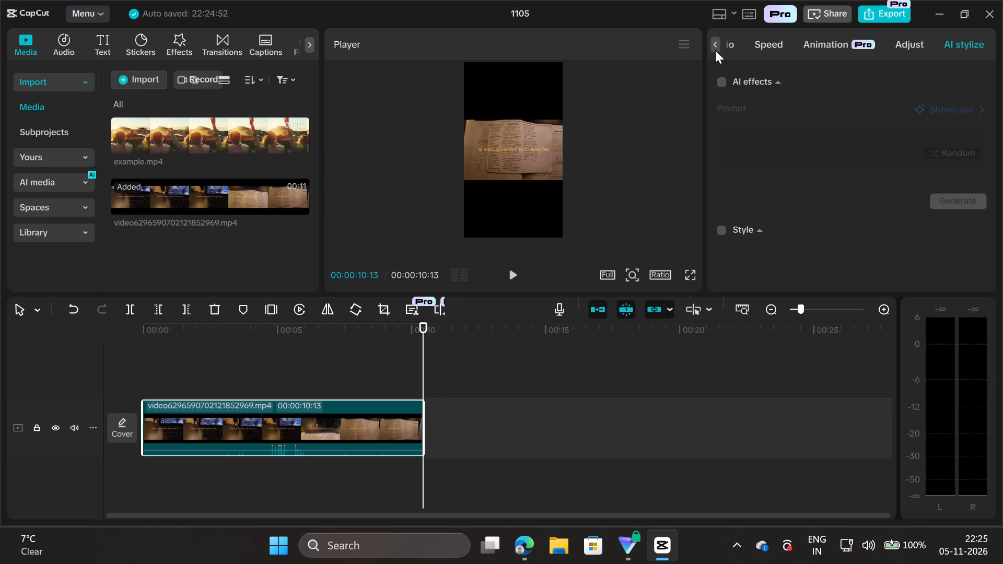
left_click(715, 50)
left_click(962, 42)
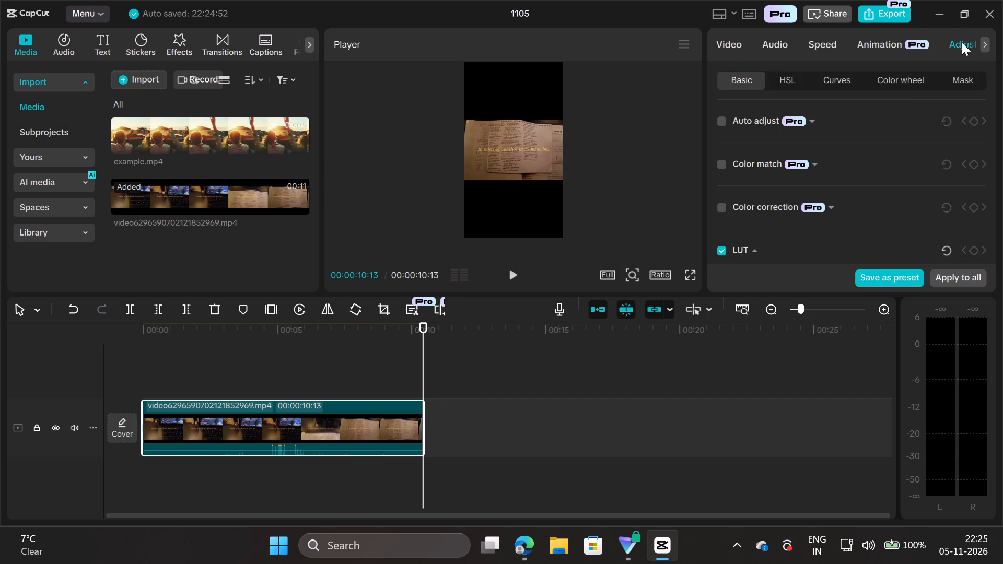
scroll(849, 136, "down", 2)
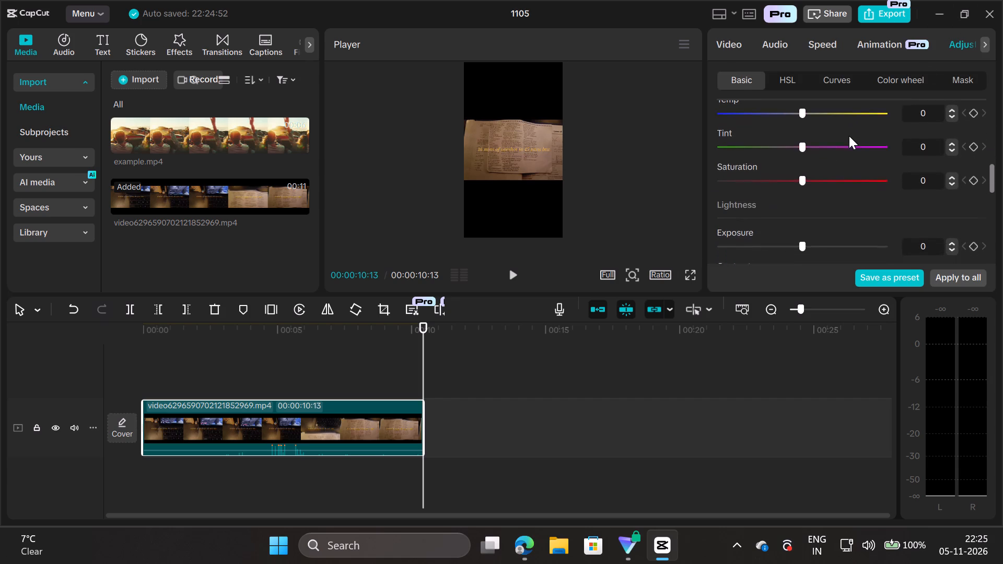
scroll(849, 136, "down", 3)
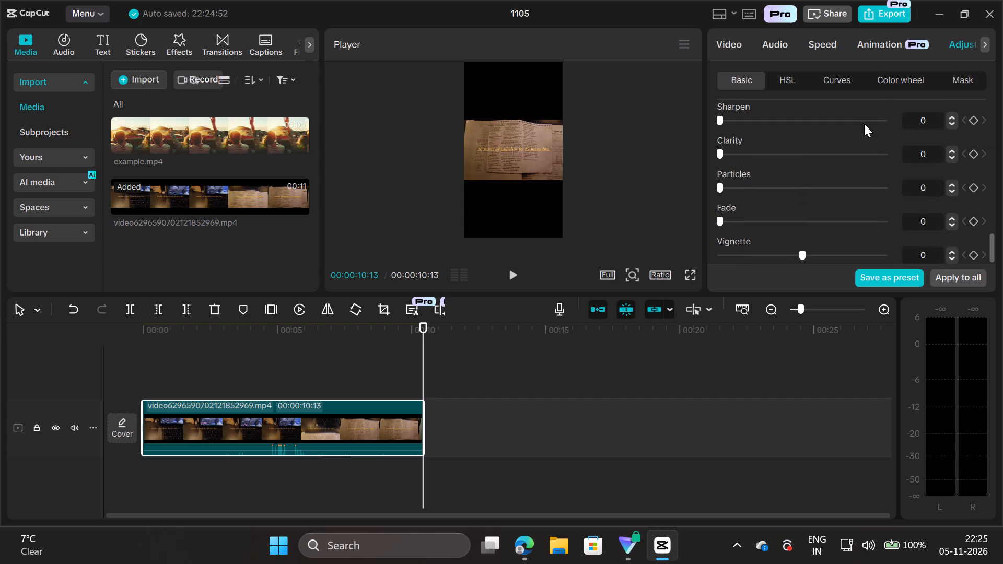
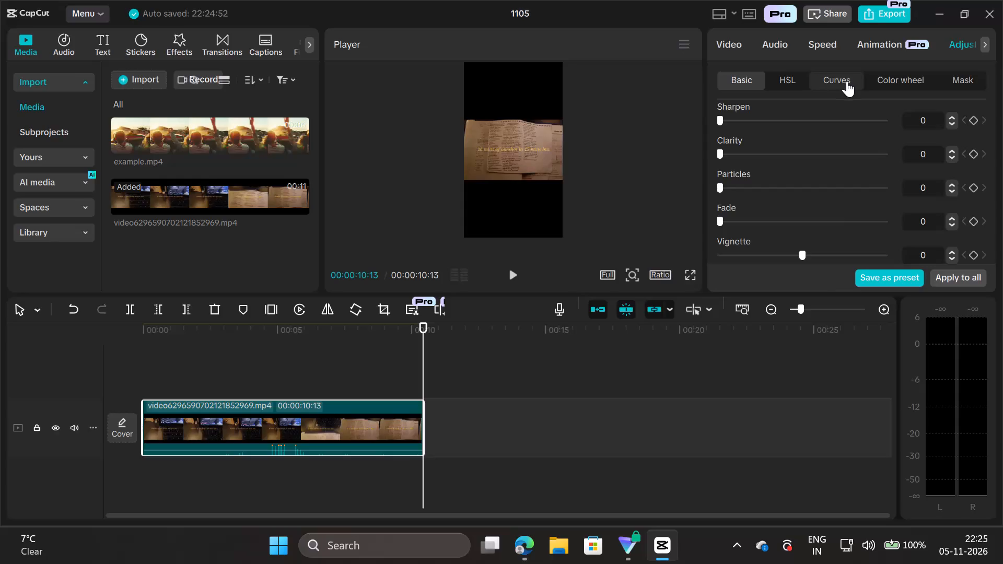
Examine the selected clip's speed and audio settings, ending on its basic video transform settings.
left_click(822, 50)
left_click(820, 46)
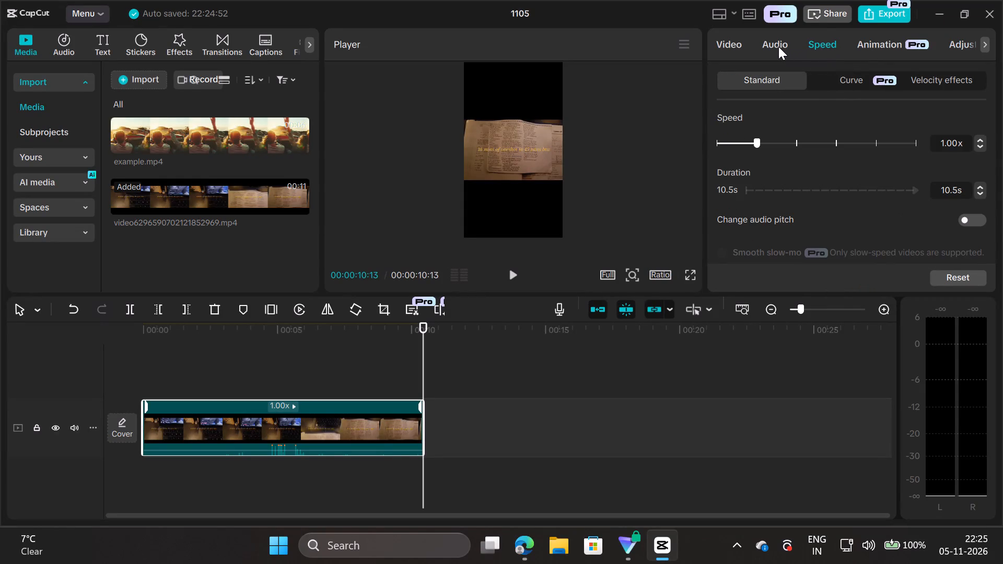
left_click(778, 46)
left_click(730, 50)
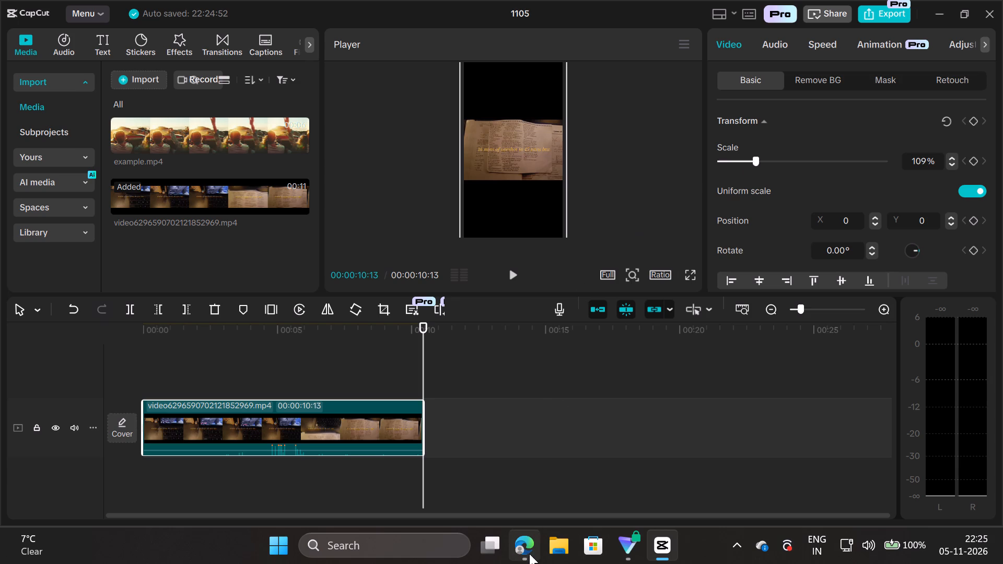
left_click(558, 488)
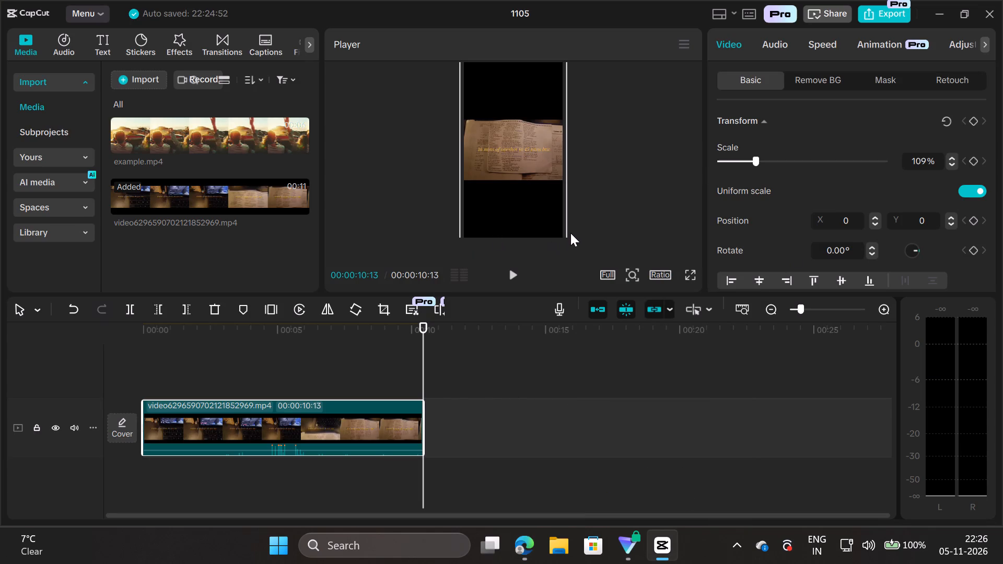
left_click_drag(565, 230, 559, 225)
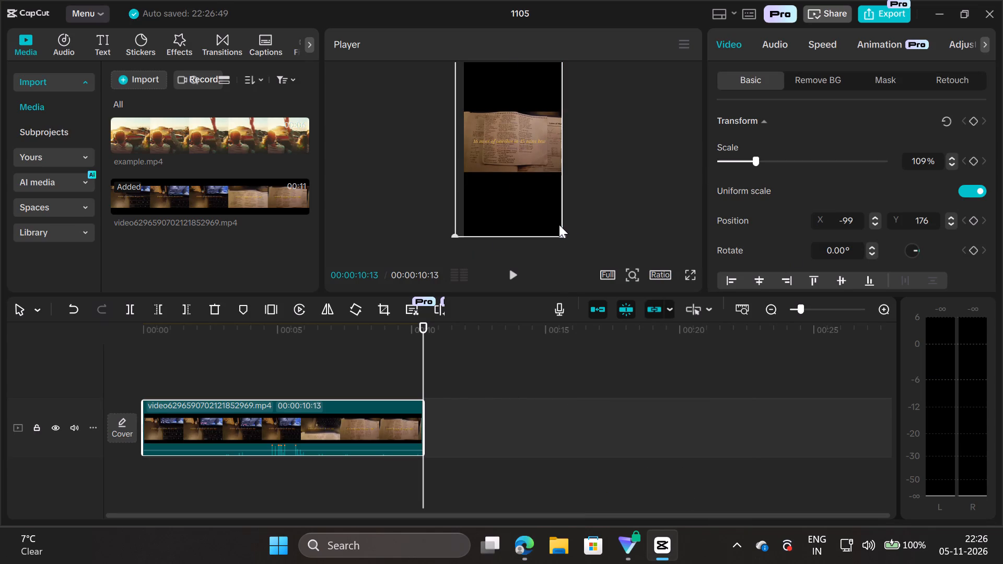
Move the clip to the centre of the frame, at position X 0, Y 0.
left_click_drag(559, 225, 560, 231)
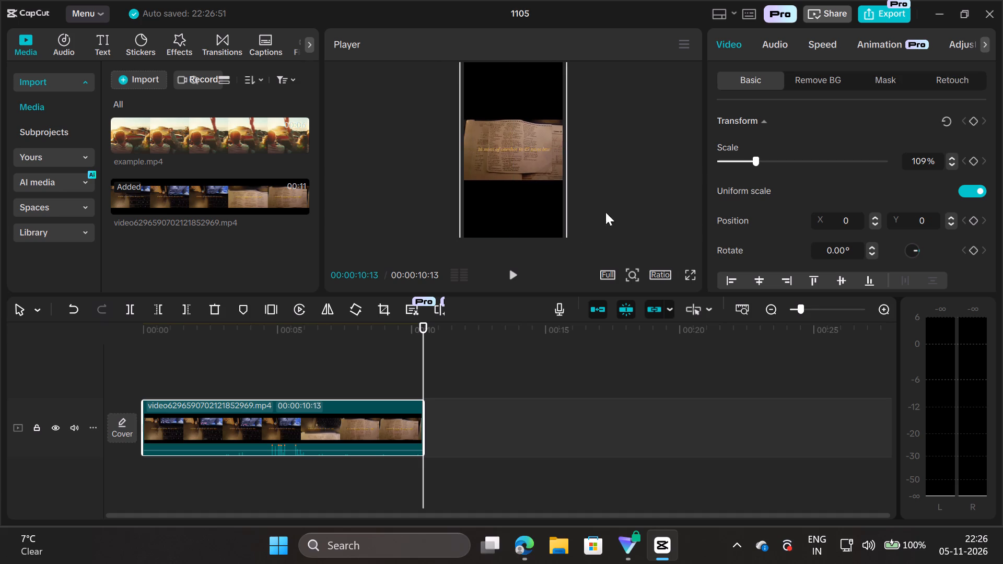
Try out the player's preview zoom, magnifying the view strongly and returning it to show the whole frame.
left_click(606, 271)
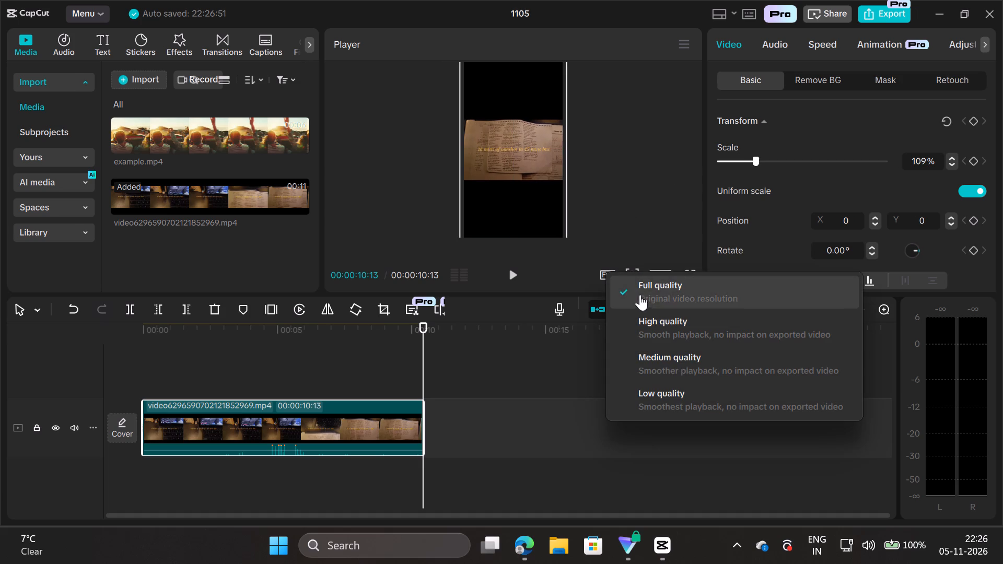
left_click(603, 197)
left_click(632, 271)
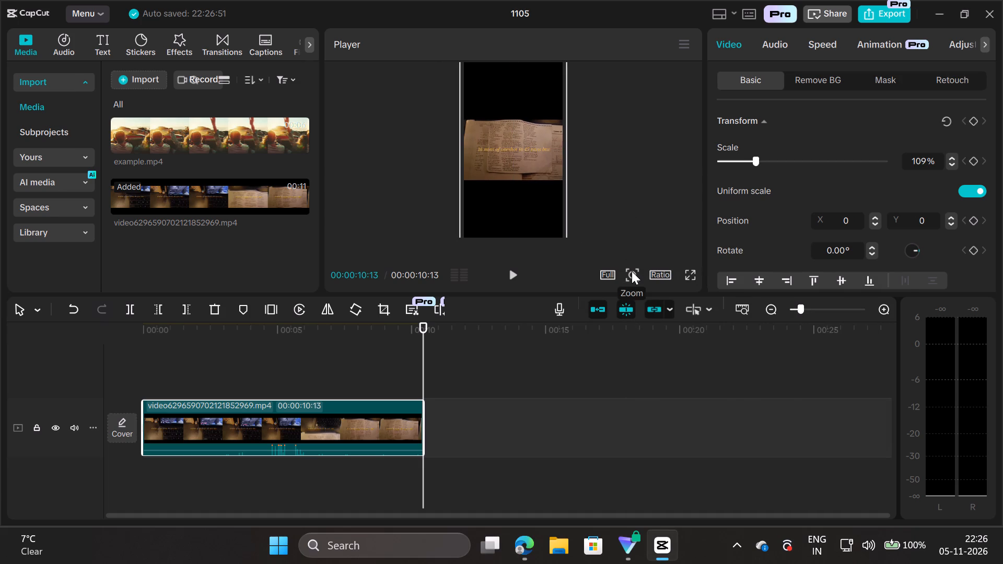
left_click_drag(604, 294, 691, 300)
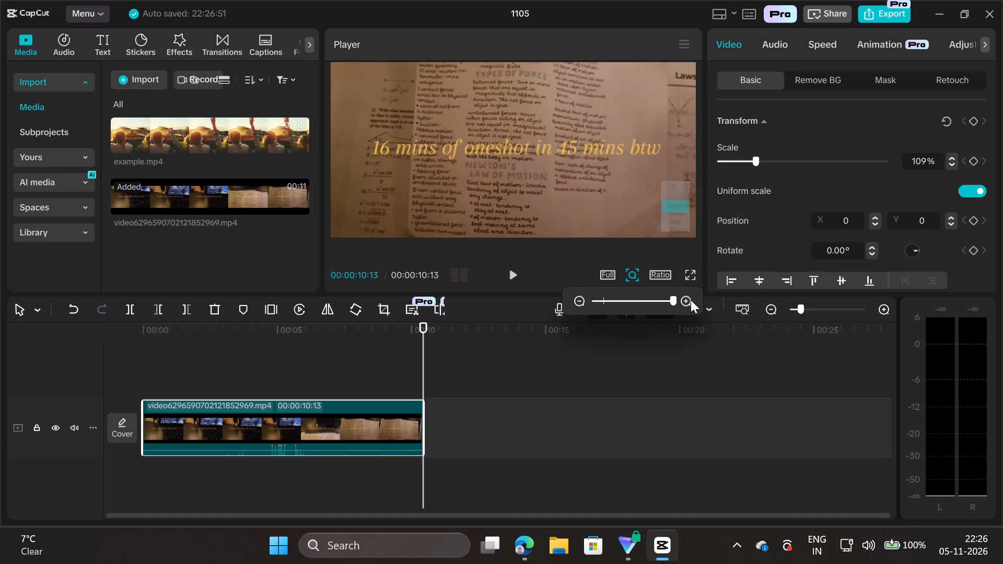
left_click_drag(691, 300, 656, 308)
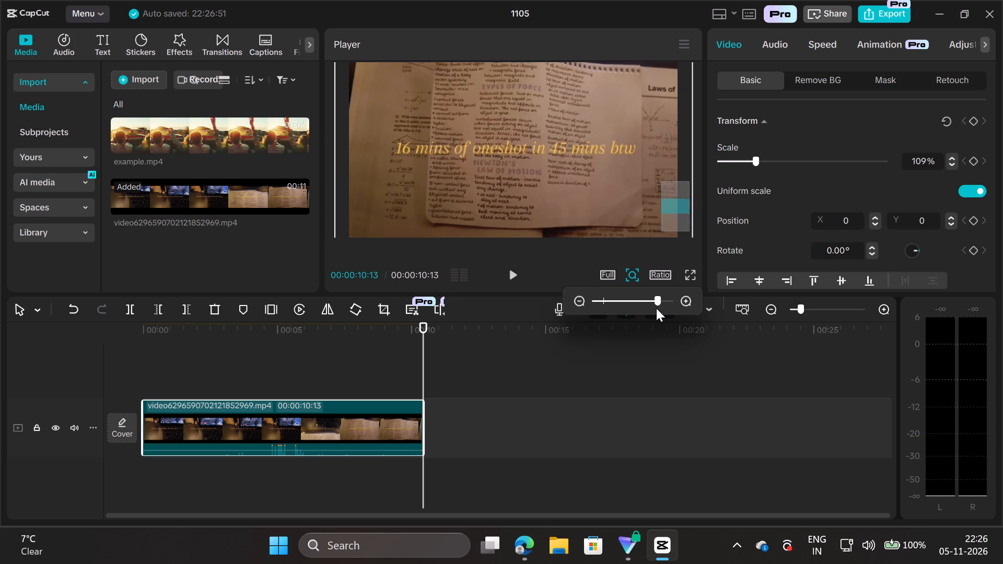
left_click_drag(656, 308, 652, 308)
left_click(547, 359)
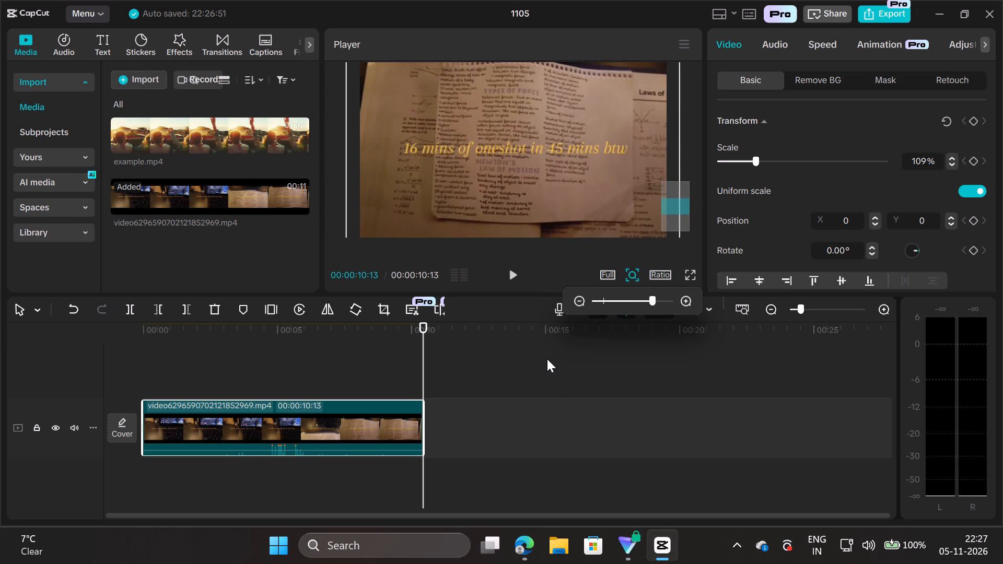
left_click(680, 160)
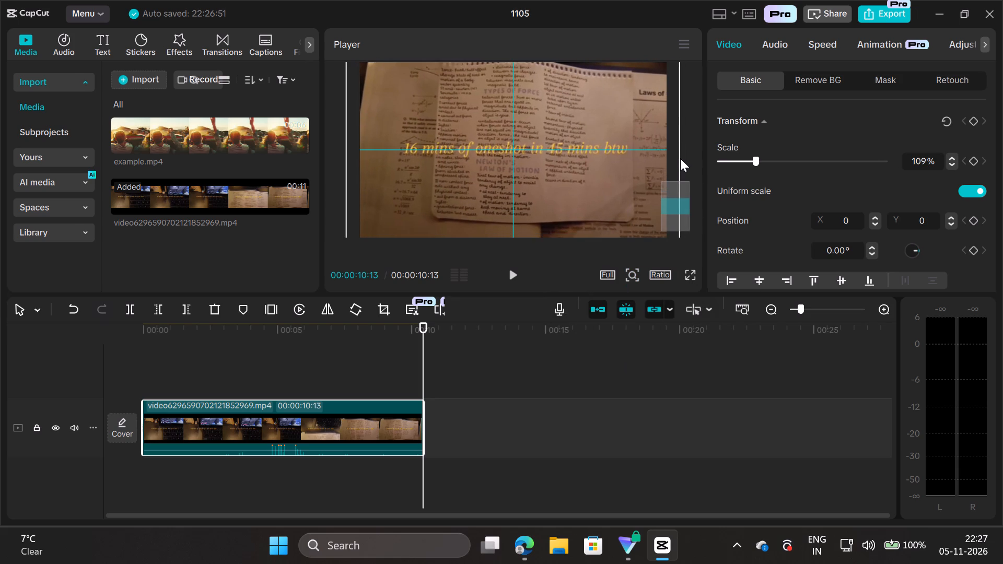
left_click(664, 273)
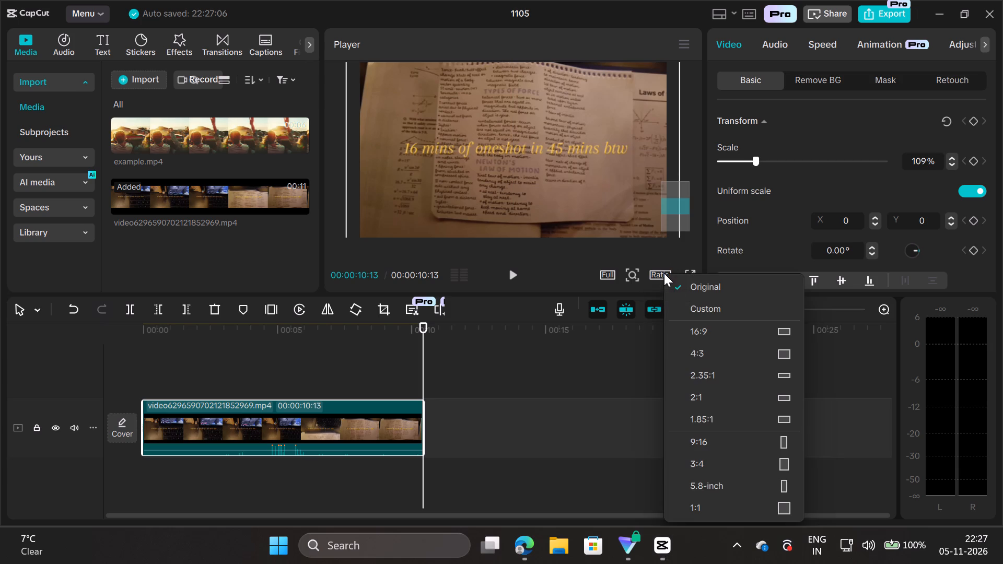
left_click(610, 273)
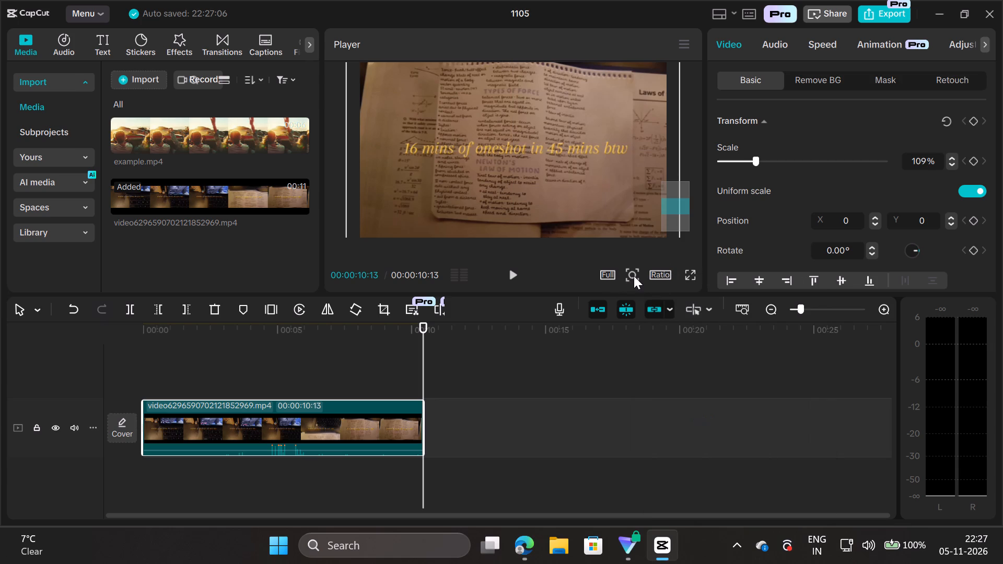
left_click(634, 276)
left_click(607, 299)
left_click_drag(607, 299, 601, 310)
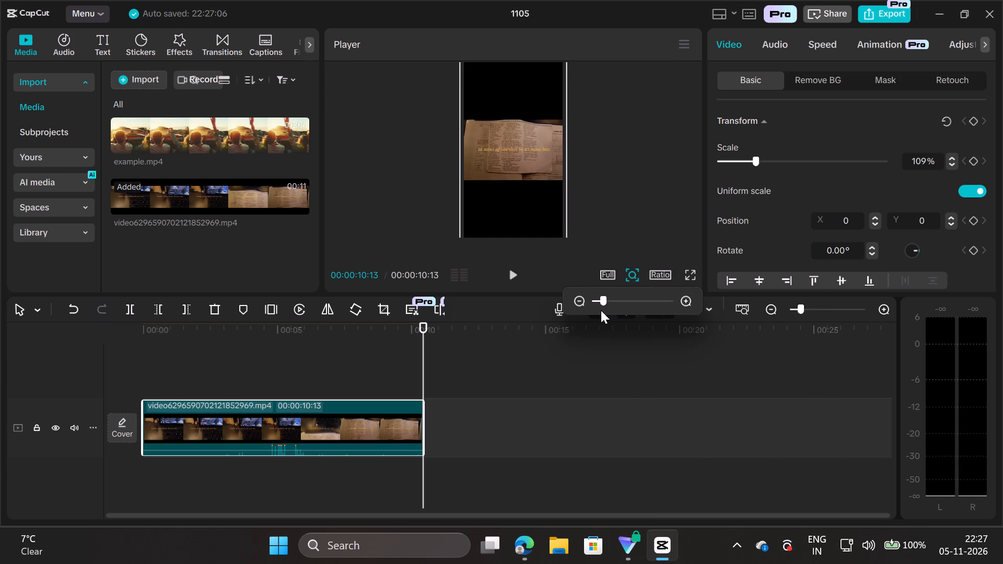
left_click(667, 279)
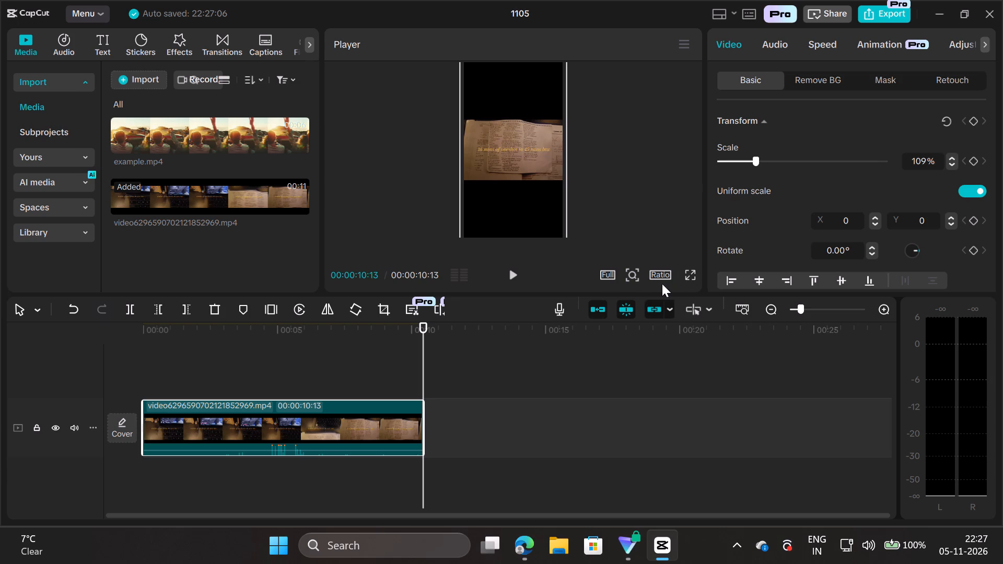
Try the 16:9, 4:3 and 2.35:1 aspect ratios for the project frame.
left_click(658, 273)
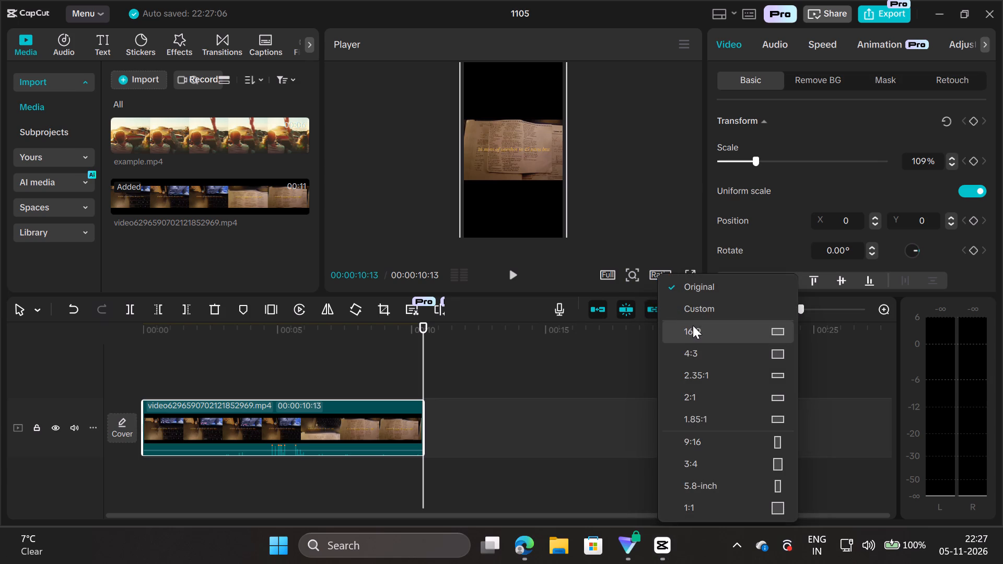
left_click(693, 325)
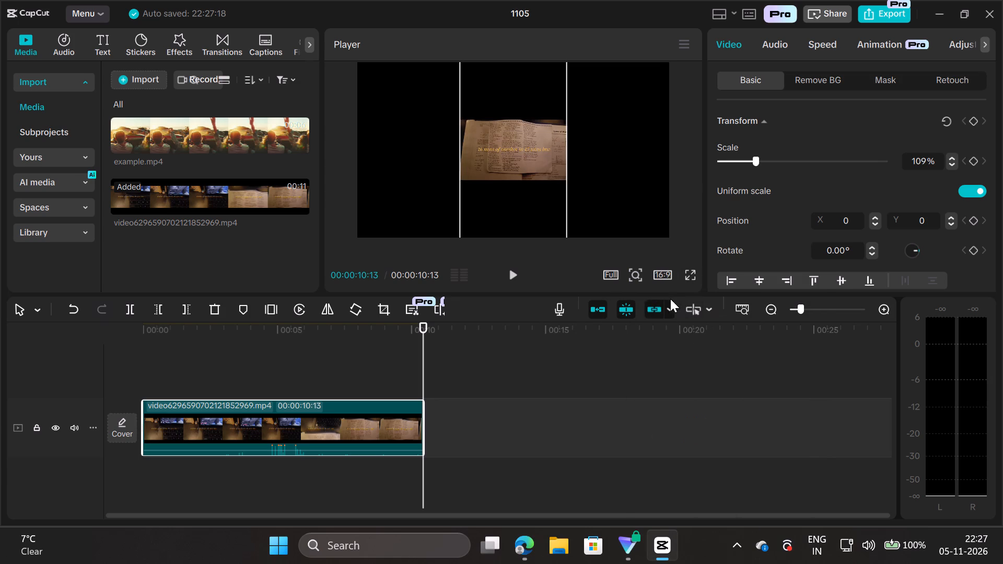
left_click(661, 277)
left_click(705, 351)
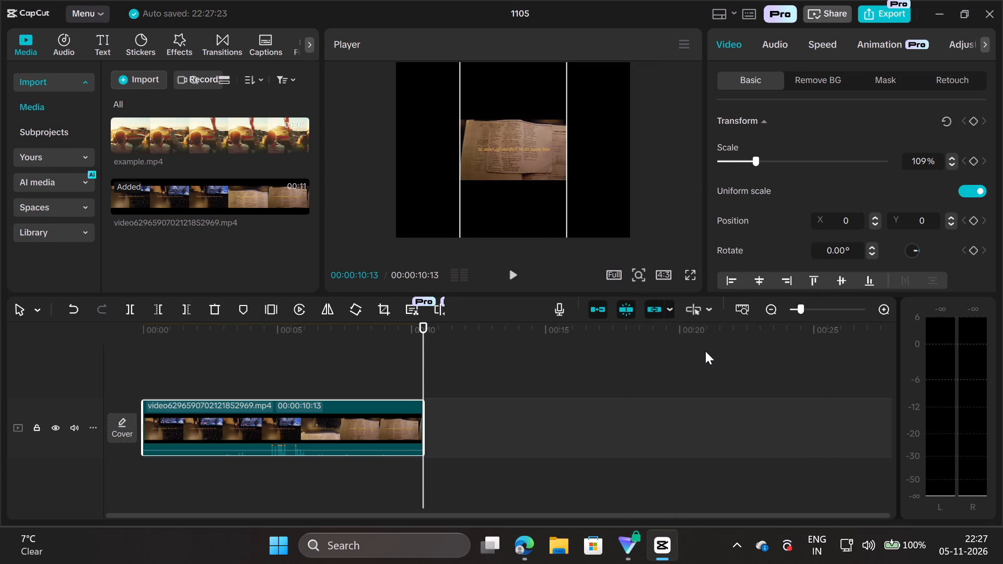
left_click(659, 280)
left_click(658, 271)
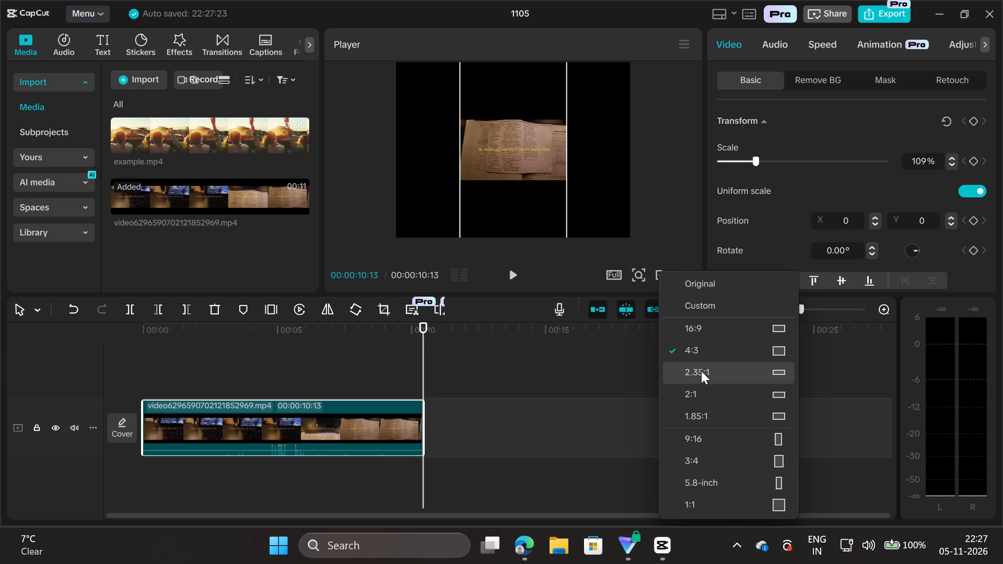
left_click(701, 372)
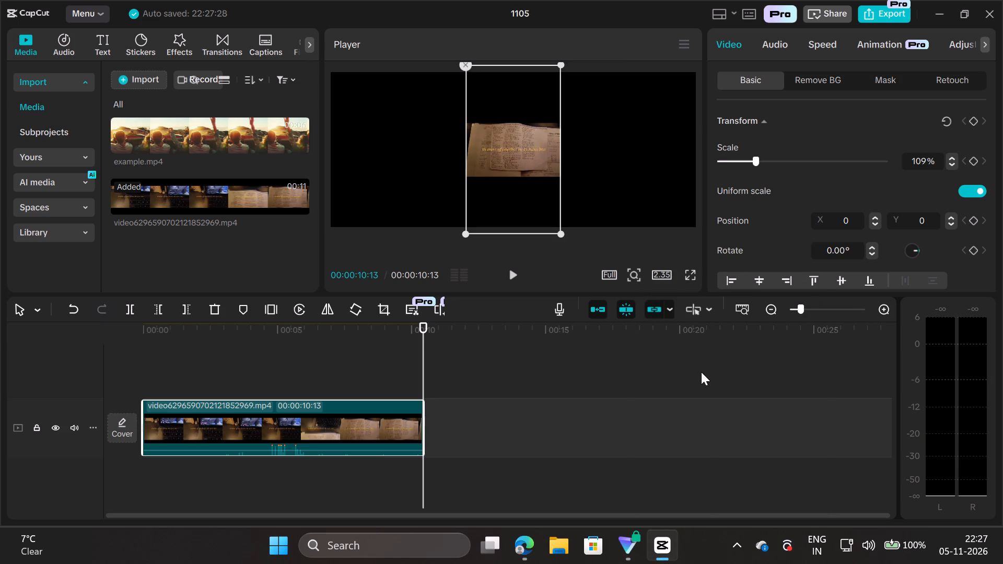
Set the project's aspect ratio to 1.85:1.
left_click(662, 274)
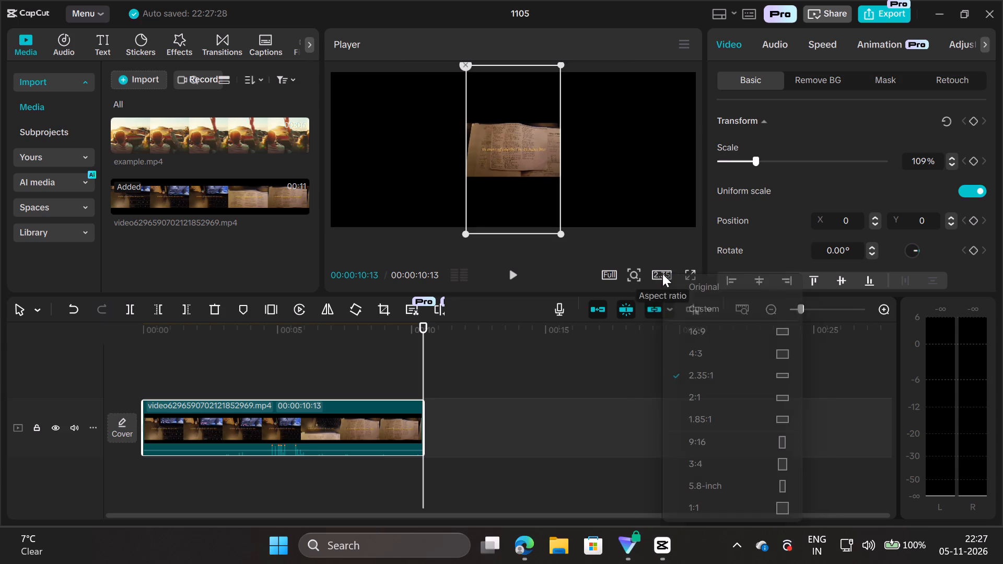
left_click(708, 415)
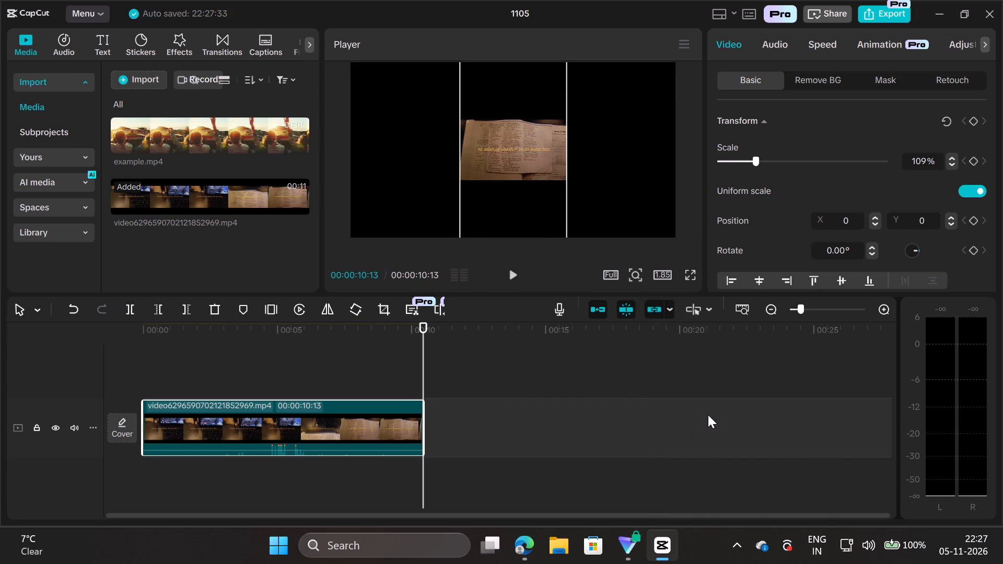
Enlarge the clip in the frame to 258% scale and place it at about X -102, Y -60.
left_click_drag(566, 216, 565, 204)
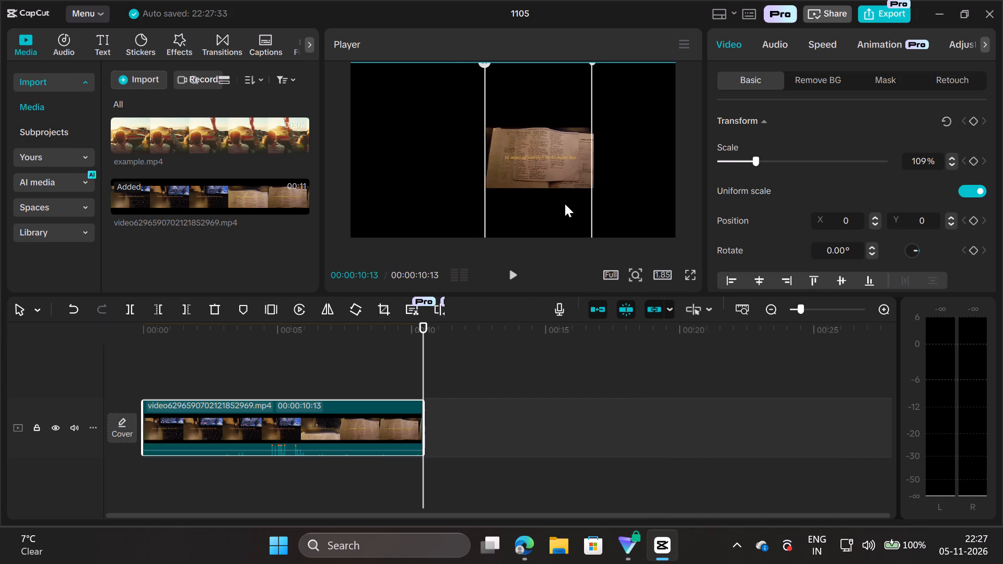
left_click_drag(565, 204, 555, 199)
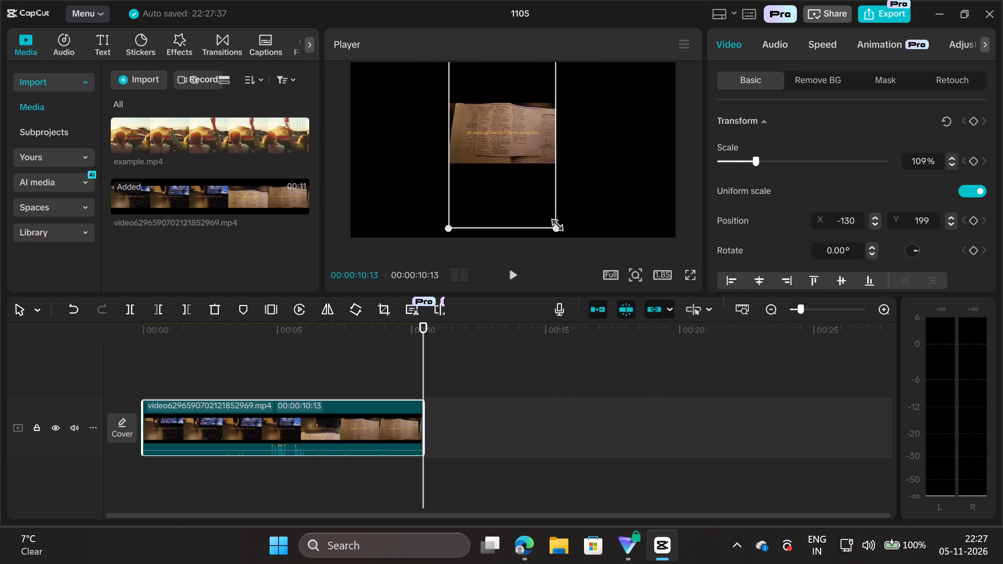
left_click_drag(553, 225, 682, 311)
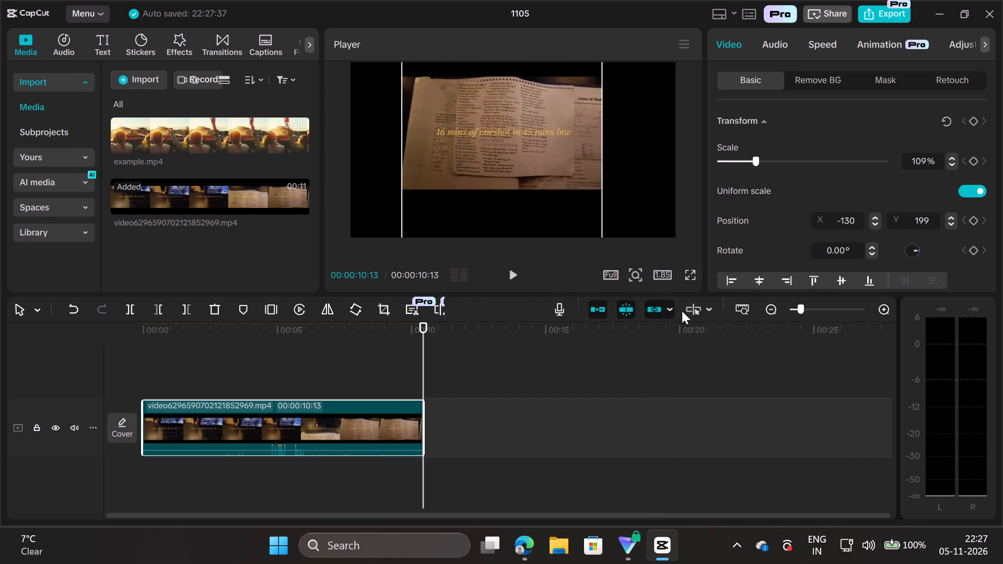
left_click_drag(682, 311, 735, 367)
left_click_drag(551, 170, 553, 185)
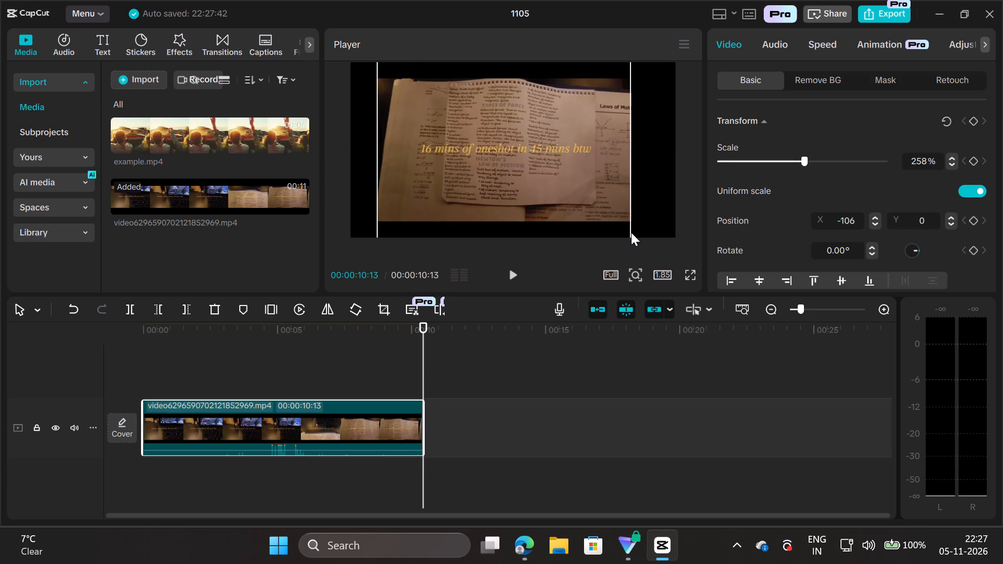
left_click_drag(628, 231, 629, 236)
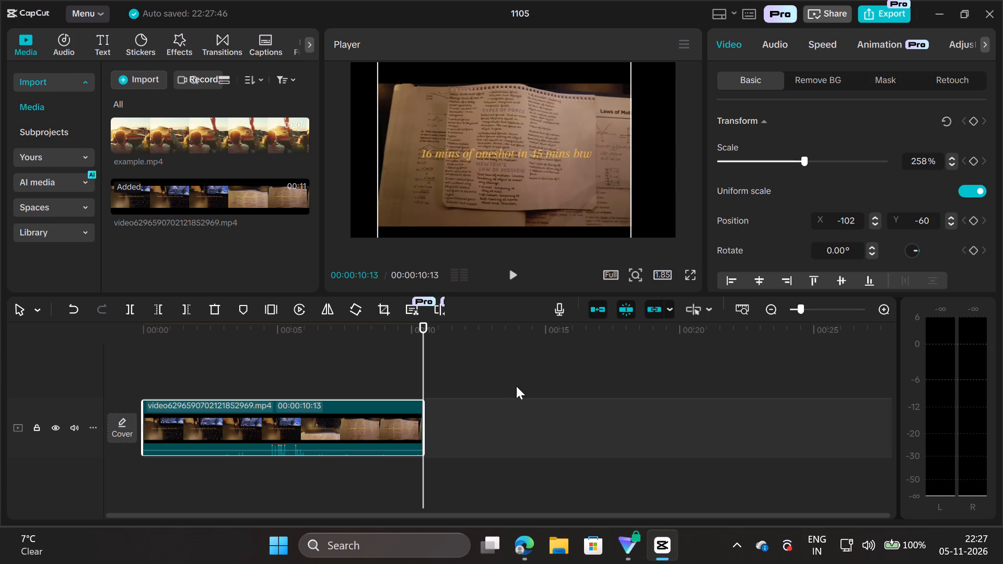
Play back the enlarged clip from the start.
left_click(508, 277)
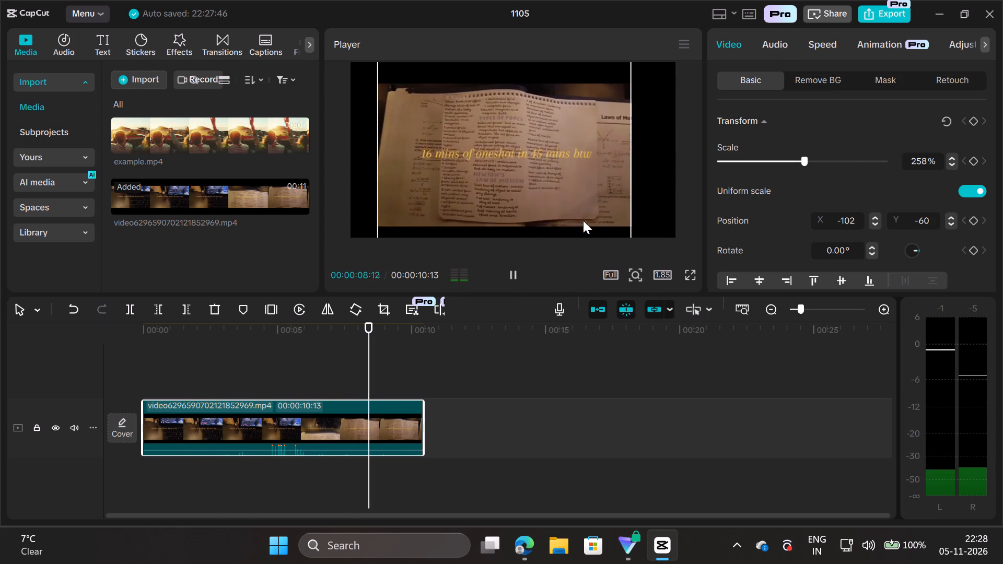
Set the player's playback quality to High quality.
left_click(607, 276)
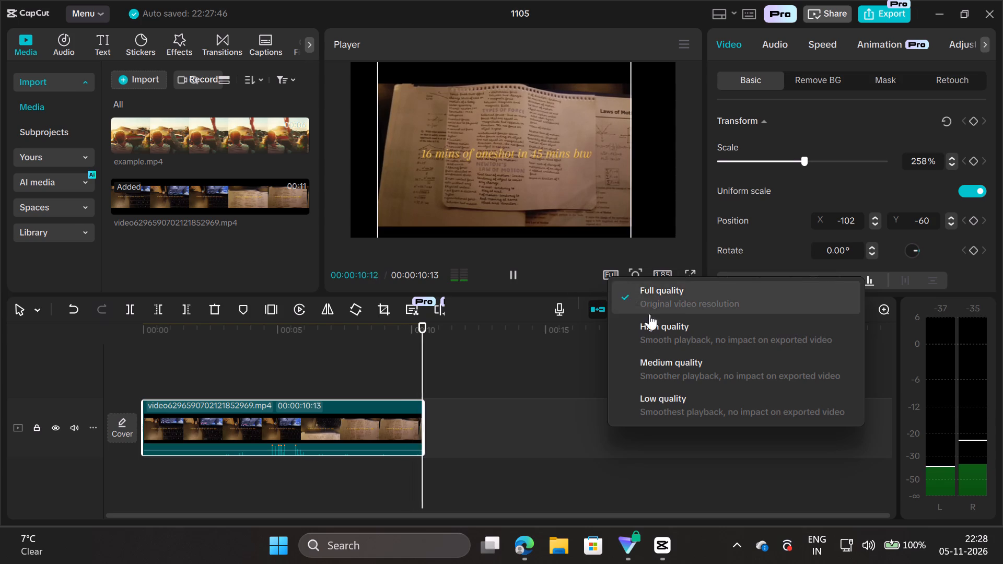
left_click(648, 324)
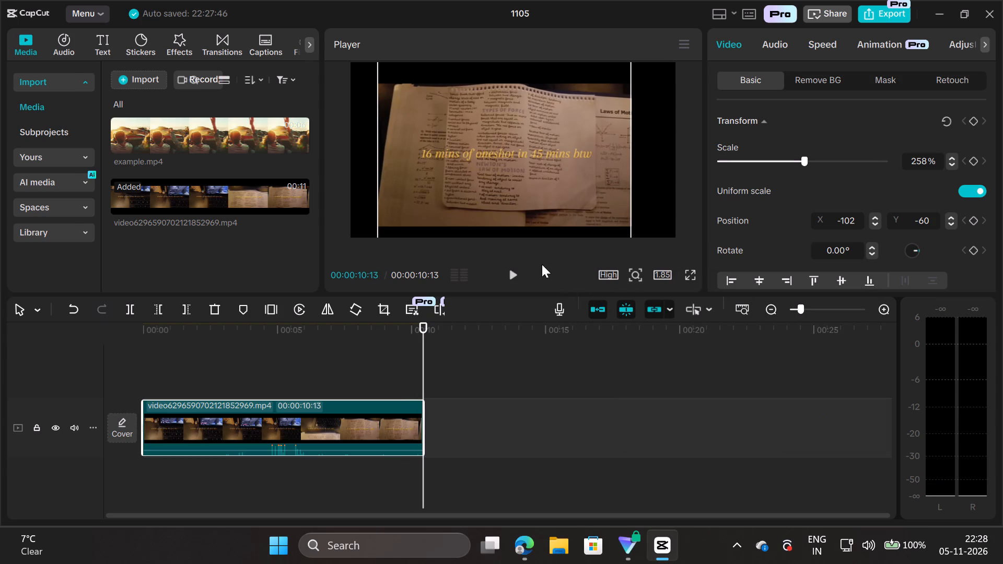
Replay the clip, watch its last part in full screen, and return to the editing view.
left_click(517, 273)
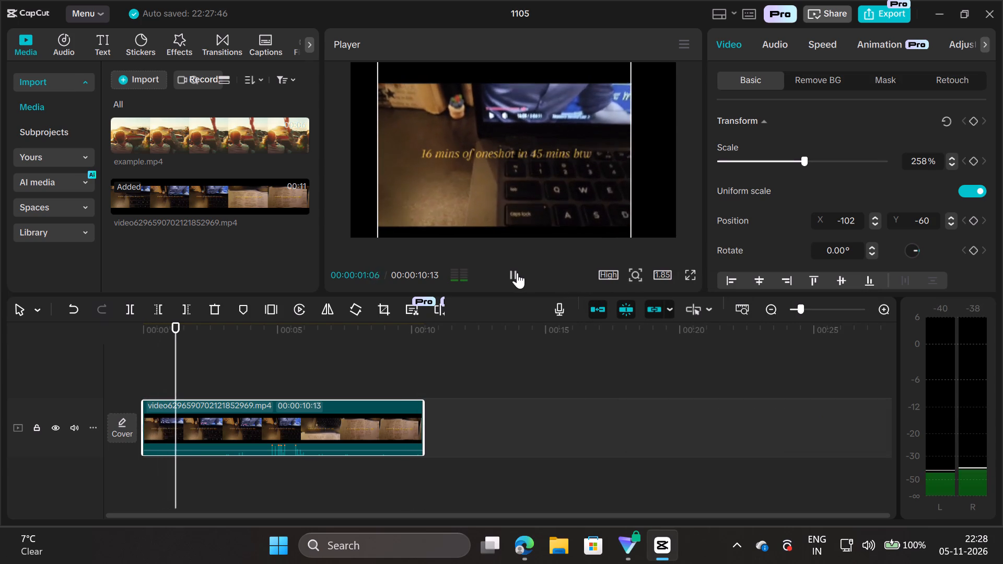
left_click(355, 416)
left_click(690, 271)
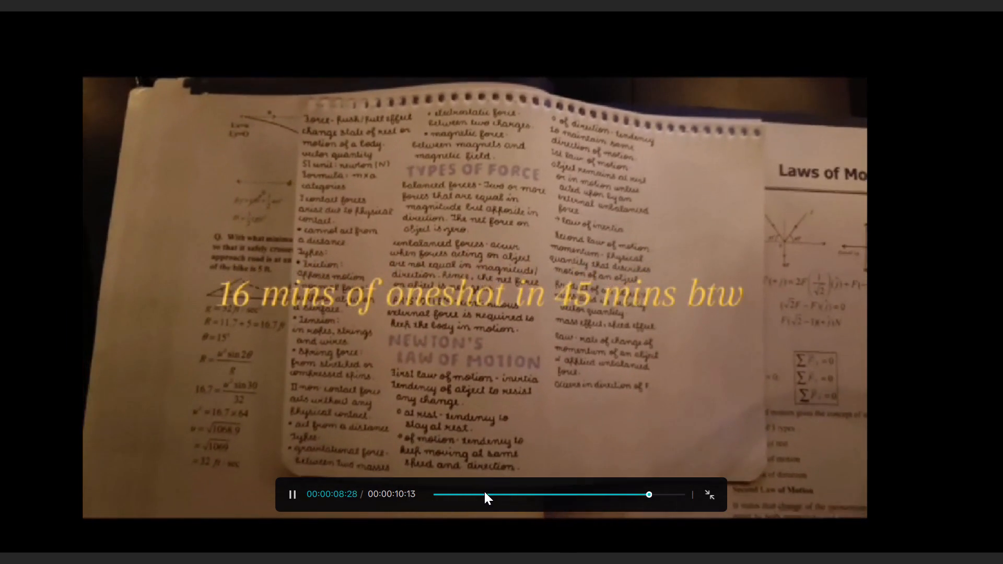
scroll(517, 376, "down", 1)
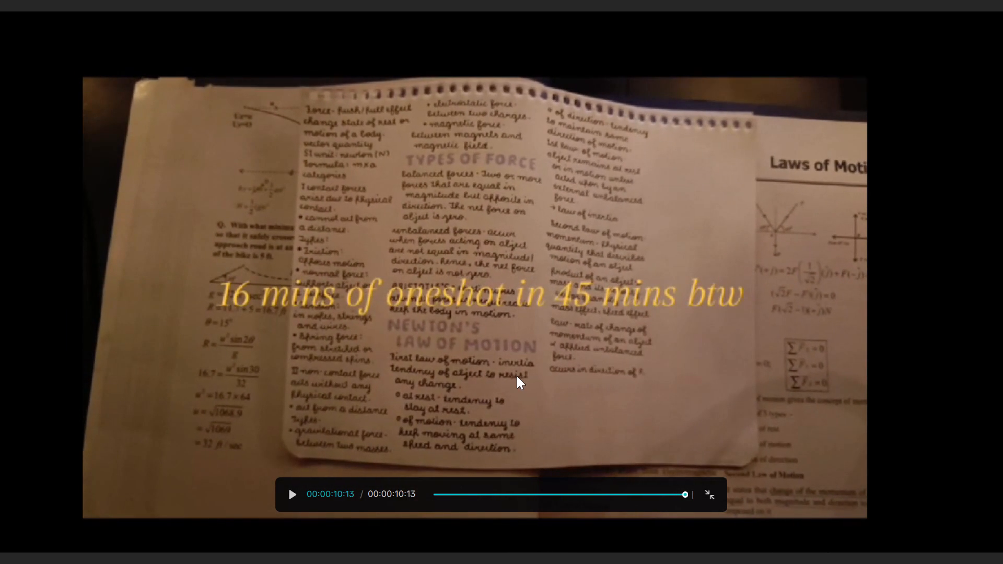
scroll(517, 376, "down", 1)
right_click(517, 376)
scroll(517, 376, "down", 1)
left_click(704, 487)
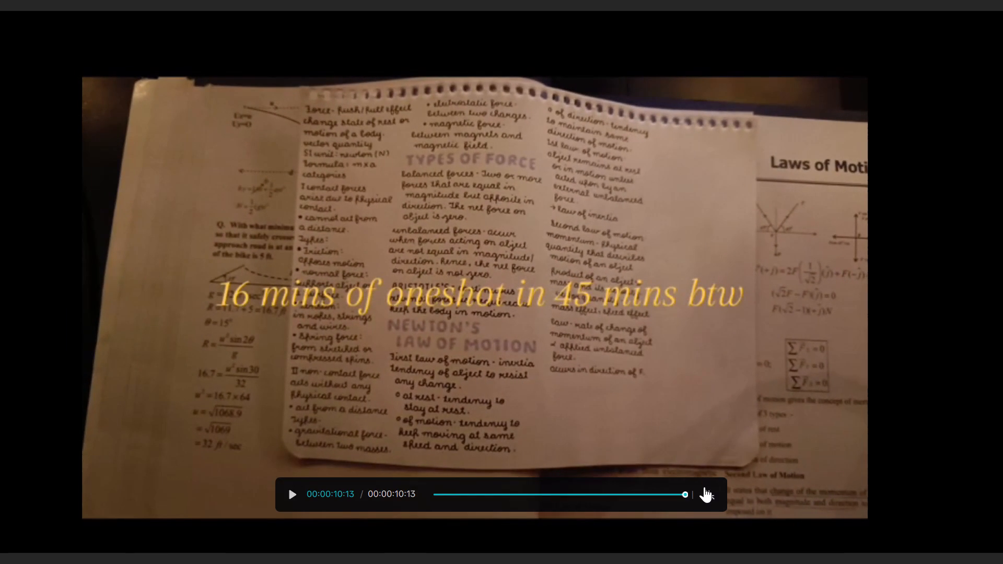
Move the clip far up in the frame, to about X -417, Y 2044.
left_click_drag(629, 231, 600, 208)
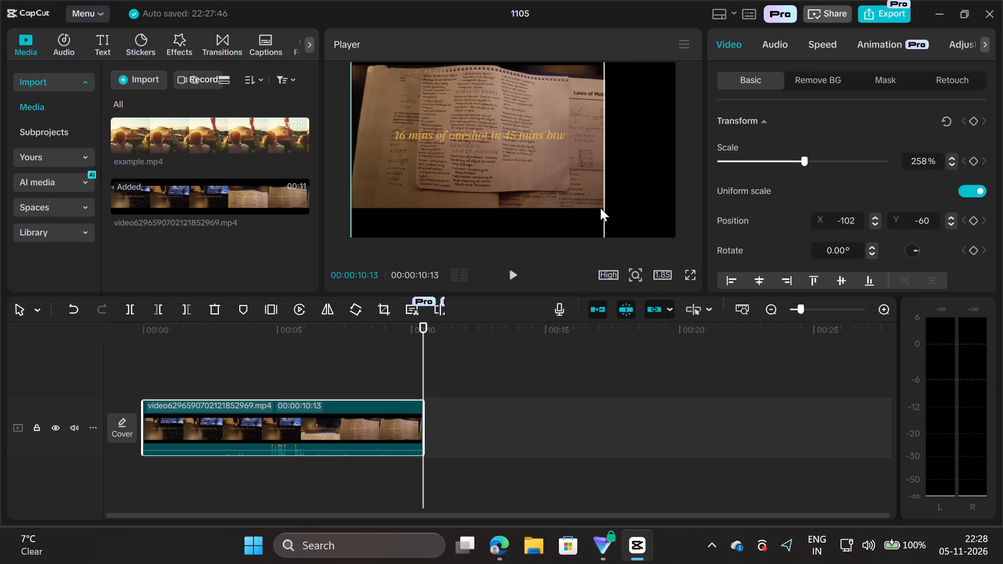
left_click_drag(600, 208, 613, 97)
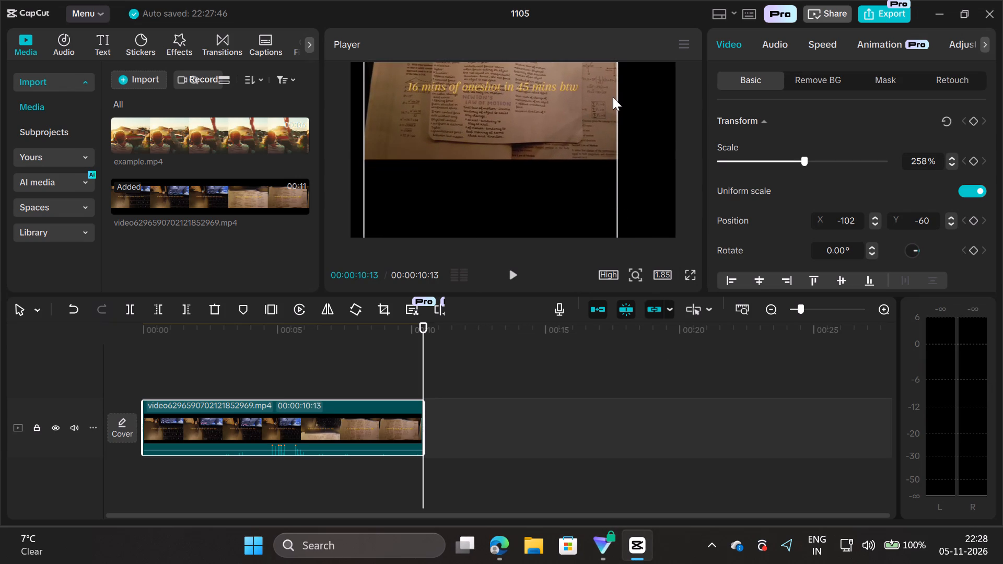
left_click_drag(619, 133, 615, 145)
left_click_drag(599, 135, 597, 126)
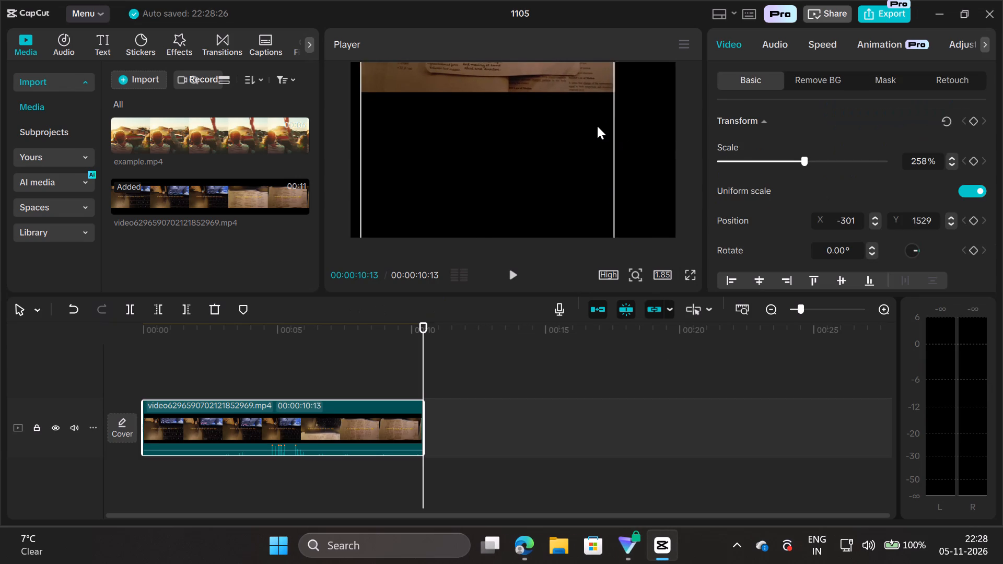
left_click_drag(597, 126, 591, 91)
Enlarge the clip in the frame to 298% scale, shifting it to reach its lower corner.
left_click_drag(602, 204, 621, 220)
left_click_drag(528, 159, 568, 220)
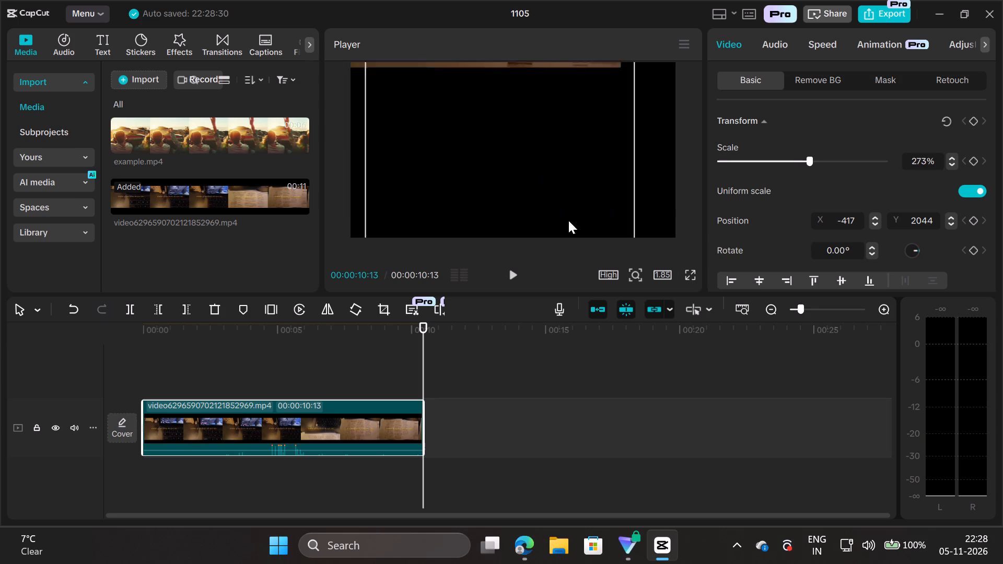
left_click_drag(568, 220, 507, 138)
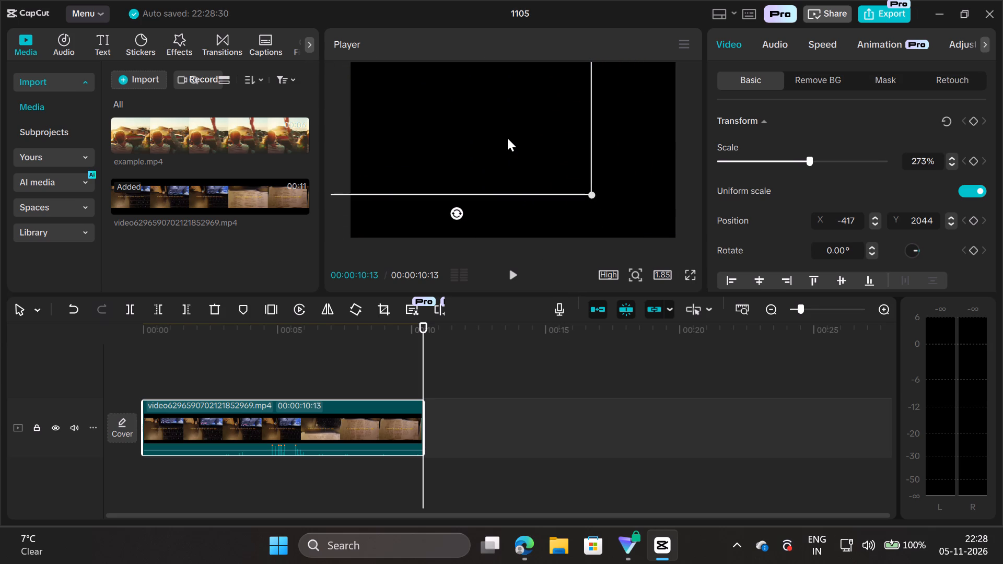
left_click_drag(588, 191, 613, 217)
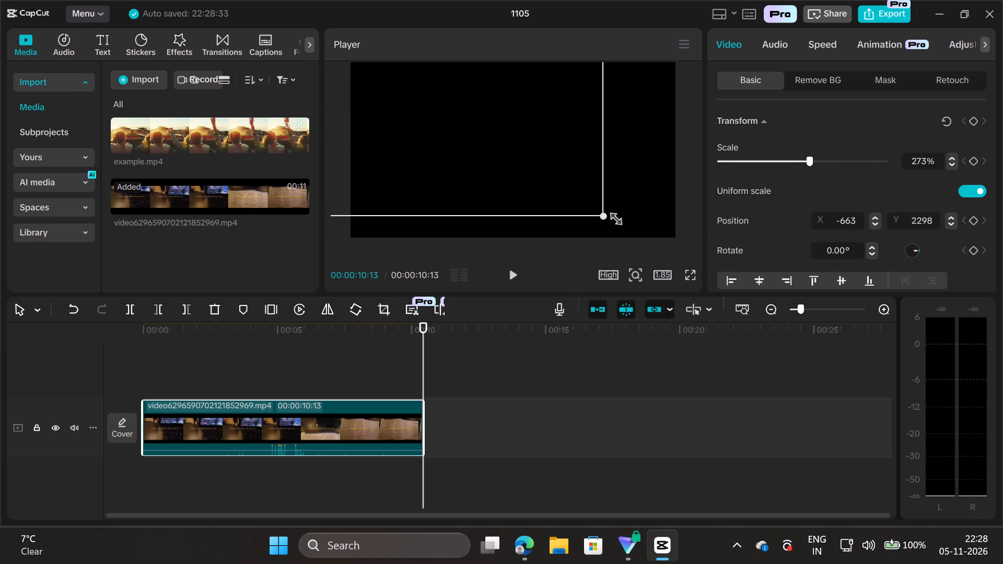
left_click_drag(613, 217, 613, 217)
Move the enlarged clip back down into the frame, aligning it with the frame's horizontal centre line.
left_click(473, 157)
left_click_drag(473, 157, 536, 316)
left_click_drag(525, 199, 505, 243)
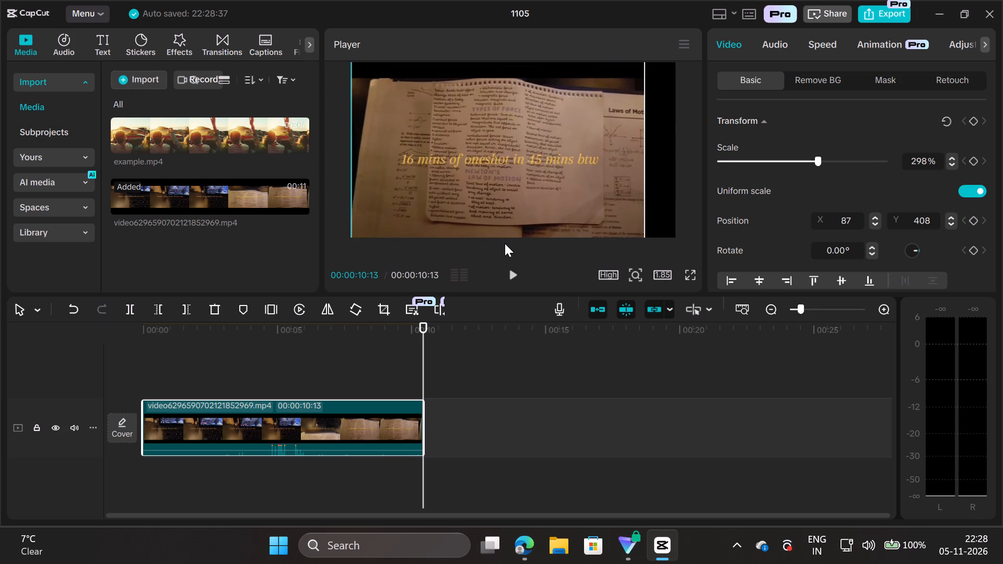
left_click_drag(505, 243, 512, 234)
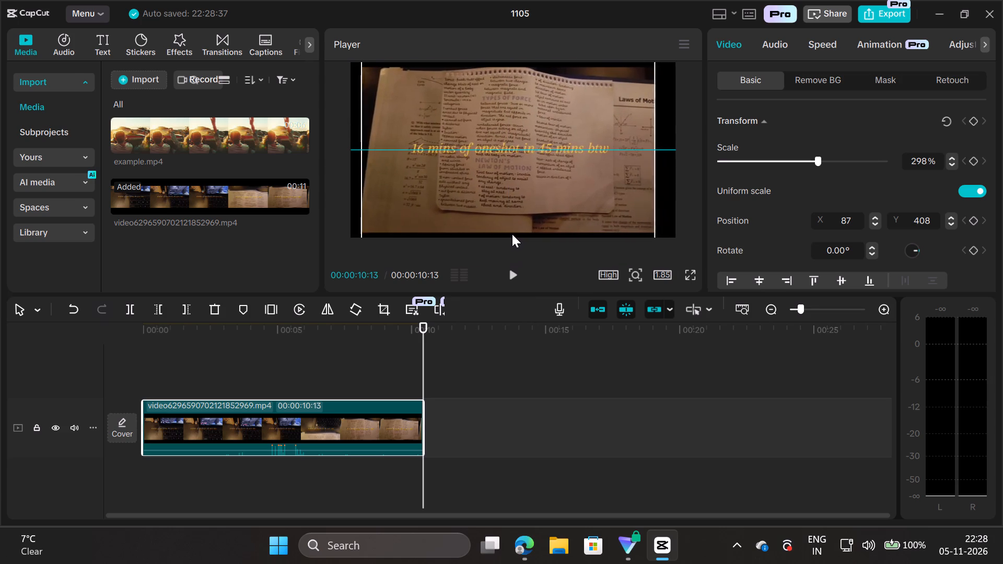
Move the enlarged clip far up out of the visible frame, to about X -320, Y 2391.
left_click_drag(512, 234, 511, 234)
left_click_drag(494, 203, 485, 167)
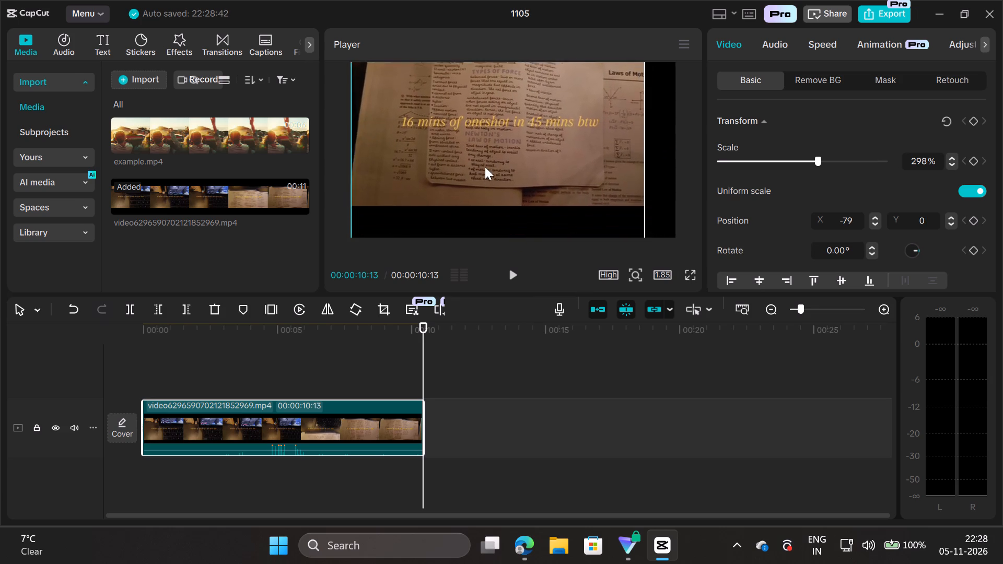
left_click_drag(485, 167, 473, 0)
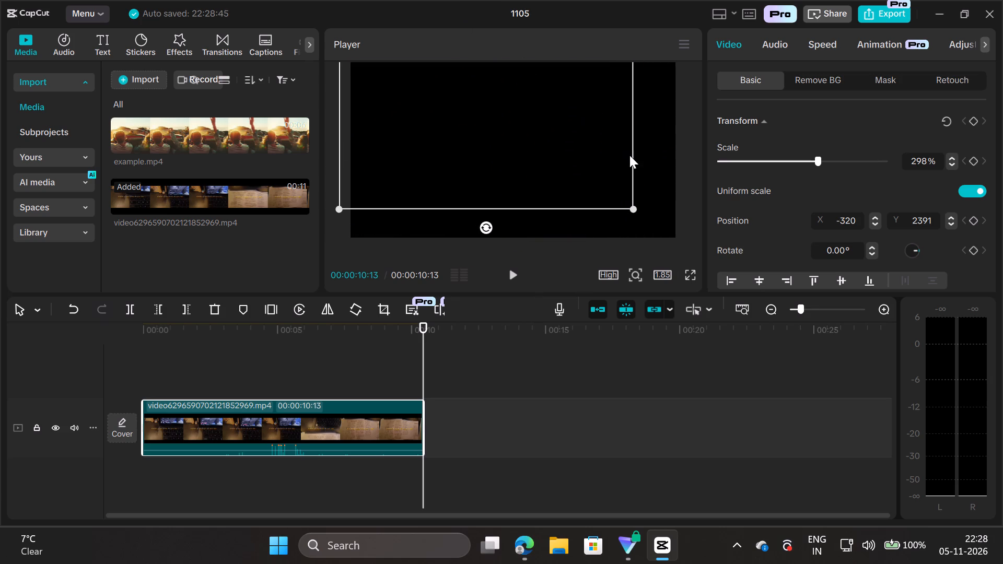
Switch to the Telegram chat in the browser, look back through its earlier videos, and minimize the browser.
left_click(941, 17)
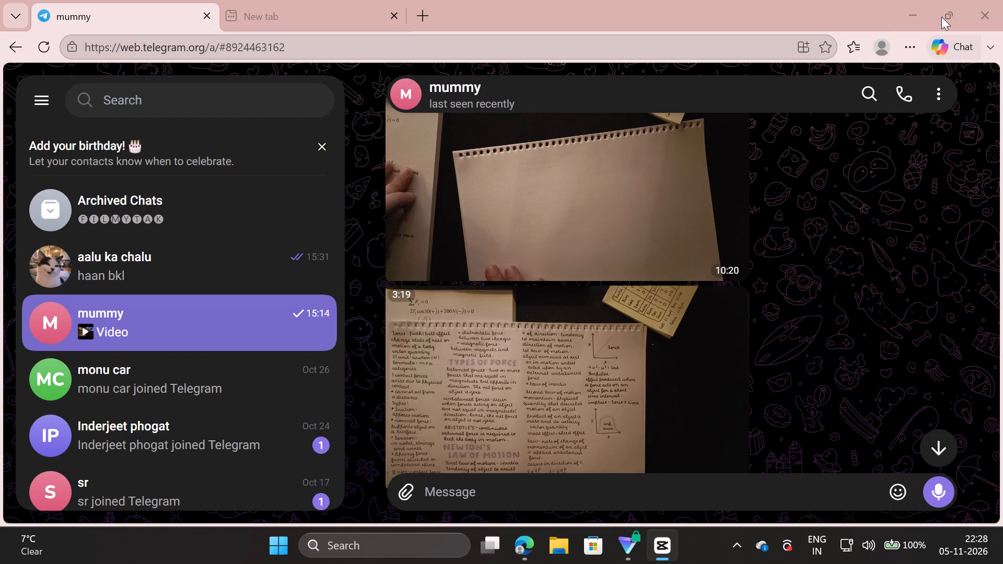
scroll(807, 171, "up", 4)
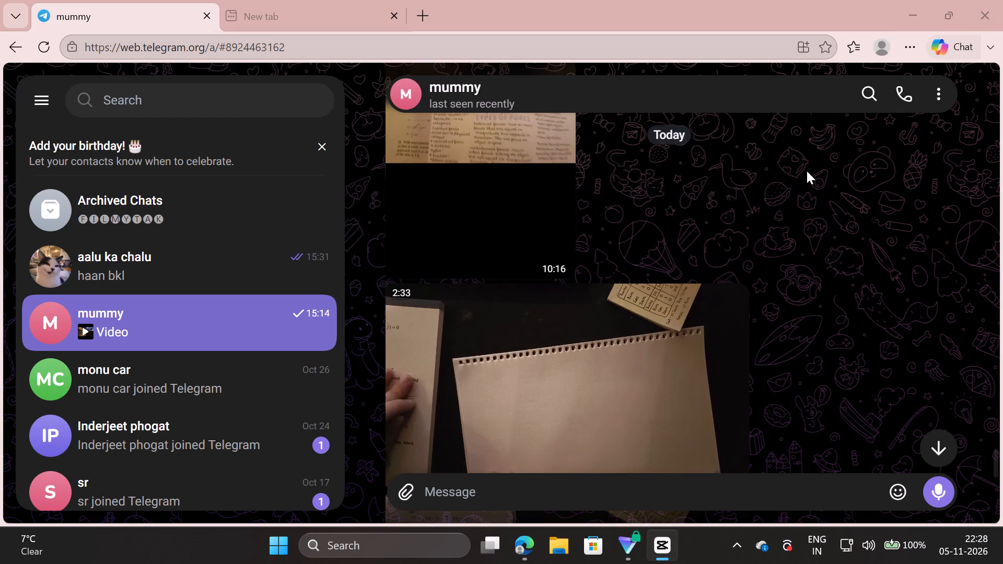
scroll(807, 234, "up", 8)
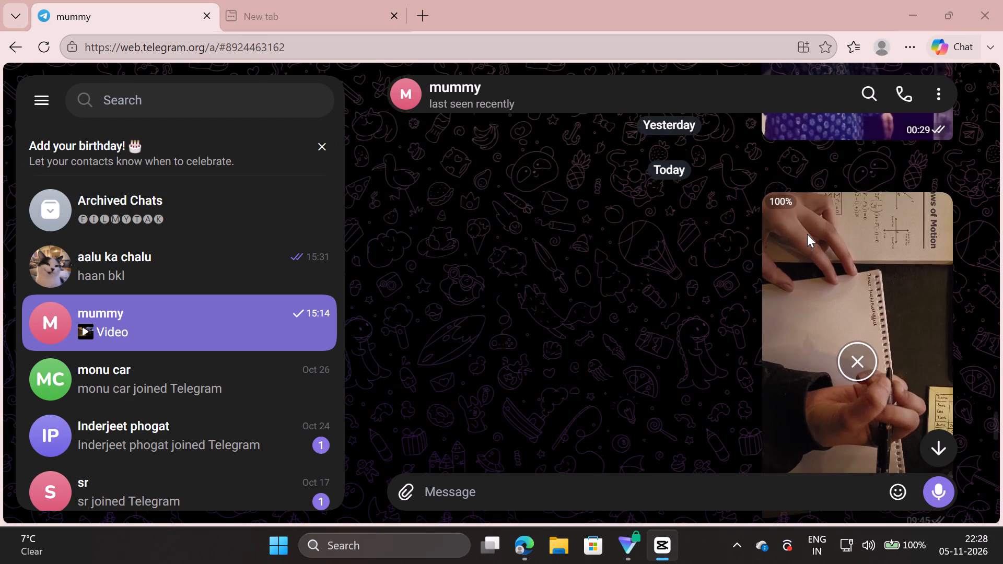
scroll(807, 234, "up", 1)
left_click(915, 1)
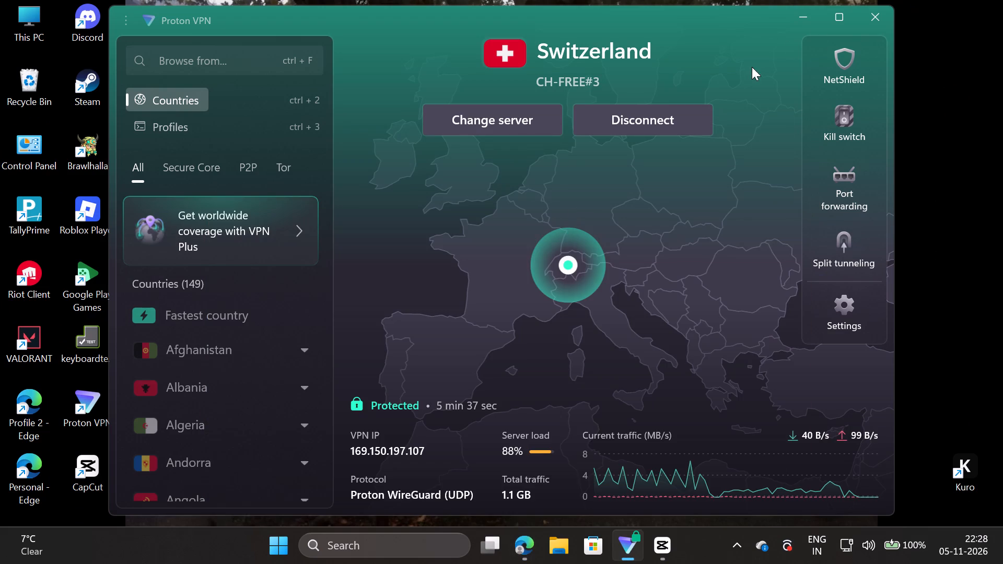
Minimize the Proton VPN window and launch Kuro from the desktop.
left_click(804, 16)
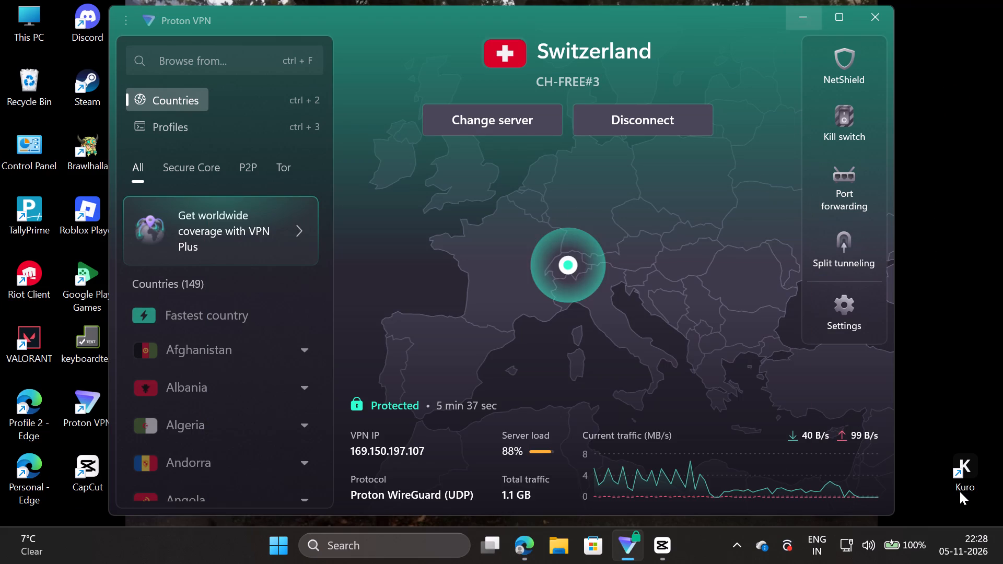
triple_click(960, 491)
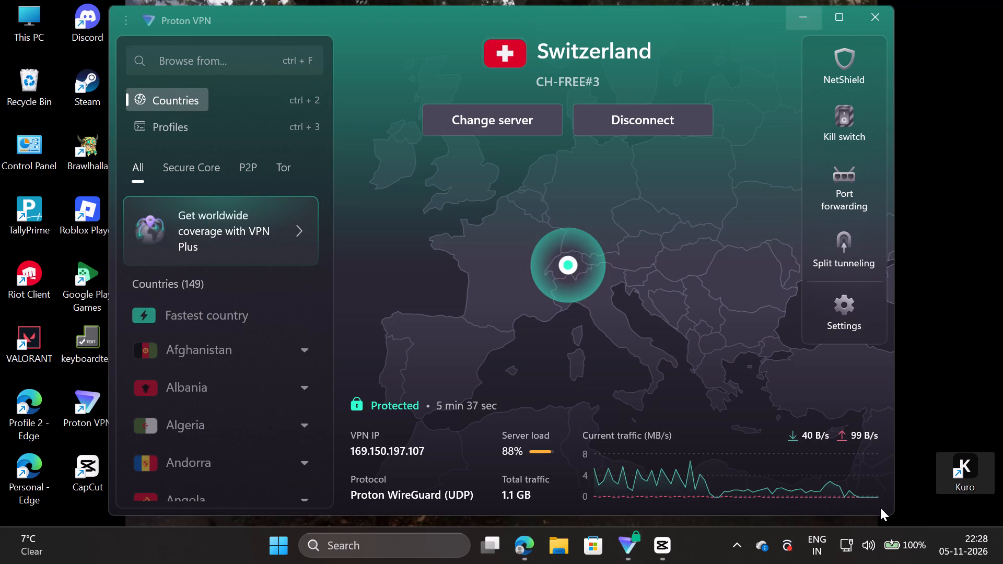
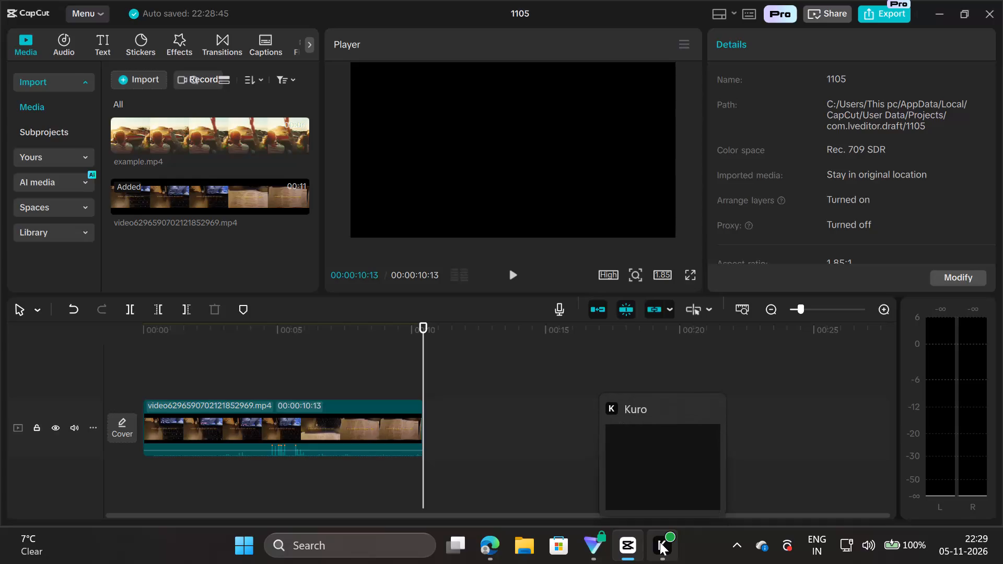
Enlarge the clip in the frame to 316% scale, shifting it up to reach its lower corner.
left_click(516, 276)
left_click_drag(547, 135, 561, 219)
left_click_drag(546, 167, 563, 277)
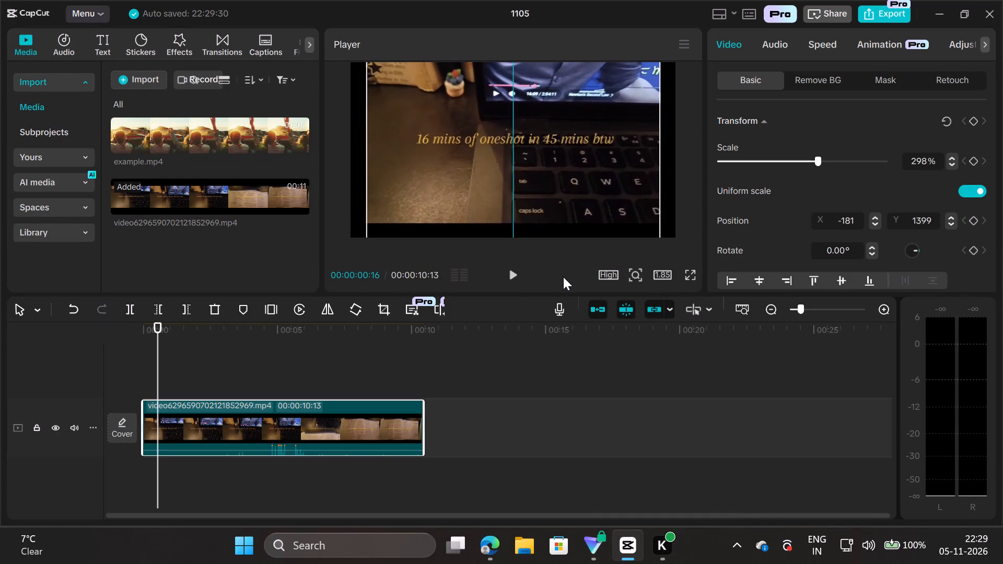
left_click_drag(563, 277, 487, 123)
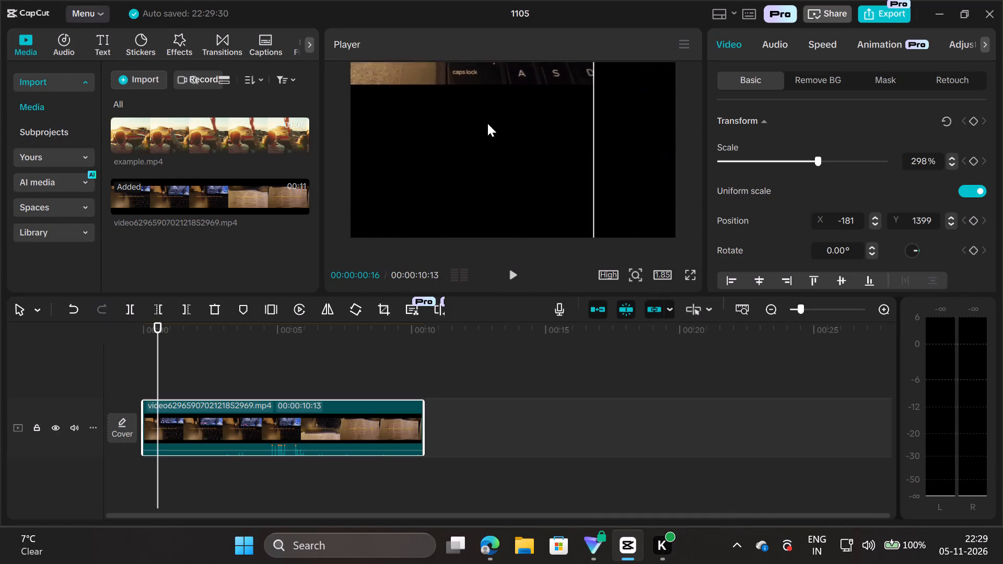
left_click_drag(487, 123, 473, 36)
left_click_drag(568, 160, 589, 180)
Move the enlarged clip back down and centre it in the frame at X 0, Y 0.
left_click_drag(476, 126, 558, 315)
left_click_drag(511, 137, 519, 199)
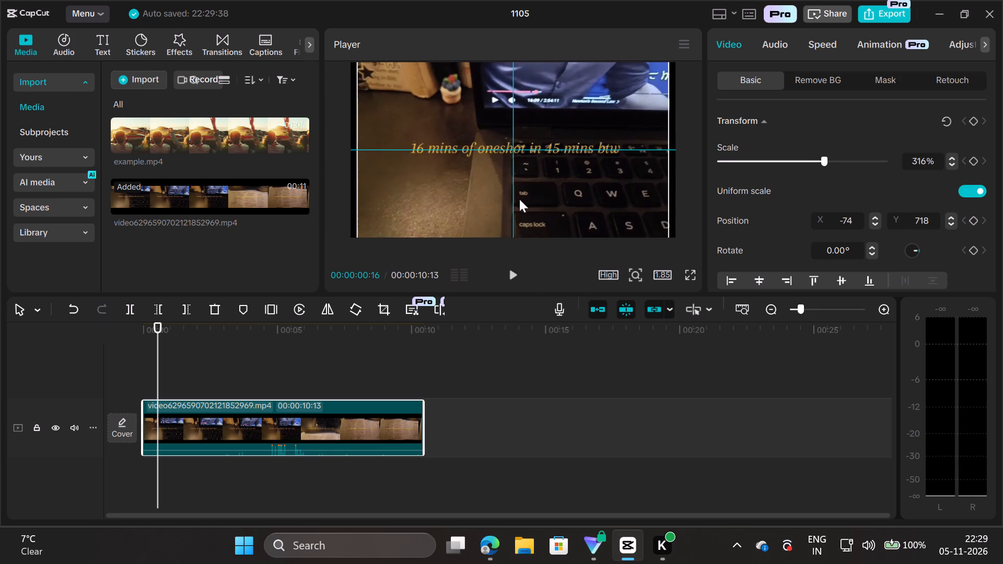
left_click_drag(519, 199, 518, 202)
Deselect the clip and play it through to check the enlarged, centred framing.
left_click(507, 278)
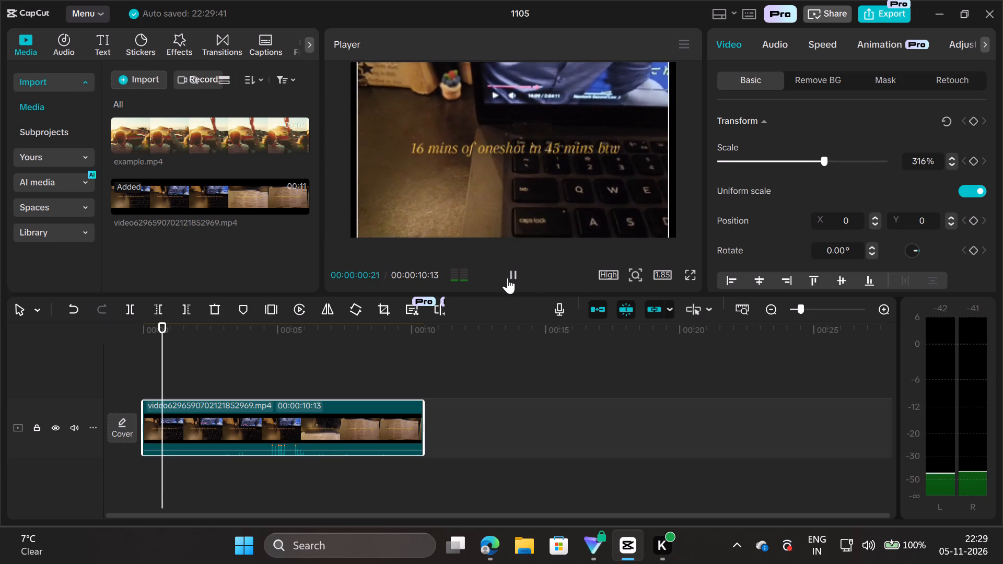
left_click(499, 346)
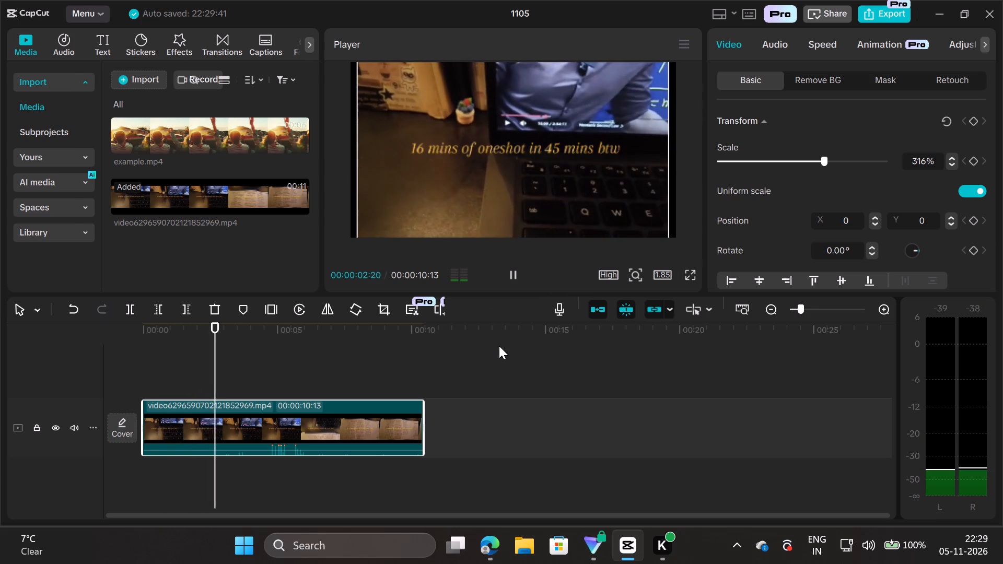
left_click(516, 274)
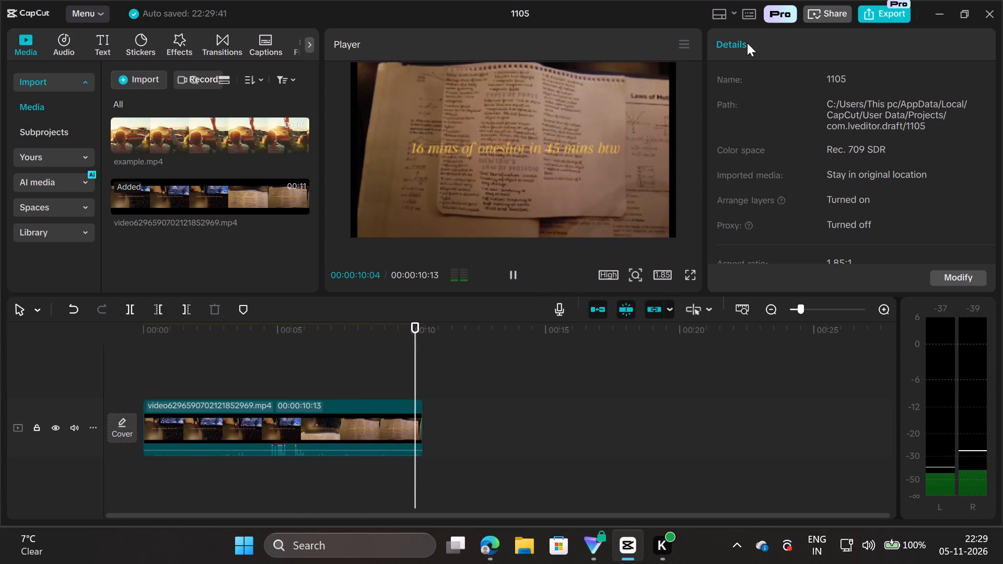
Open the media import dialog for project 1105 to browse the Downloads folder.
left_click(562, 273)
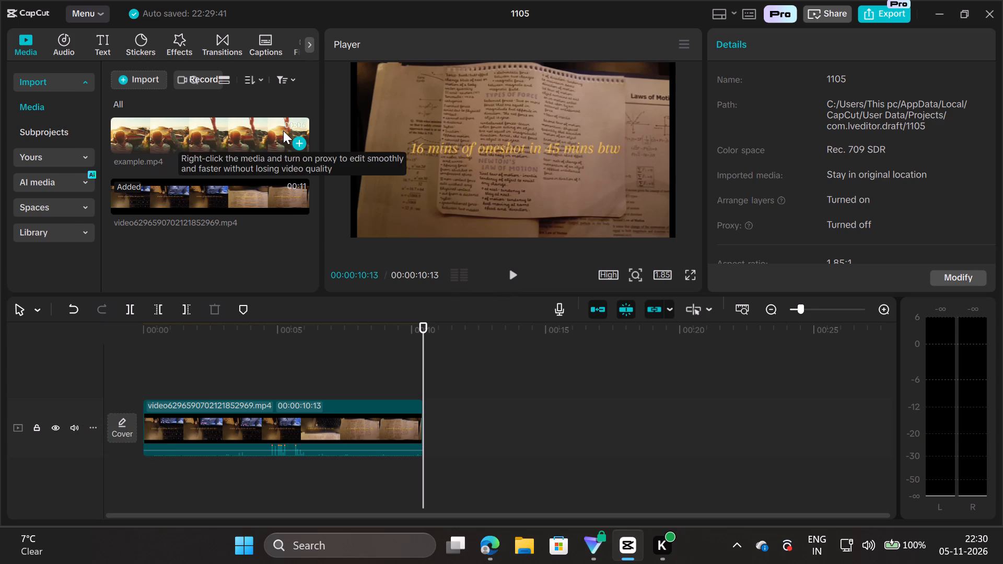
left_click(122, 79)
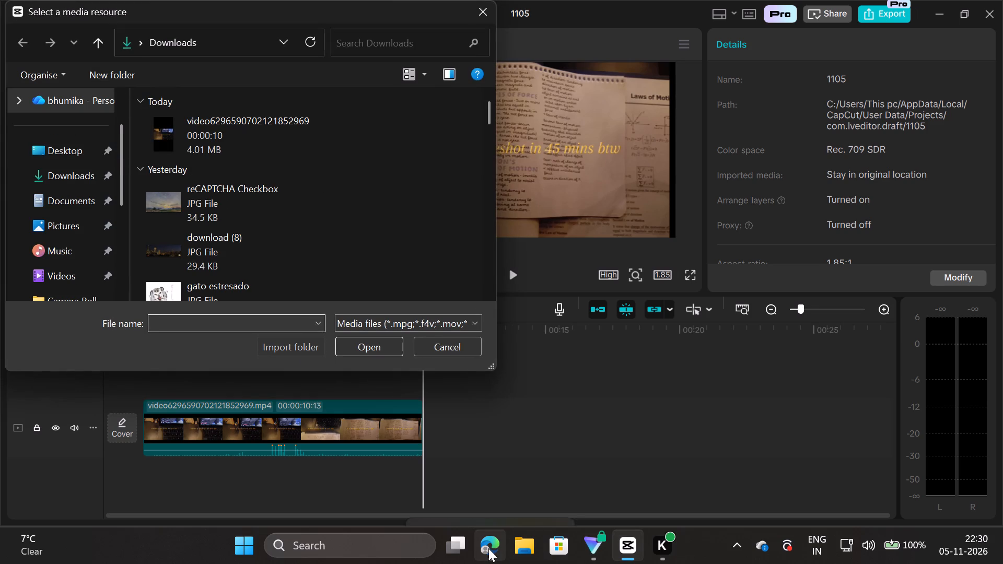
Switch to the Telegram chat in Microsoft Edge and allow web.telegram.org to download multiple files.
left_click(530, 494)
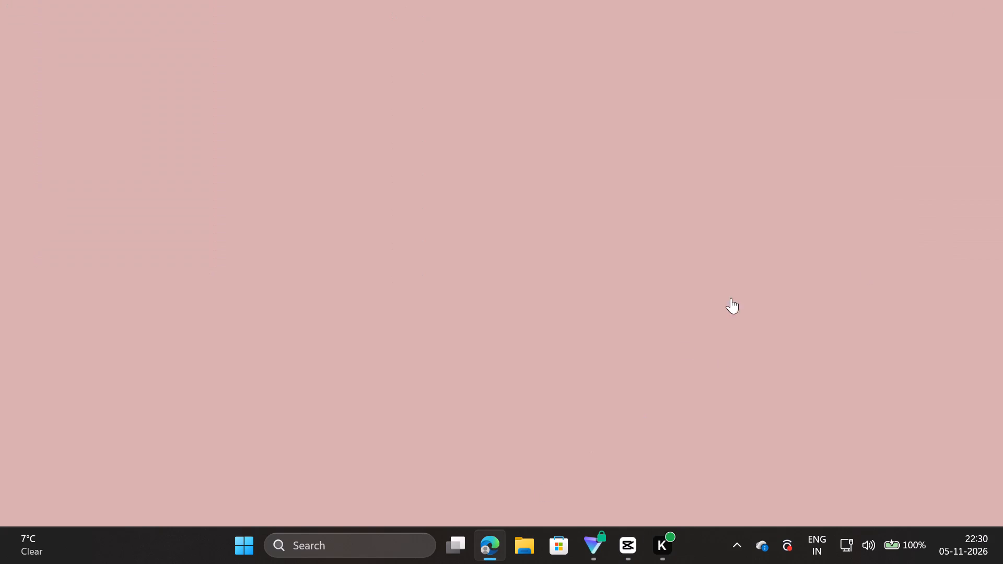
scroll(823, 315, "down", 1)
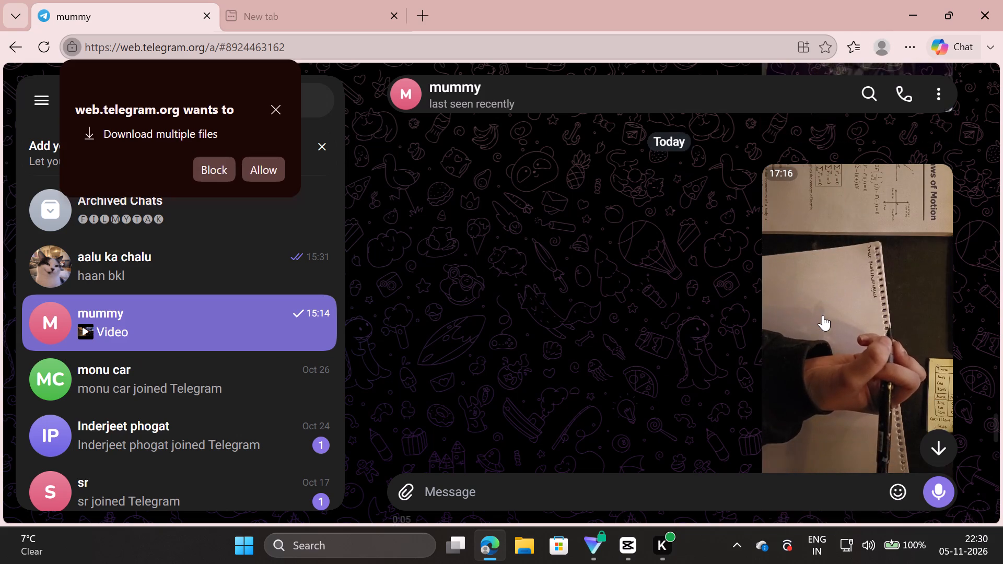
scroll(823, 315, "down", 1)
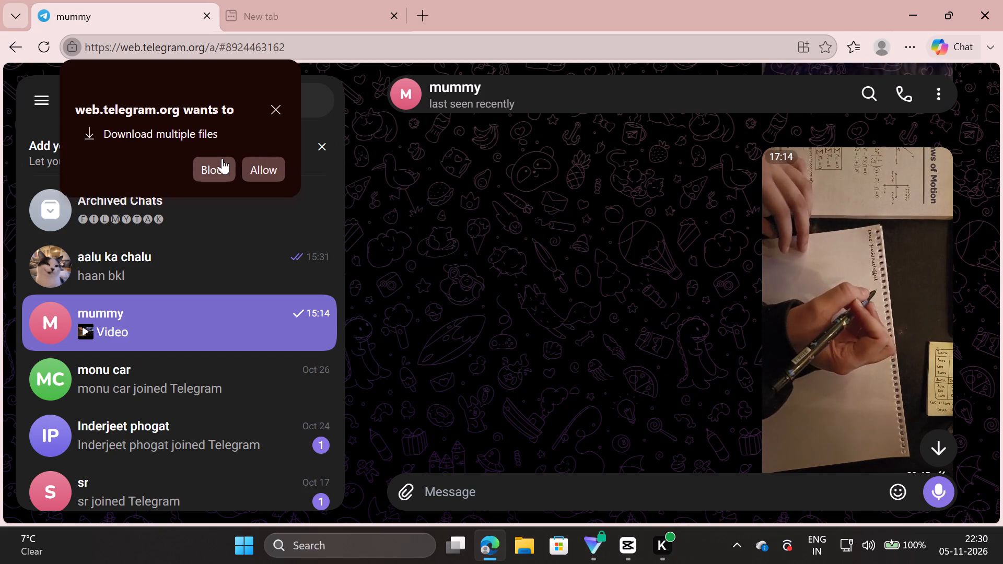
left_click(256, 169)
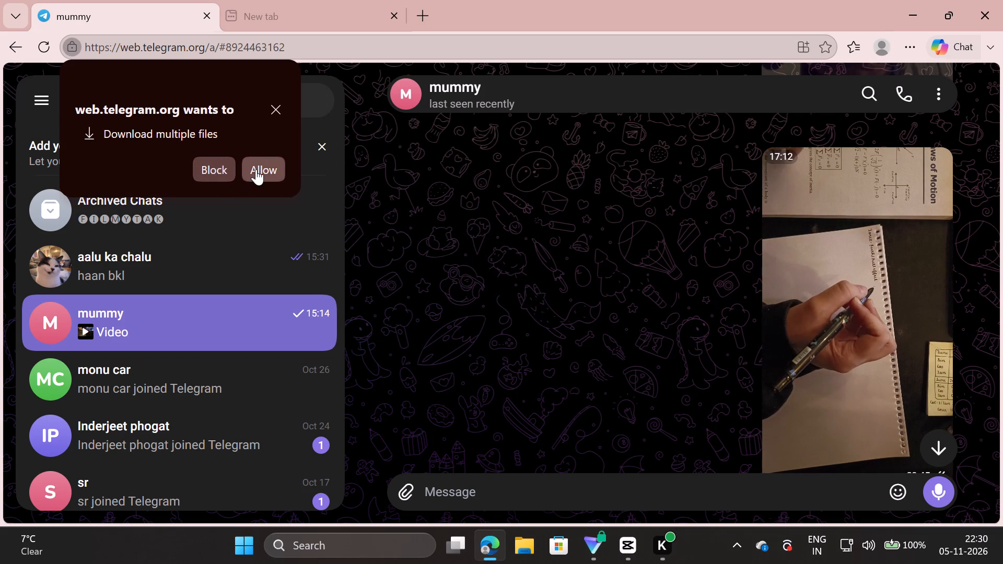
scroll(642, 295, "down", 1)
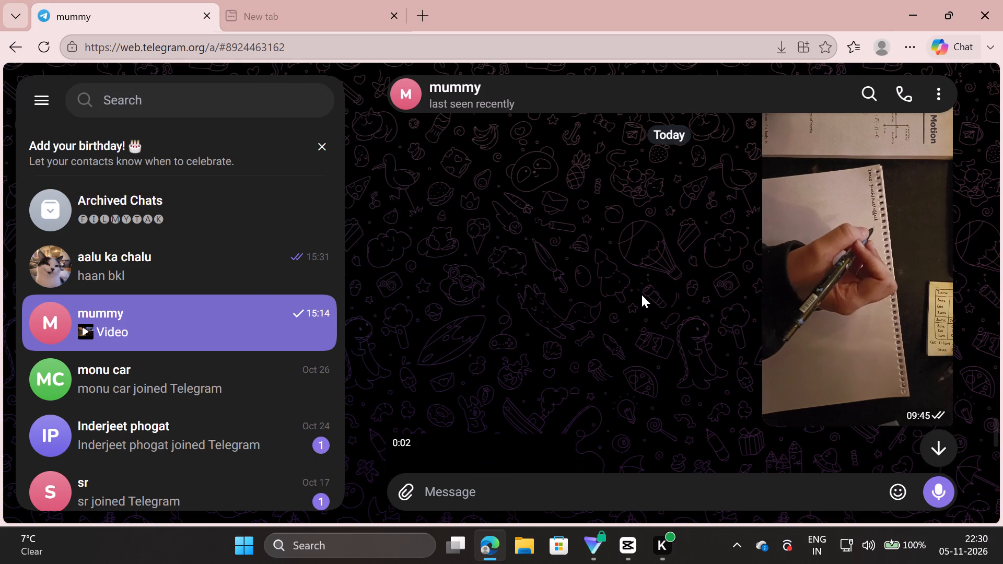
scroll(642, 295, "down", 2)
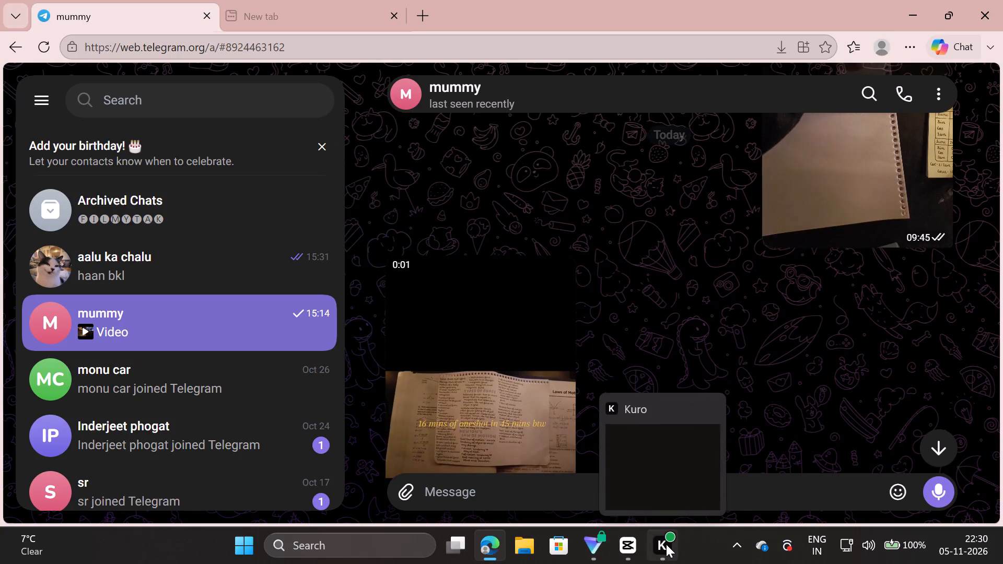
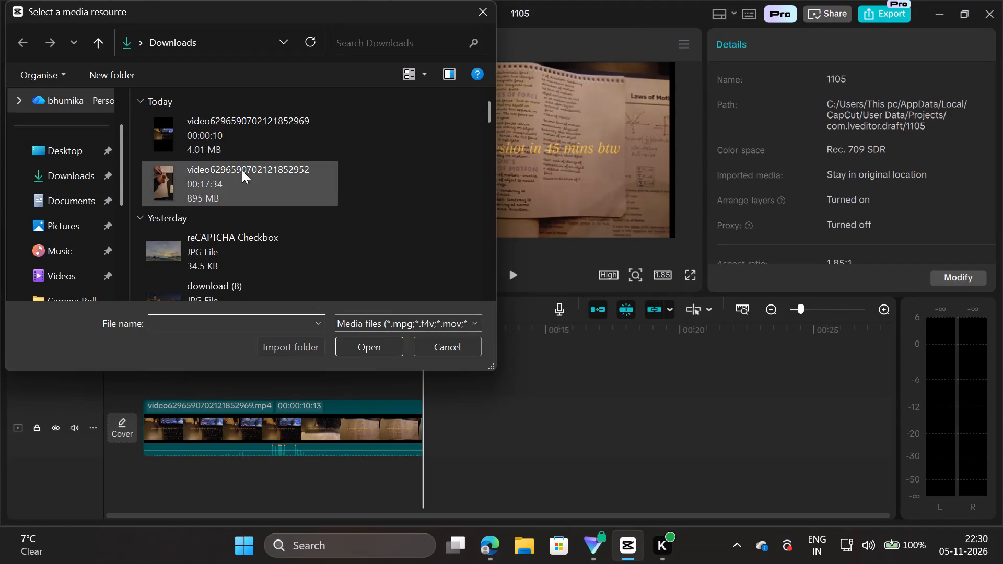
scroll(242, 170, "down", 1)
scroll(242, 170, "up", 1)
double_click(221, 170)
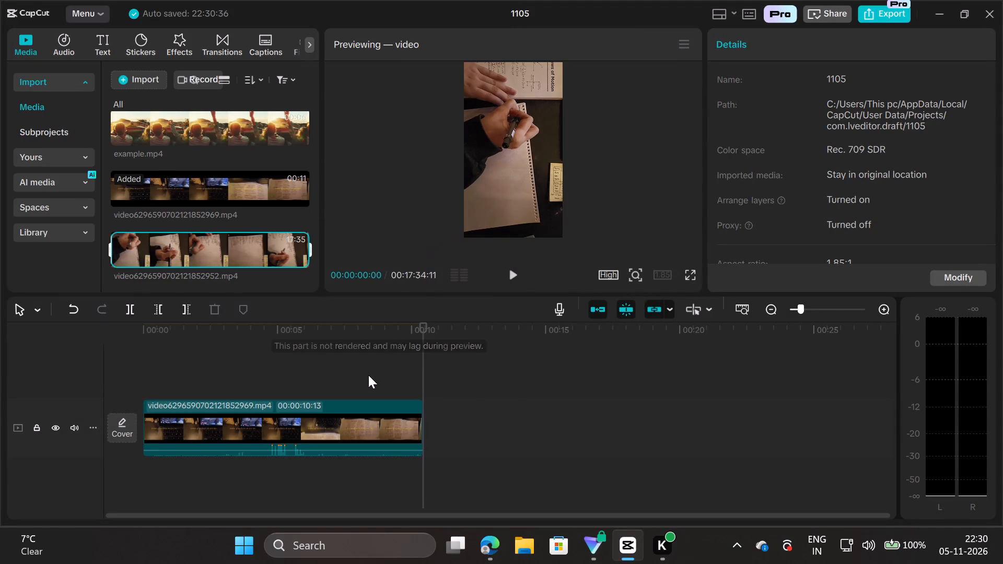
Select the video6296590702121852969.mp4 clip on the timeline.
left_click_drag(365, 420, 336, 422)
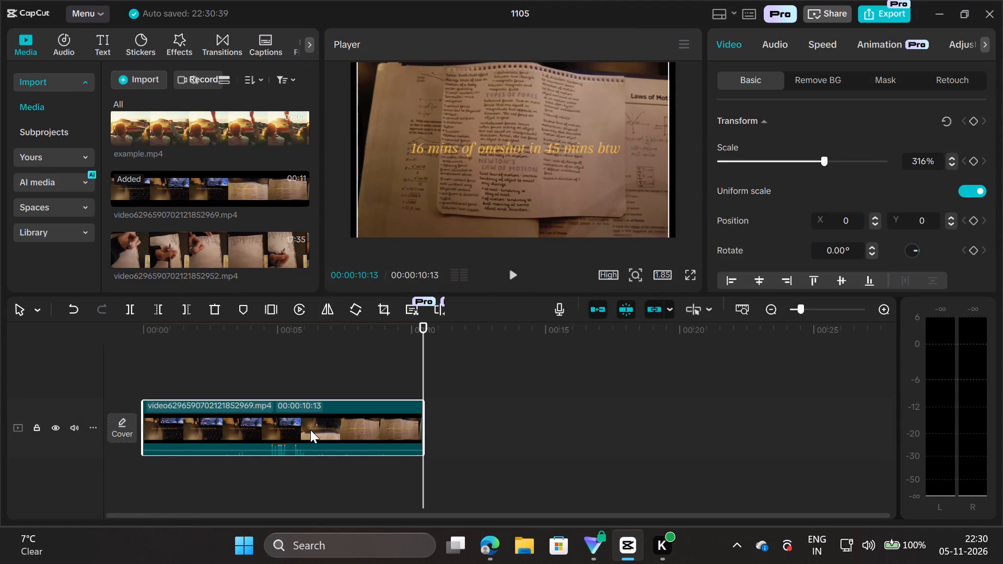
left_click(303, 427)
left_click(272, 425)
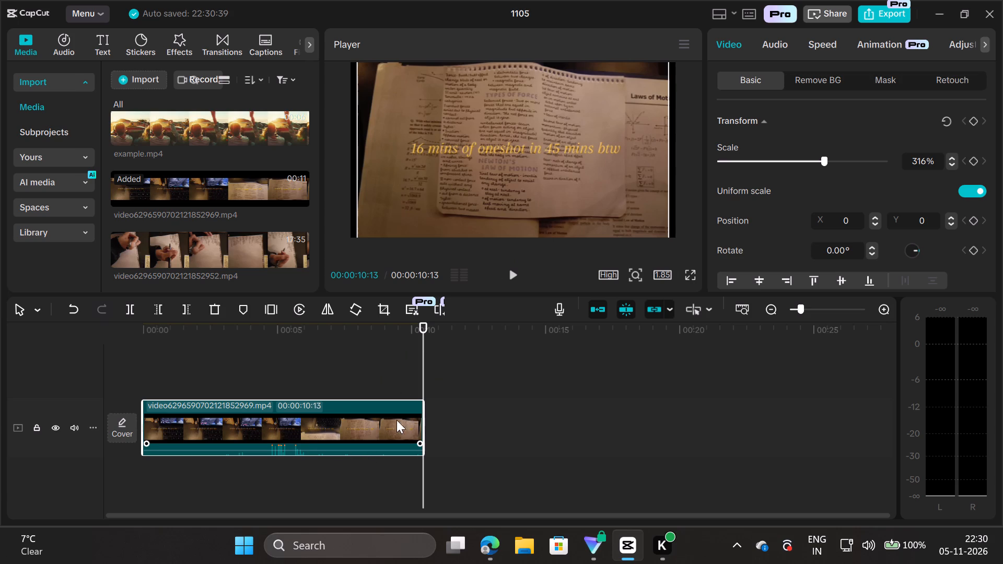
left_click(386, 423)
Add video6296590702121852952.mp4 to the timeline on a new track above the existing clip.
left_click(238, 251)
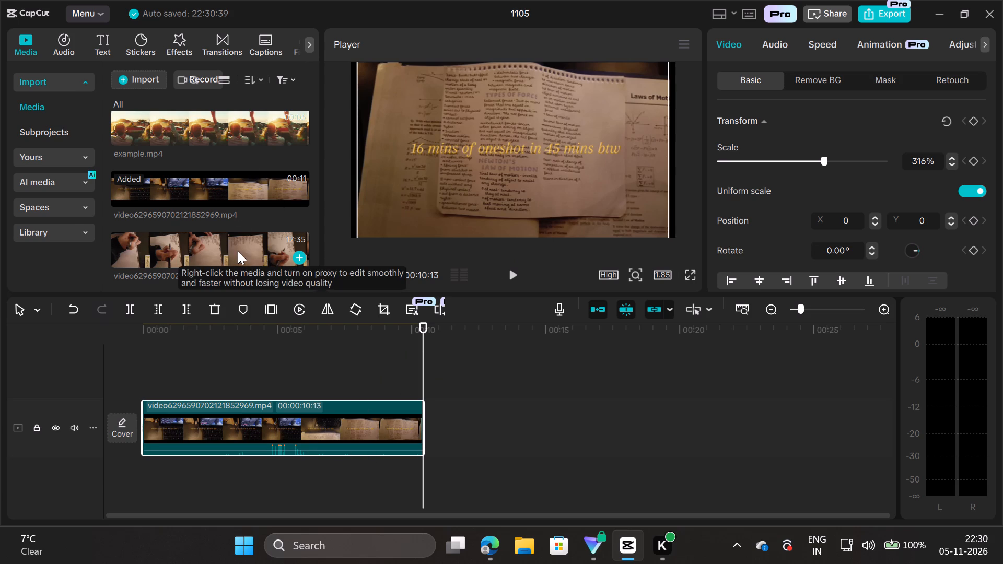
left_click(247, 252)
right_click(247, 252)
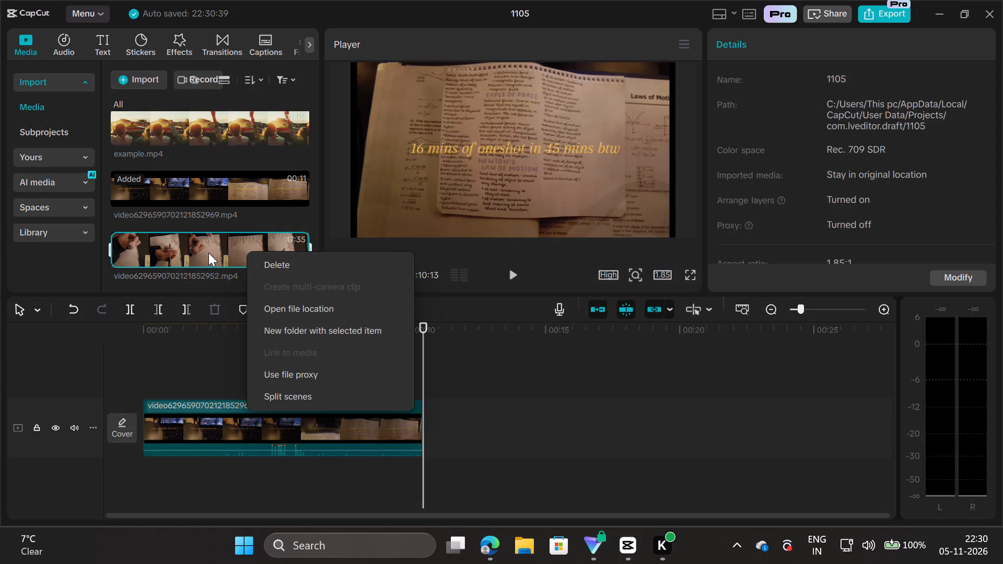
left_click_drag(208, 256, 340, 223)
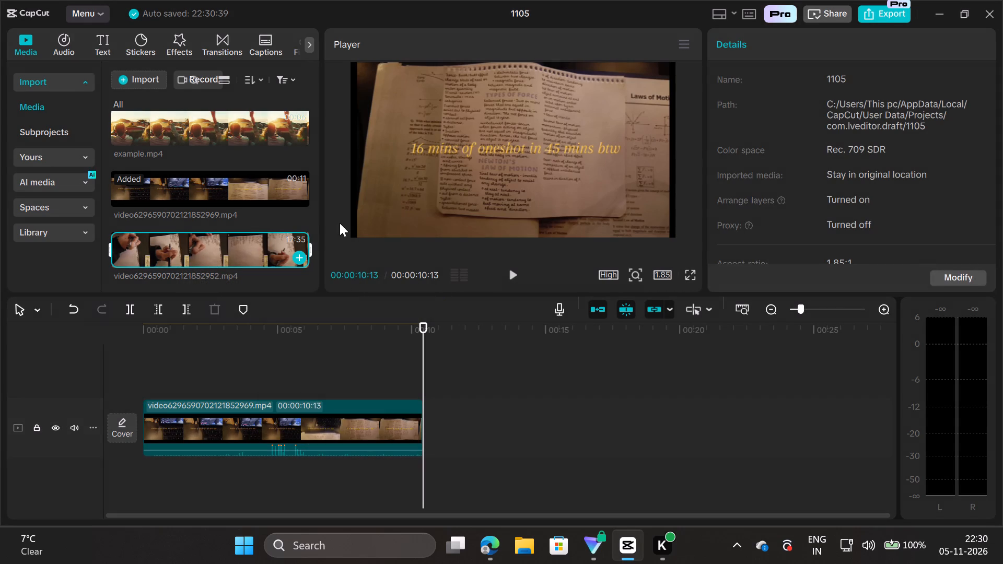
left_click_drag(267, 244, 240, 380)
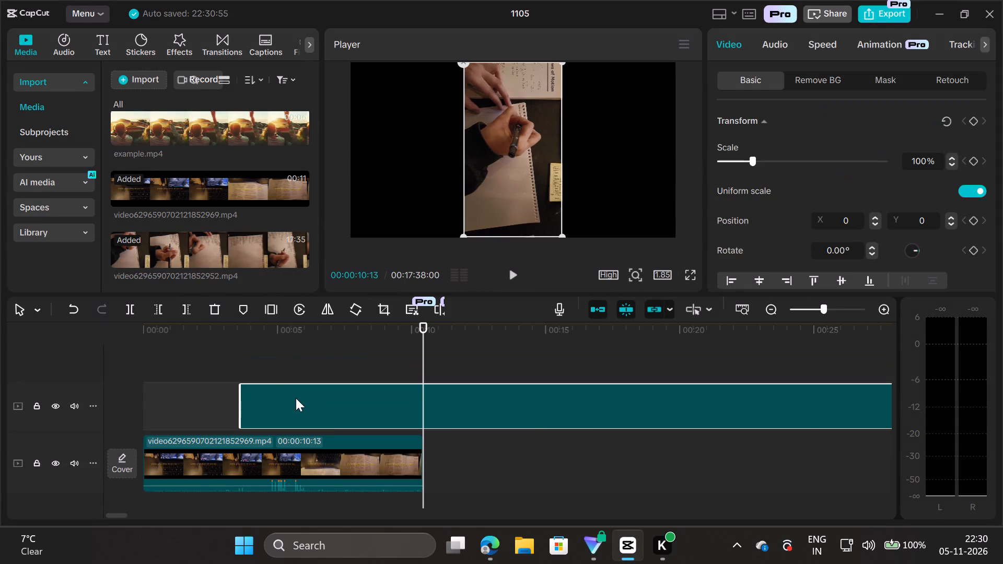
Move the newly added clip down to the start of the main track, ahead of the first clip.
left_click_drag(296, 398, 277, 370)
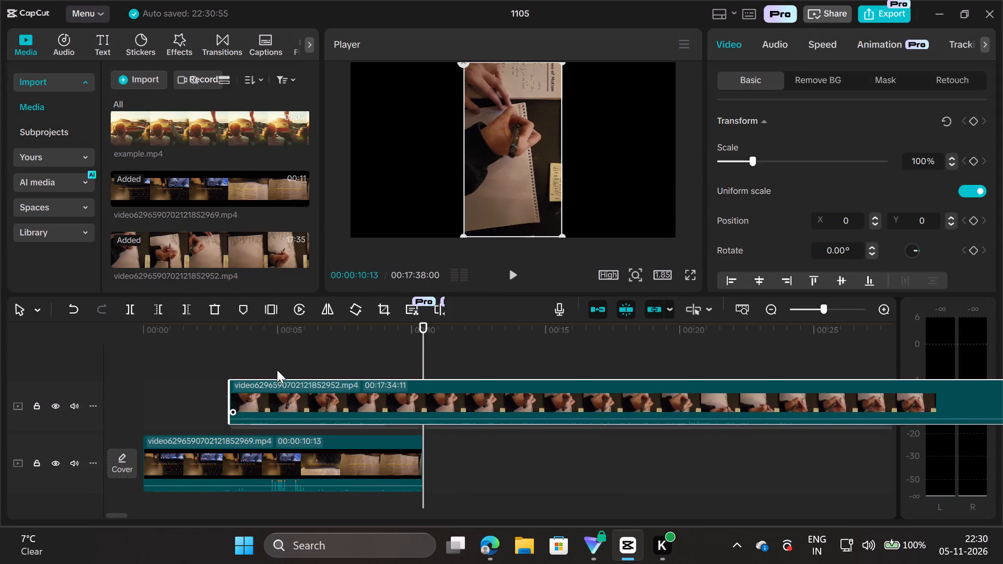
left_click_drag(277, 370, 396, 466)
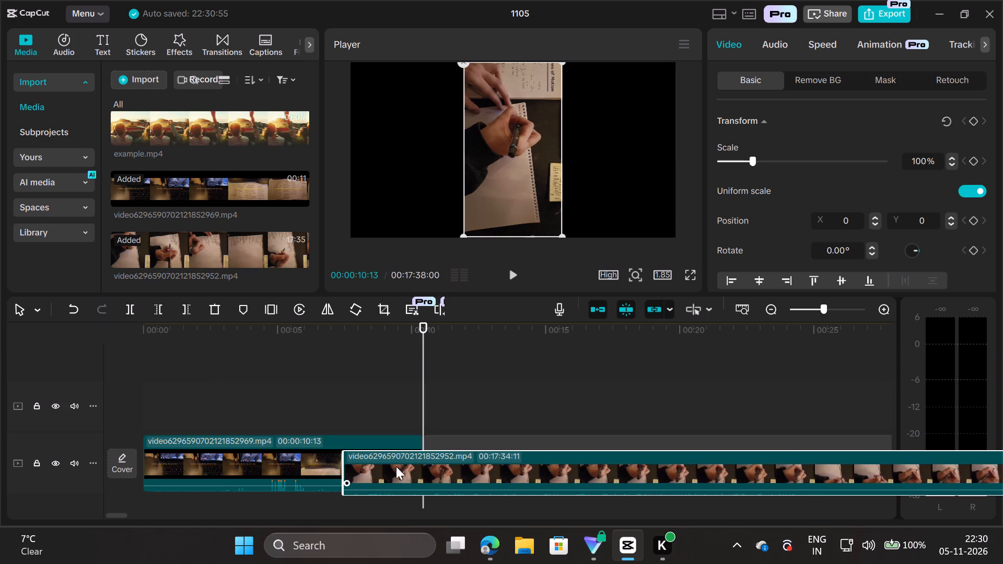
left_click_drag(396, 466, 32, 414)
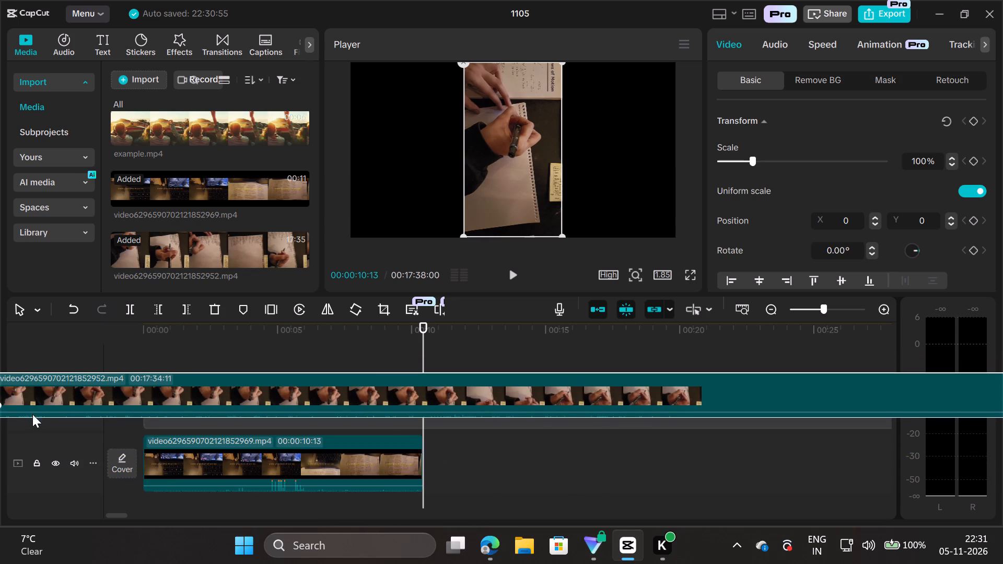
left_click_drag(32, 414, 15, 447)
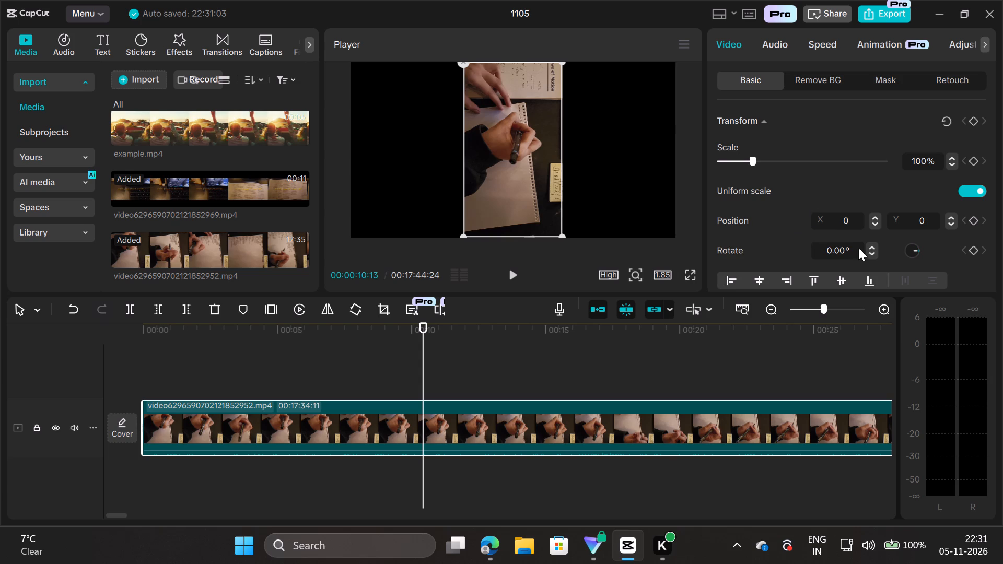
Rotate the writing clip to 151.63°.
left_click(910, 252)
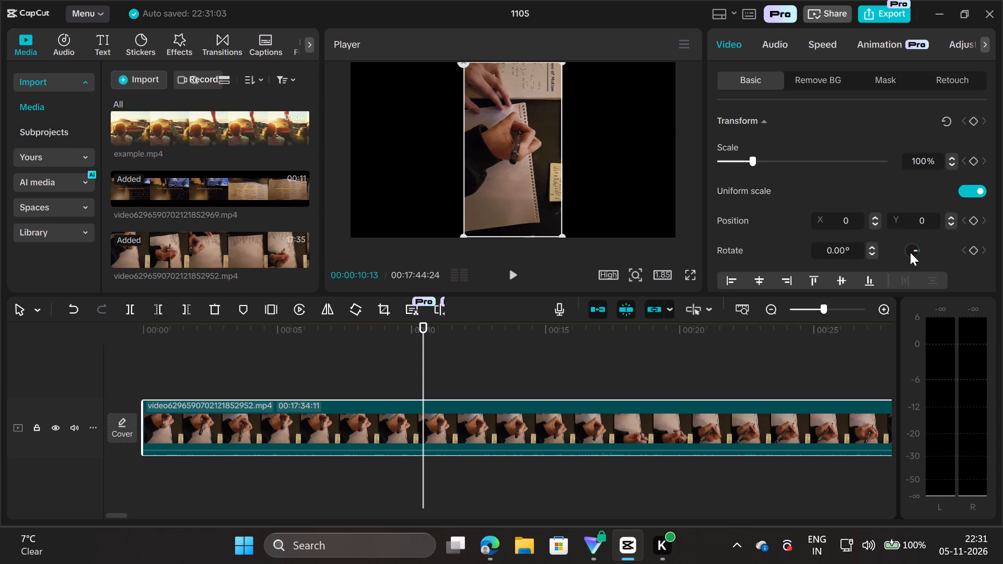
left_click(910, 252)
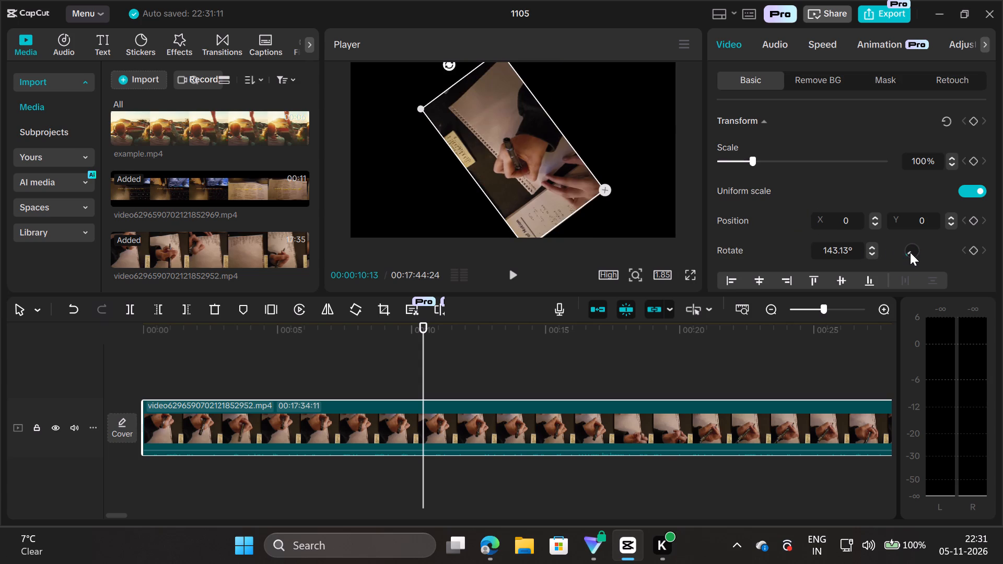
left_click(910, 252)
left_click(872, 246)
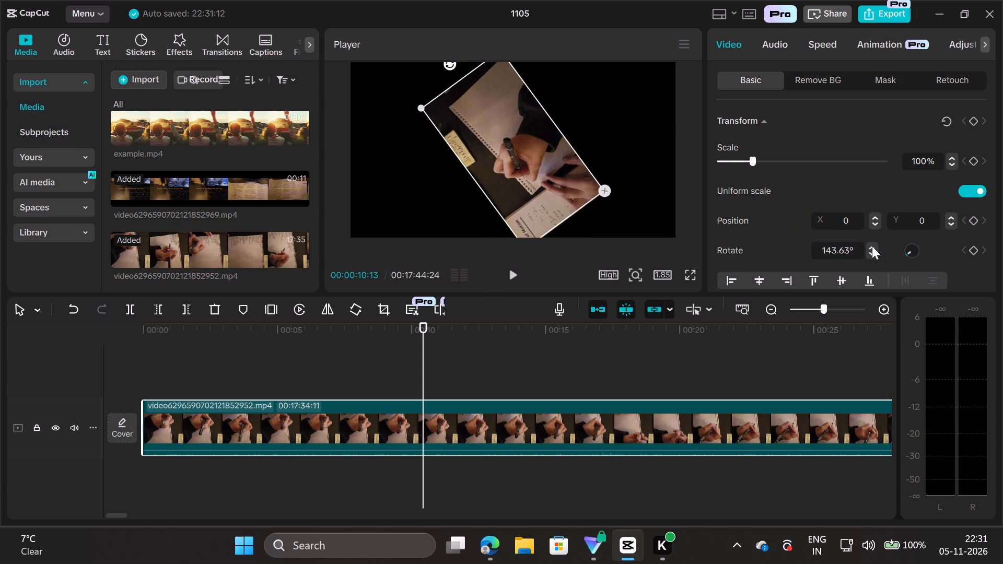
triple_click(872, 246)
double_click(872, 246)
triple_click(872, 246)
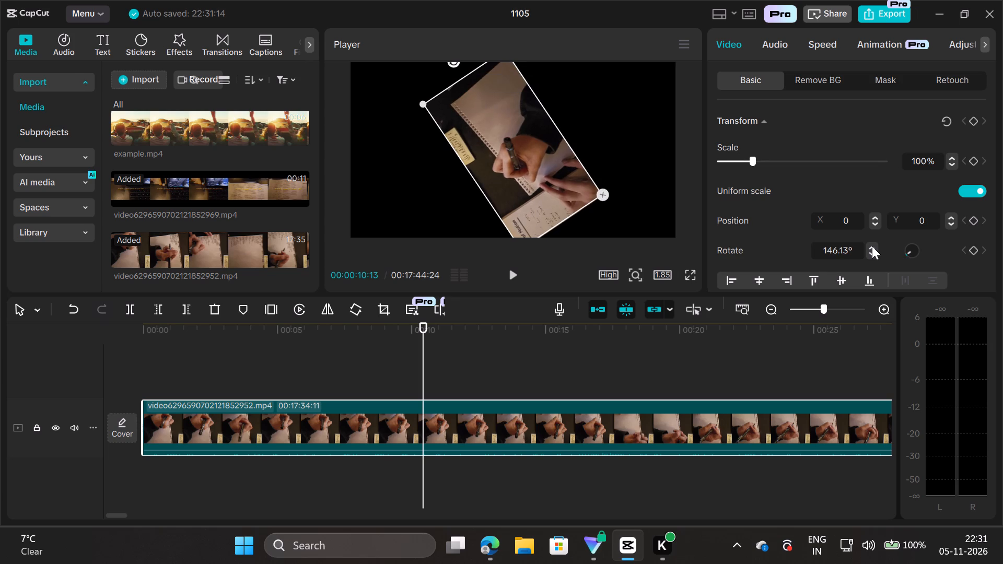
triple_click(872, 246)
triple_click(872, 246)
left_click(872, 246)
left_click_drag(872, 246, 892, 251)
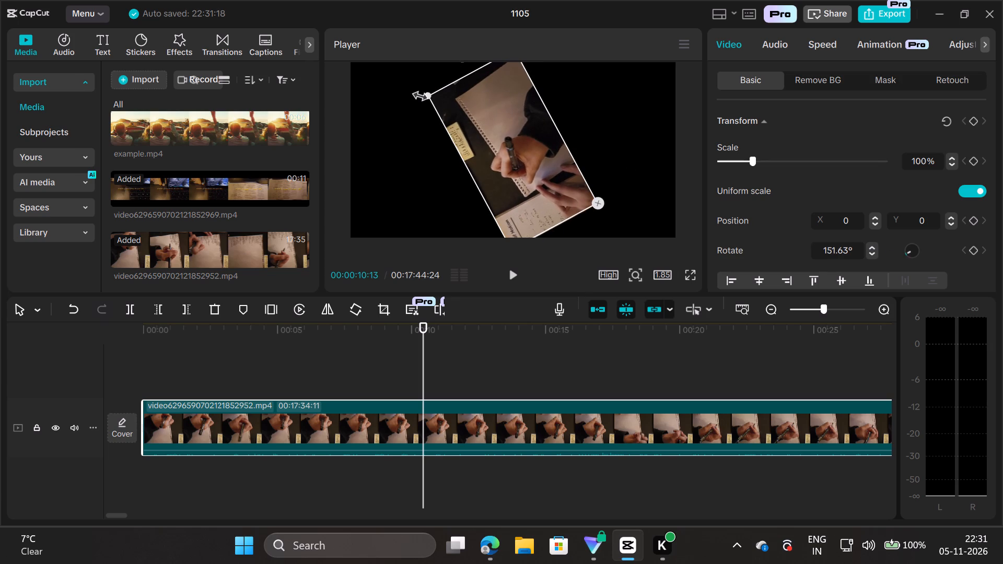
Shrink the writing clip in the frame to 96% scale.
left_click_drag(425, 97, 456, 57)
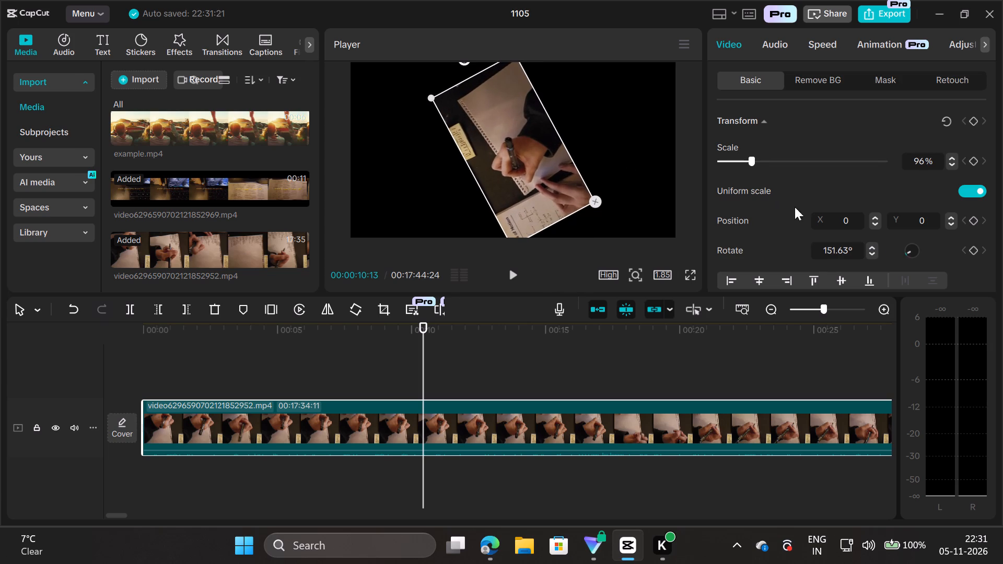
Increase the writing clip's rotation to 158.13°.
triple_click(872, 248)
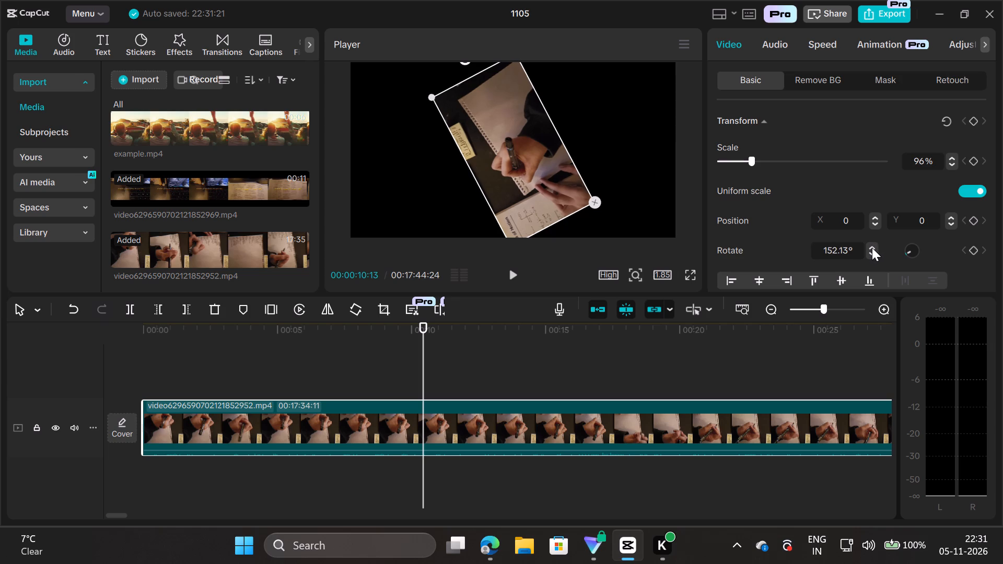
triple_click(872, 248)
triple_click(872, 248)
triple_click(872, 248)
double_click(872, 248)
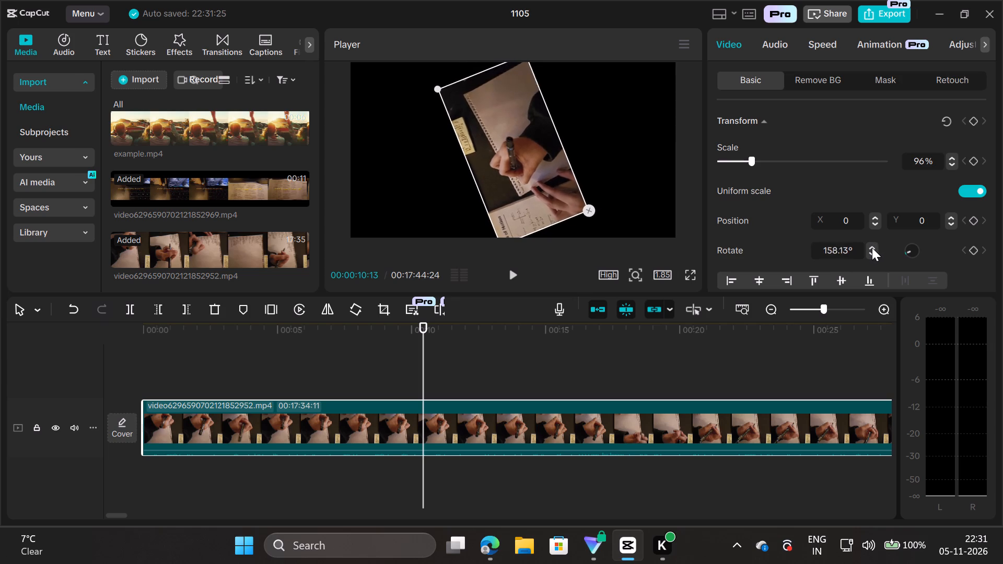
Turn the writing clip back to nearly upright, at a rotation of -9.46°.
left_click_drag(872, 248, 917, 250)
left_click(917, 250)
left_click(917, 250)
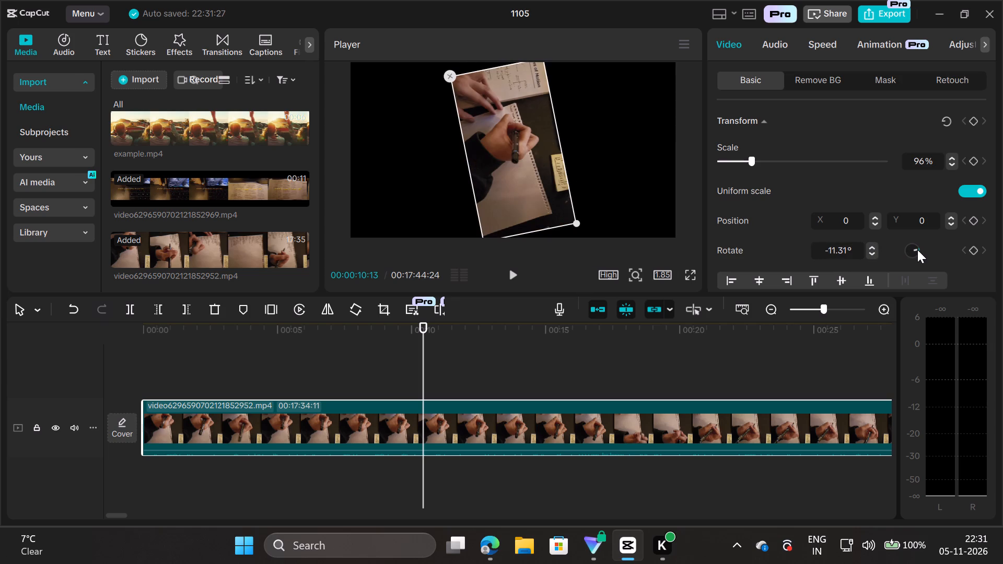
left_click(915, 251)
triple_click(915, 251)
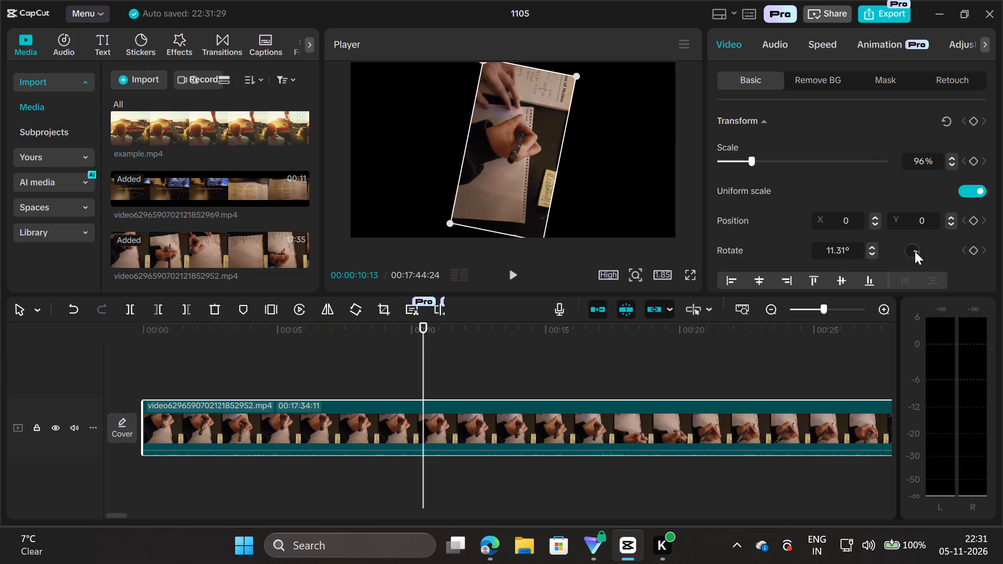
left_click(915, 251)
left_click(915, 251)
double_click(915, 251)
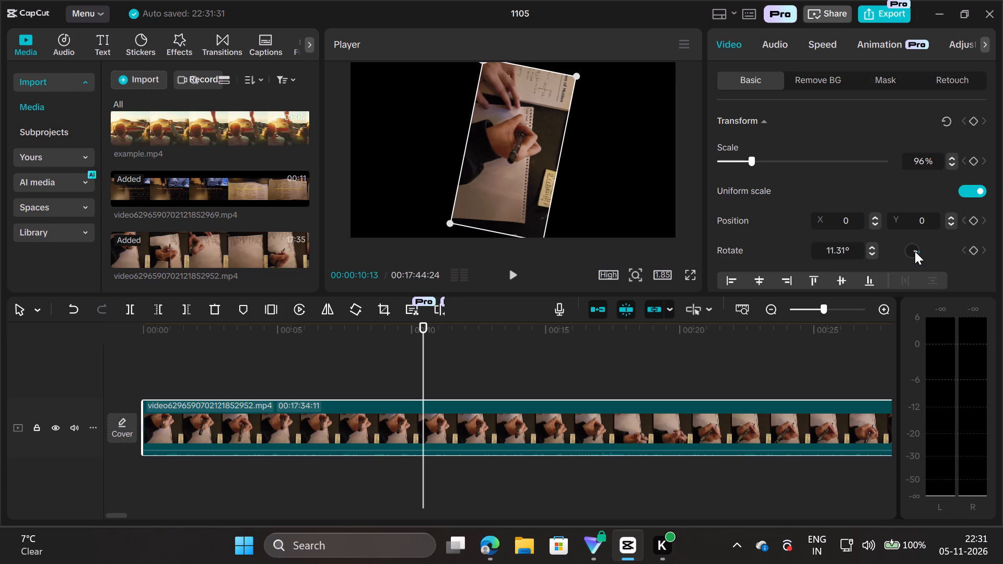
left_click(915, 250)
left_click(915, 250)
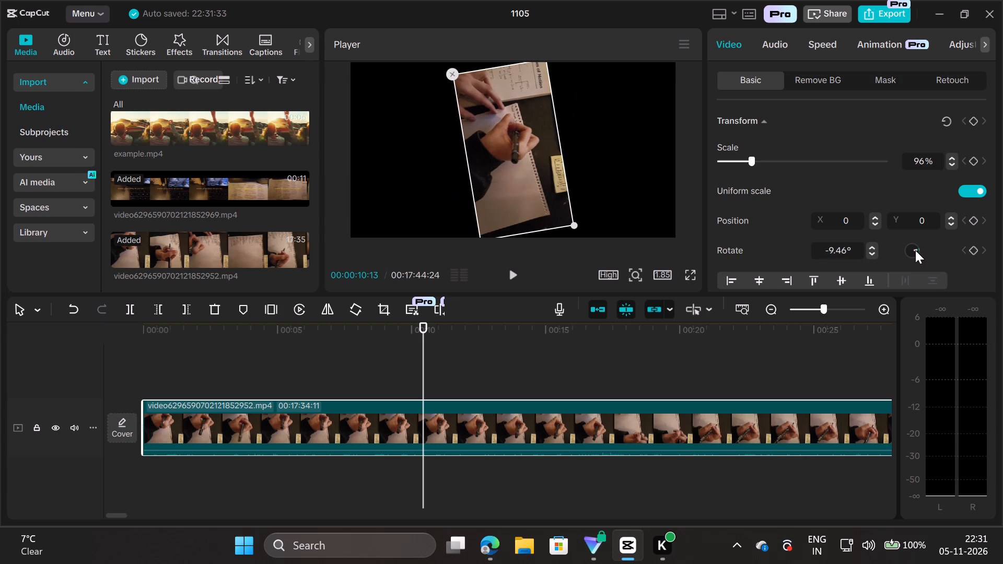
Rotate the writing clip counterclockwise in small increments to -89.46° so it lies horizontally in the frame.
triple_click(872, 252)
triple_click(872, 252)
triple_click(872, 252)
triple_click(872, 252)
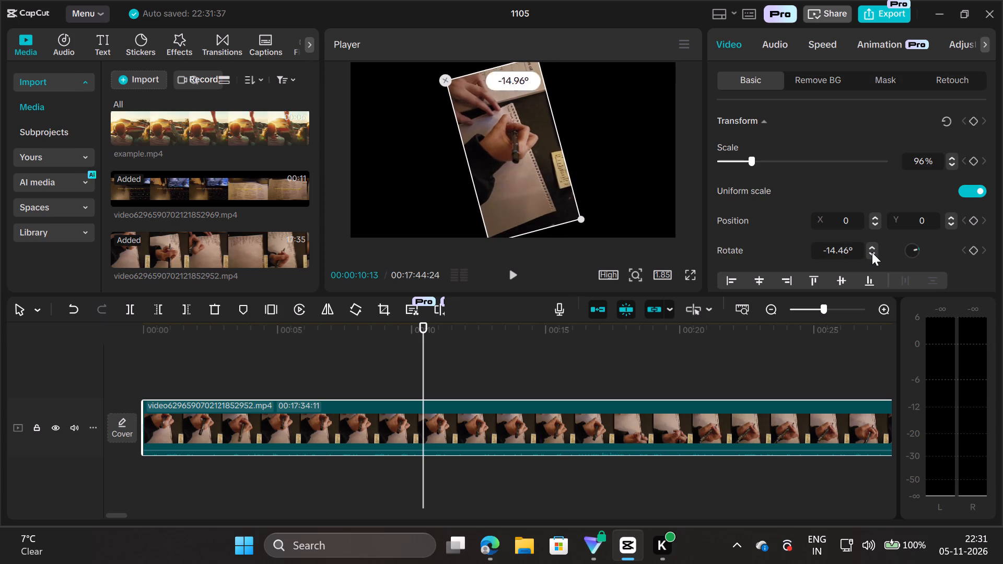
triple_click(872, 252)
triple_click(872, 252)
triple_click(872, 252)
triple_click(872, 252)
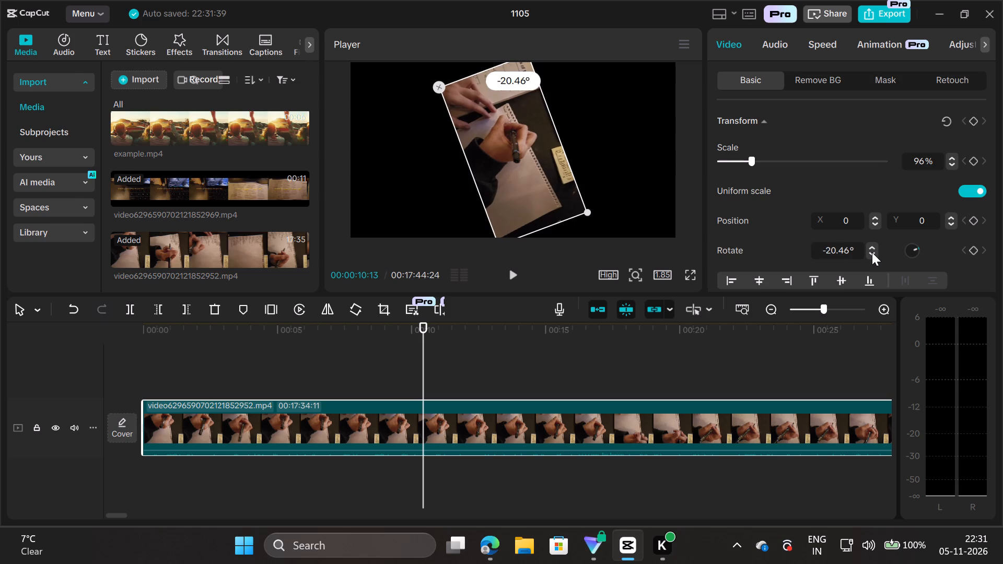
triple_click(872, 252)
triple_click(872, 252)
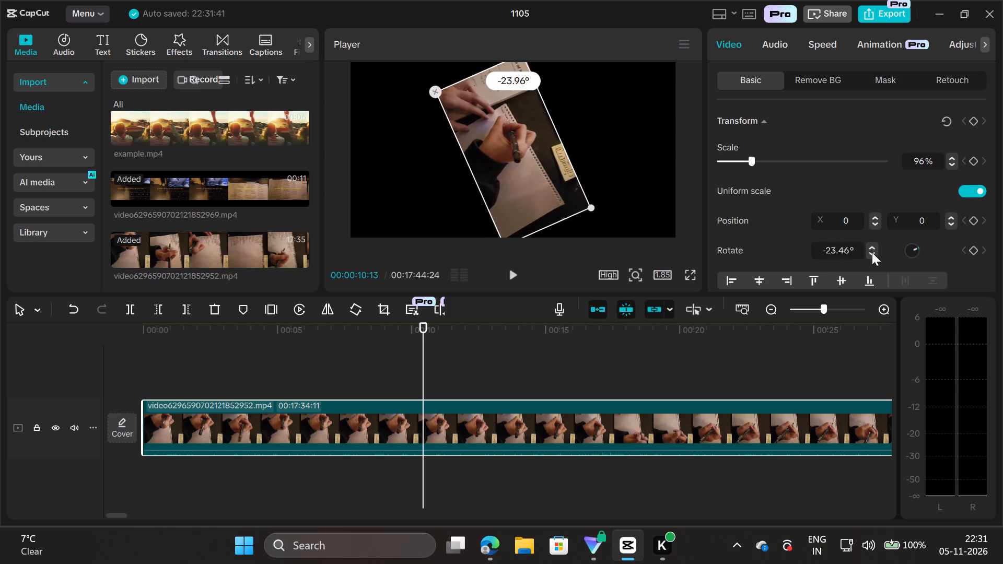
triple_click(872, 252)
triple_click(872, 252)
triple_click(872, 252)
triple_click(872, 252)
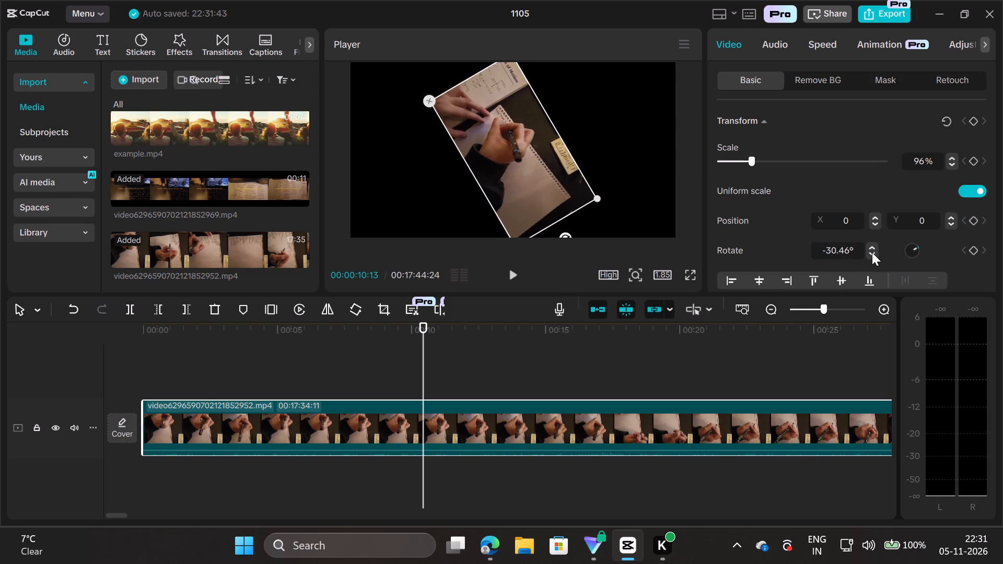
triple_click(872, 252)
triple_click(872, 252)
triple_click(872, 252)
triple_click(872, 252)
triple_click(872, 252)
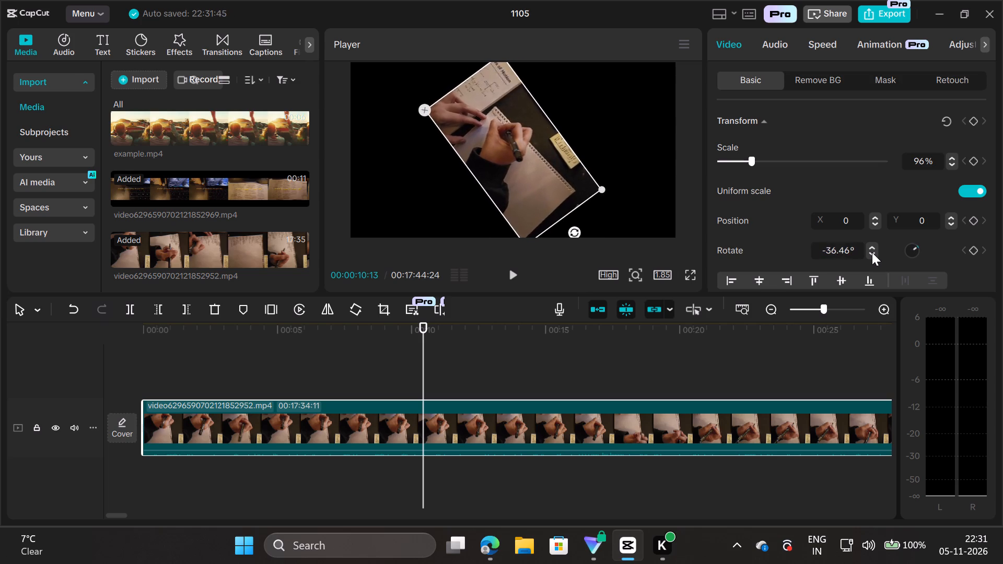
triple_click(872, 252)
triple_click(872, 252)
triple_click(872, 252)
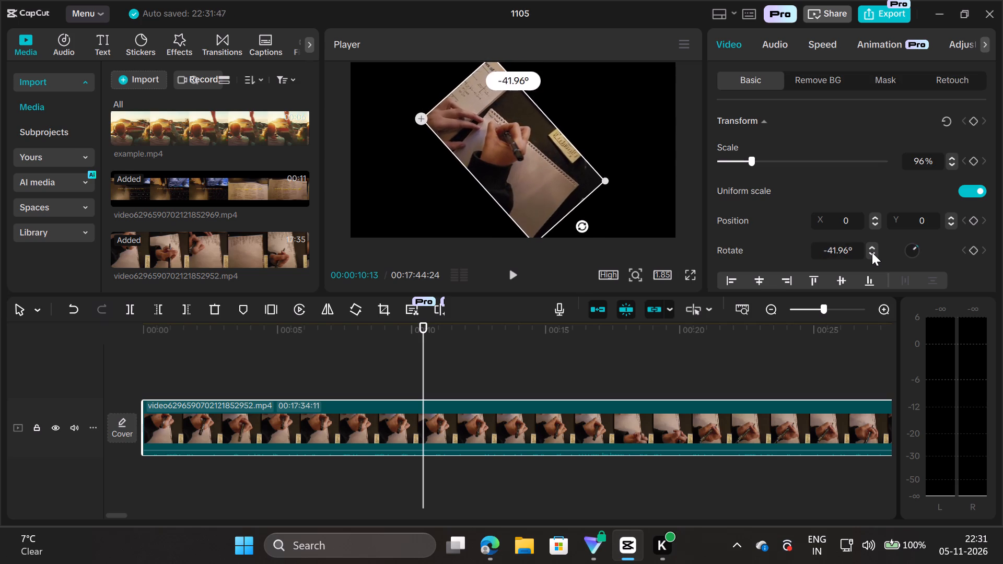
triple_click(872, 252)
triple_click(872, 252)
triple_click(872, 252)
triple_click(872, 252)
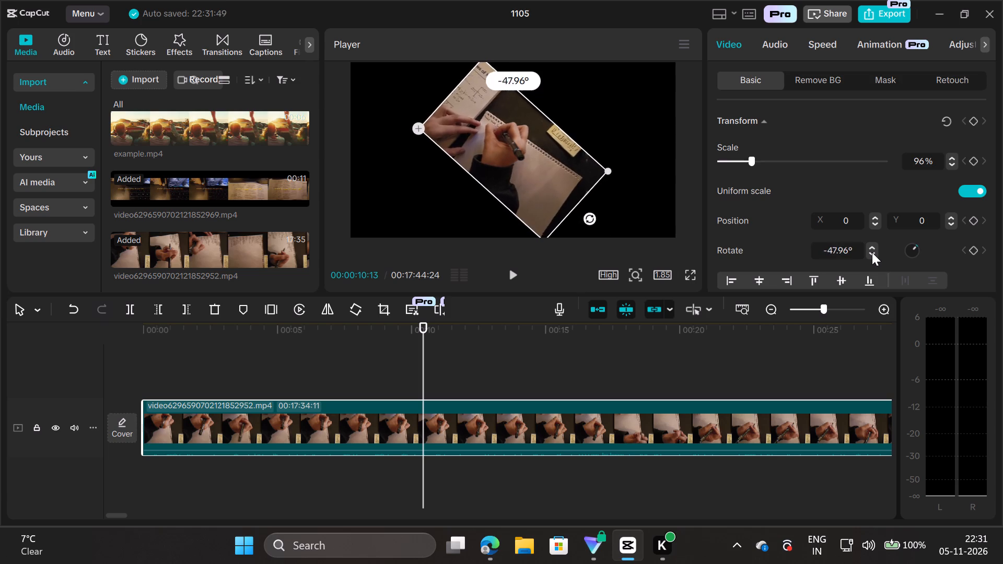
triple_click(872, 252)
left_click(872, 252)
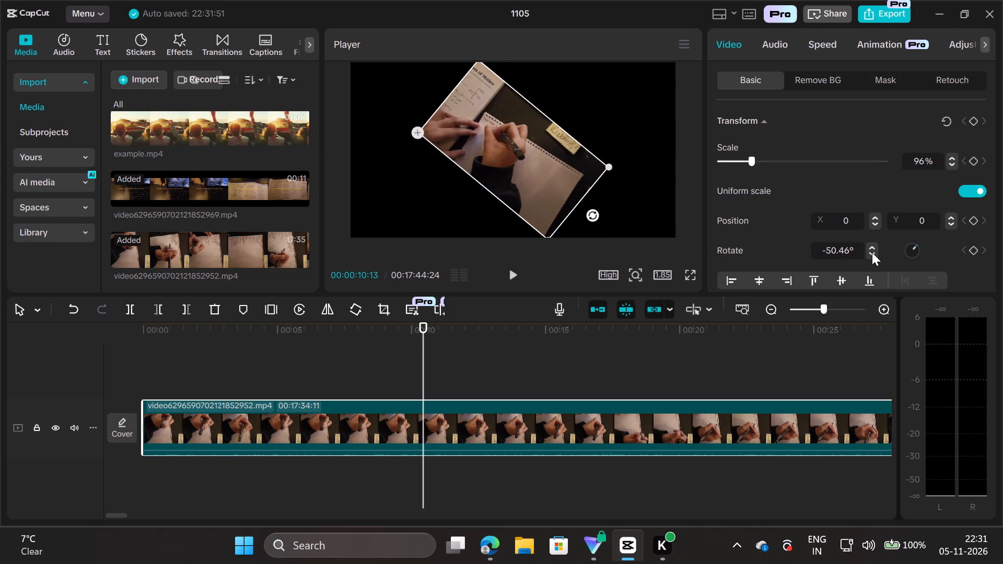
left_click(872, 252)
triple_click(872, 252)
left_click(872, 252)
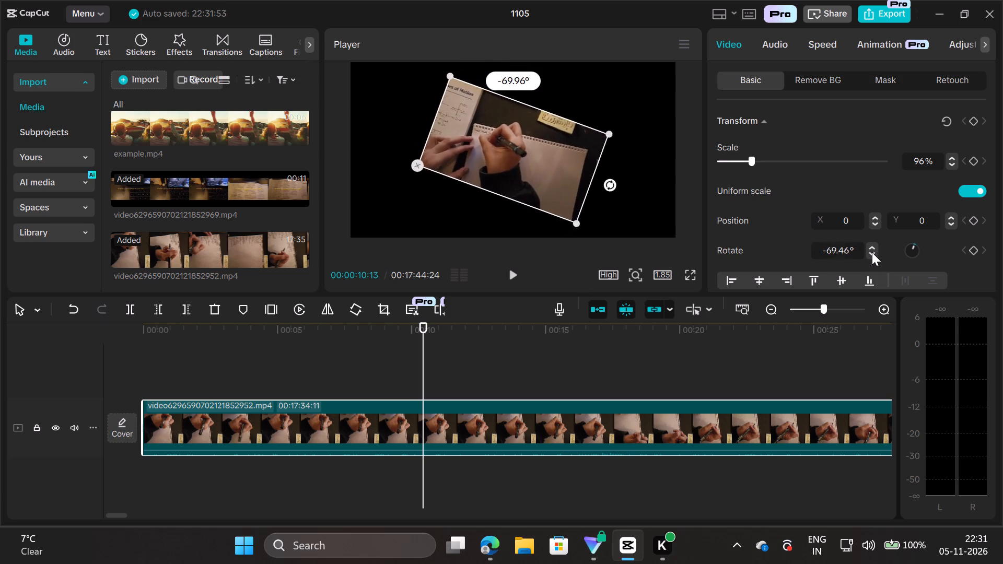
left_click(872, 252)
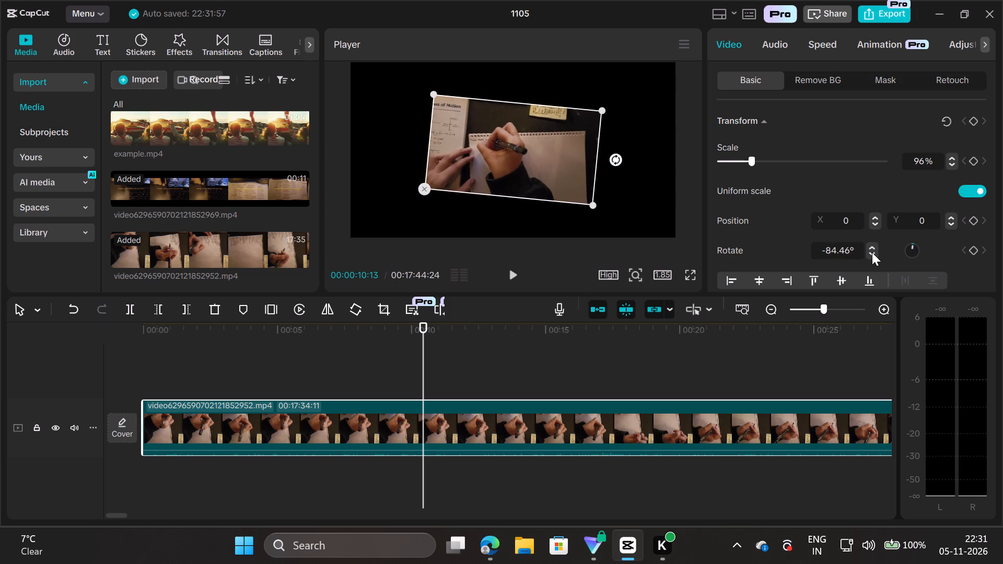
left_click(872, 252)
left_click(872, 252)
double_click(872, 252)
left_click(872, 252)
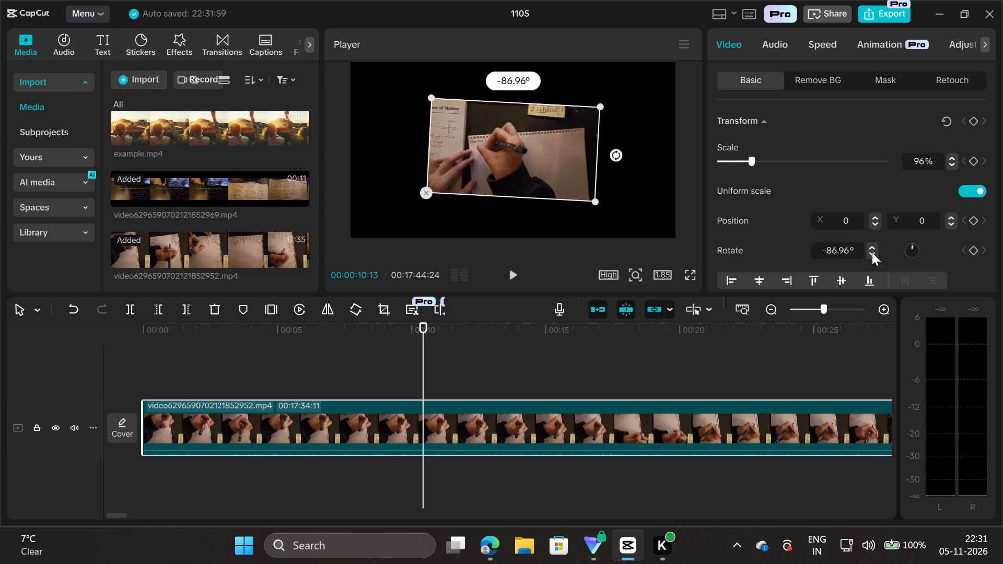
left_click(872, 252)
left_click(872, 252)
left_click(872, 252)
left_click(872, 252)
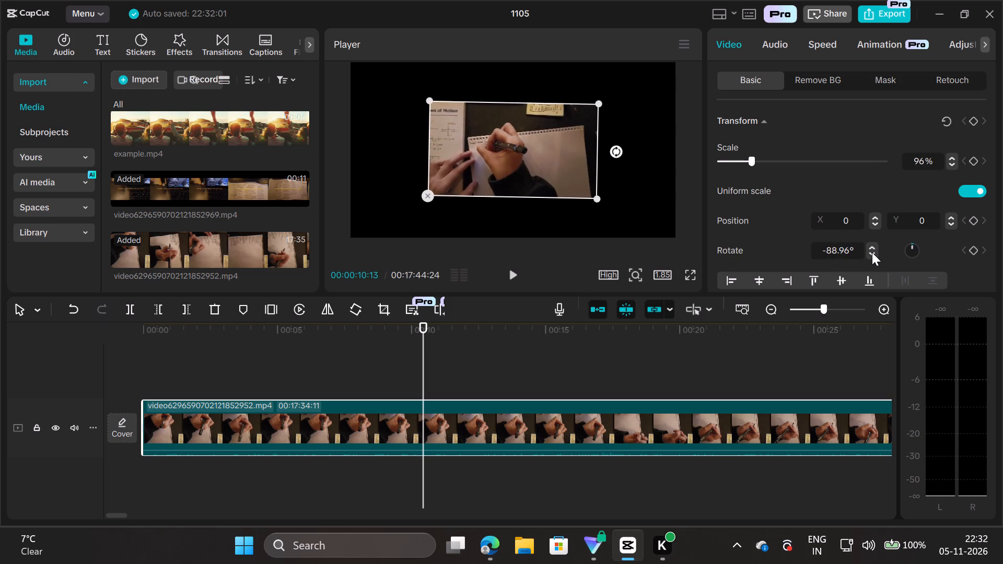
left_click(872, 252)
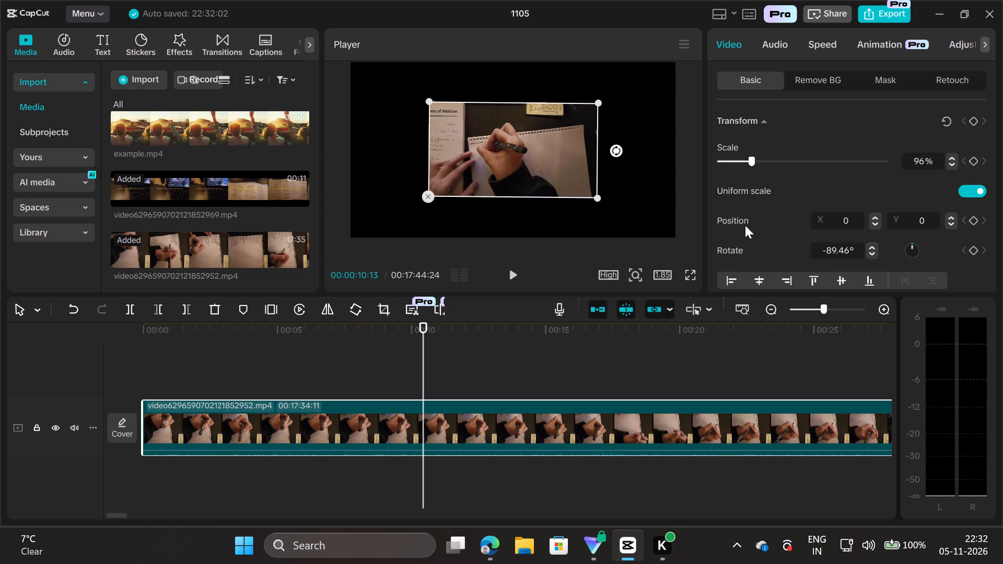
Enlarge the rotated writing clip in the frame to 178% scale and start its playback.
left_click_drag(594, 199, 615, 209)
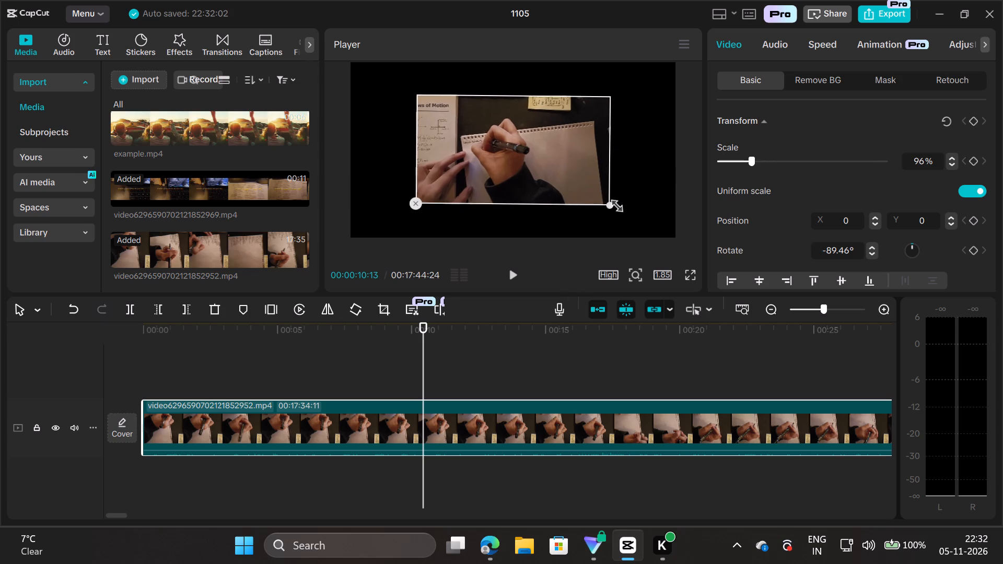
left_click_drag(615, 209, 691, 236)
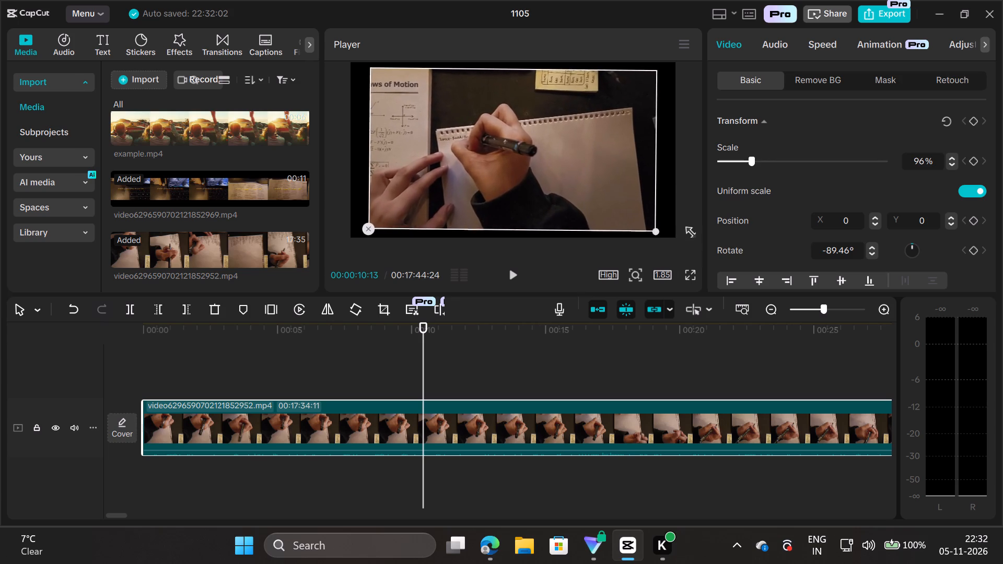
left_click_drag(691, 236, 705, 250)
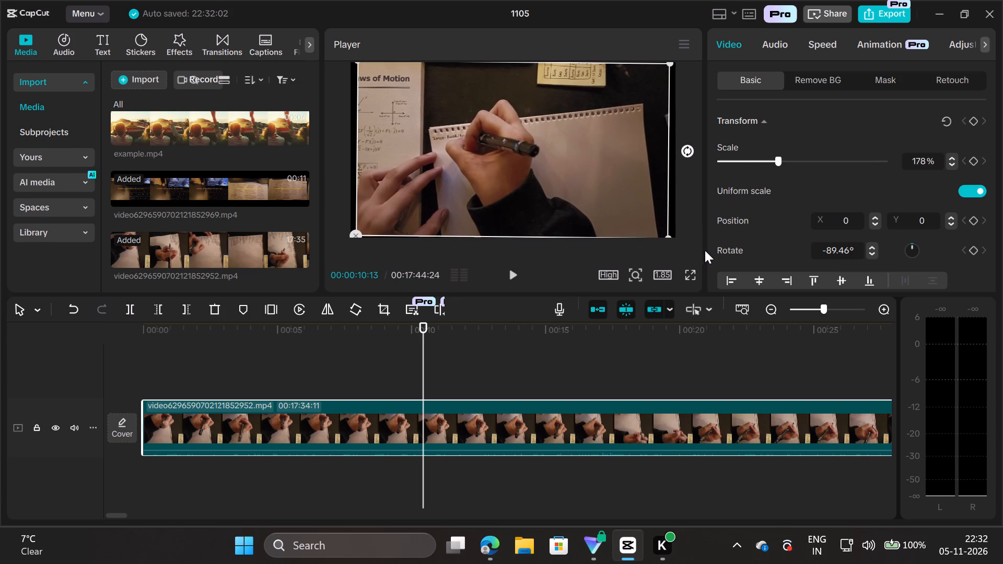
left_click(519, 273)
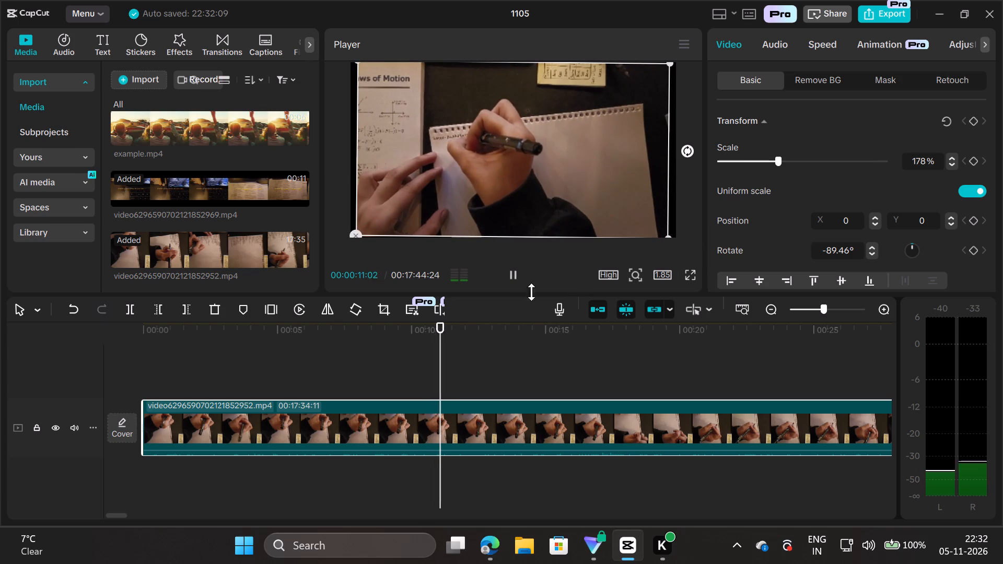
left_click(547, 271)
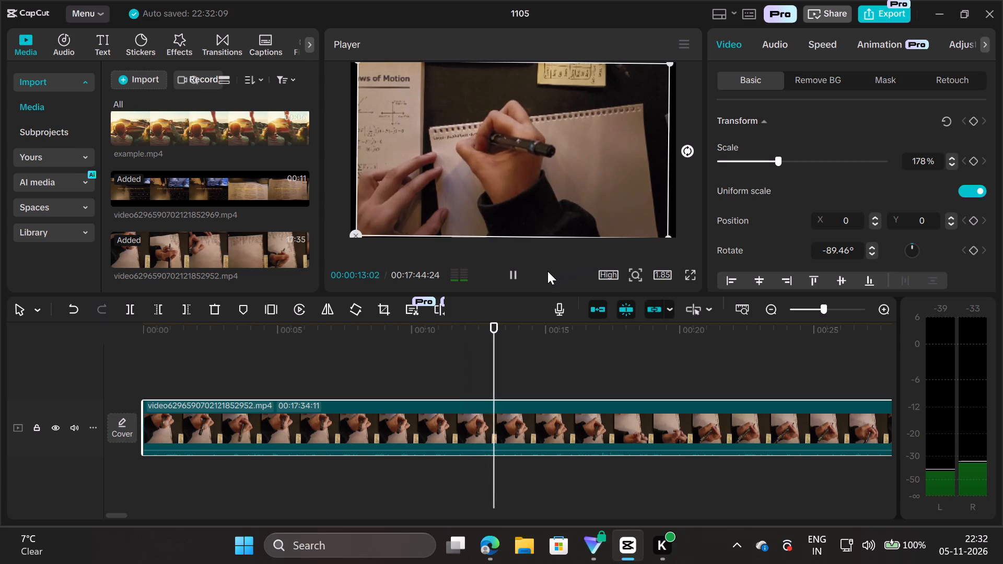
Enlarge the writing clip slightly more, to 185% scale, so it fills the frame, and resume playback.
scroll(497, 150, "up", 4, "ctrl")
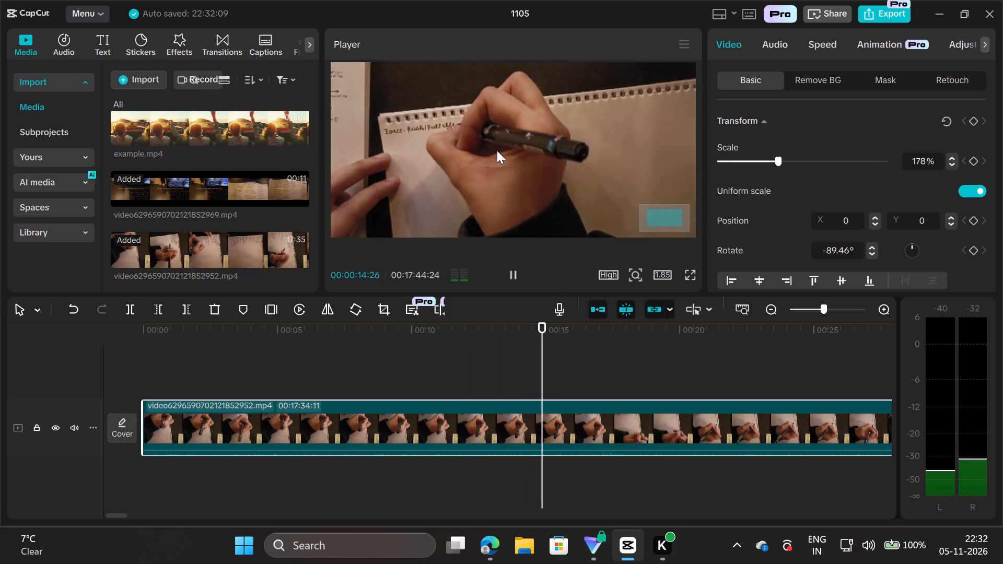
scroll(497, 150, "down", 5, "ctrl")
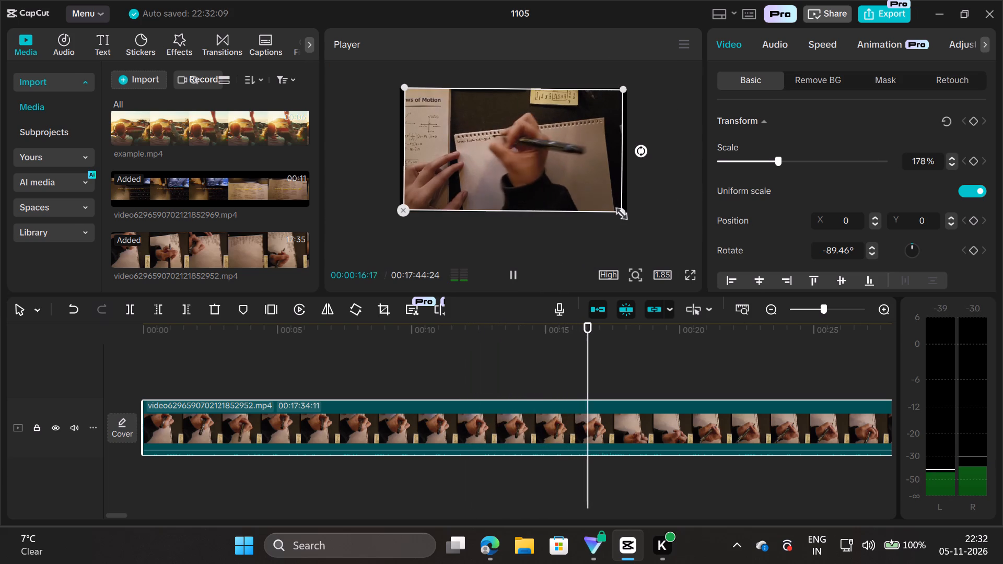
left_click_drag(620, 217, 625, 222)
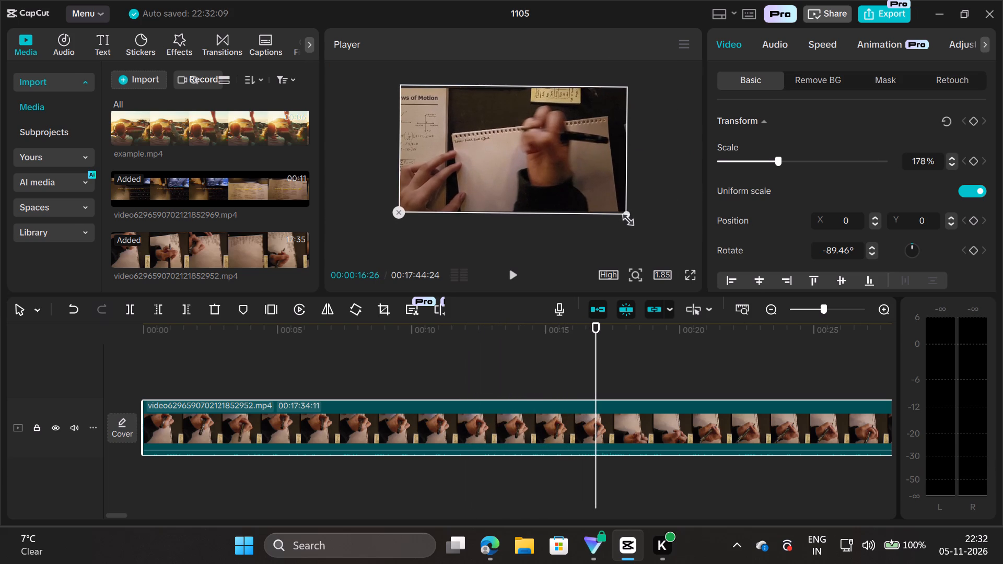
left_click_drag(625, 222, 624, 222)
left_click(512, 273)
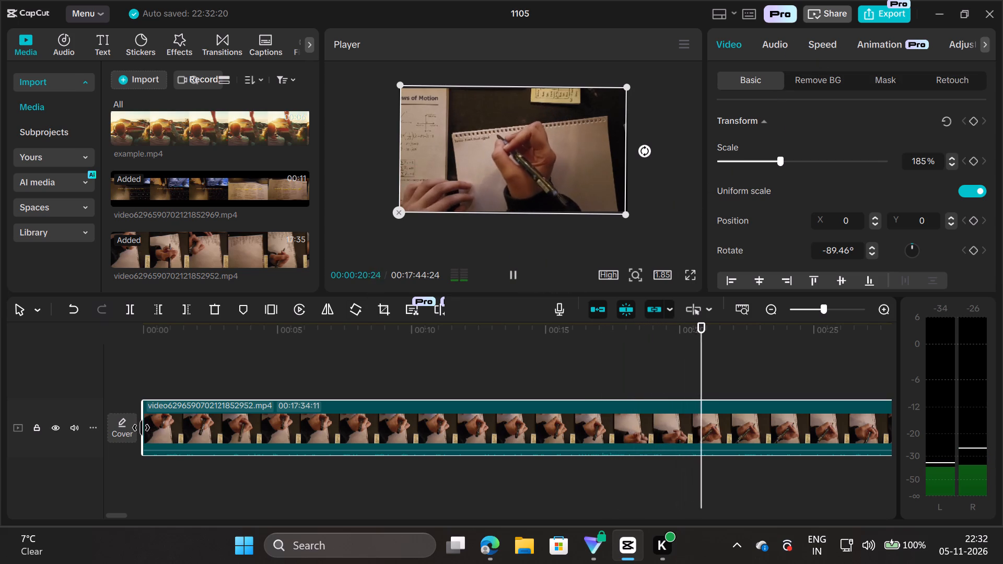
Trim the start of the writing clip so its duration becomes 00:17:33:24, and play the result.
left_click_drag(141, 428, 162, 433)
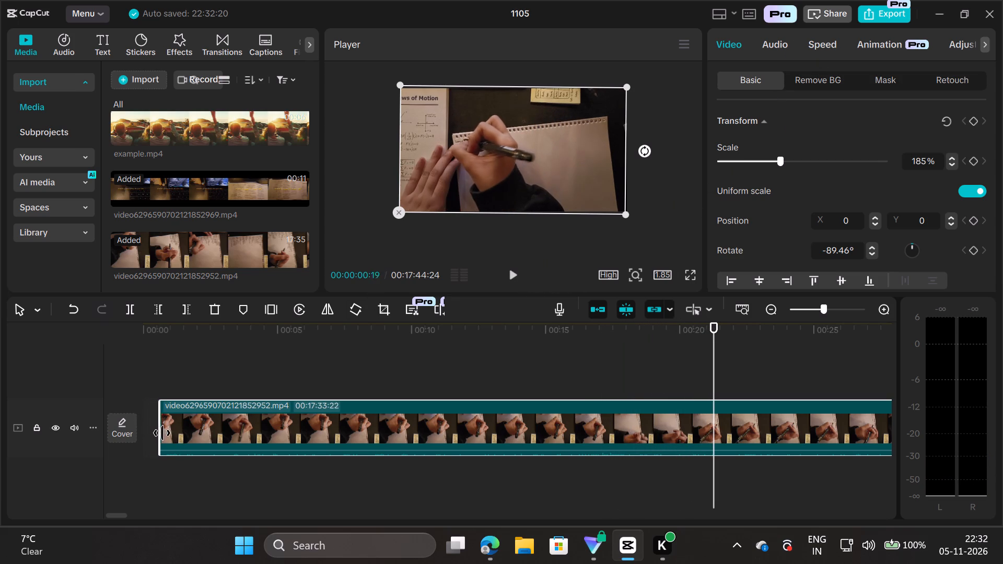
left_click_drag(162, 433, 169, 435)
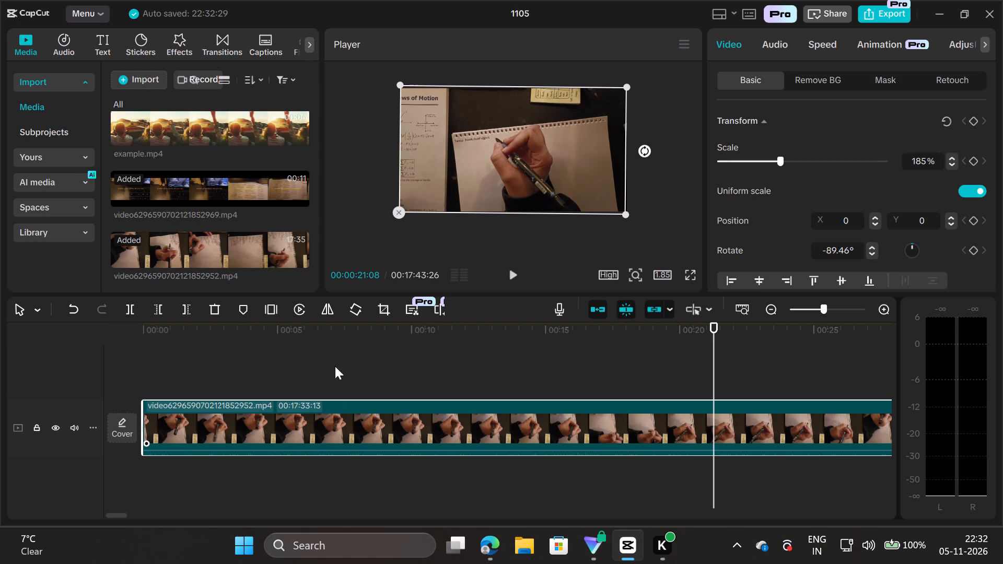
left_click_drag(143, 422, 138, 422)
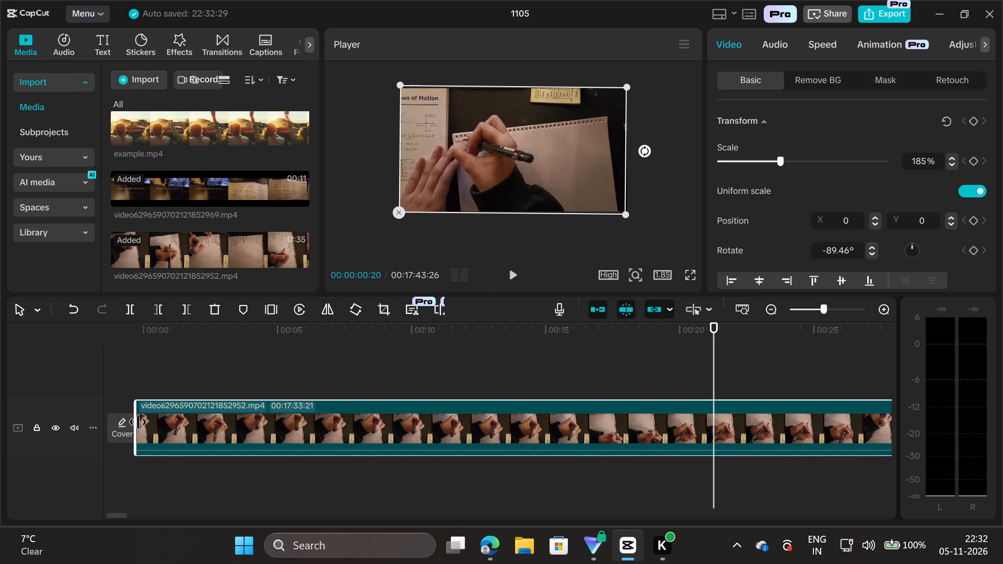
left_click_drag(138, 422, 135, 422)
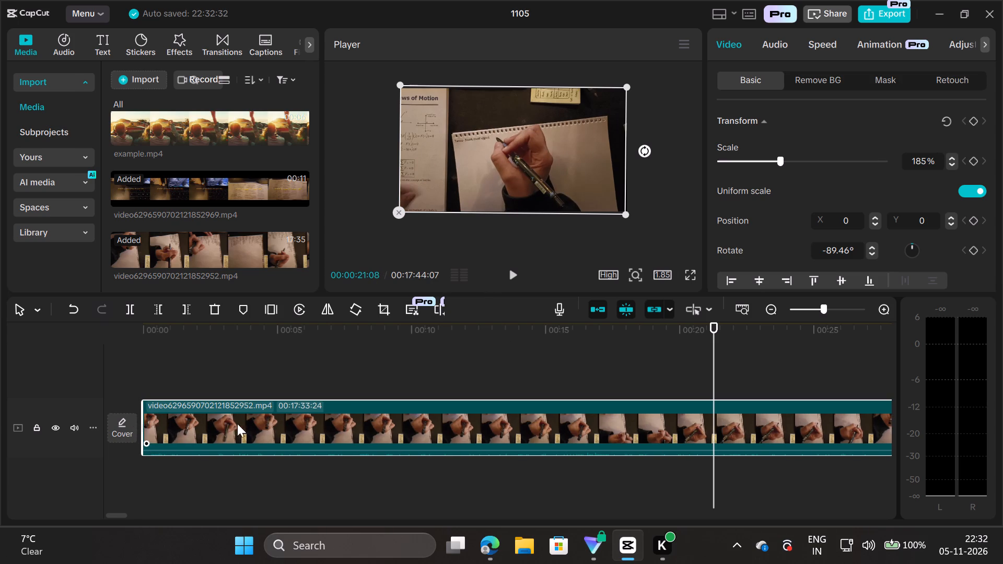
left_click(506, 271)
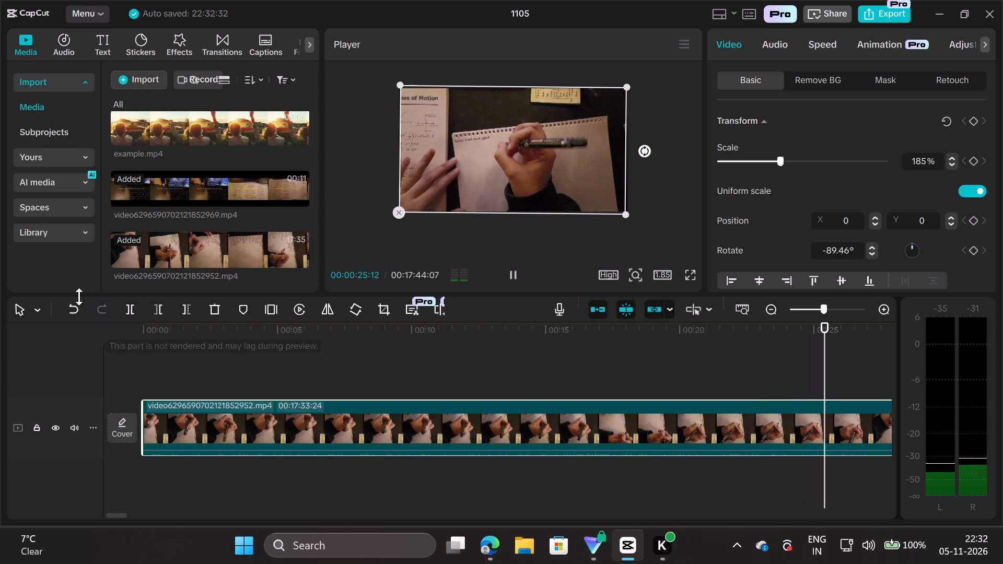
Replace the edited writing clip with a fresh copy of video6296590702121852952.mp4 at the start of the timeline.
right_click(282, 422)
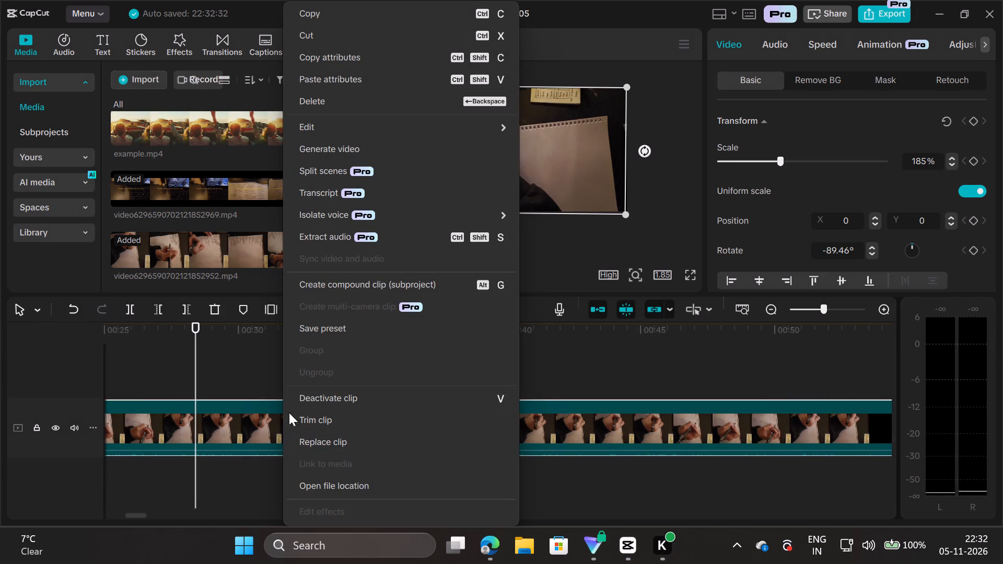
left_click(417, 45)
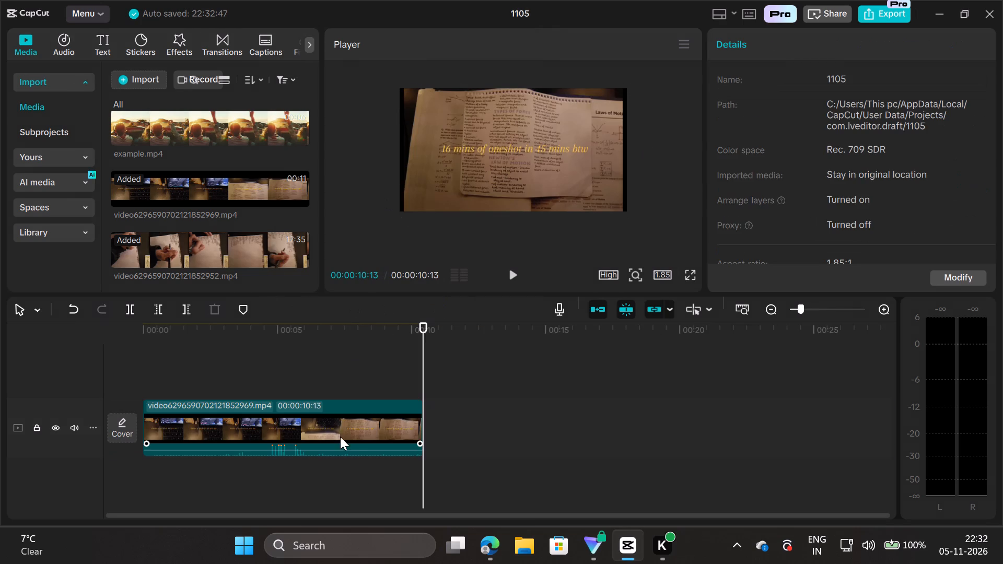
left_click_drag(169, 238, 167, 428)
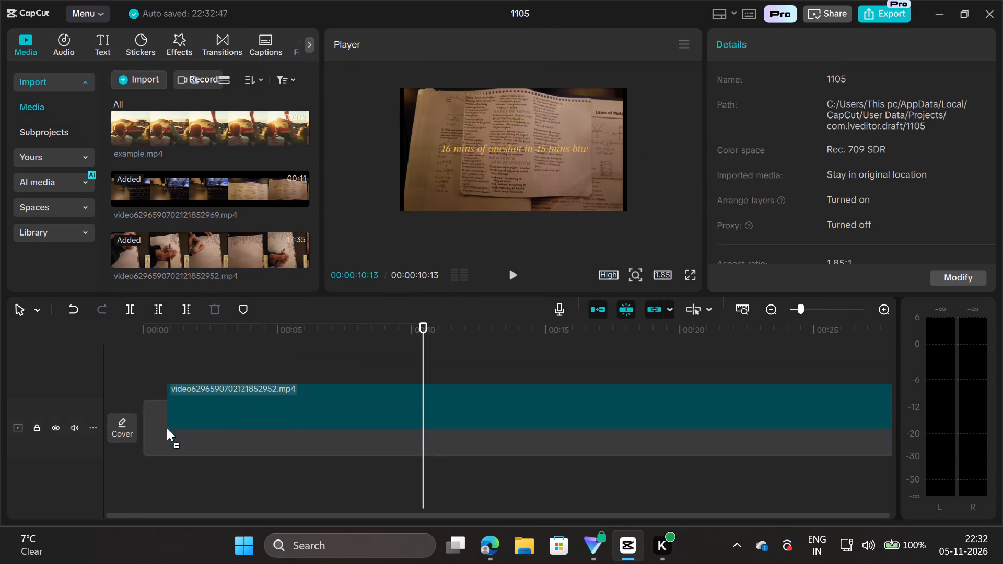
left_click_drag(167, 428, 83, 422)
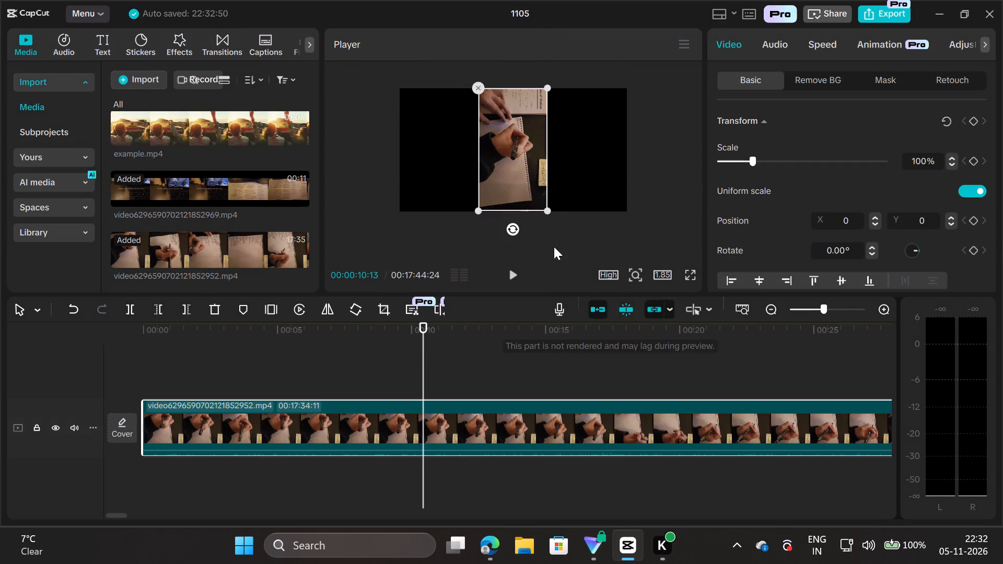
Rotate the fresh writing clip counterclockwise to exactly -90.00° so it lies level in the frame.
left_click(873, 255)
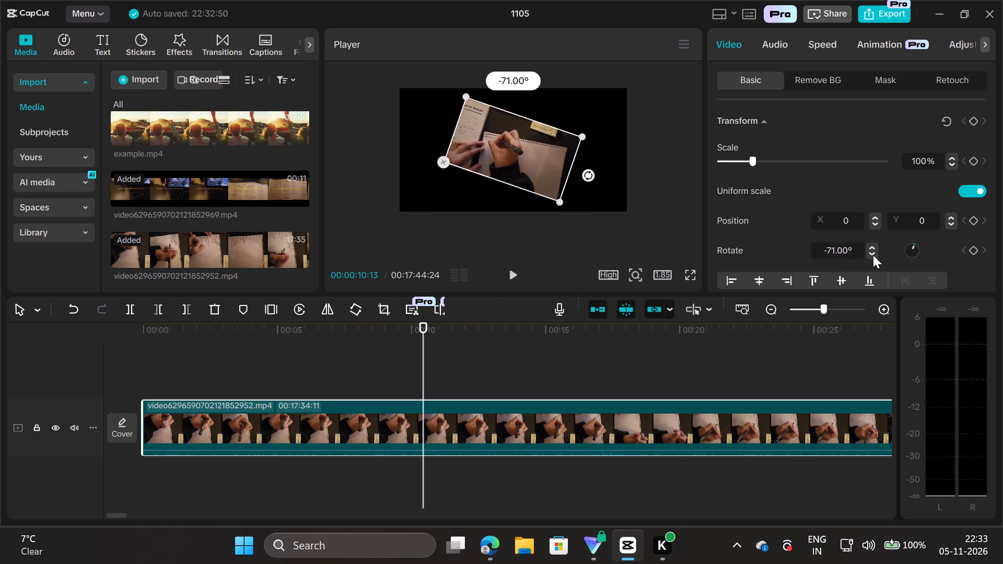
triple_click(873, 255)
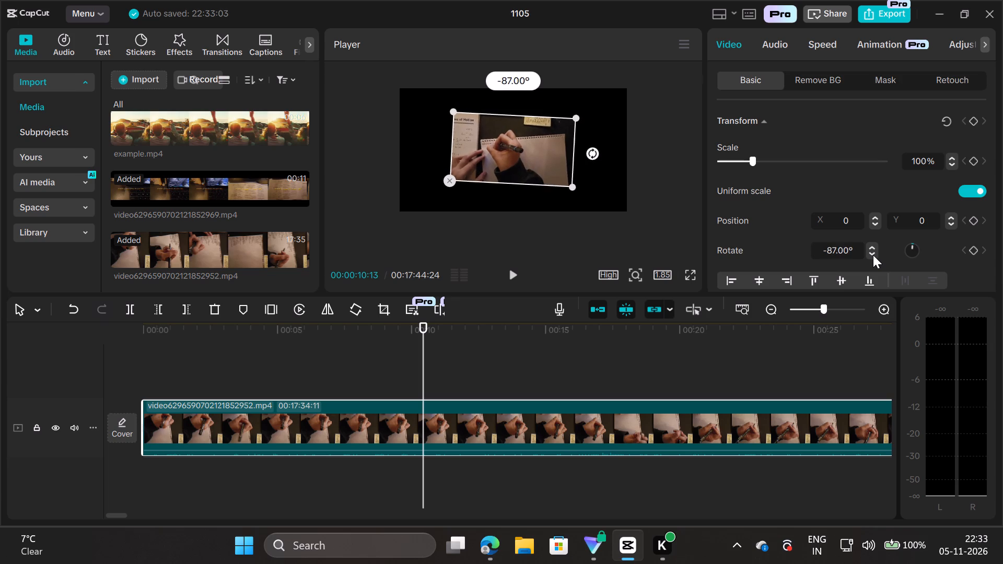
triple_click(873, 255)
left_click(873, 255)
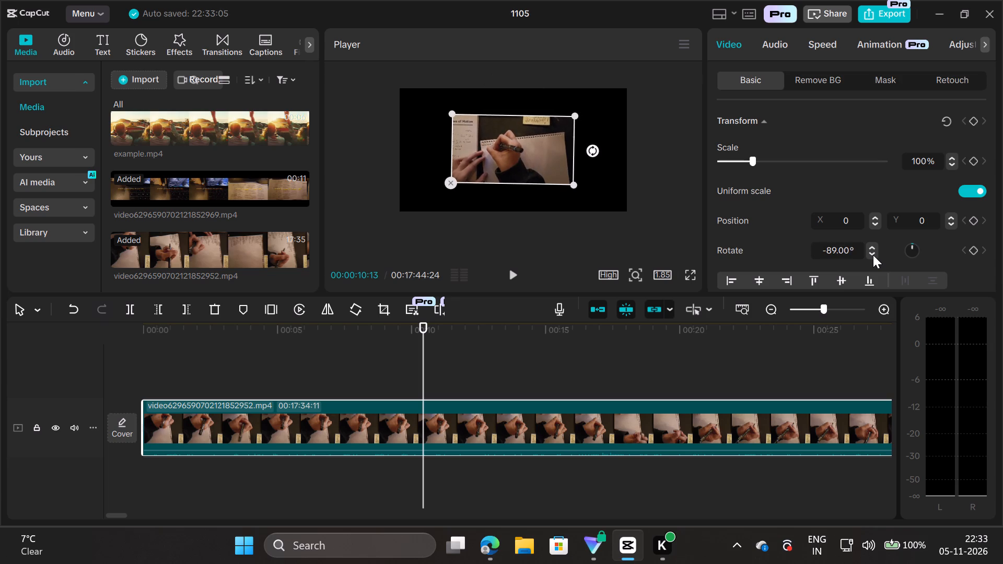
left_click(873, 255)
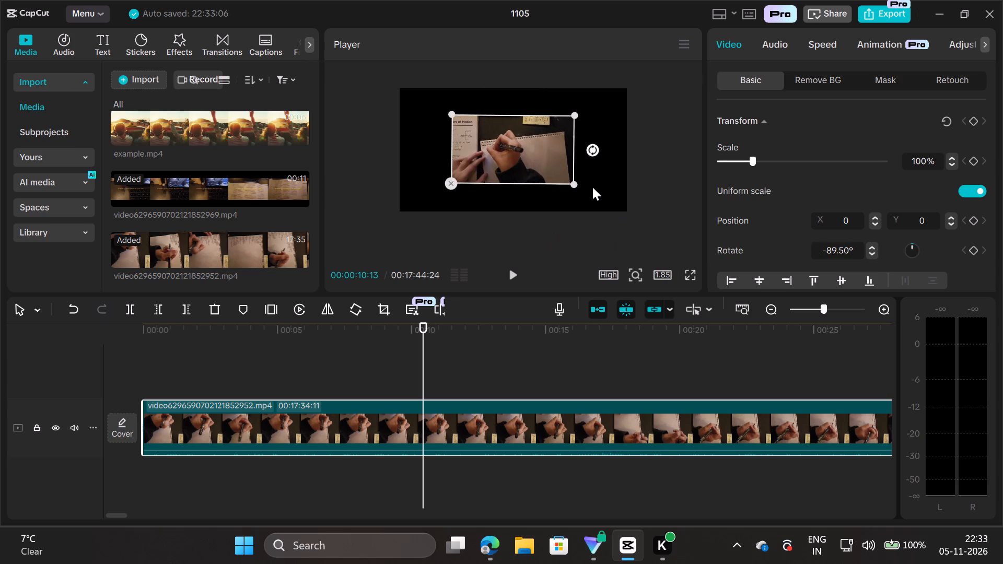
left_click(549, 300)
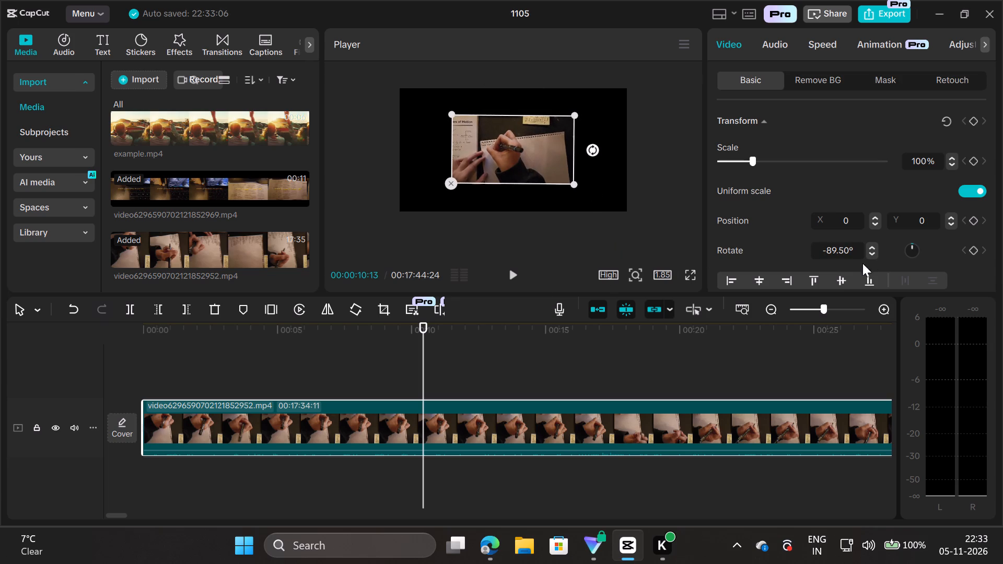
left_click(871, 255)
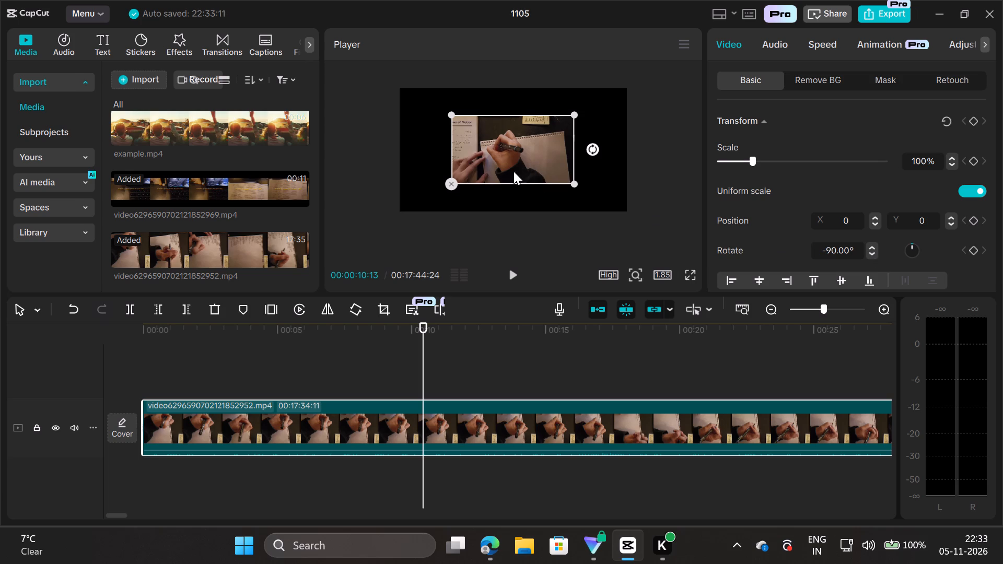
Enlarge the writing clip to 177% scale so it nearly fills the 1.85:1 frame, and deselect it.
left_click_drag(573, 182, 621, 202)
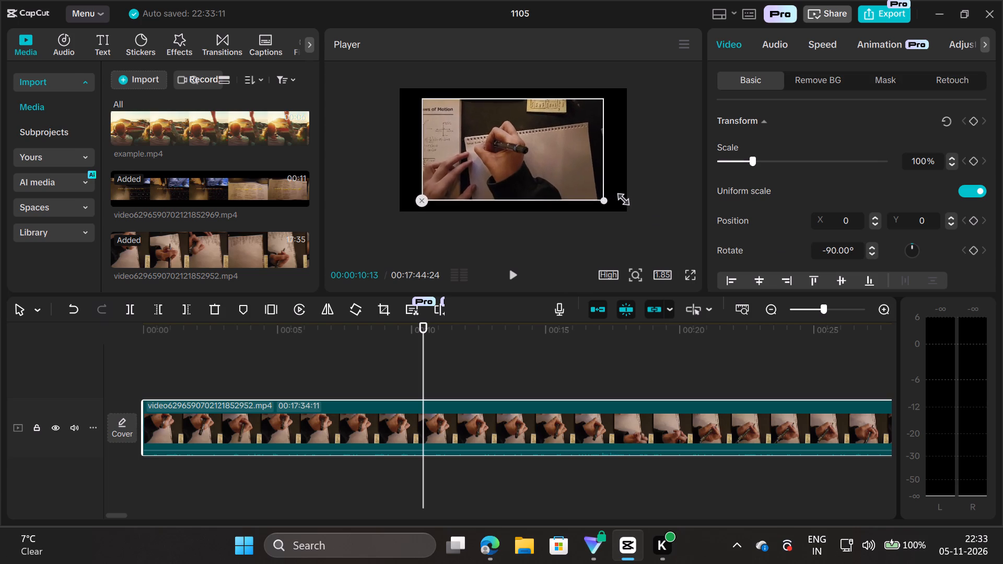
left_click_drag(621, 202, 642, 210)
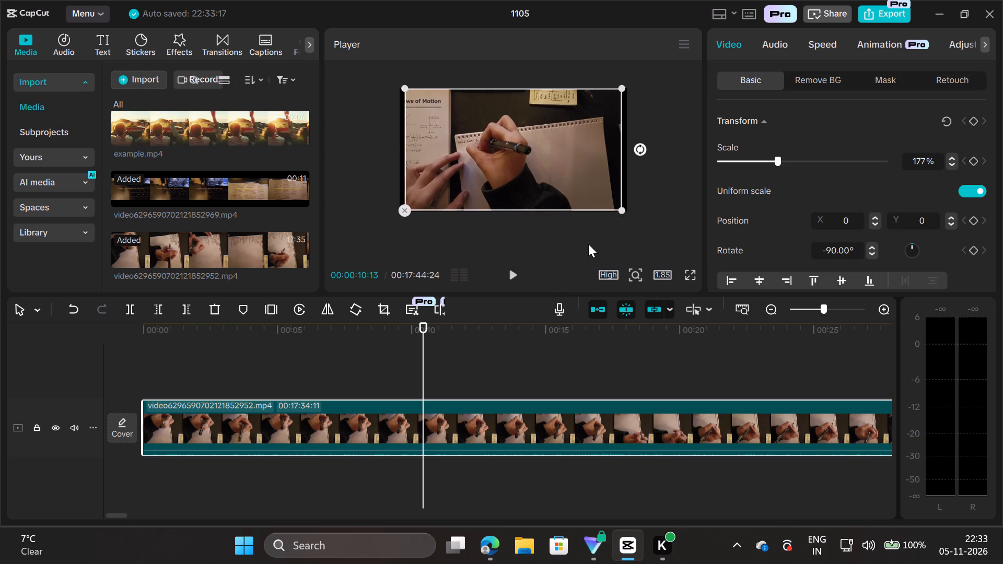
left_click(589, 243)
left_click(634, 222)
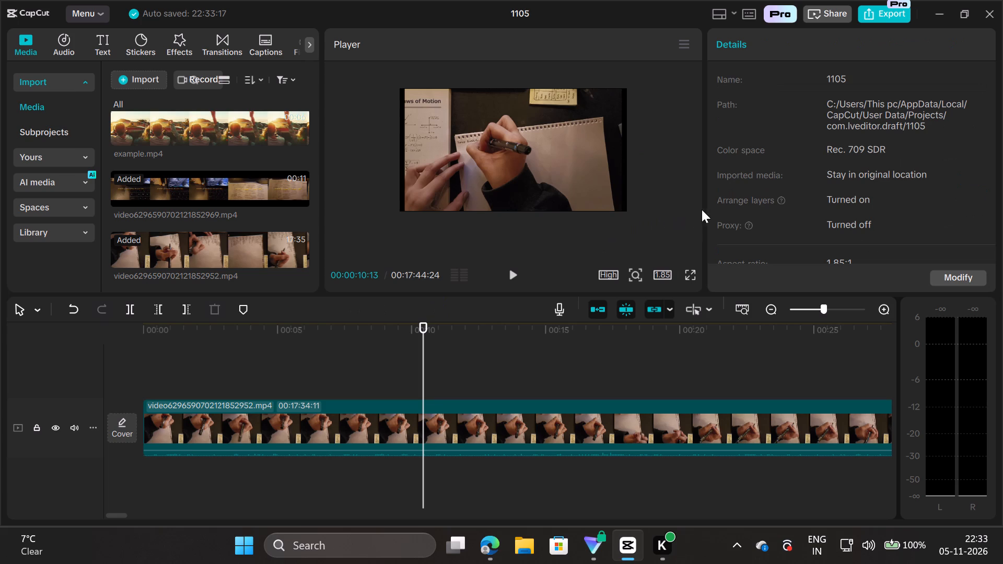
Speed up the writing clip to 6.90x with the standard speed setting.
left_click(519, 177)
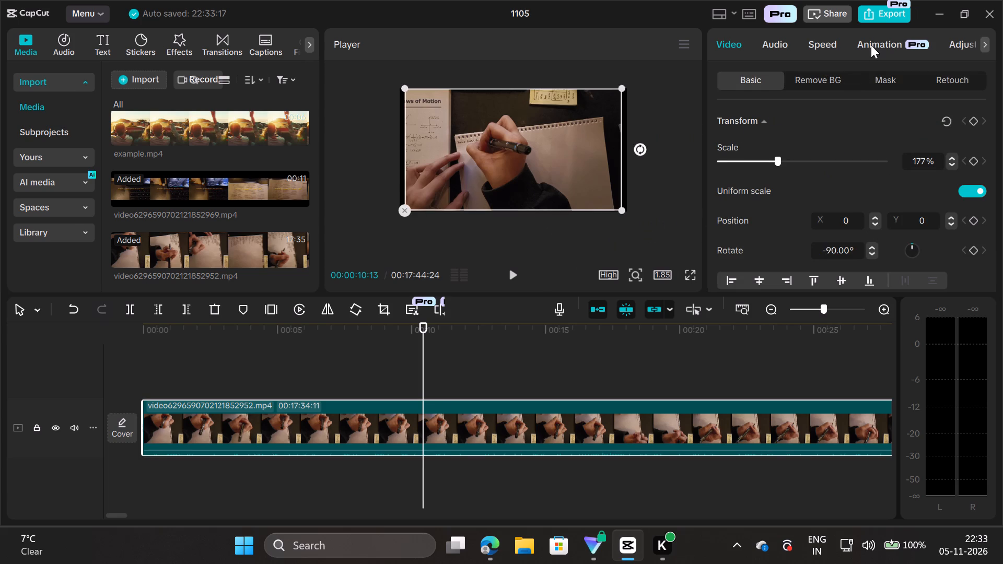
left_click(821, 38)
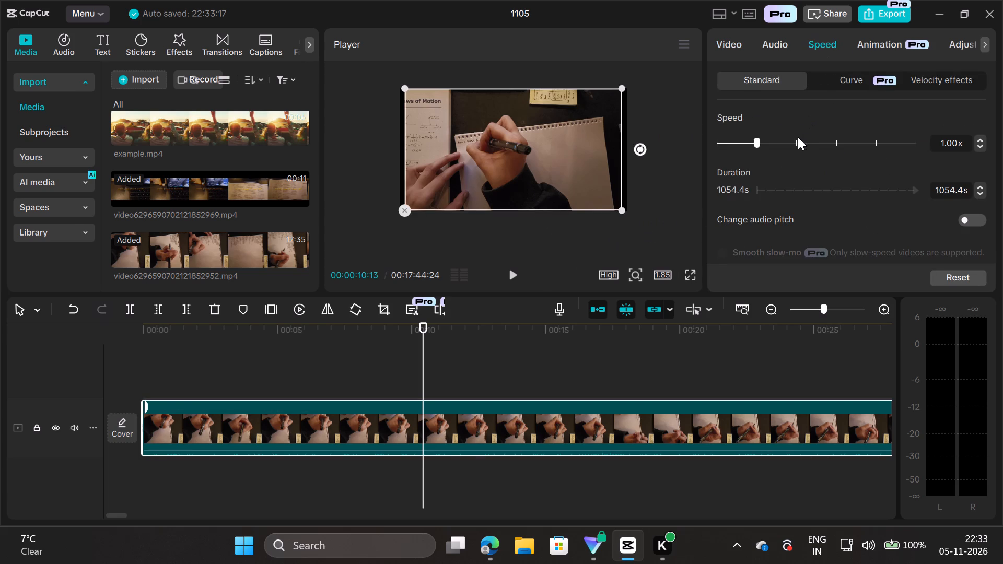
left_click(798, 137)
left_click_drag(798, 137, 878, 146)
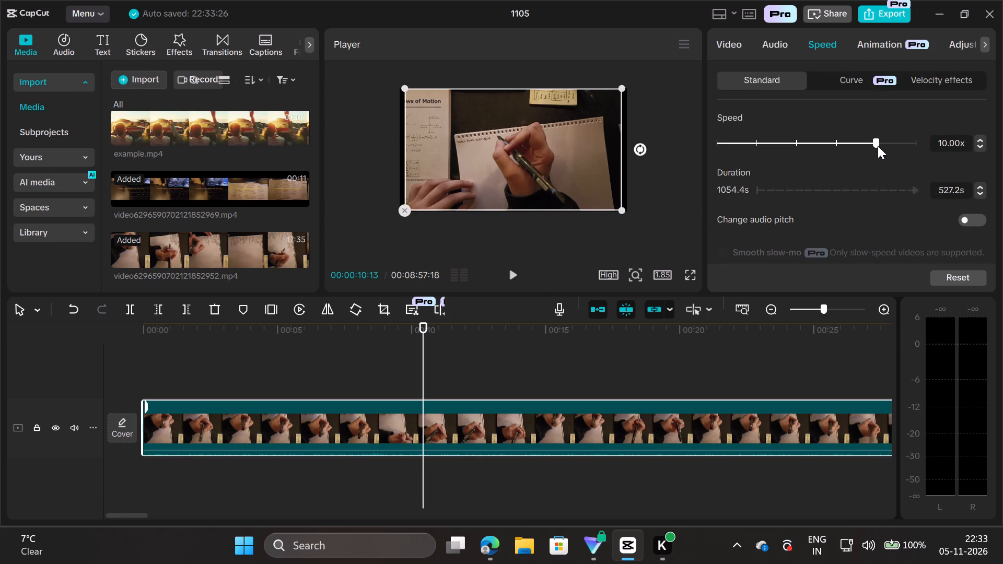
left_click_drag(878, 146, 852, 152)
Play back the sped-up writing clip and review it in full screen.
left_click(517, 276)
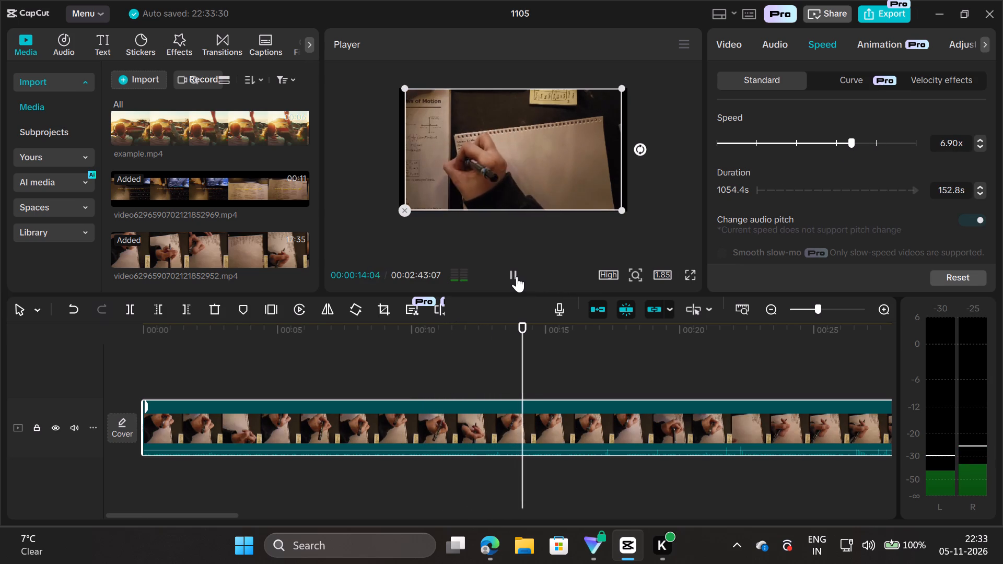
left_click(691, 275)
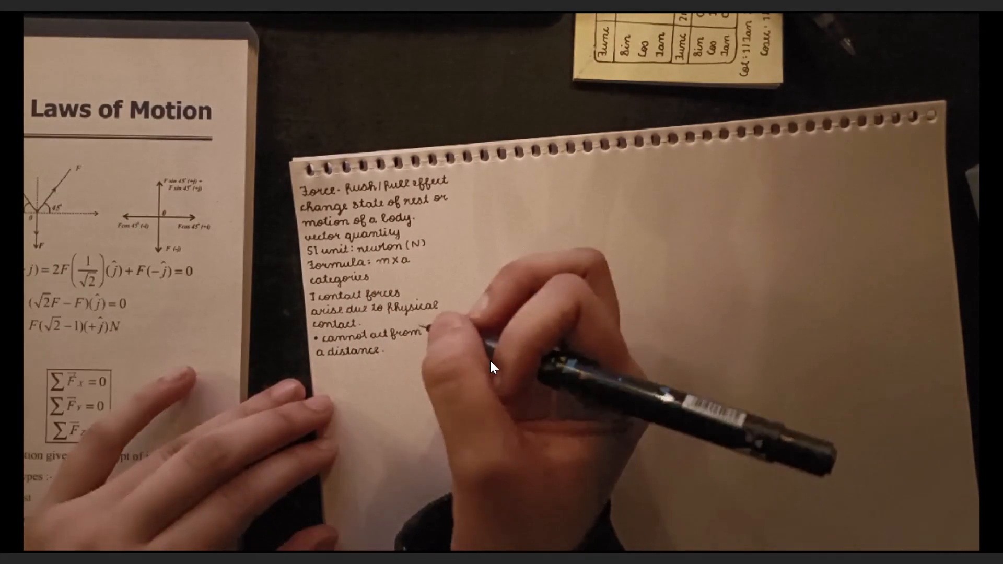
left_click(642, 224)
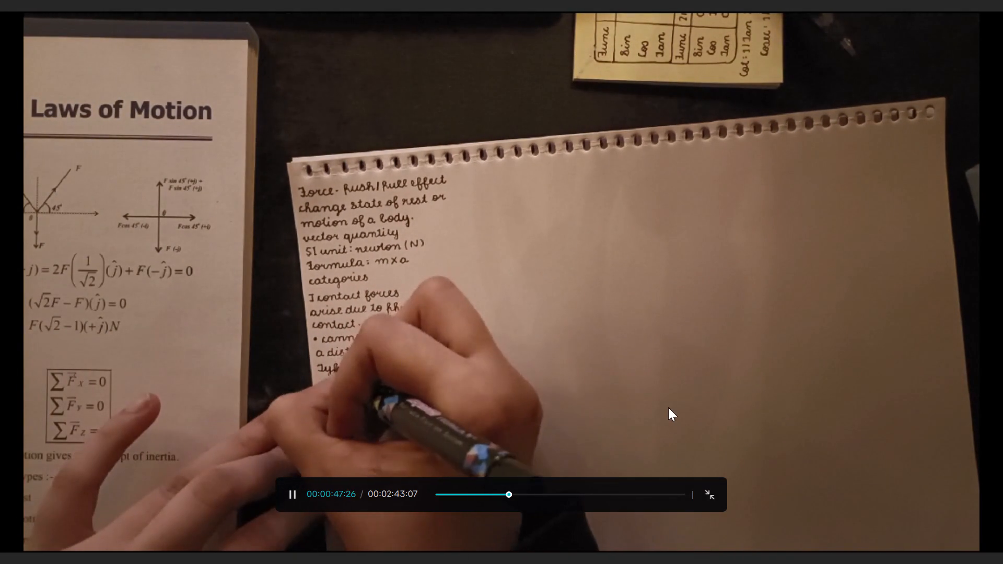
left_click(709, 496)
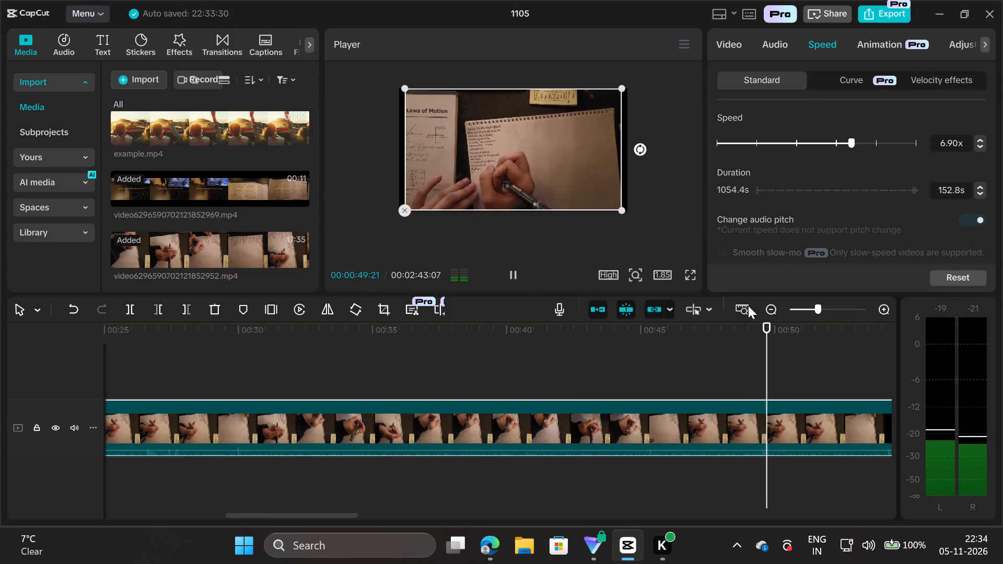
Silence the sped-up writing clip by lowering its audio volume to the minimum.
left_click(776, 44)
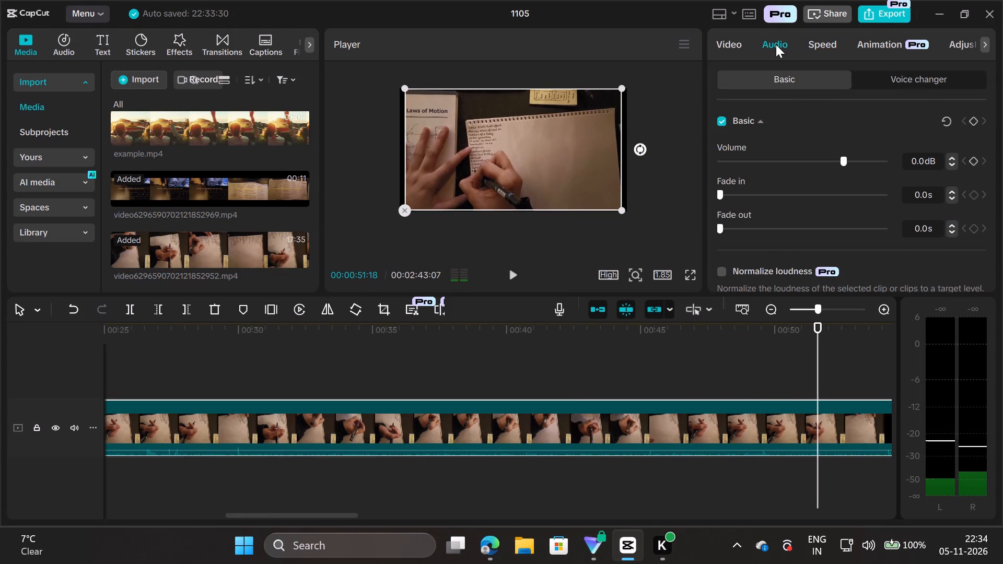
left_click_drag(846, 160, 736, 174)
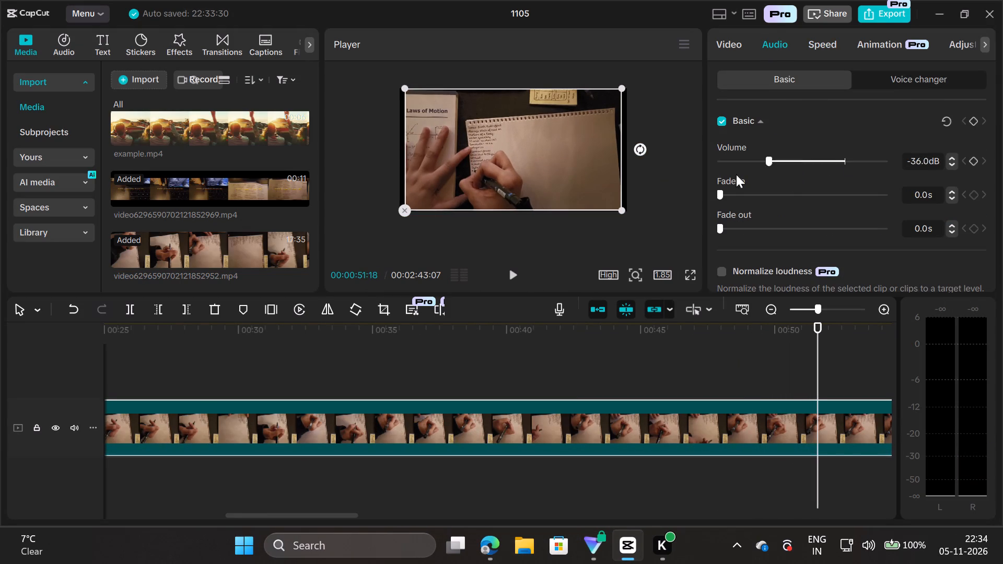
left_click_drag(736, 174, 687, 171)
left_click(840, 118)
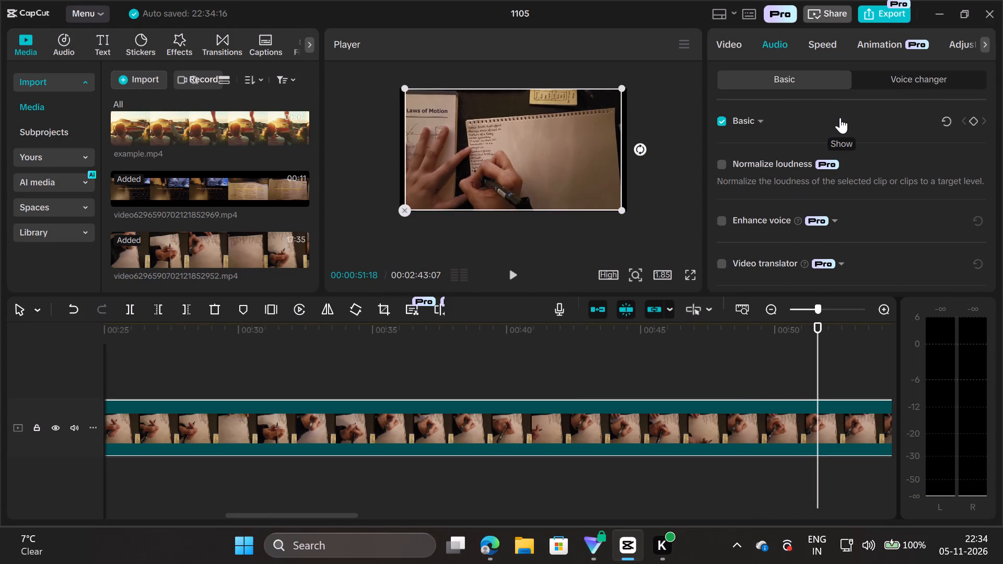
scroll(844, 173, "up", 2)
left_click(734, 42)
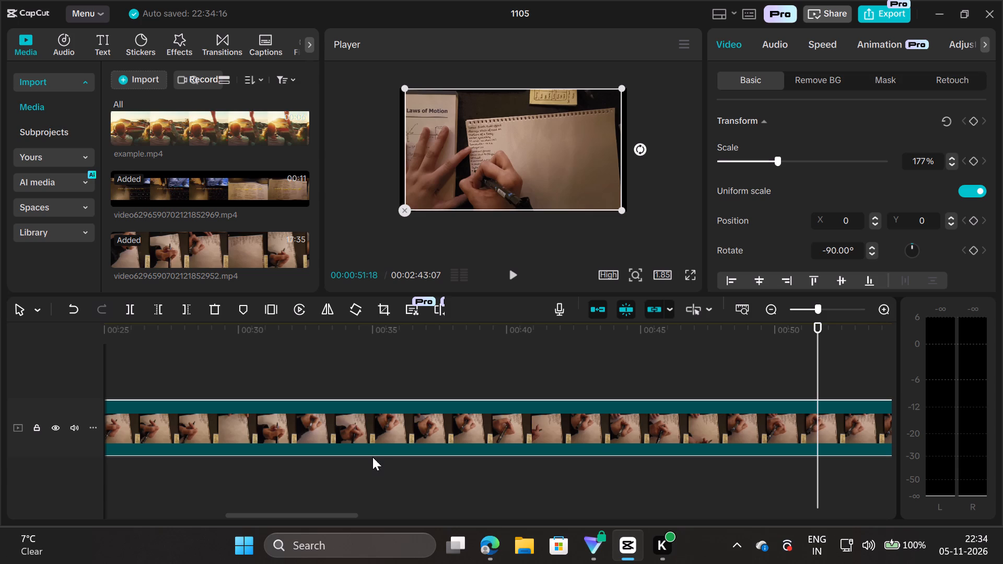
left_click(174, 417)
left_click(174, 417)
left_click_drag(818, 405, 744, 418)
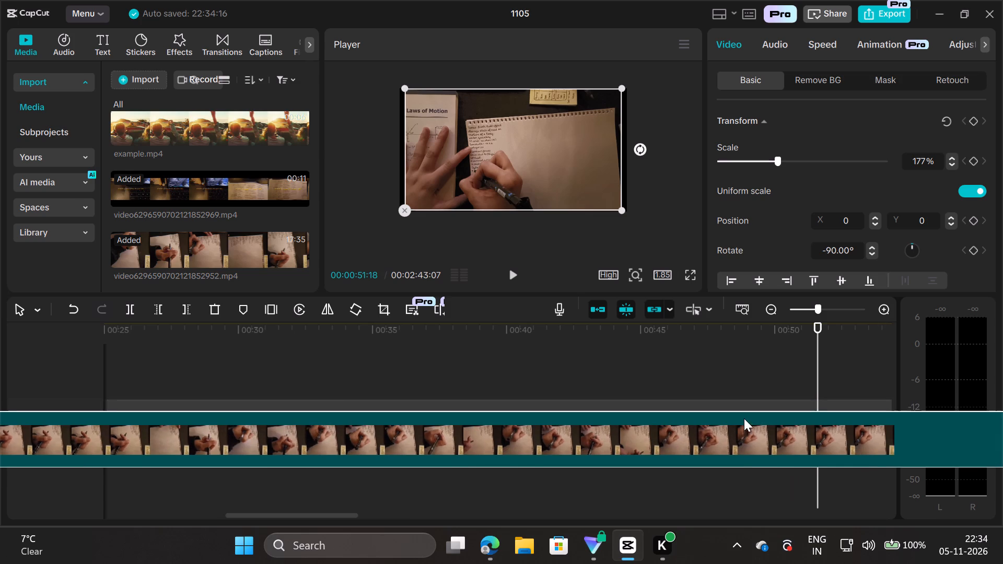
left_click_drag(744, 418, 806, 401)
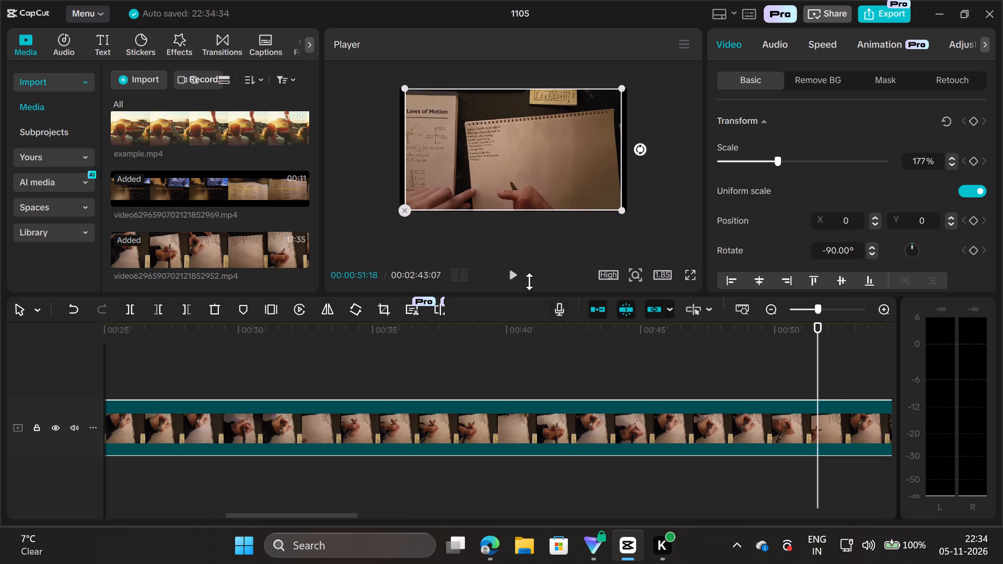
Play back a few seconds of the silenced writing clip from about 51 seconds, and pause it.
left_click(508, 279)
left_click(514, 276)
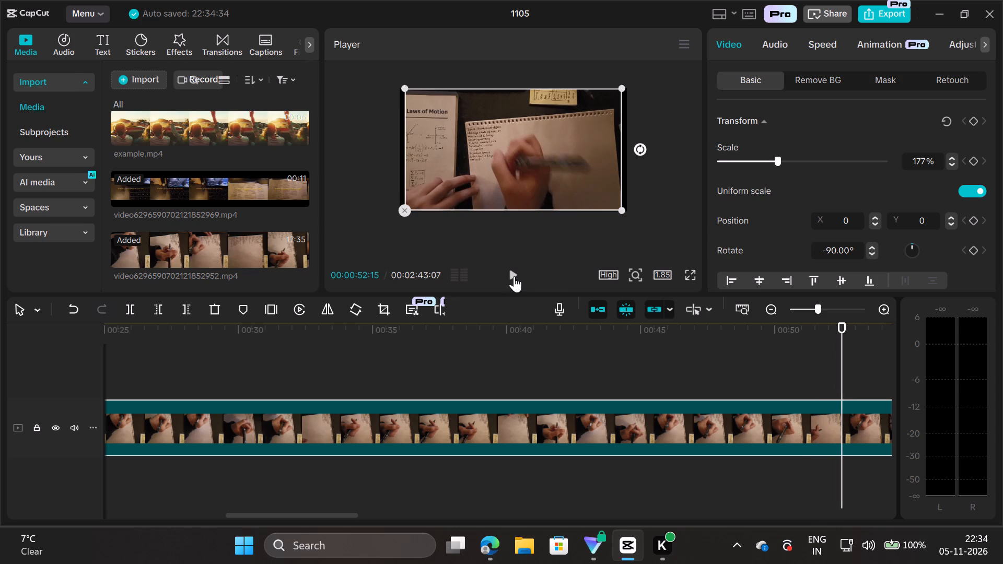
left_click(514, 276)
left_click(327, 420)
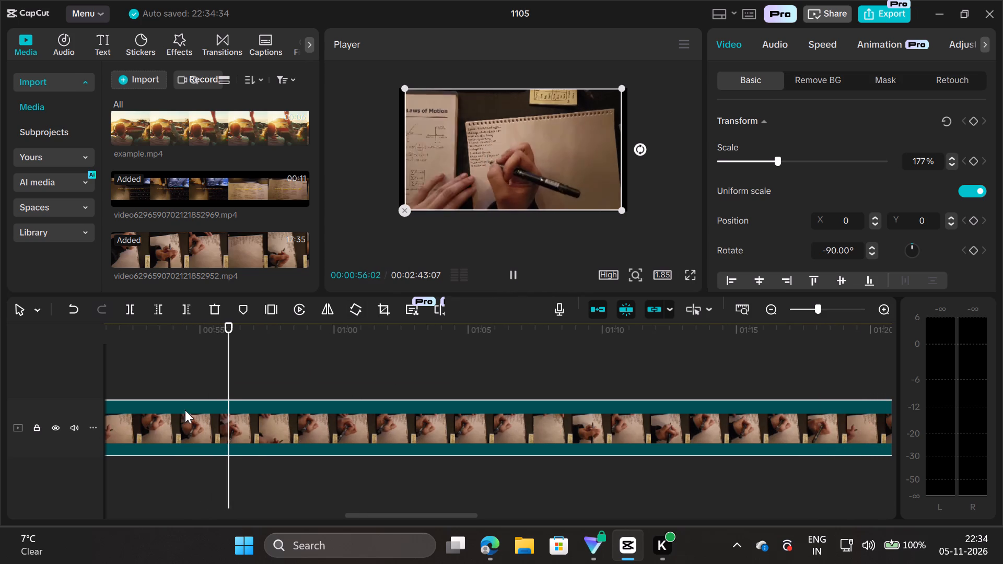
key("space")
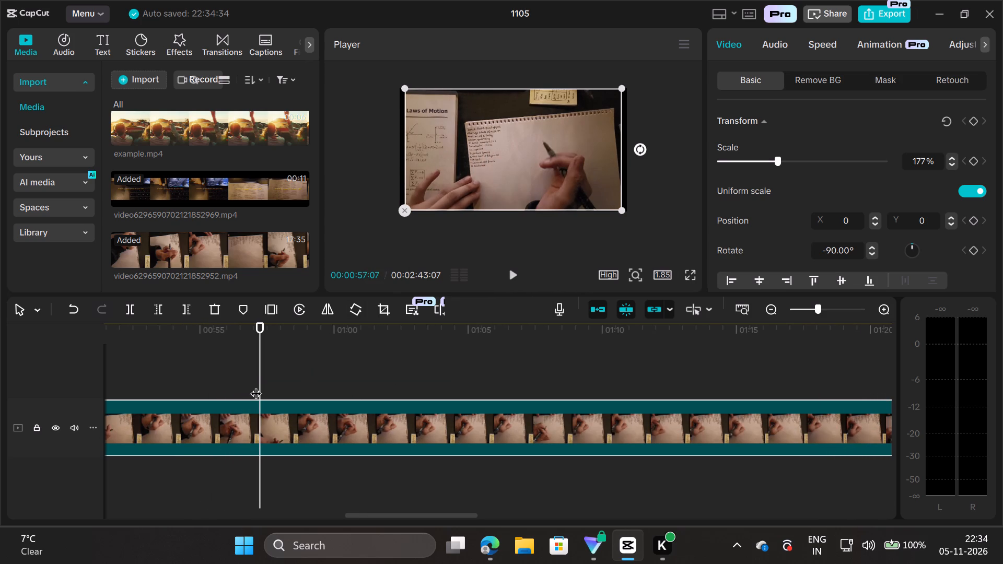
left_click(260, 384)
right_click(260, 384)
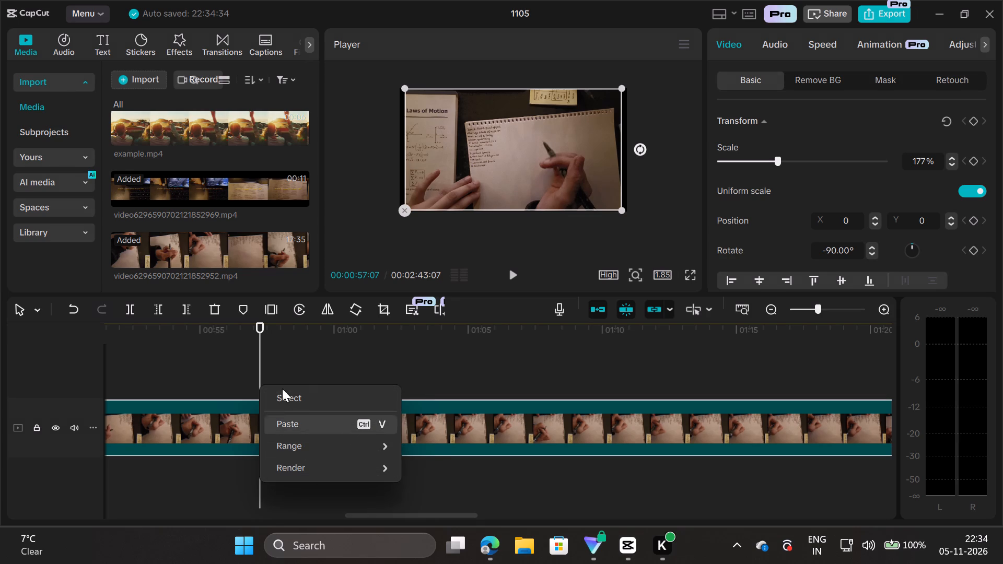
left_click(260, 375)
left_click(260, 375)
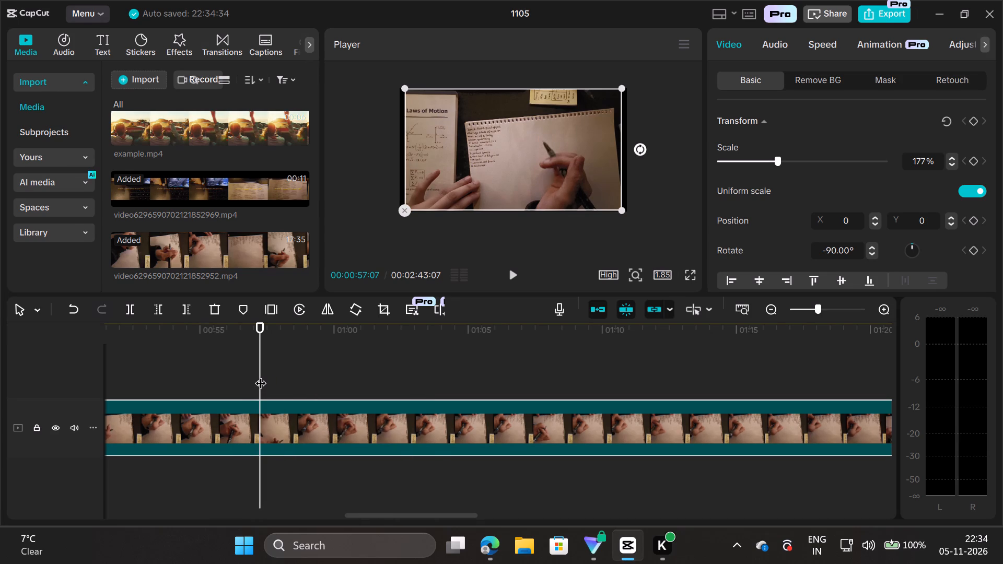
Resume playback of the writing clip while looking along the timeline back to the opening clip, and pause the playback.
left_click(505, 265)
scroll(384, 449, "right", 5)
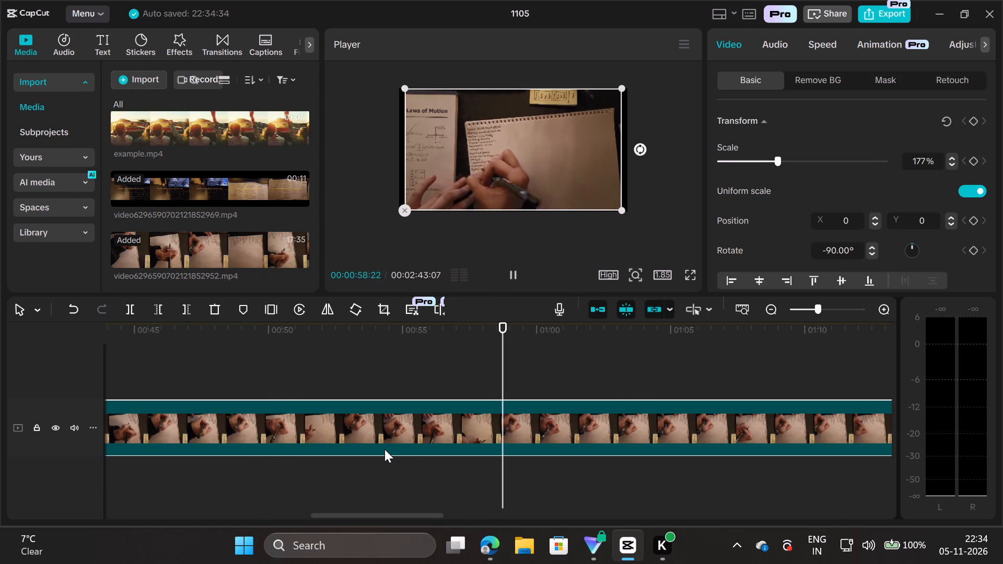
scroll(278, 421, "right", 8)
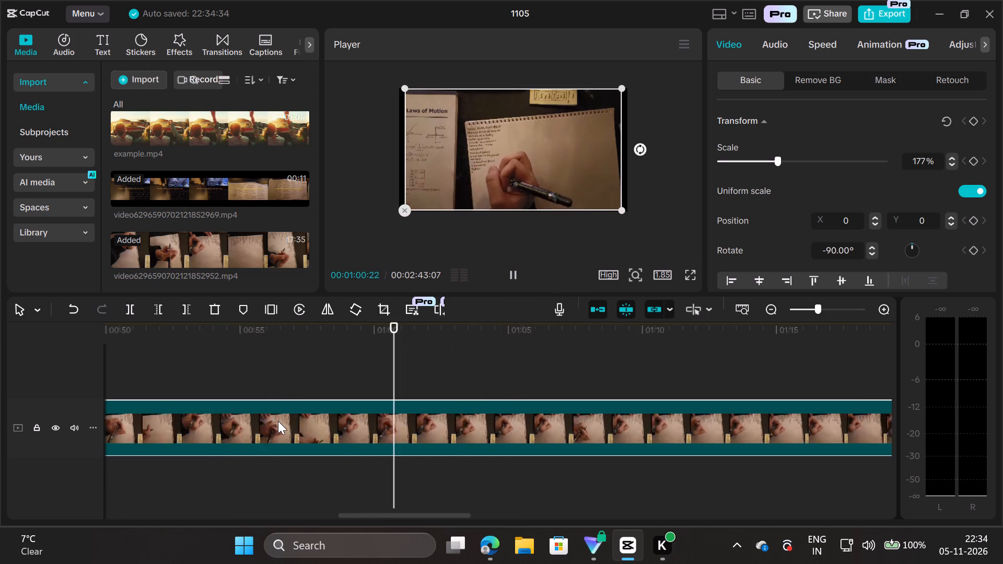
scroll(278, 421, "right", 7)
scroll(278, 421, "right", 15)
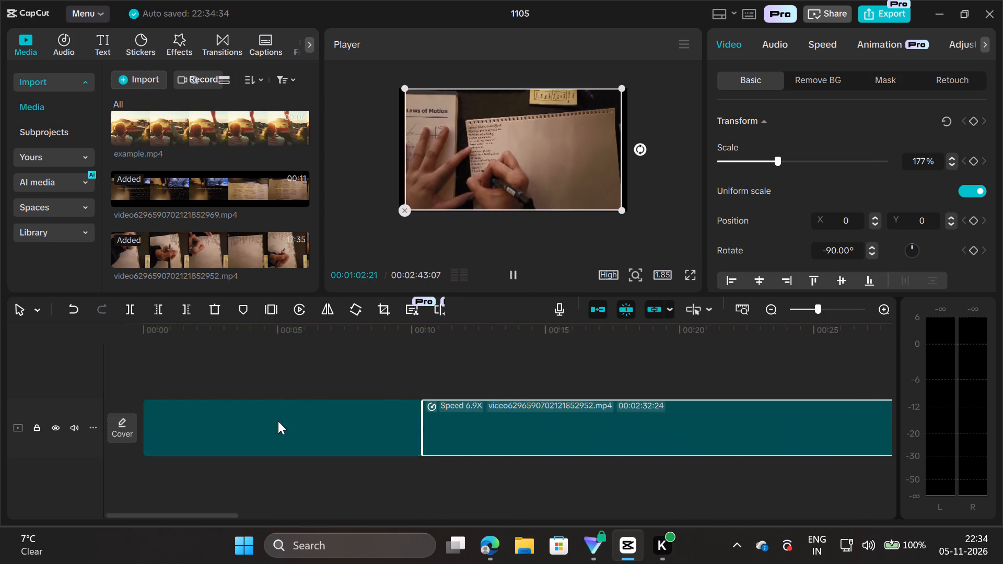
scroll(278, 421, "right", 20)
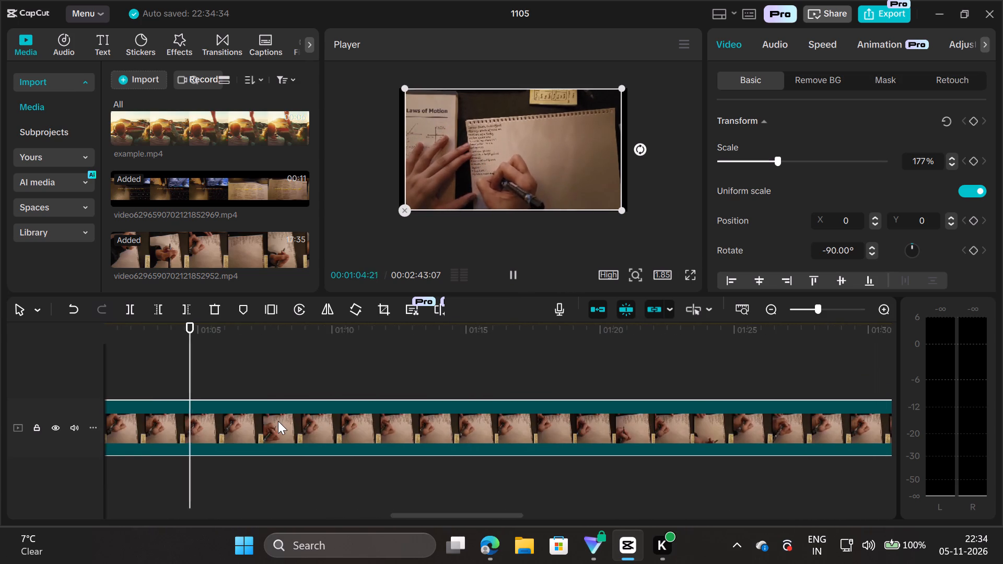
scroll(278, 421, "right", 17)
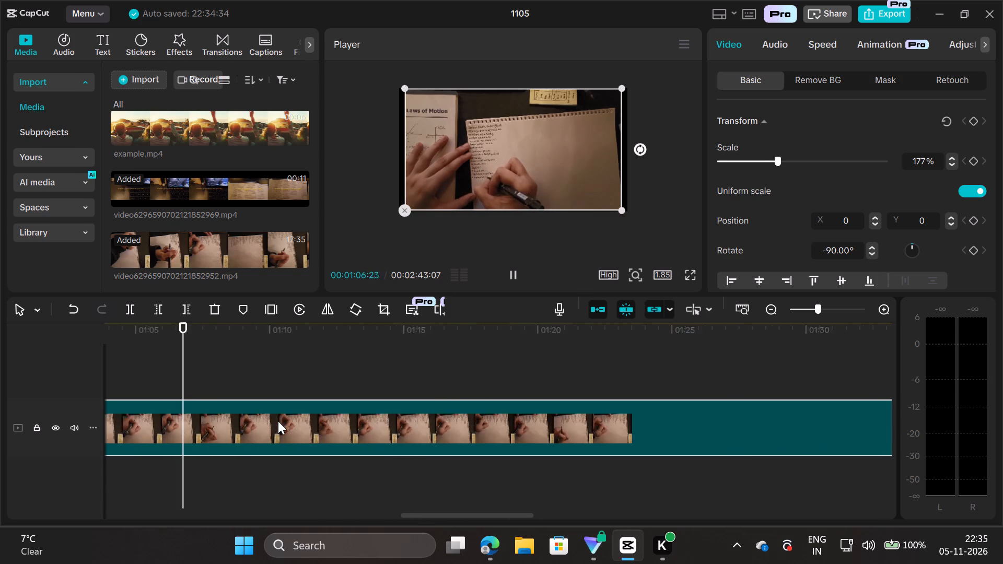
scroll(278, 421, "right", 19)
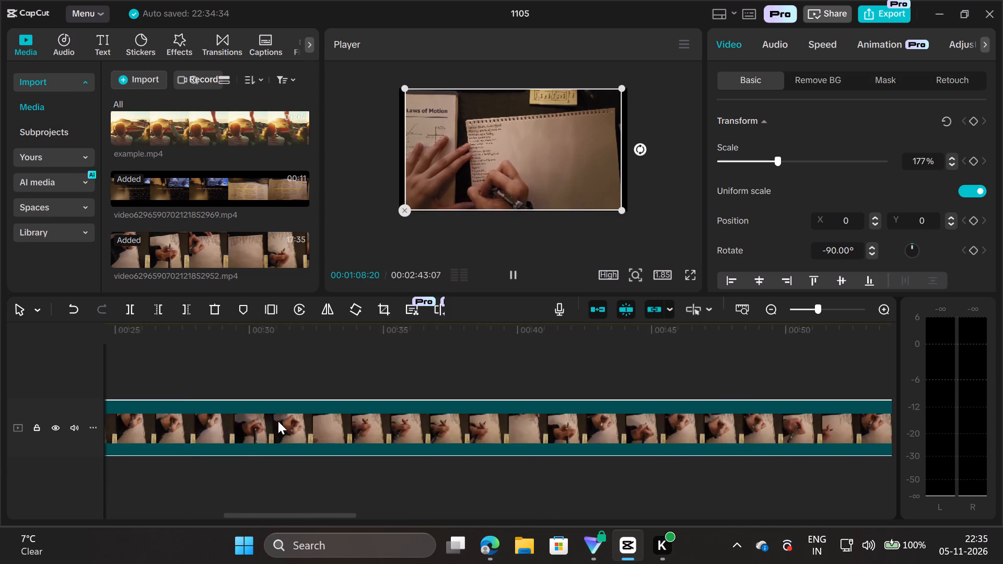
scroll(221, 412, "right", 20)
scroll(221, 412, "right", 8)
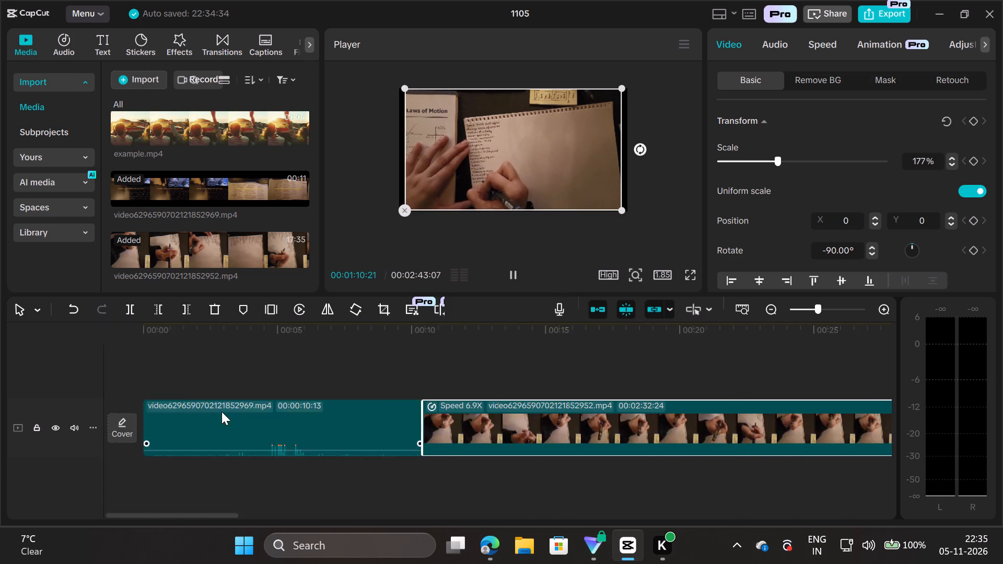
left_click(515, 273)
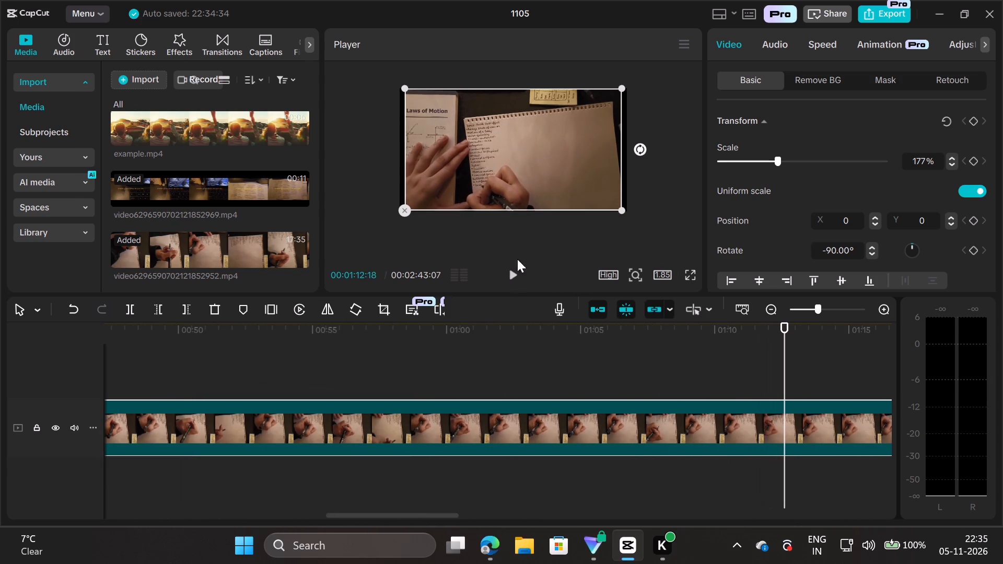
Review the edit in full screen from about 2 seconds, through the opening clip into the writing clip, and replay it from there.
left_click(691, 274)
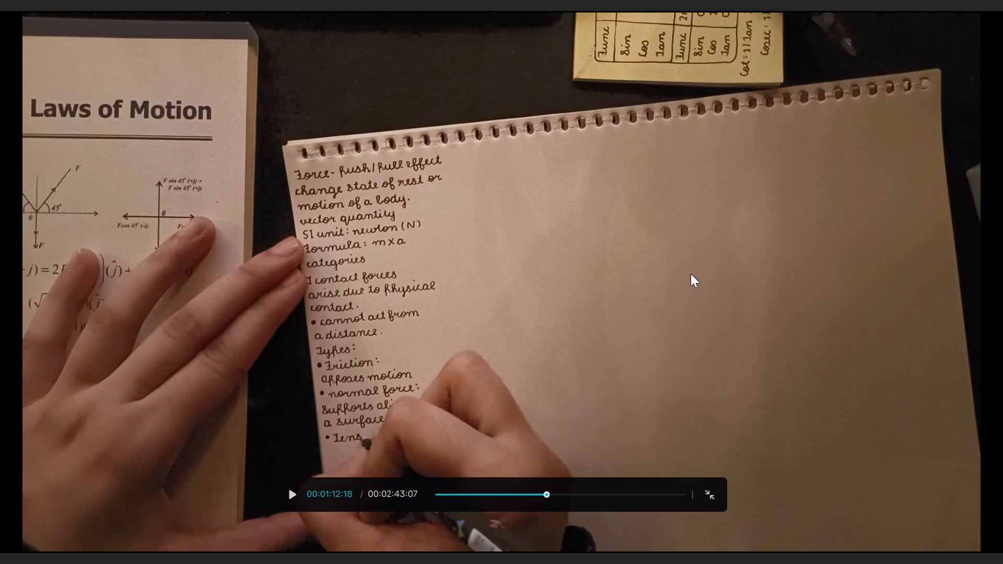
left_click(438, 495)
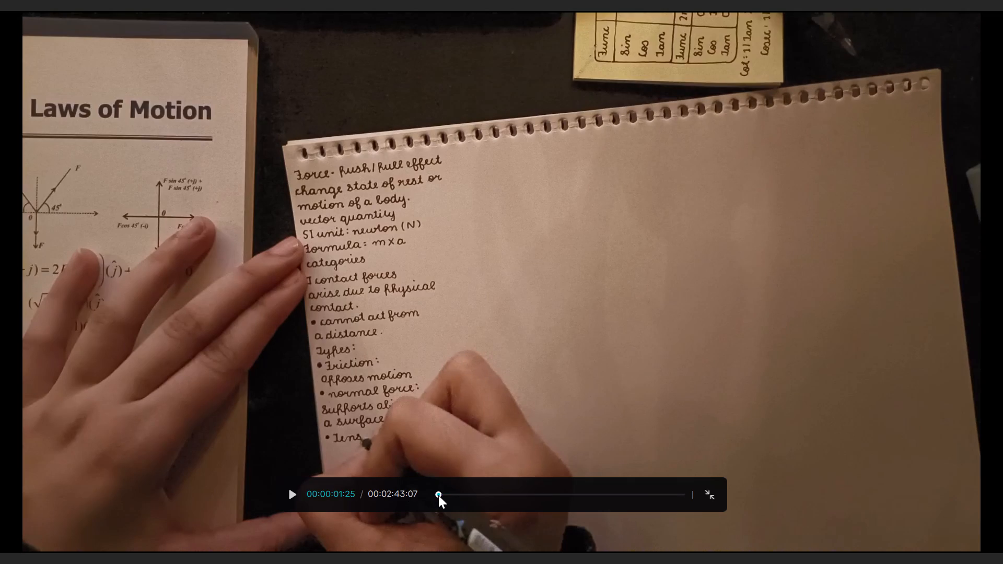
key("space")
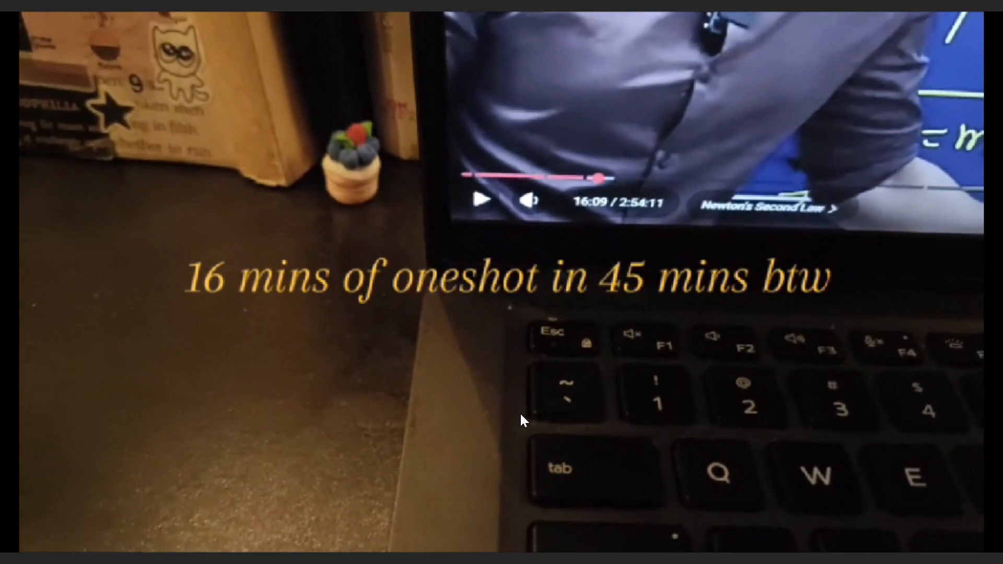
left_click(451, 350)
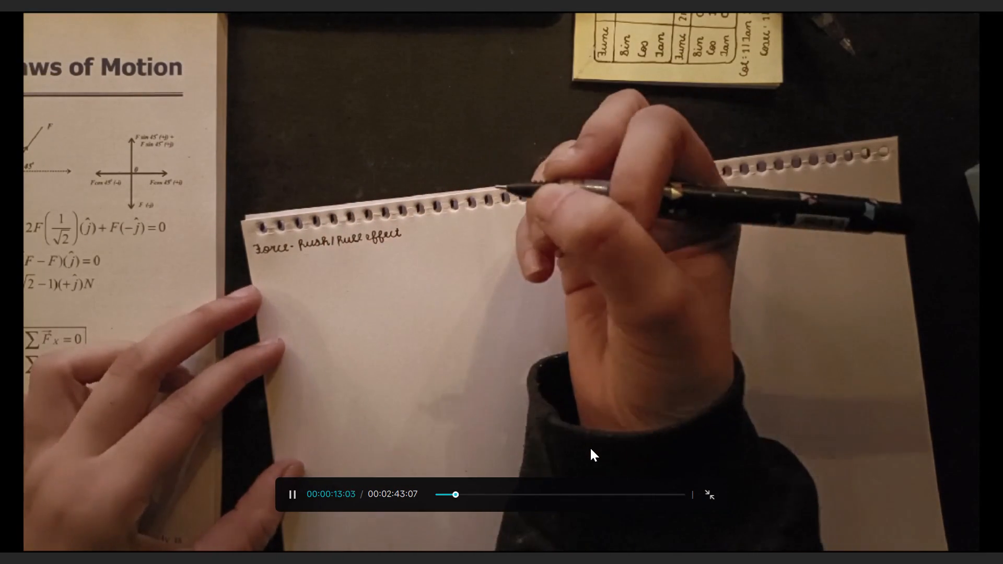
key("Left")
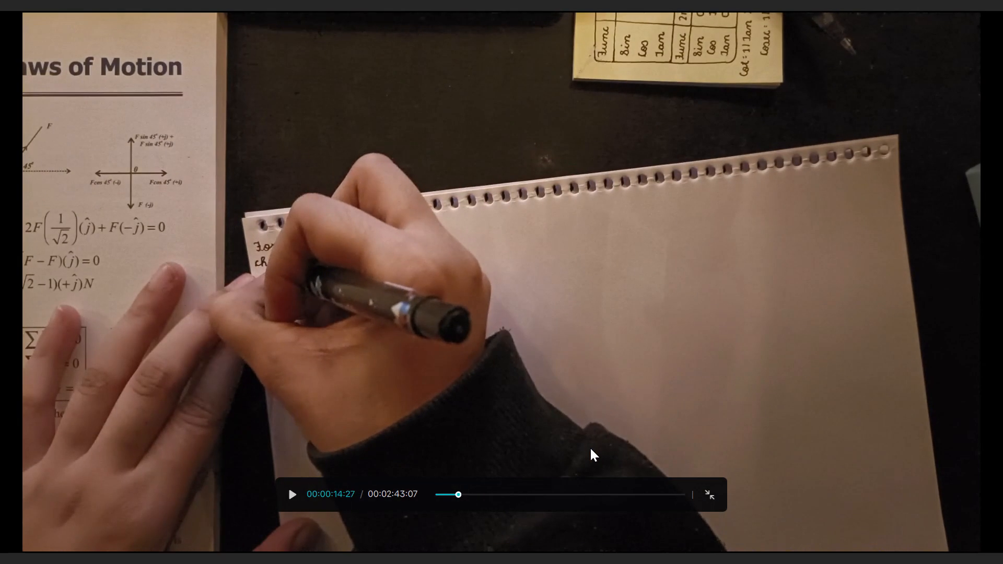
key("Left")
key("Left")
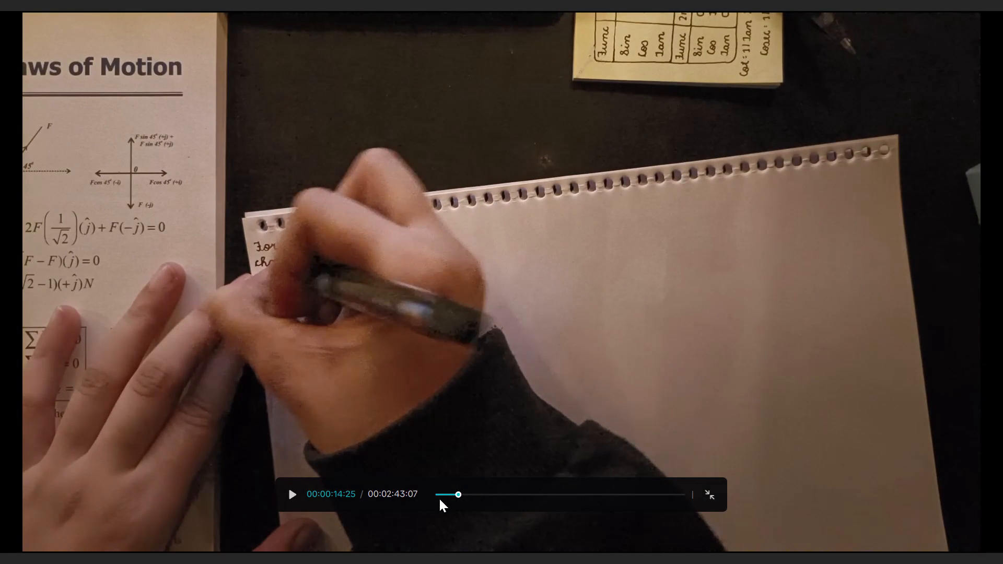
left_click(444, 498)
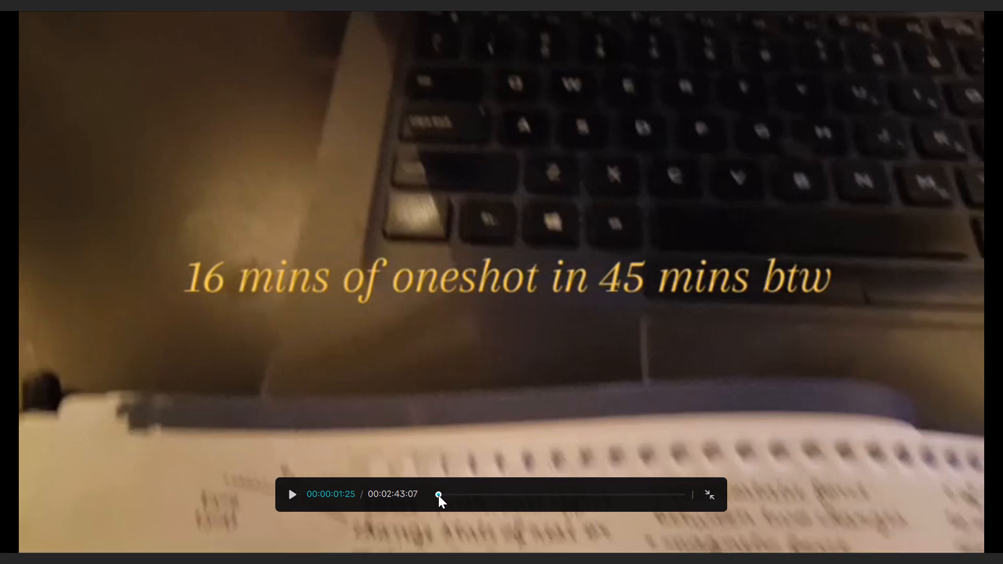
left_click(438, 495)
left_click_drag(438, 495, 427, 495)
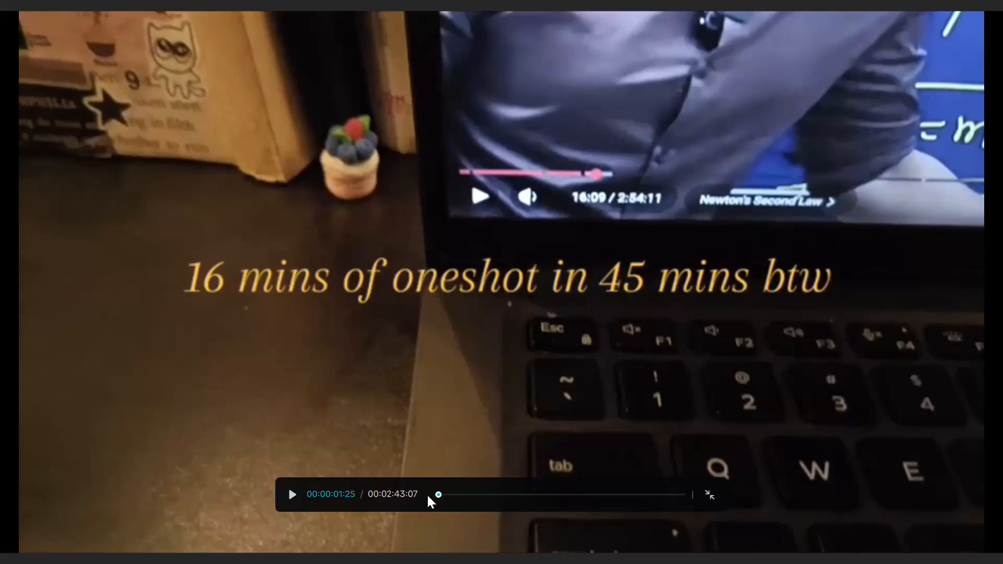
key("space")
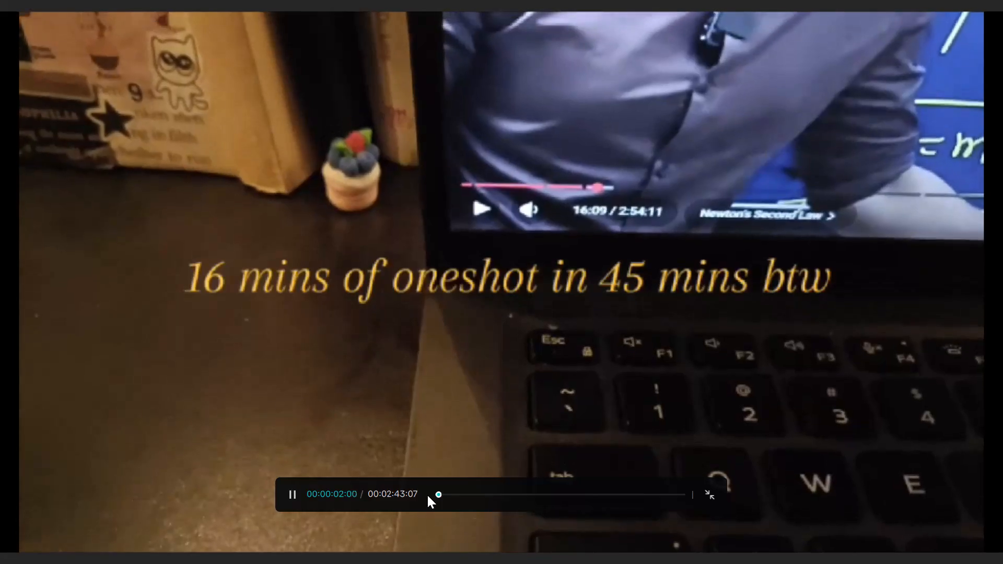
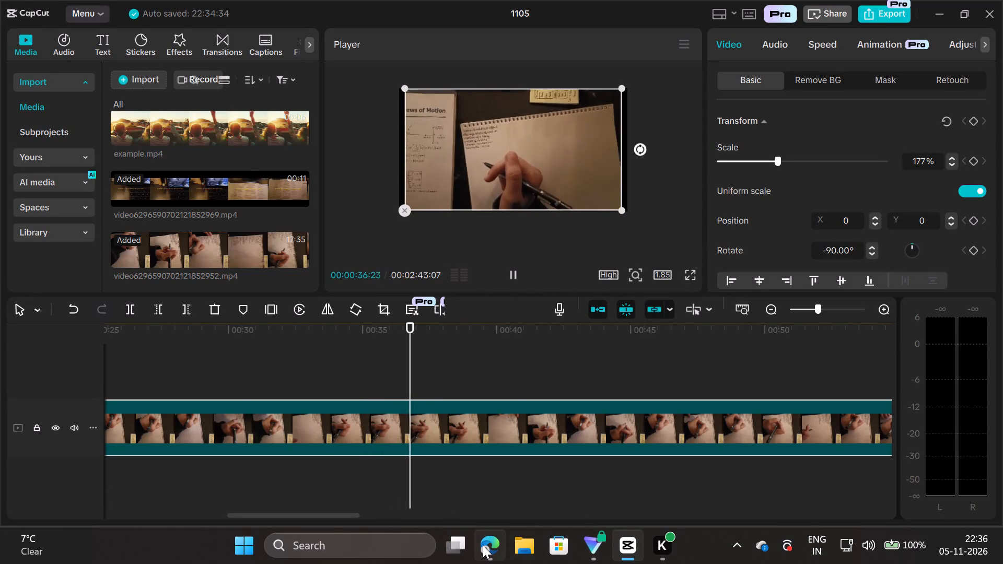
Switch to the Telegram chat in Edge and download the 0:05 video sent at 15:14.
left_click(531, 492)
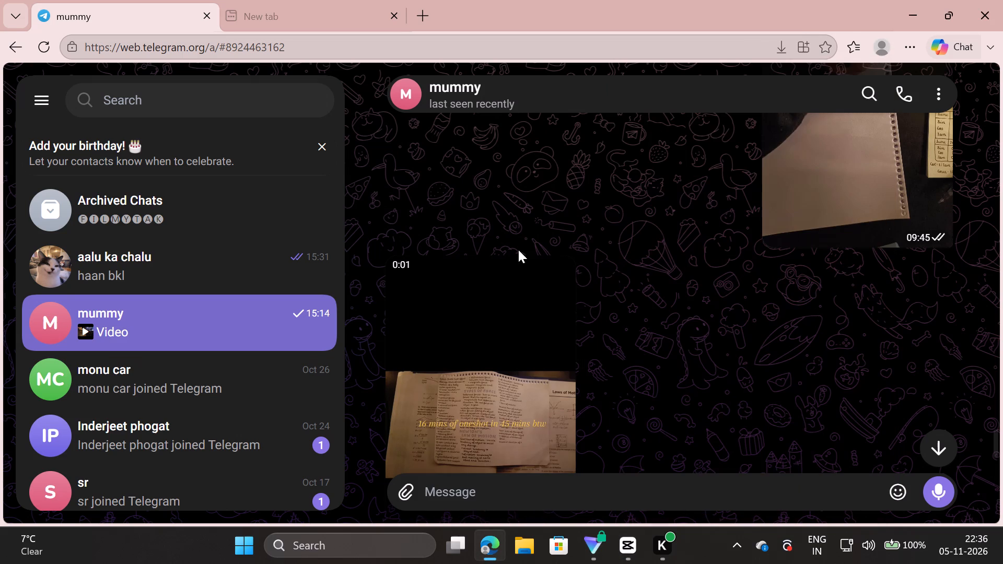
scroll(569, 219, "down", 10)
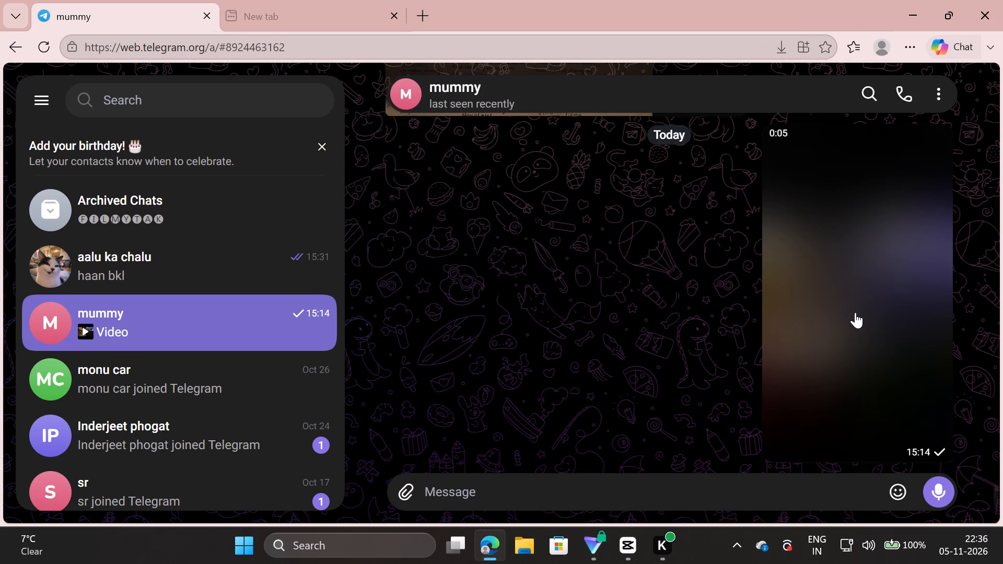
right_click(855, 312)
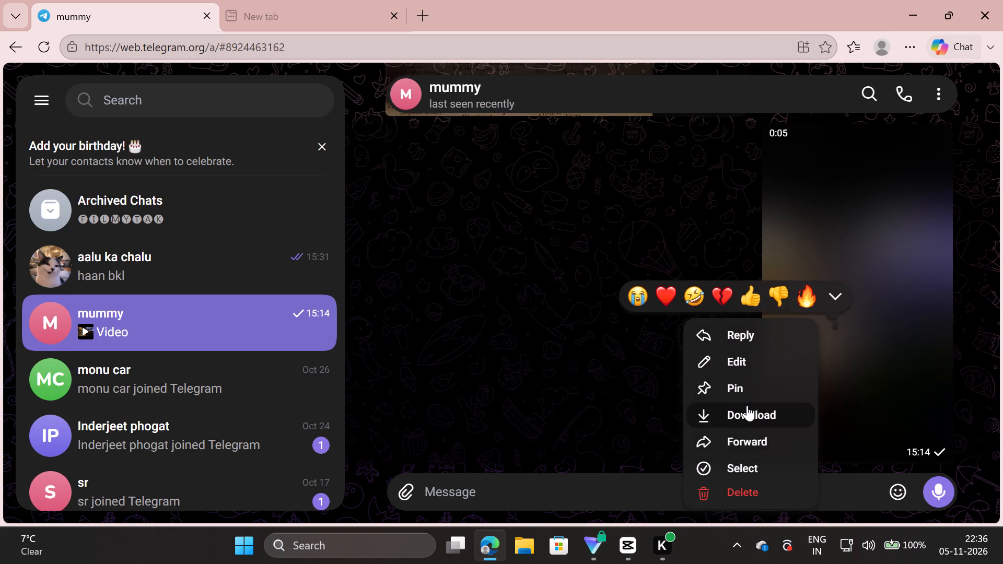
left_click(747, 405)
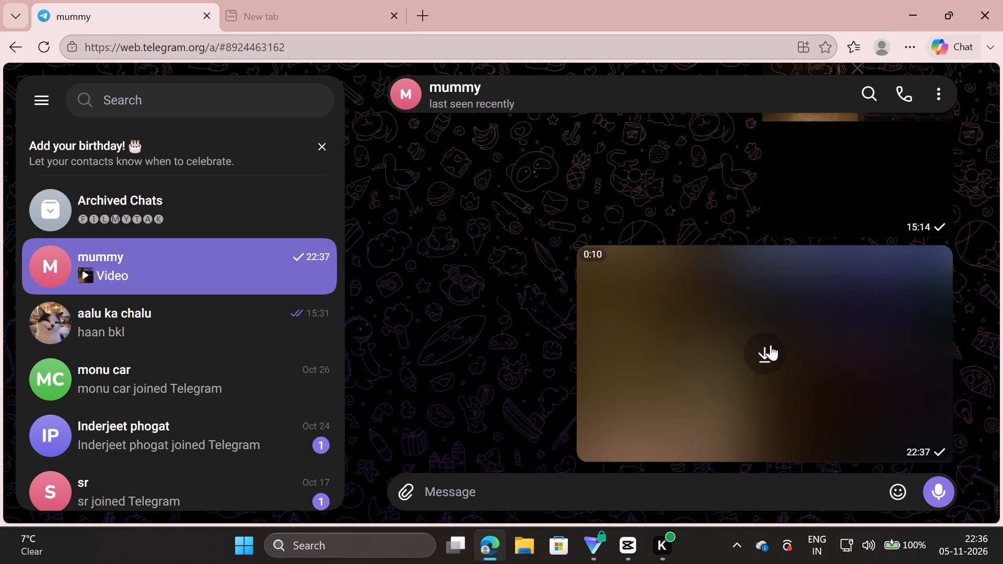
left_click(764, 348)
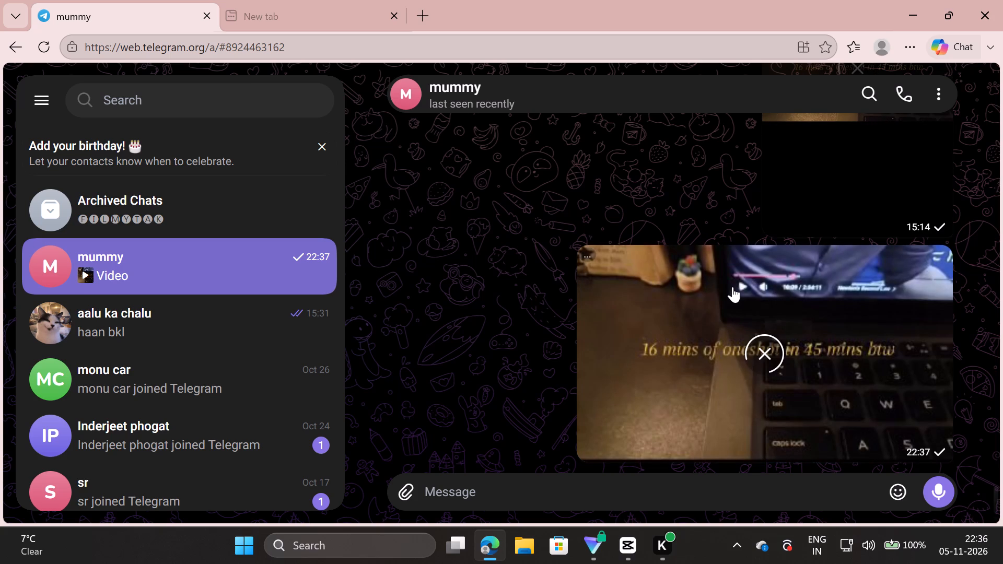
right_click(732, 287)
left_click(791, 395)
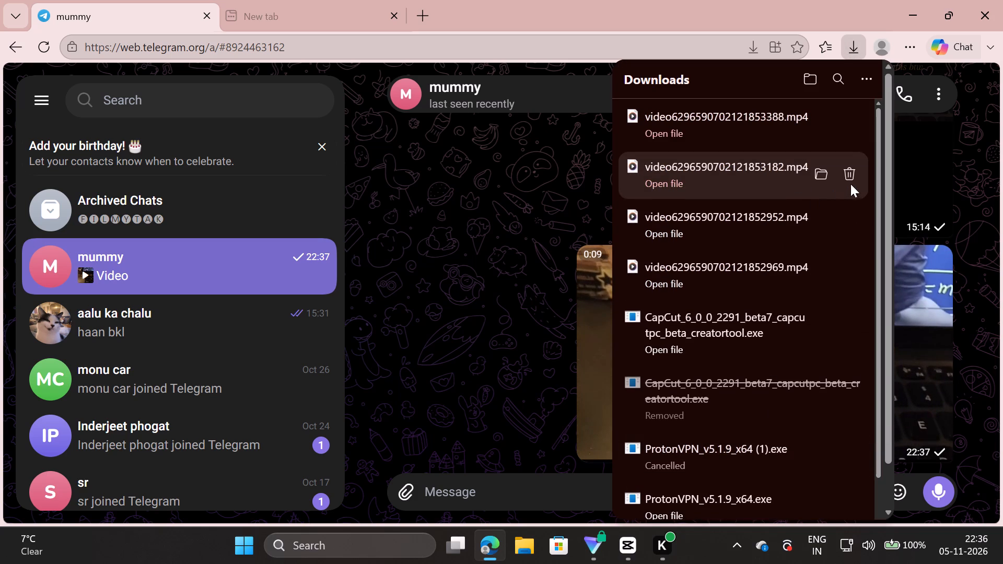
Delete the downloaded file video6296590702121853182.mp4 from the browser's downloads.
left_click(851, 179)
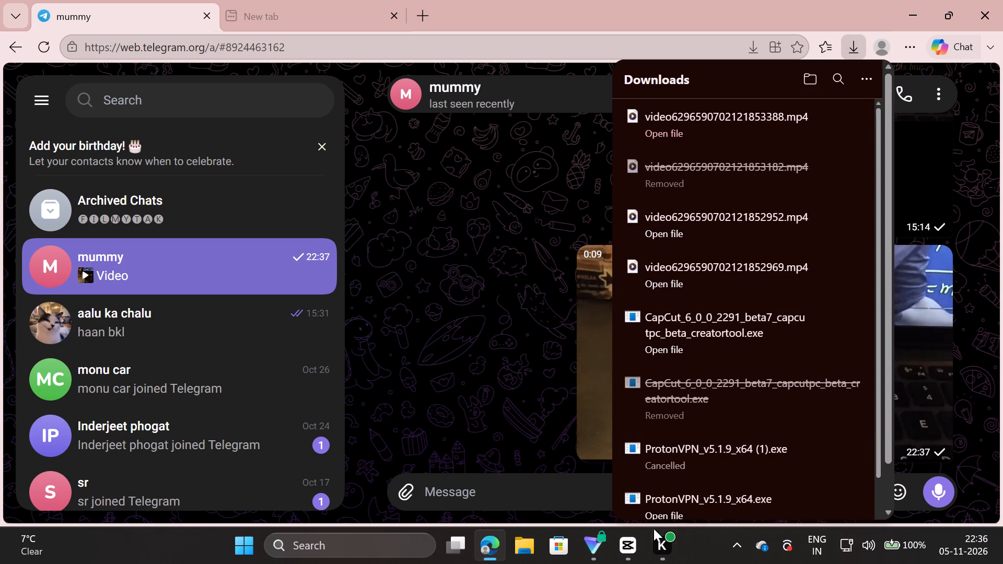
Switch to CapCut and delete the 11-second opening clip from the project media, including its use on the timeline.
left_click(639, 501)
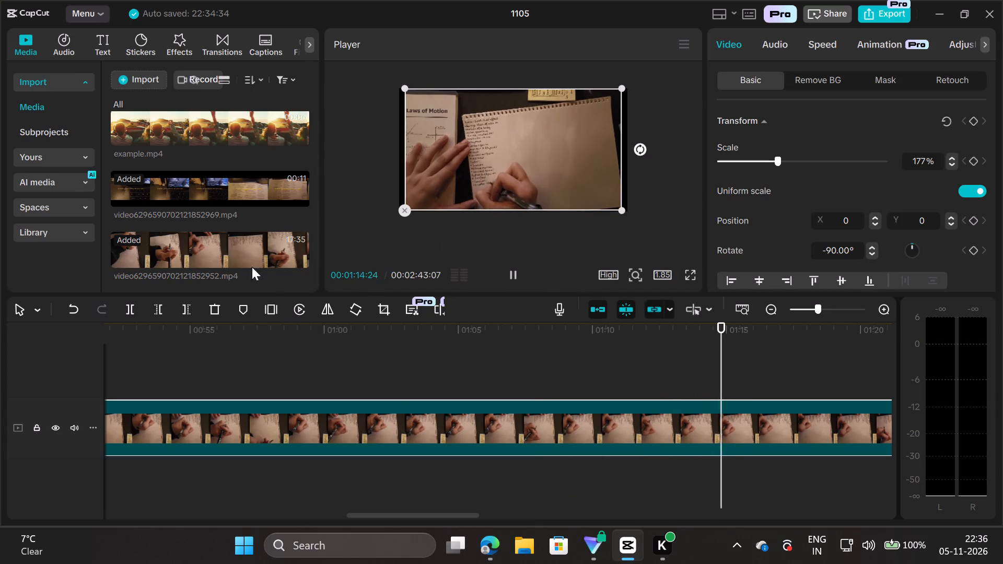
right_click(227, 192)
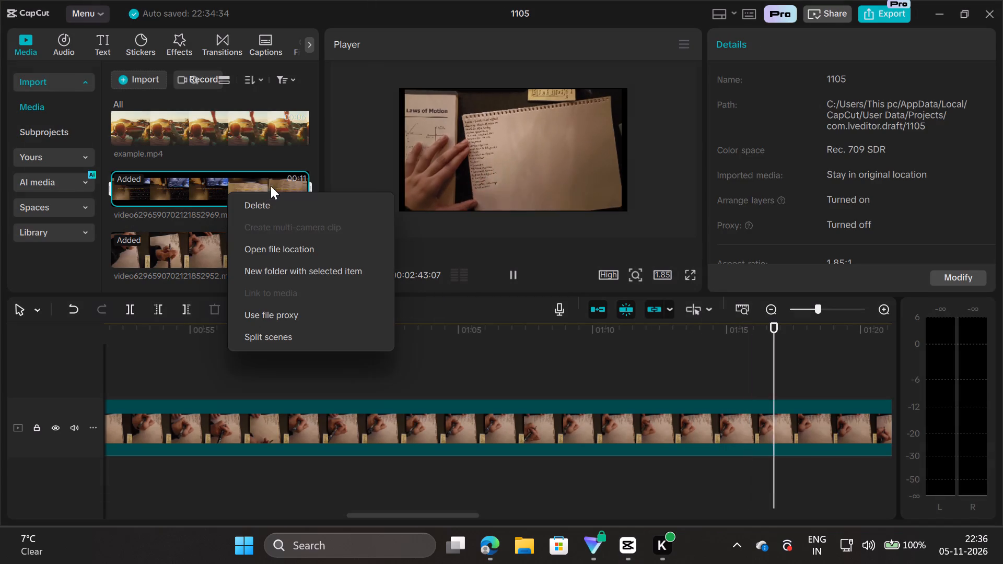
left_click(295, 202)
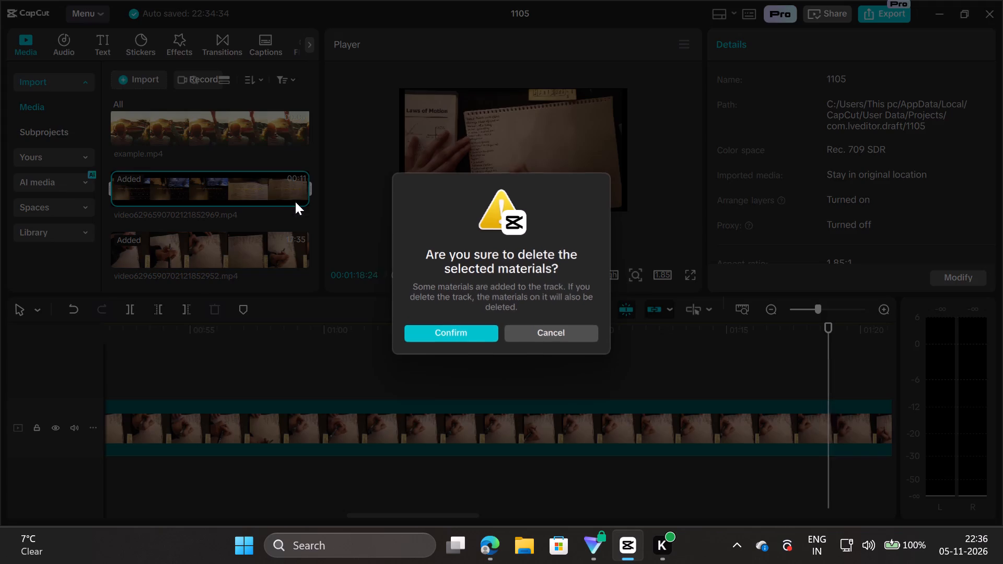
left_click(456, 333)
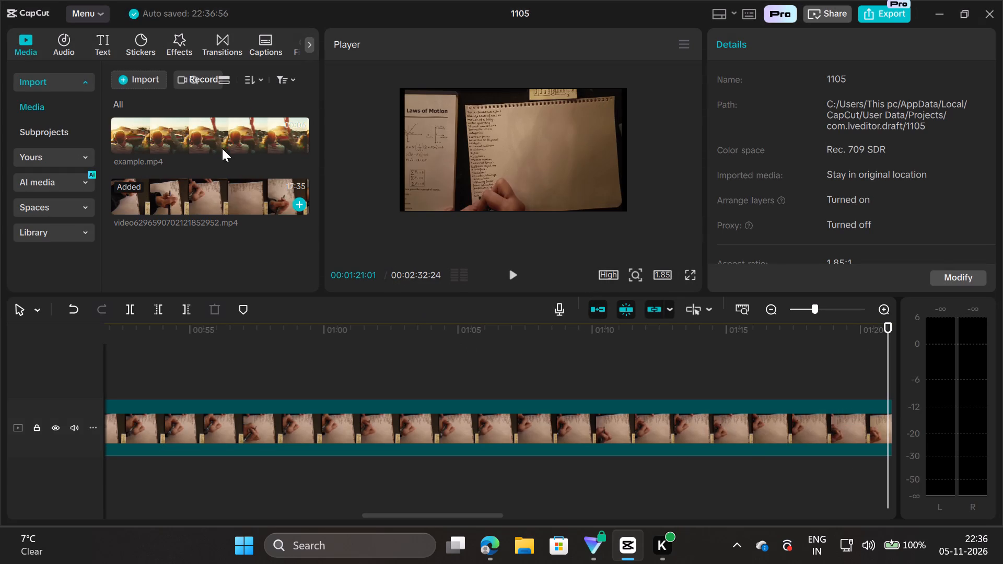
Mute the main video track while playing the writing clip from about 1:21, and pause the playback.
left_click(511, 276)
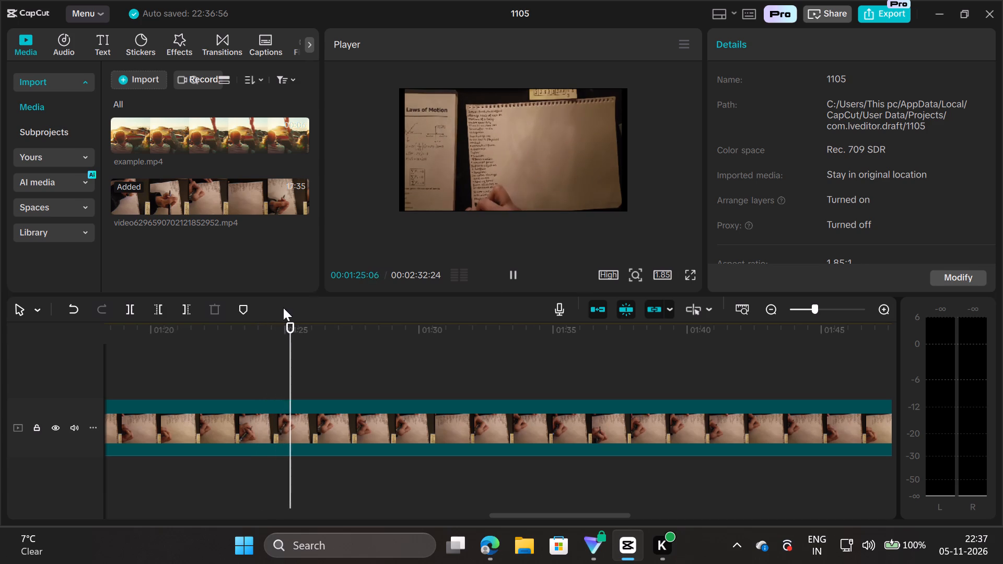
left_click(75, 424)
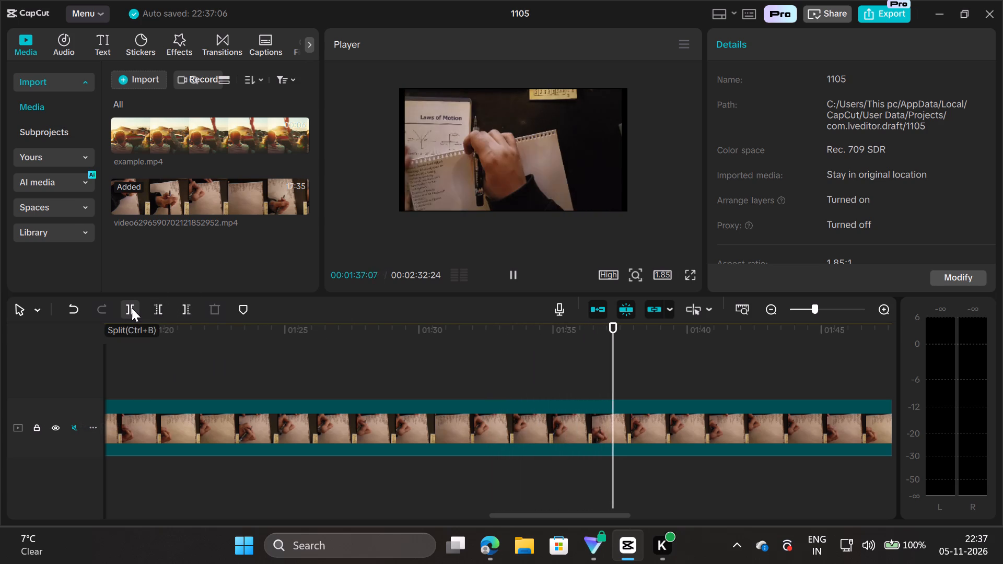
left_click(511, 279)
Look along the timeline, select the writing clip at its start, and play it briefly from about 1:39.
scroll(418, 391, "right", 7)
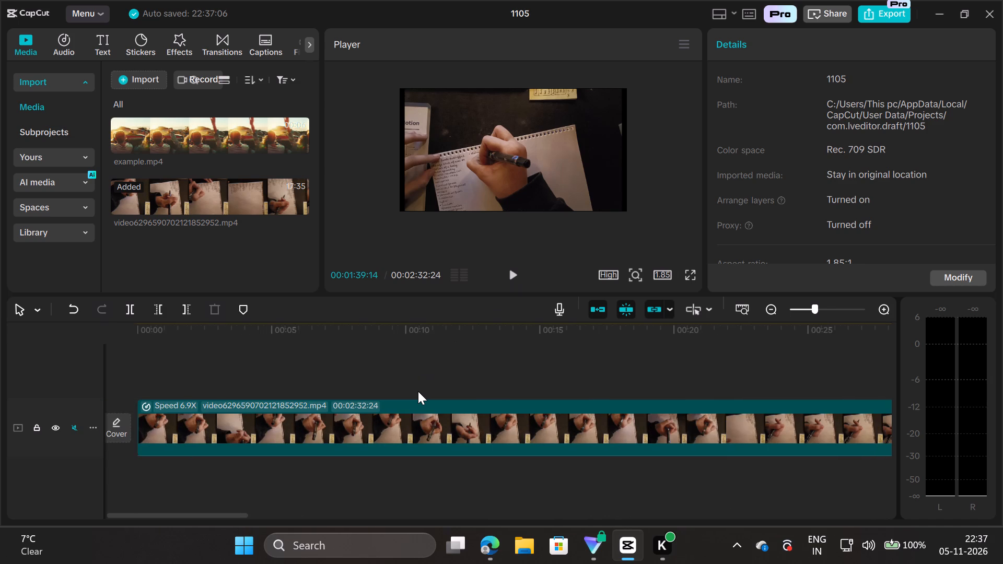
scroll(418, 391, "right", 3)
left_click(151, 426)
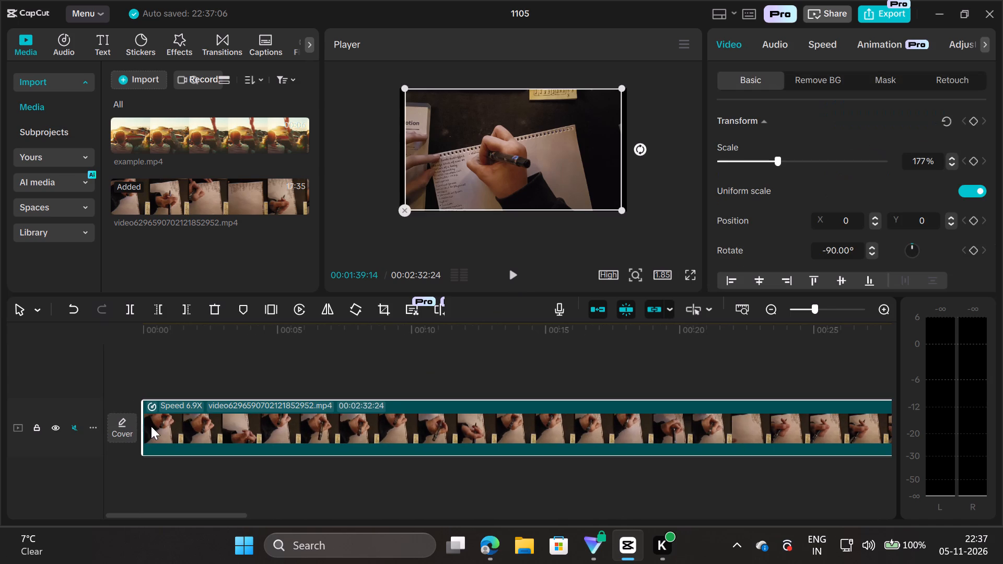
left_click(513, 274)
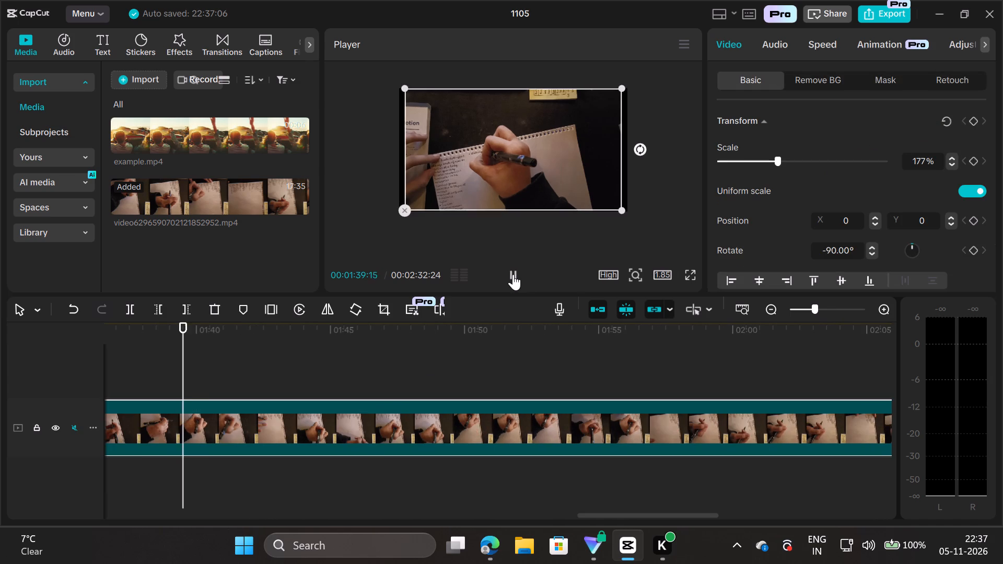
left_click(513, 274)
scroll(283, 398, "right", 2)
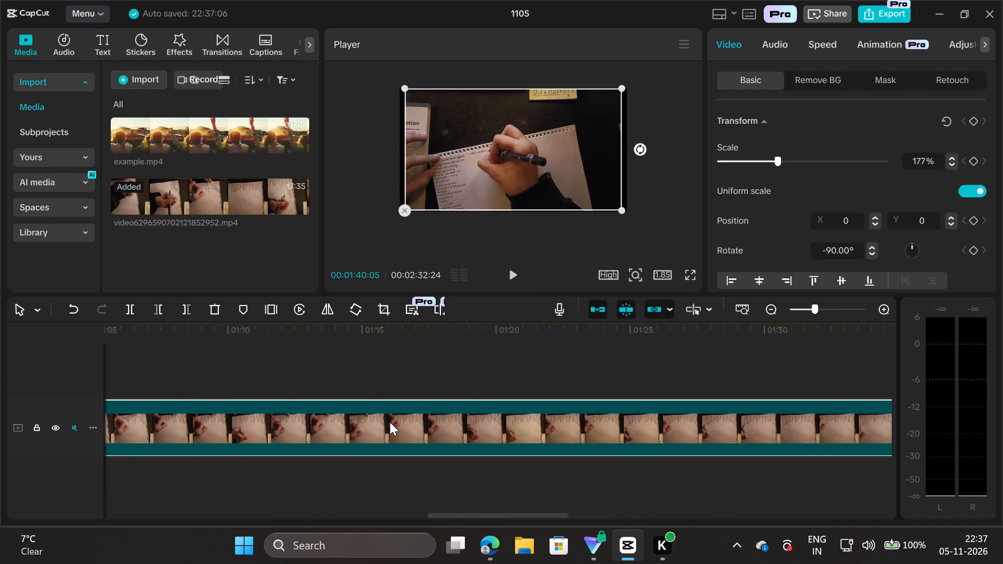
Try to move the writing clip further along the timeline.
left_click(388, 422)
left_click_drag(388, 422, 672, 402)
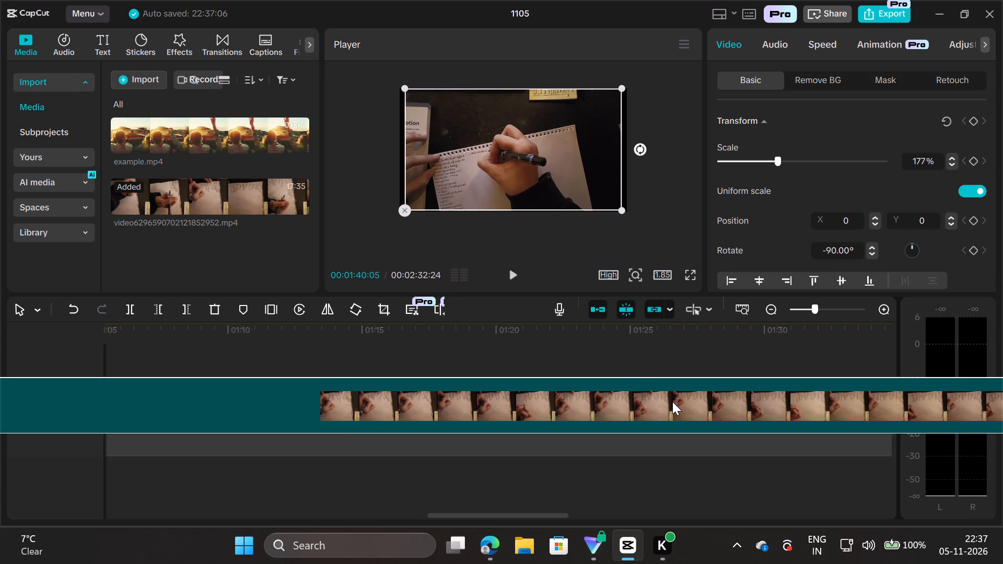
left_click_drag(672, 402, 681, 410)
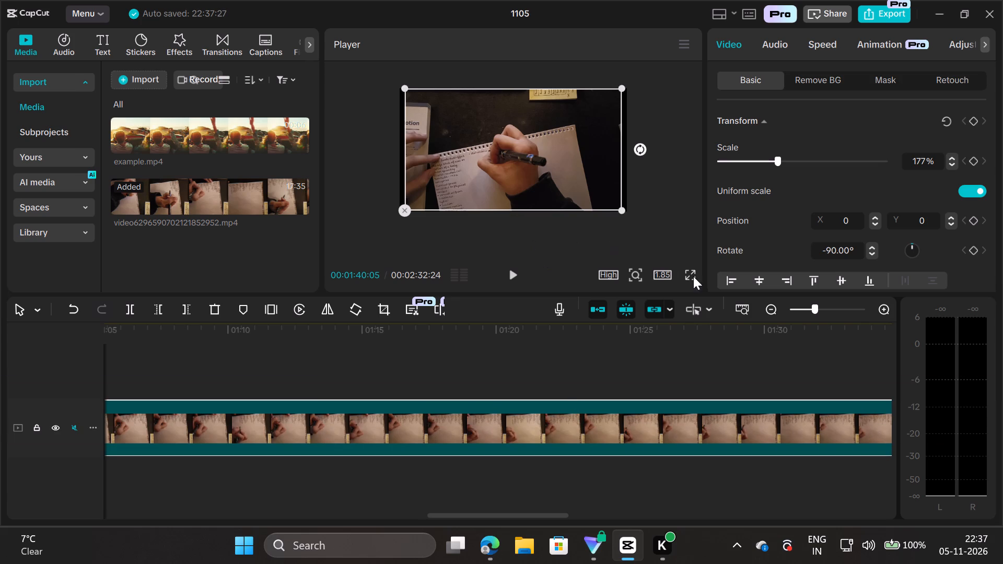
Return to the start of the edit using the full-screen preview, and play the writing clip through to about 28 seconds.
left_click(693, 278)
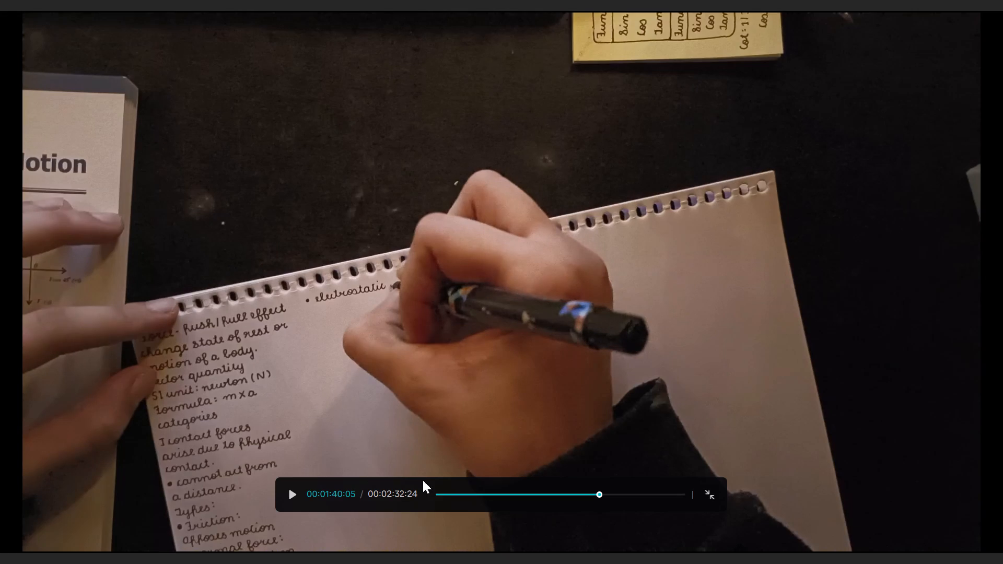
left_click(437, 496)
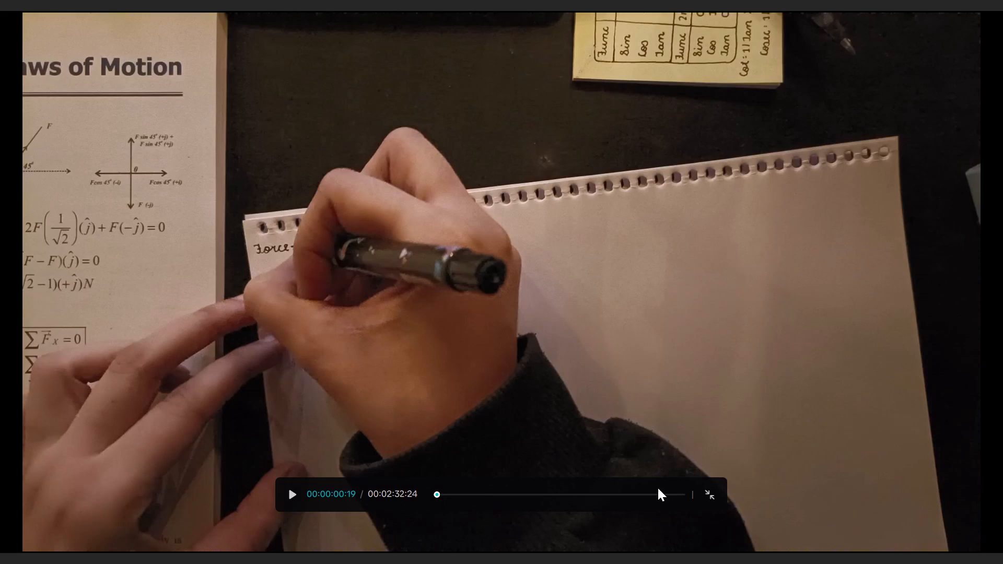
left_click(707, 490)
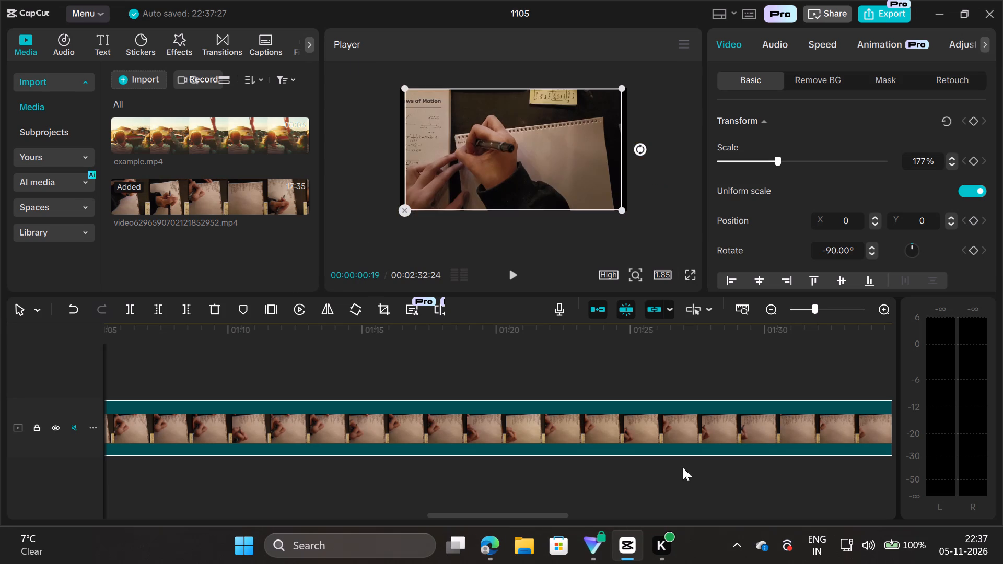
left_click(521, 271)
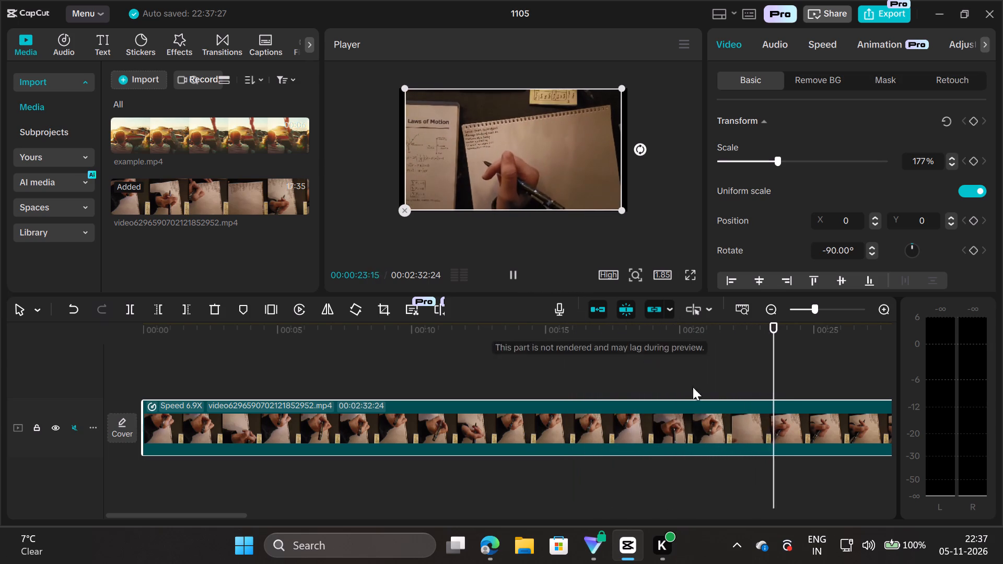
left_click(708, 425)
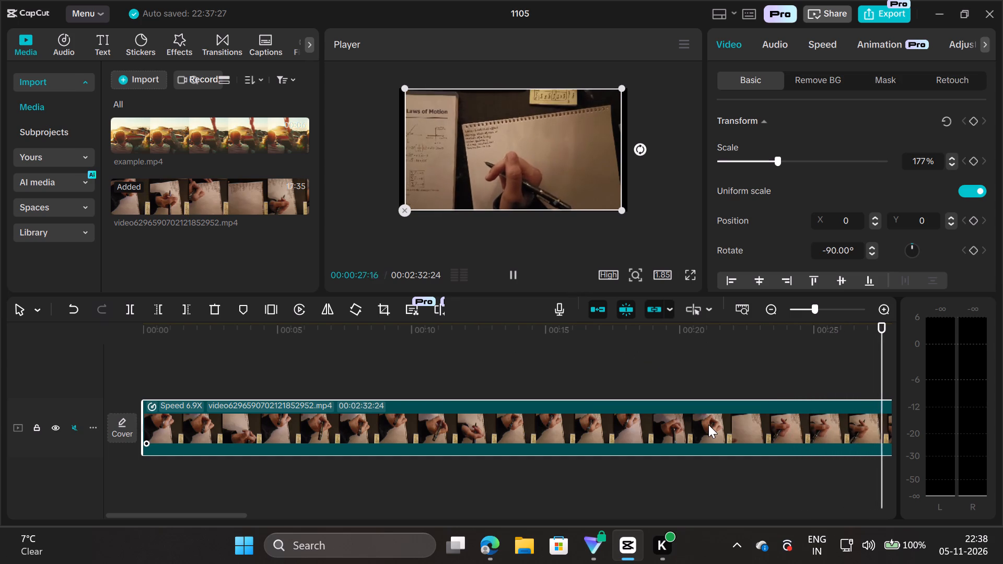
left_click(511, 271)
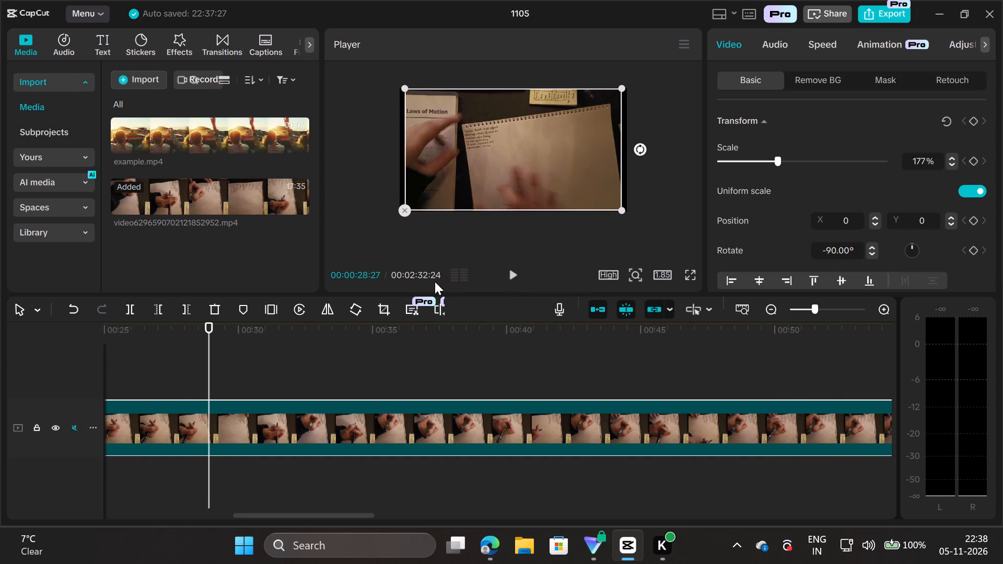
Resume playback from about 28 seconds, replay an earlier part in full screen, and return to the editor.
left_click(512, 275)
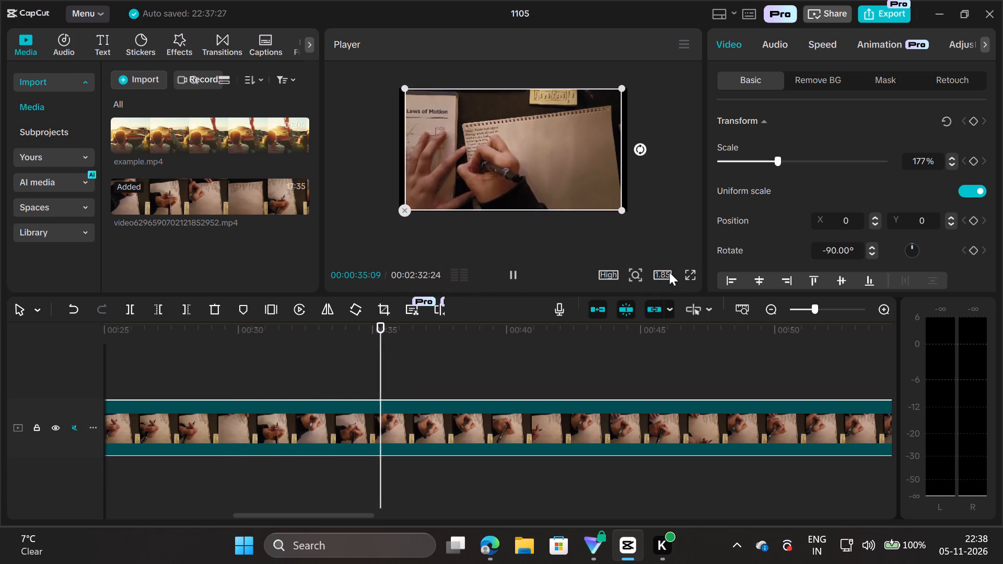
left_click(689, 273)
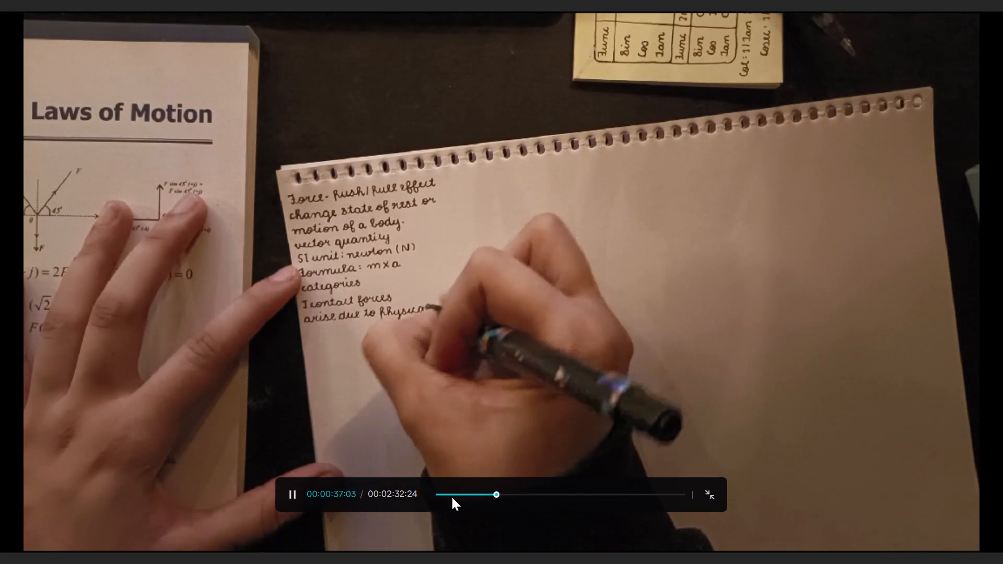
left_click(452, 497)
key("Escape")
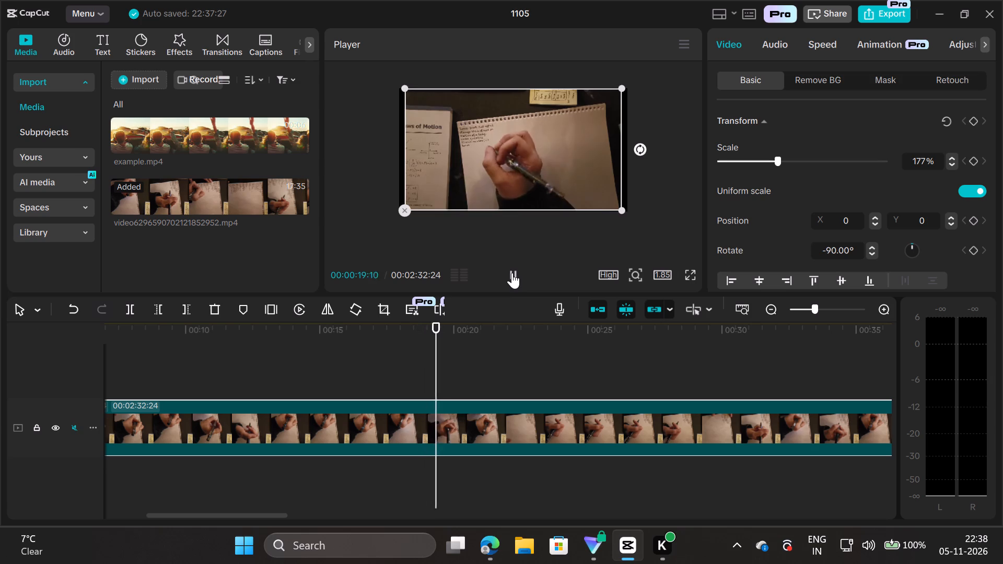
Play the writing clip in short bursts to find the cut point, and split it at 25 seconds.
left_click(512, 273)
left_click(512, 273)
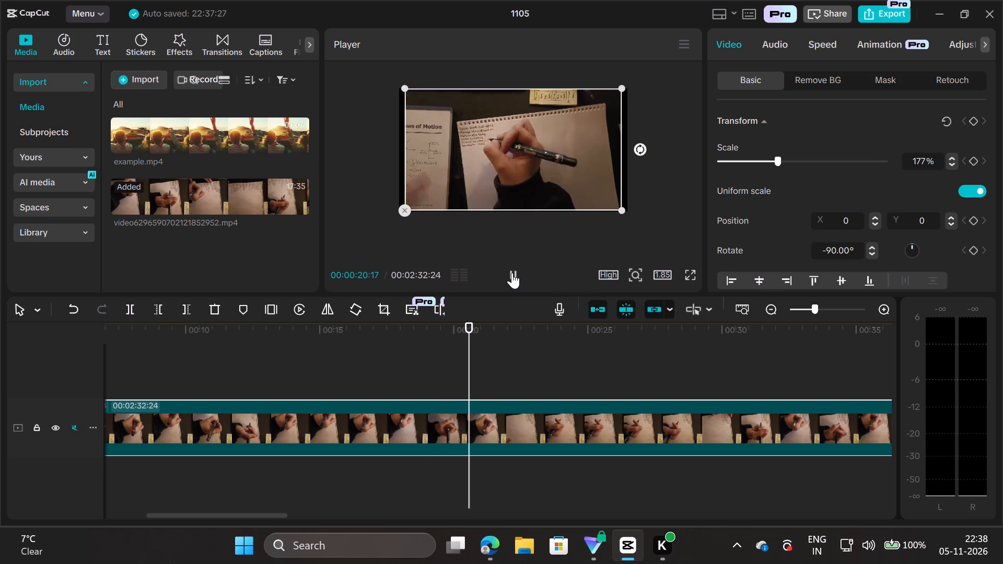
left_click(512, 273)
left_click(512, 273)
left_click(512, 273)
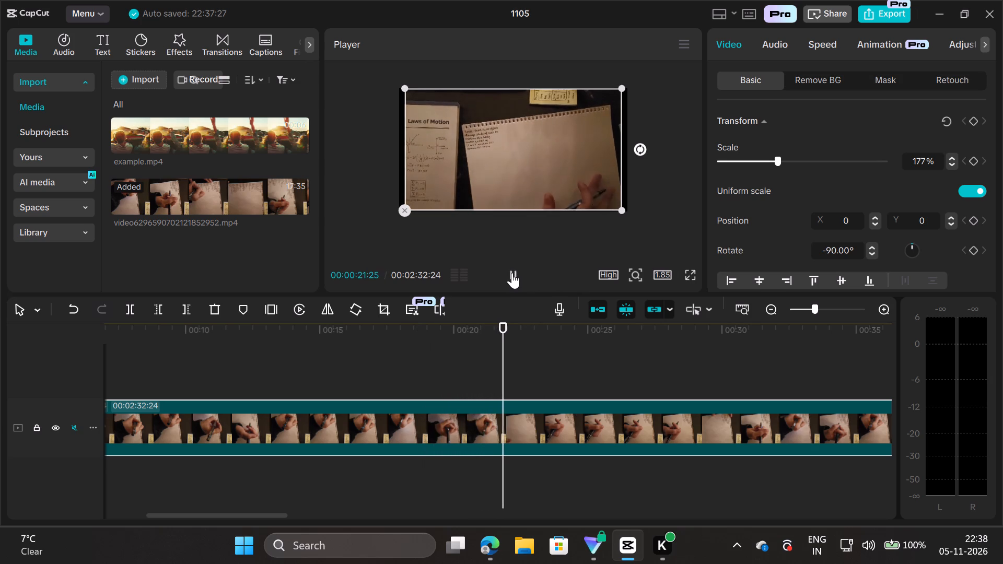
left_click(515, 275)
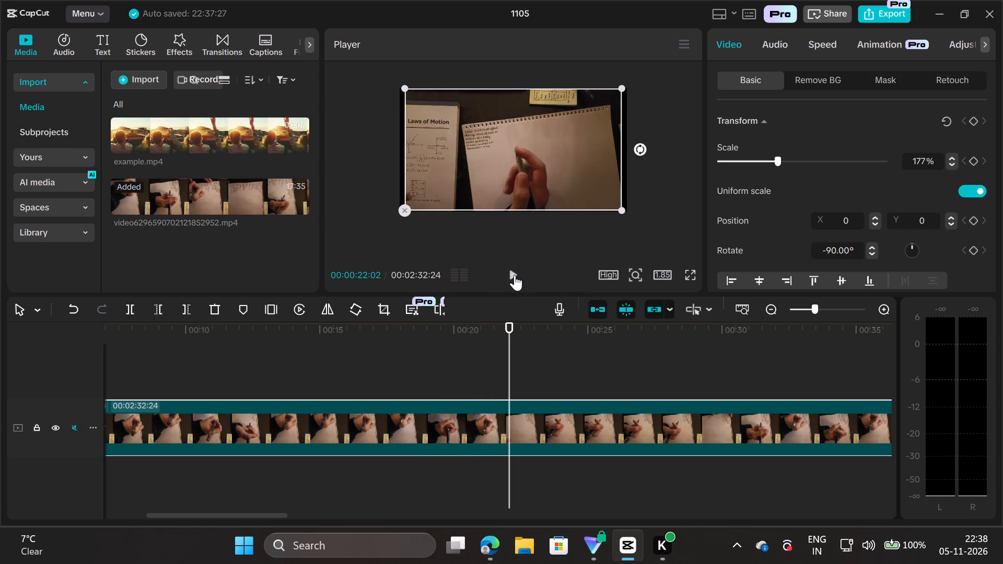
left_click(515, 275)
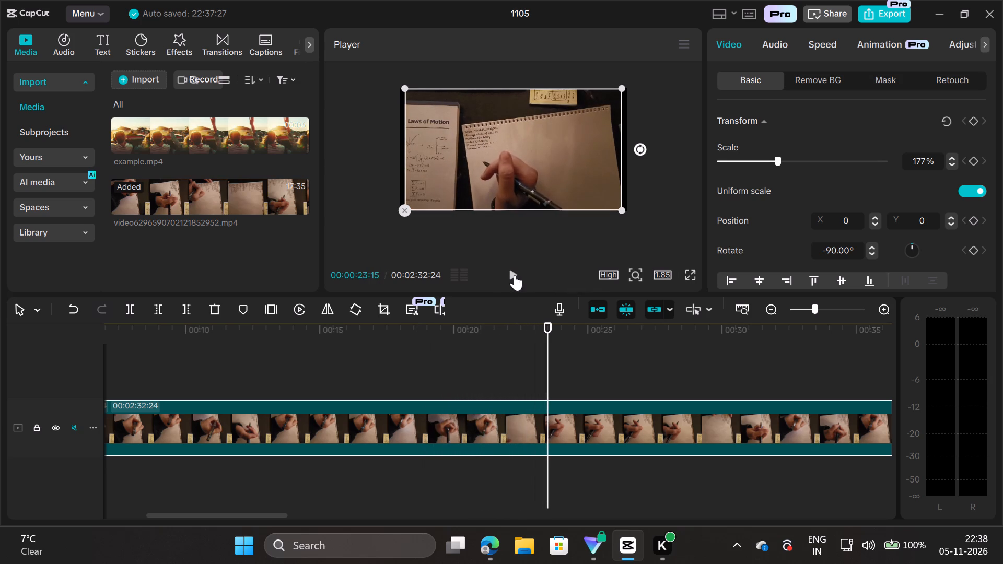
left_click(515, 275)
left_click(515, 275)
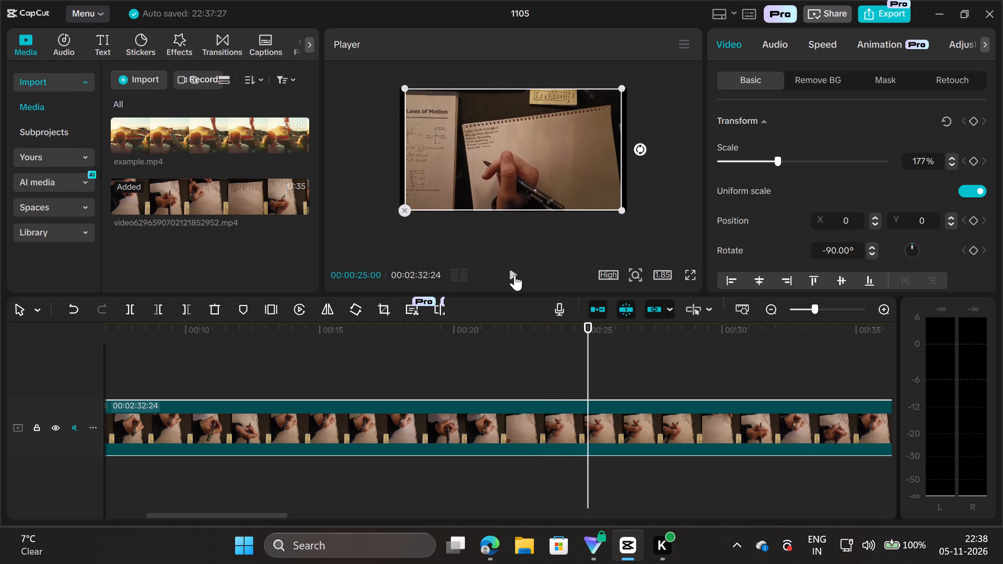
left_click(132, 307)
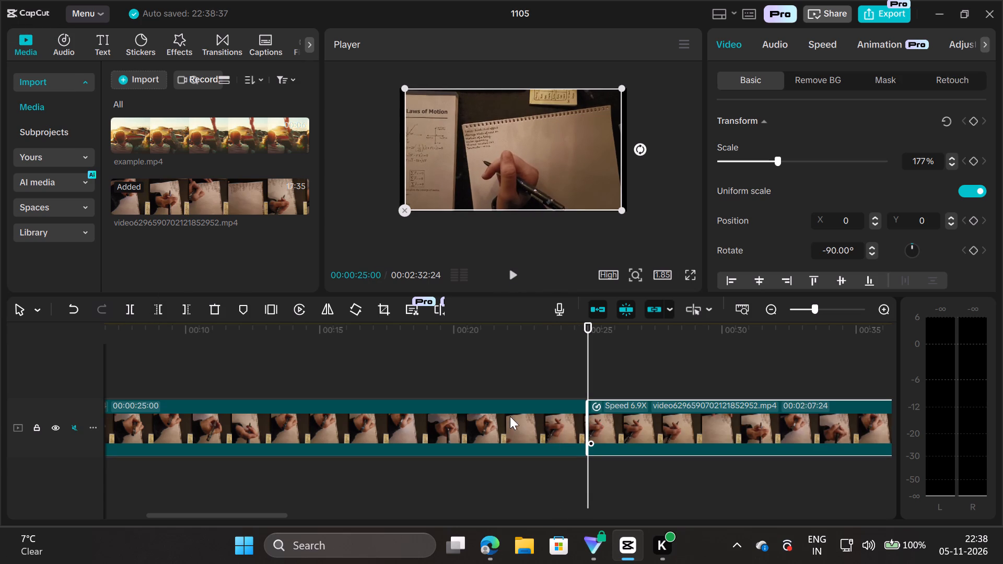
Trim the start of the second writing segment, after the 25-second cut, to a duration of 00:02:03:06.
left_click(475, 421)
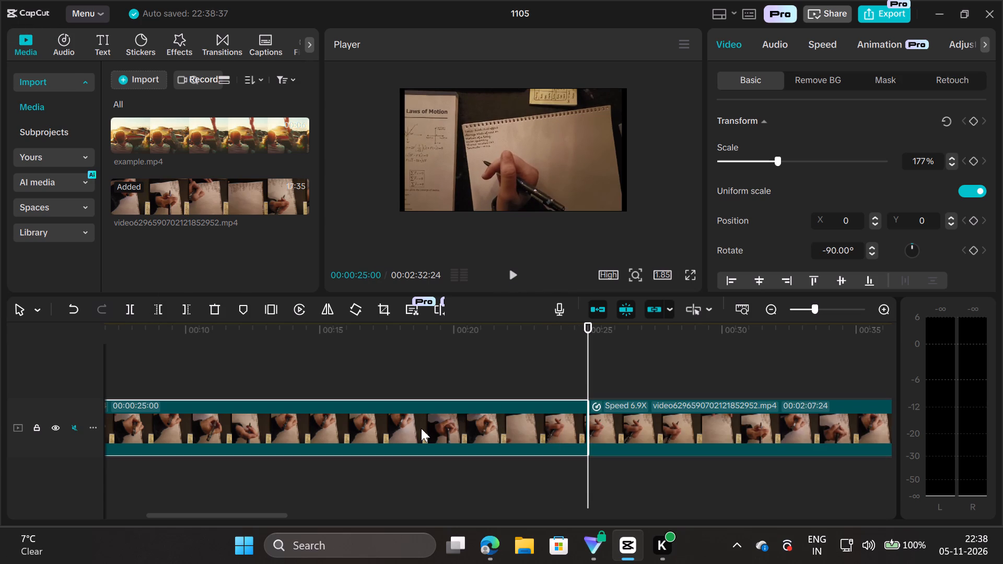
scroll(421, 428, "left", 2)
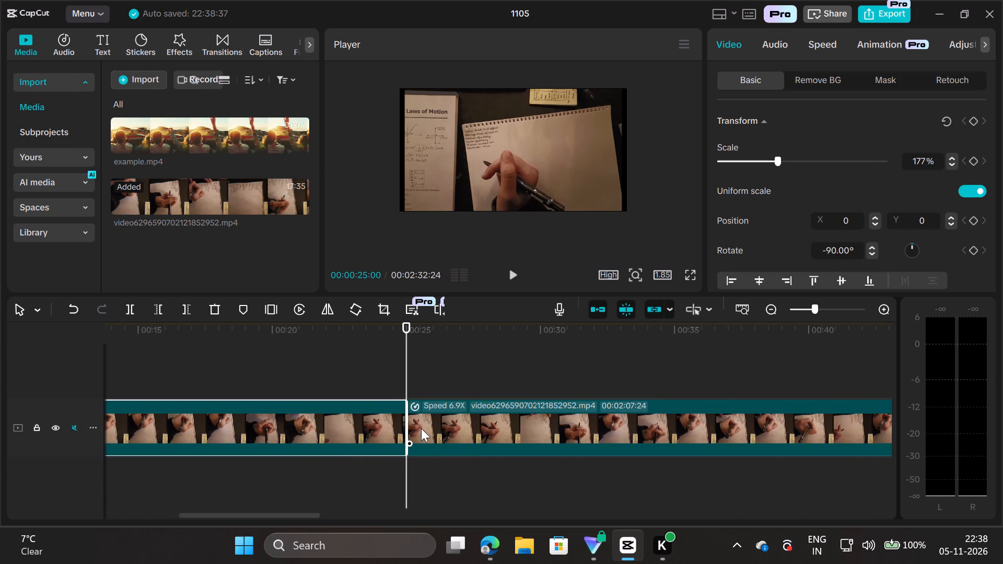
left_click(455, 424)
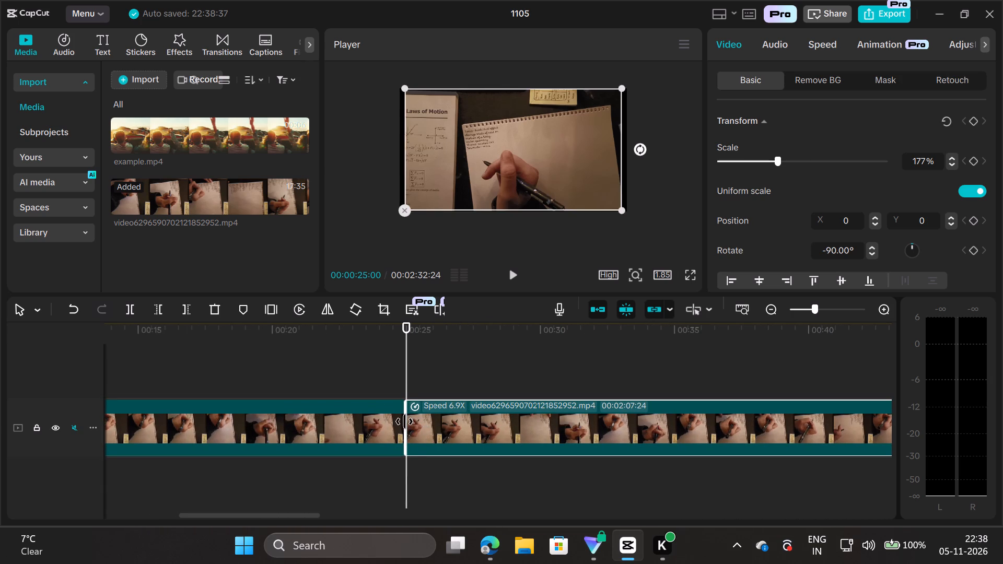
left_click_drag(404, 421, 464, 429)
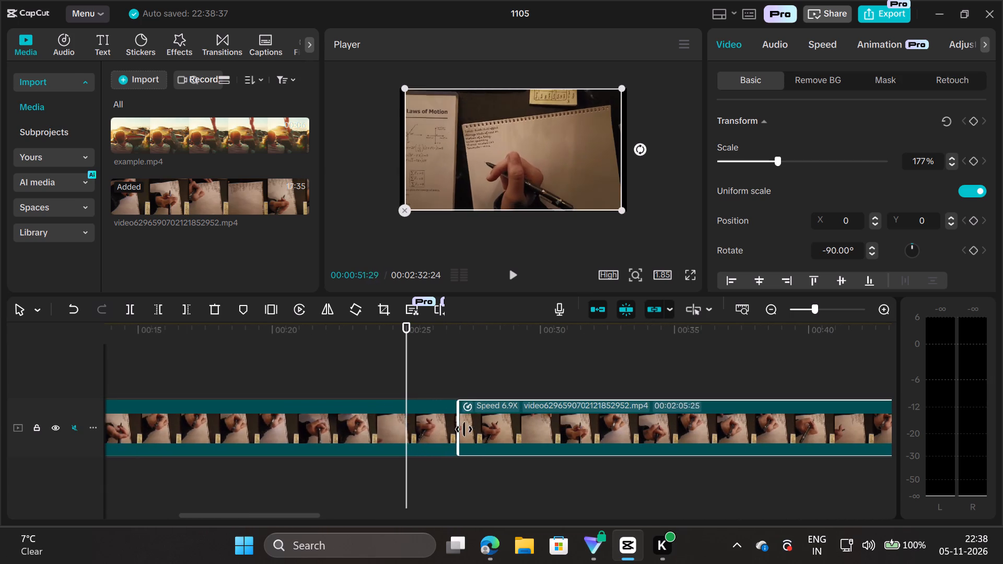
left_click_drag(464, 429, 505, 433)
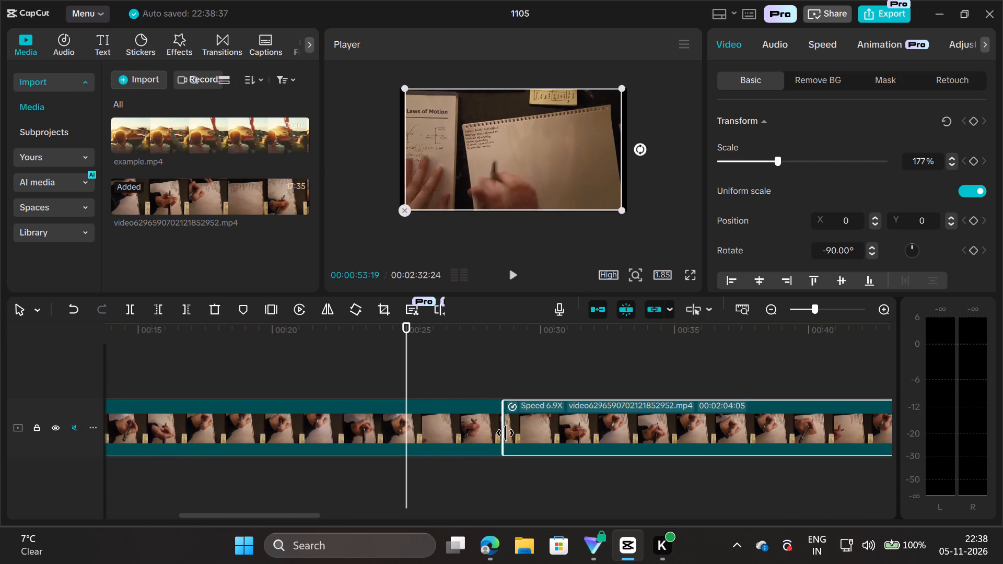
left_click_drag(505, 433, 521, 433)
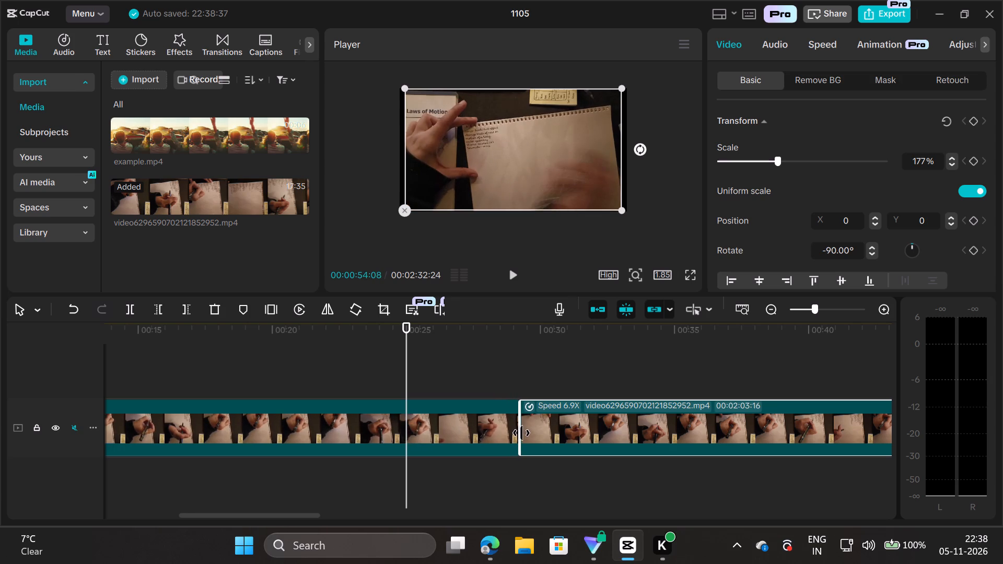
left_click_drag(521, 433, 530, 434)
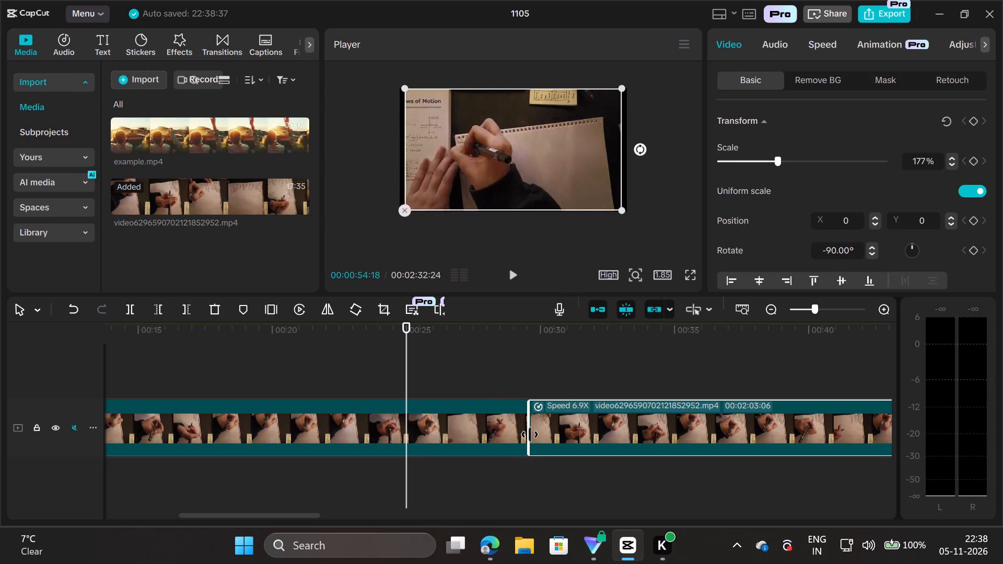
Play back the trimmed second writing segment from the cut at 25 seconds.
left_click(512, 275)
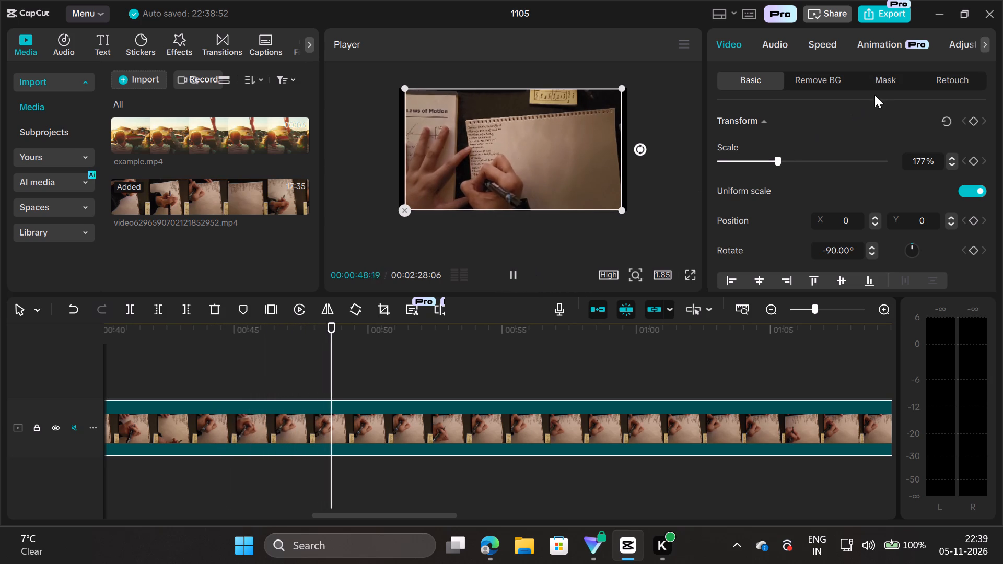
Set the speed of the second writing segment to 10.00x.
left_click(829, 42)
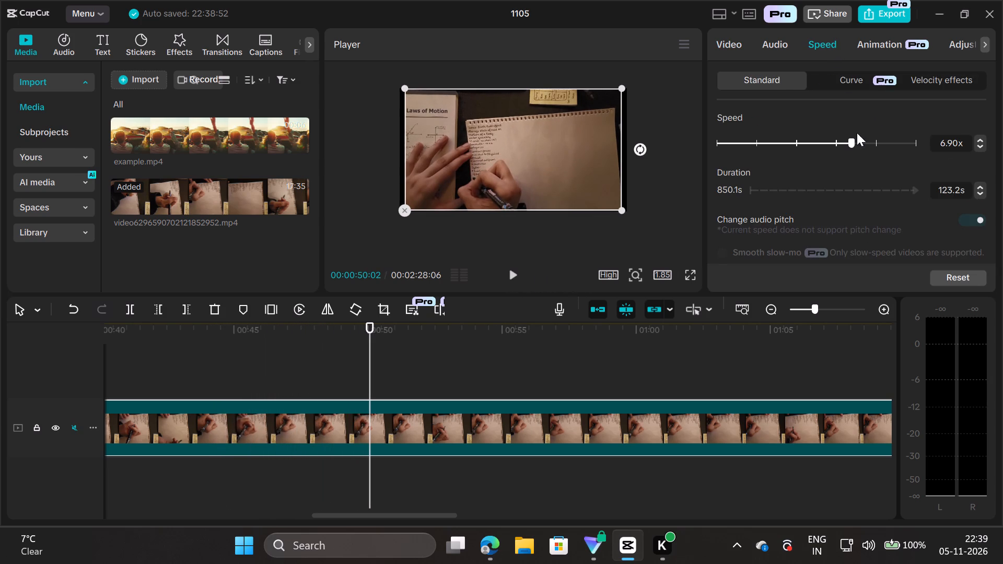
left_click_drag(853, 141, 874, 152)
Play the writing footage in full screen from about 50 seconds, and restart the review from the beginning.
left_click(518, 271)
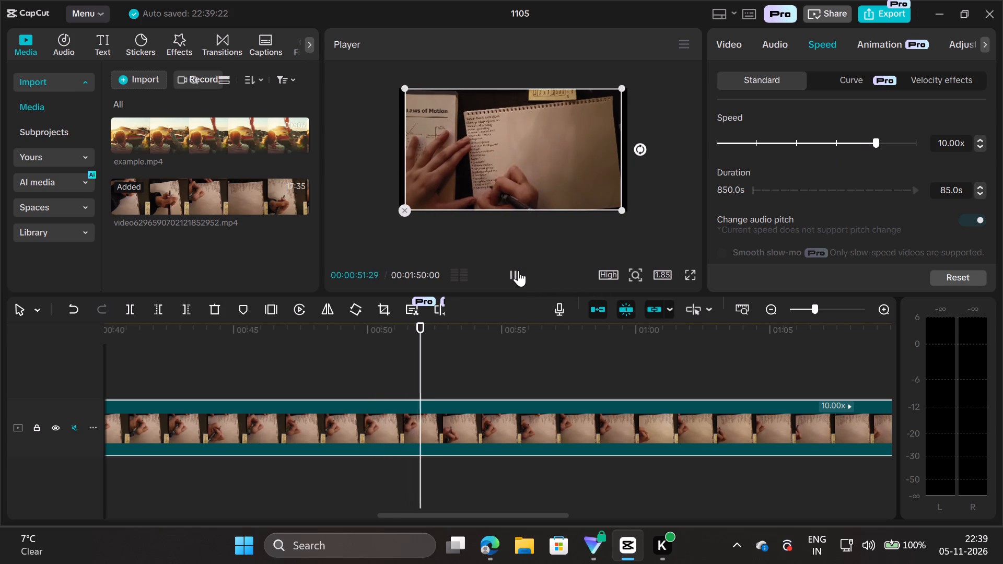
left_click(689, 275)
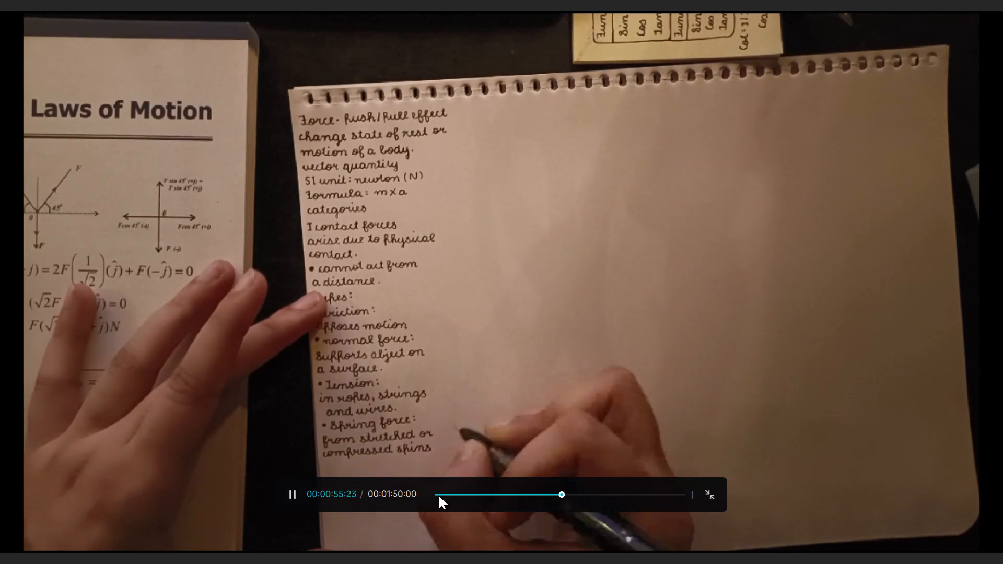
left_click(436, 496)
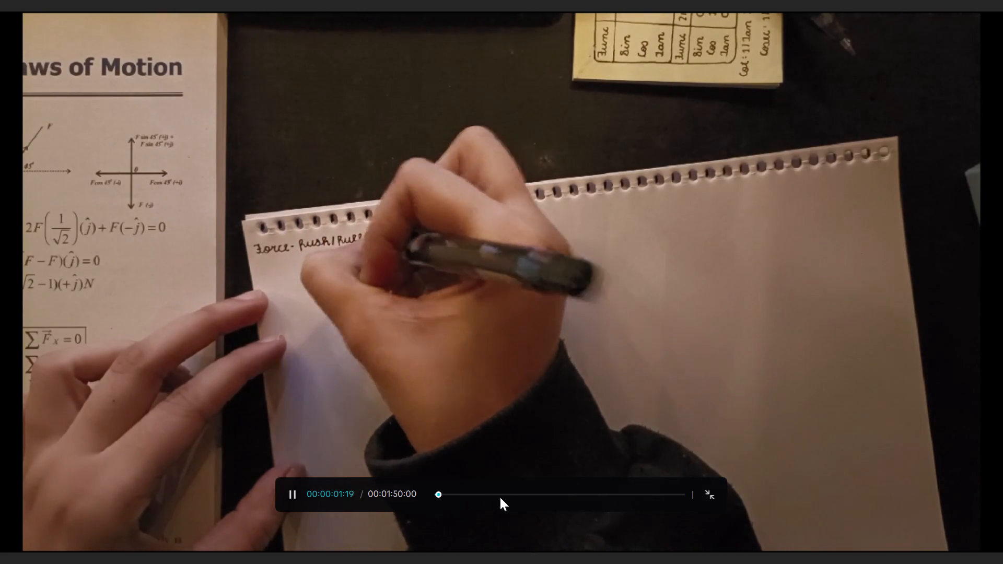
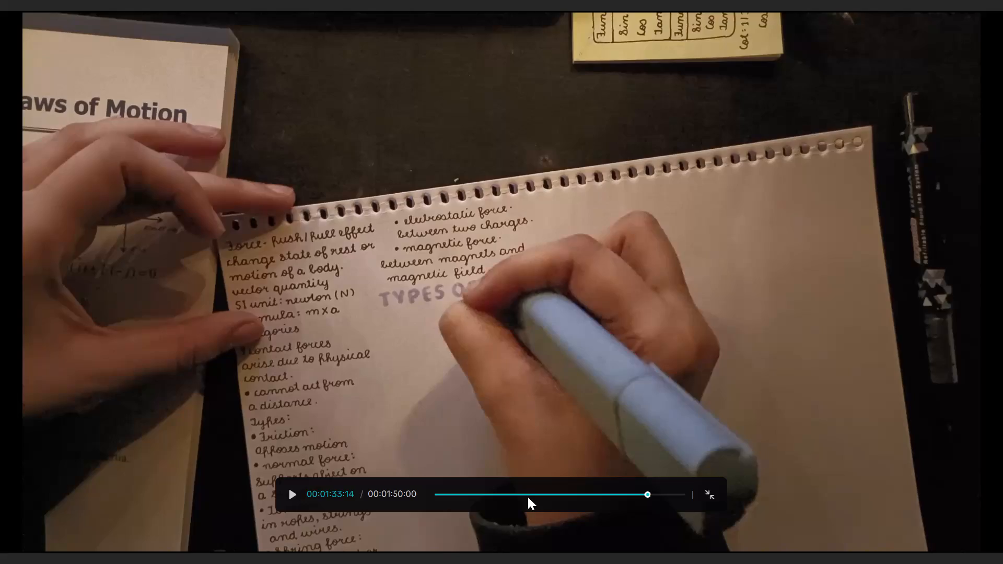
Exit the full-screen review and split the second writing segment at 00:01:26:16, before the heading is written in blue marker.
key("Escape")
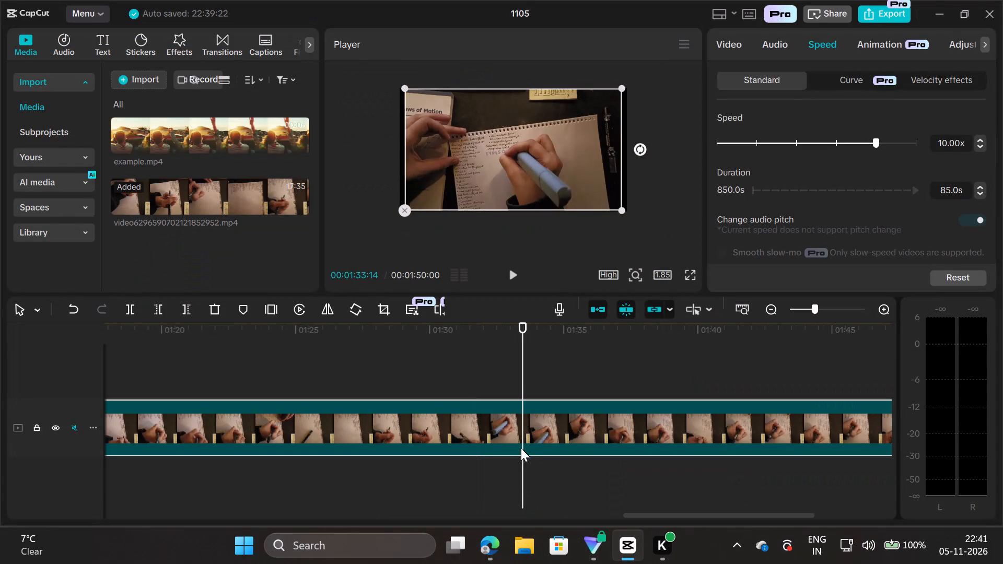
key("Left")
key("Left")
key("Left")
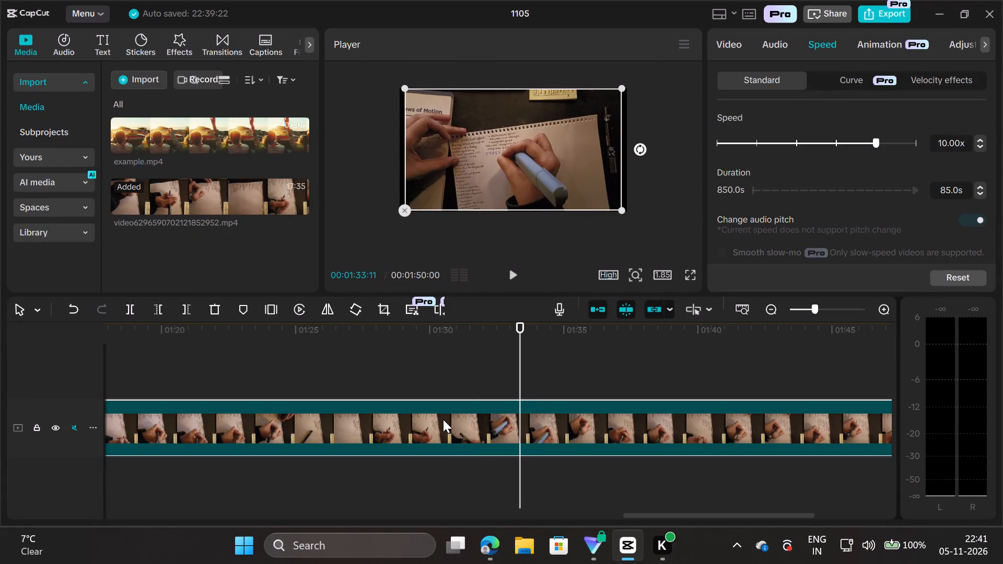
key("Left")
key("Left")
key("Left")
key("Left")
key("Left")
key("Left")
key("Left")
key("Left")
key("Left")
key("Left")
key("Left")
key("Left")
key("Left")
key("Left")
key("Left")
key("Left")
key("Left")
key("Left")
key("Left")
key("Left")
key("Left")
key("Left")
key("Left")
key("Left")
key("Left")
key("Left")
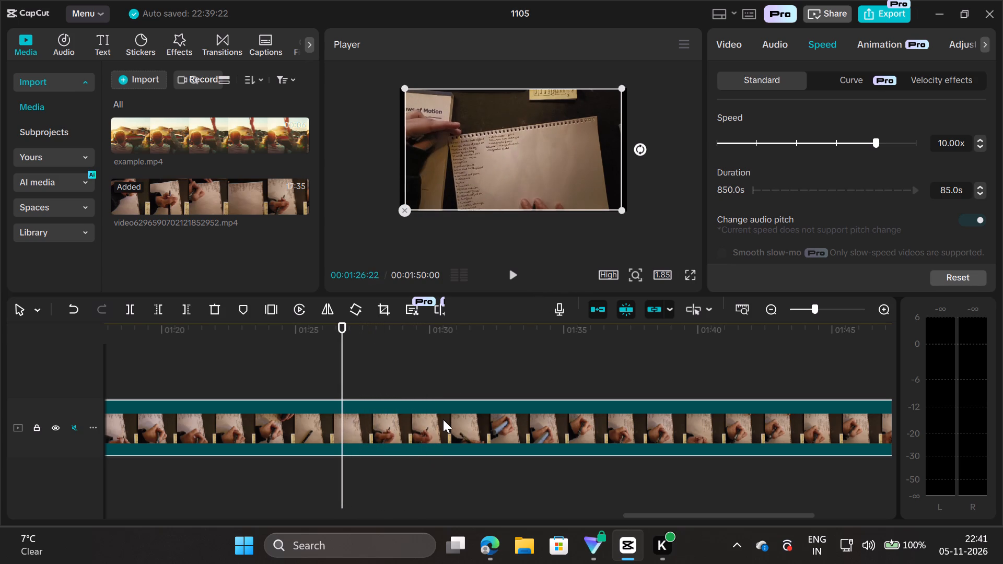
key("Left")
key("Left")
key("Left")
key("Left")
key("Left")
key("Left")
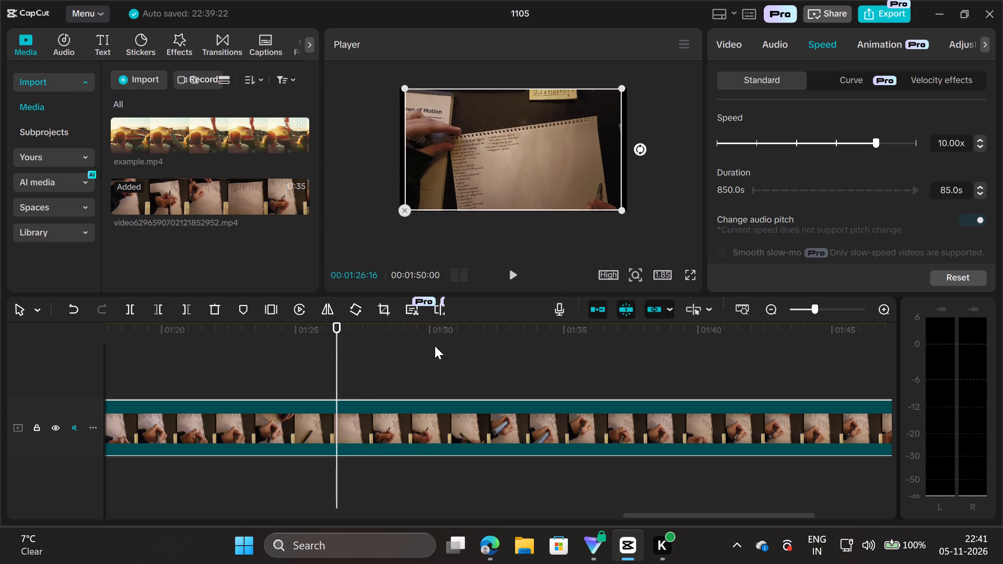
left_click(137, 310)
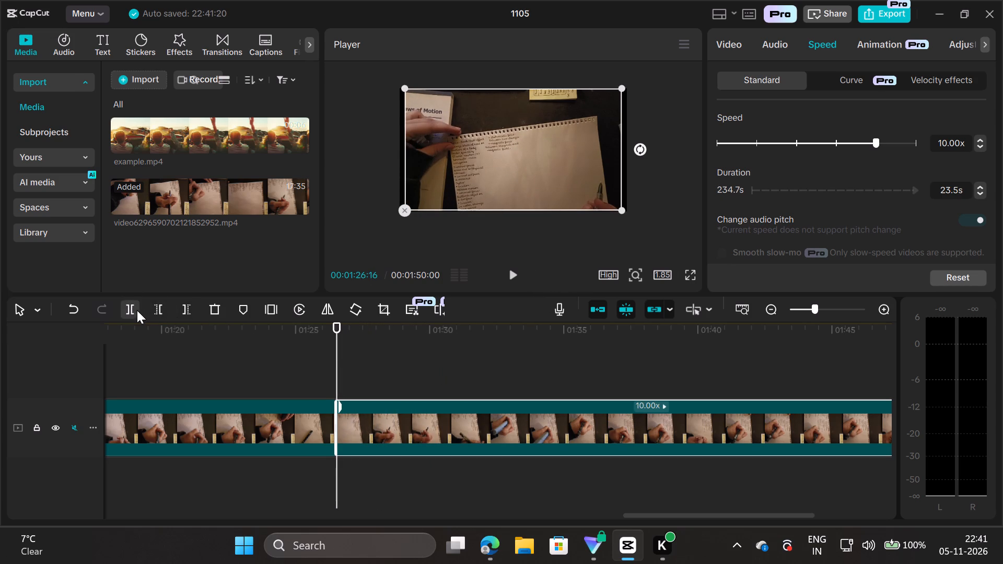
Trim the start of the last segment, after the 00:01:26:16 cut, to a duration of 18.3 s.
left_click(359, 417)
left_click_drag(335, 420, 382, 427)
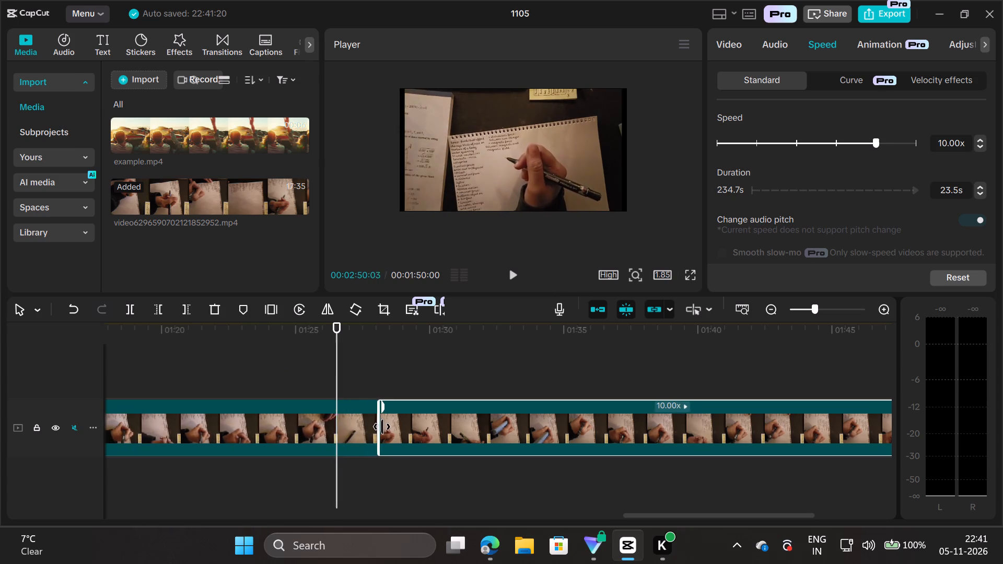
left_click_drag(382, 427, 432, 426)
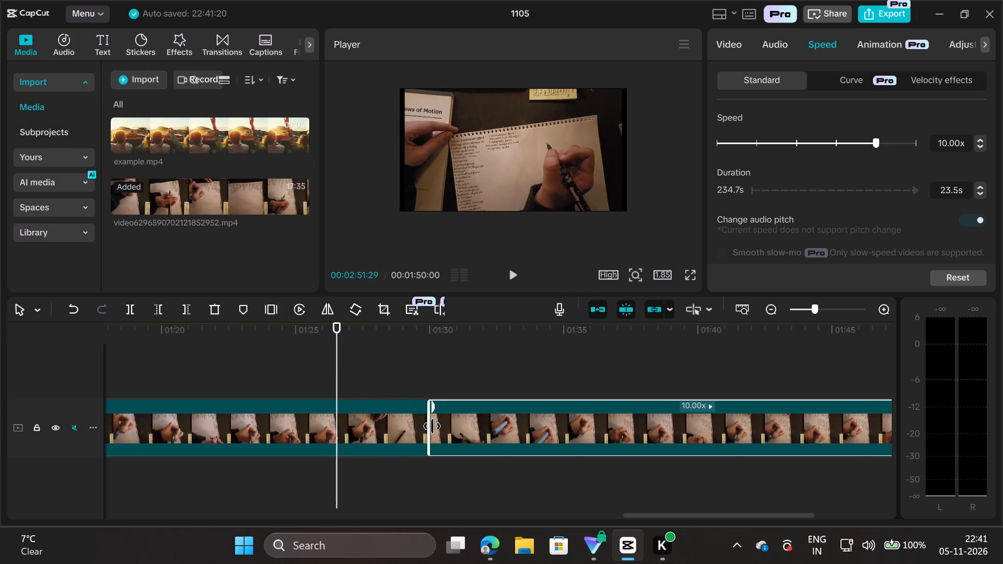
left_click_drag(432, 426, 442, 426)
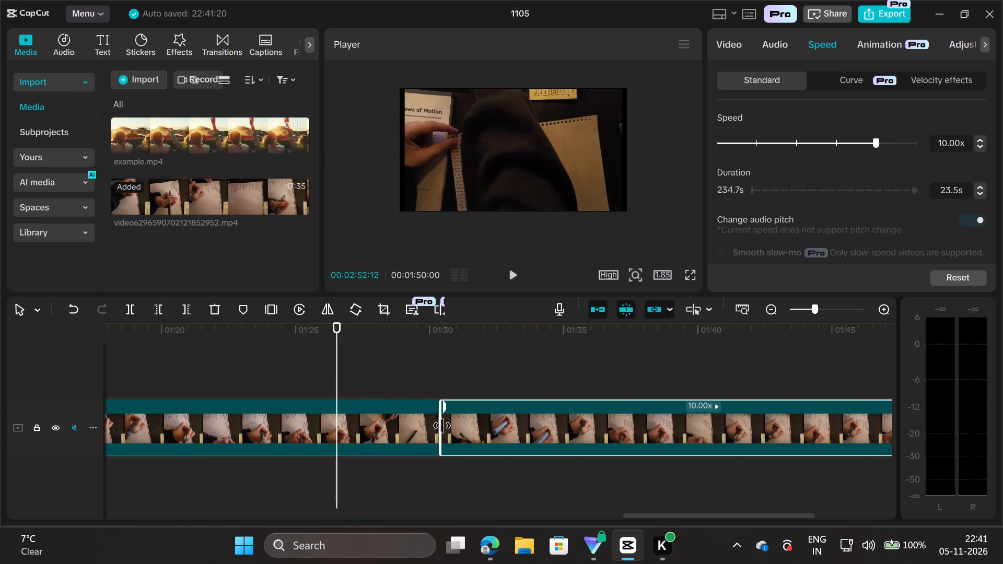
left_click_drag(442, 426, 465, 424)
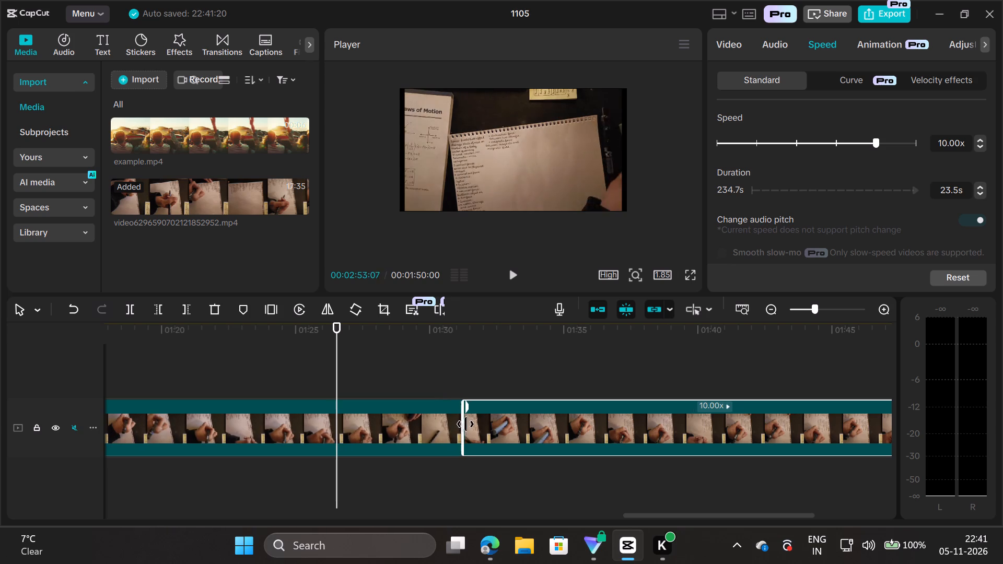
left_click_drag(465, 424, 476, 428)
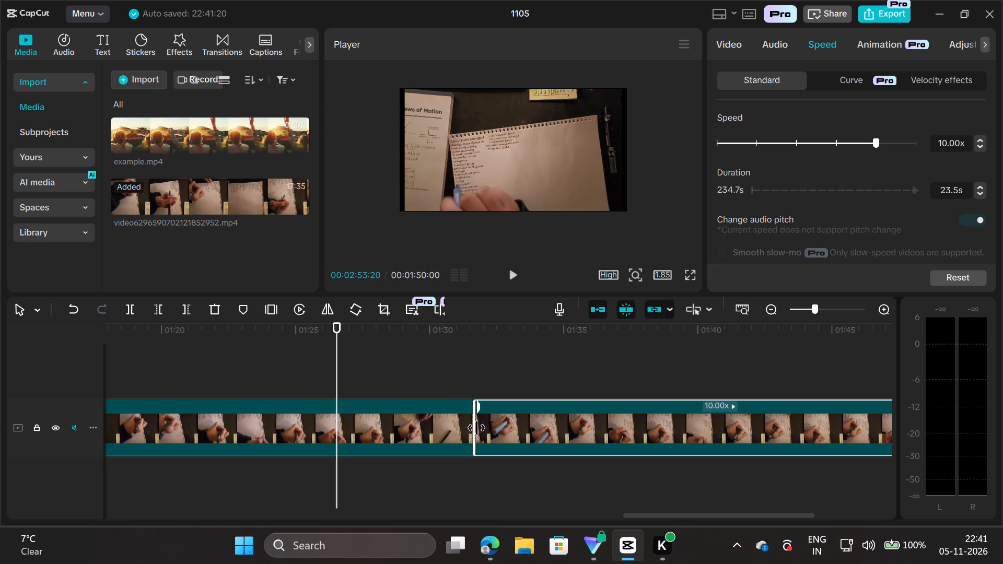
left_click_drag(476, 428, 473, 430)
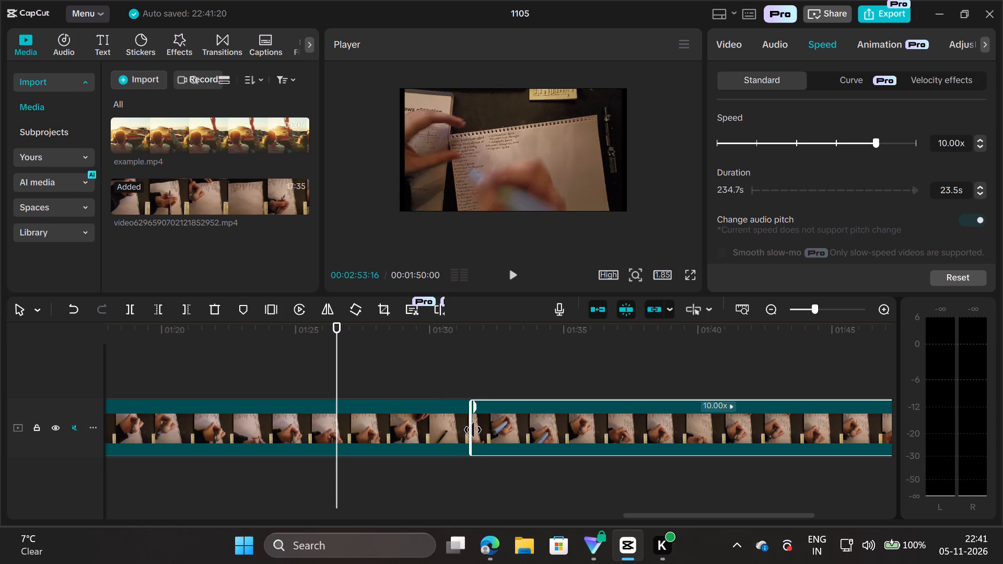
left_click_drag(473, 430, 477, 430)
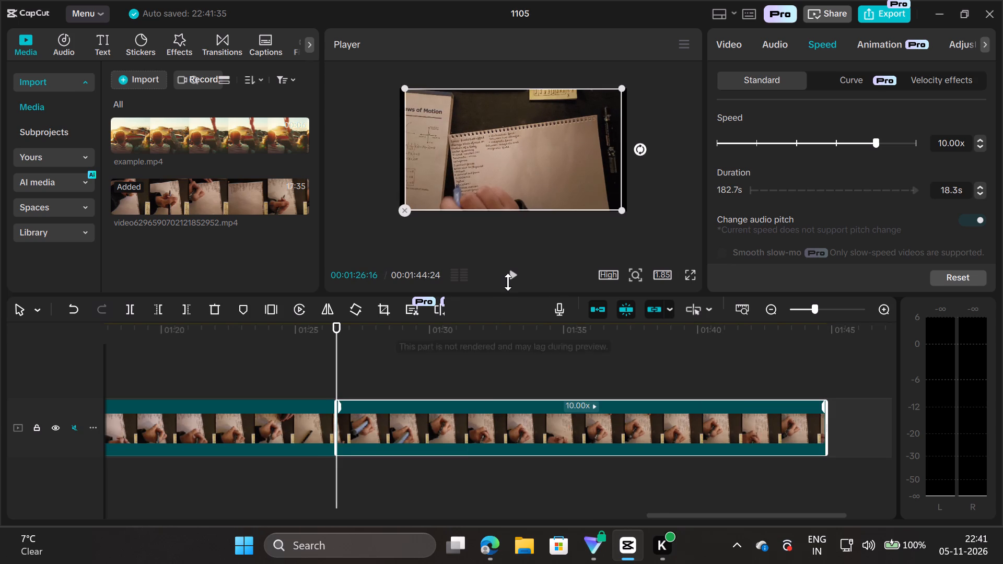
Play back the trimmed last segment in full screen from the cut at 00:01:26:16.
left_click(509, 279)
key("f")
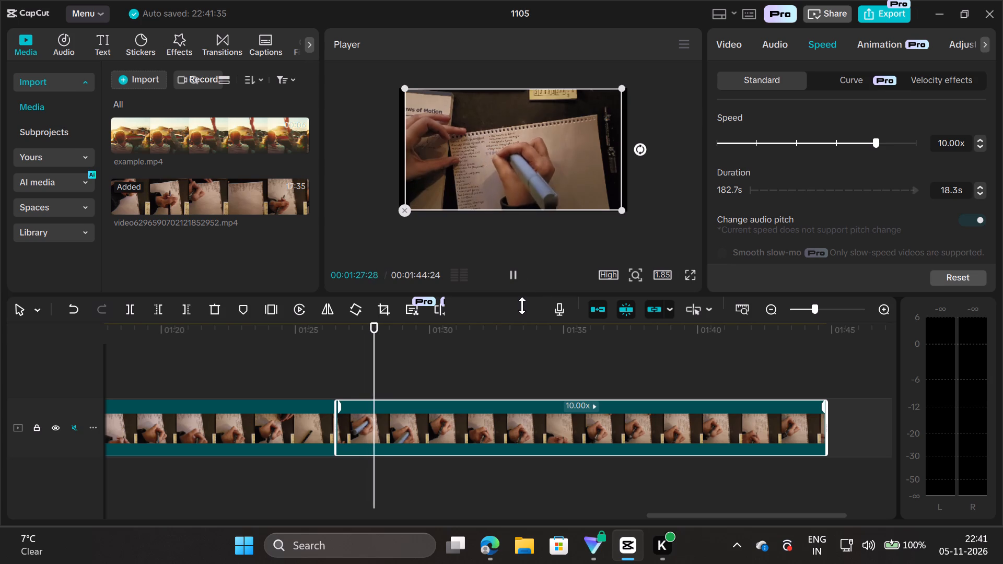
left_click(686, 275)
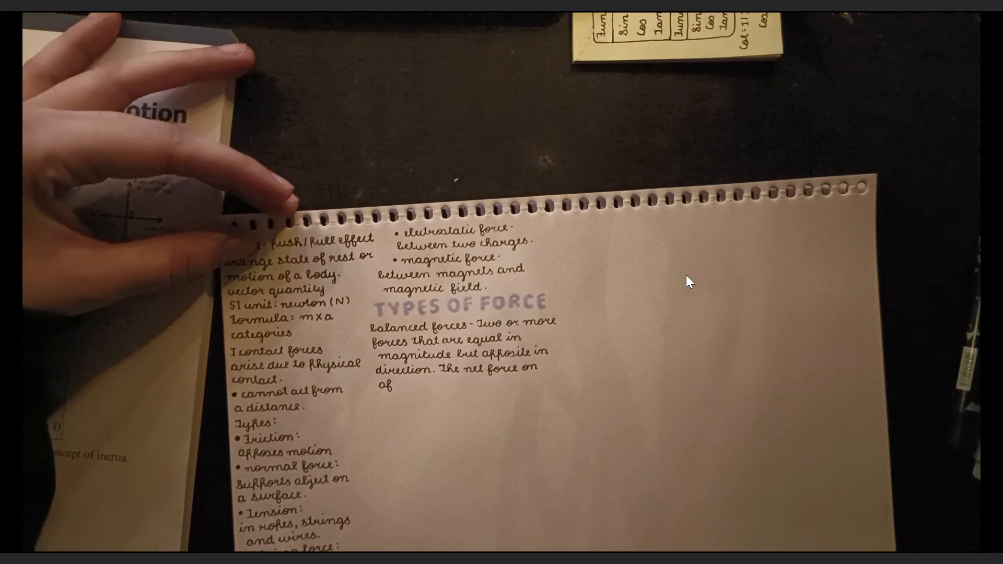
key("space")
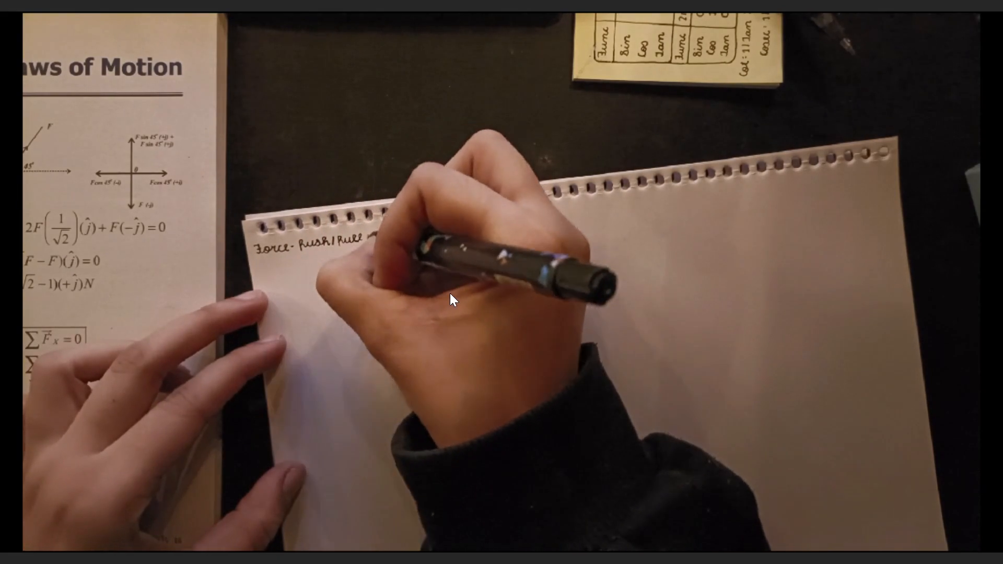
Look over the cuts and segments along the timeline during playback, and pause the video at 00:00:13:15.
key("Escape")
scroll(763, 427, "left", 5)
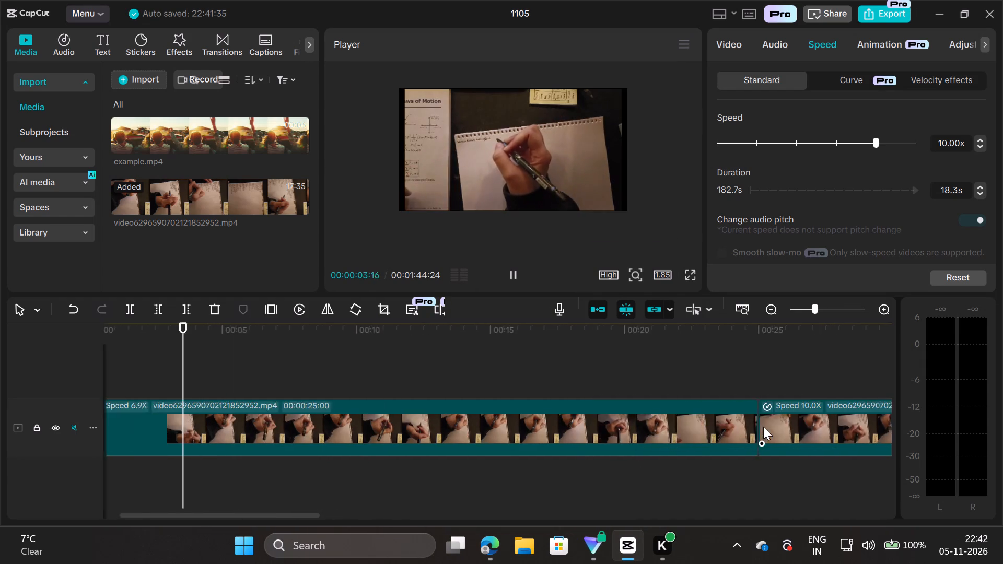
scroll(763, 427, "left", 13)
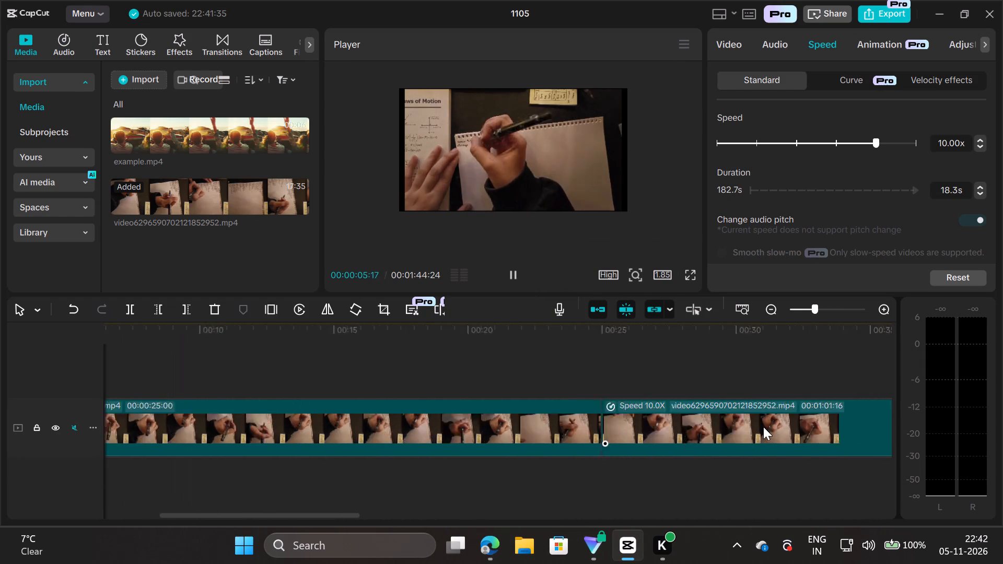
scroll(763, 427, "left", 18)
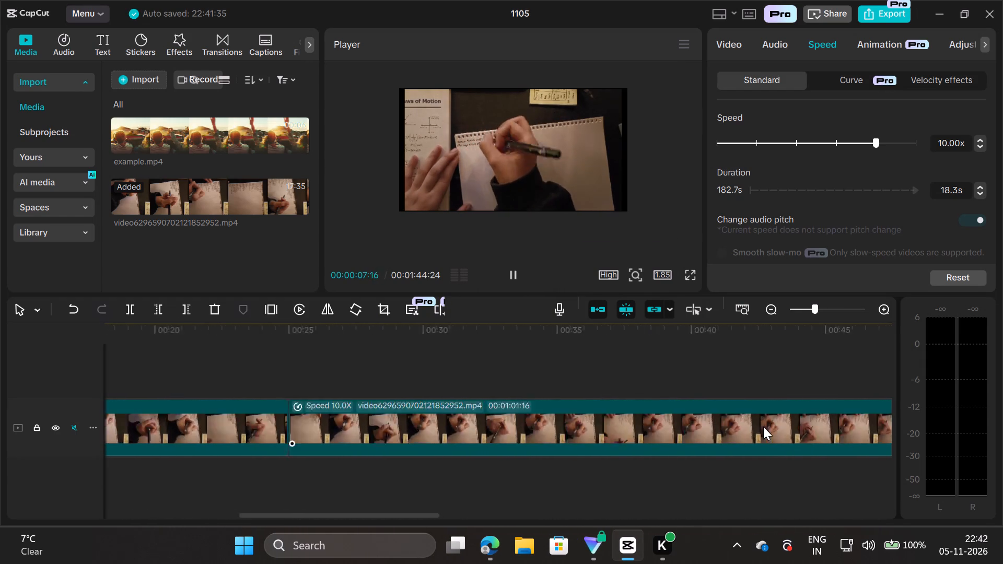
scroll(763, 427, "left", 16)
scroll(763, 427, "left", 7)
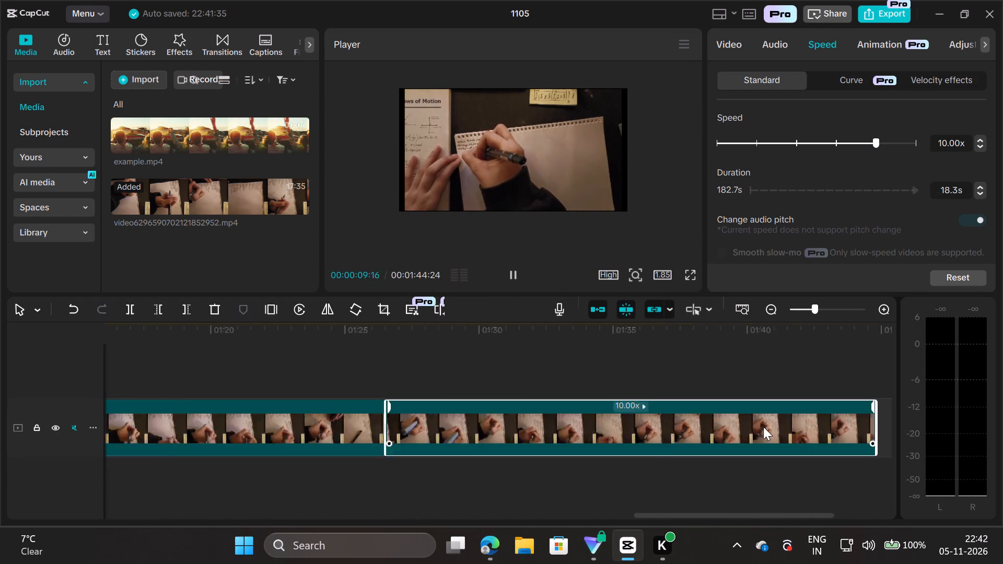
scroll(763, 427, "left", 15)
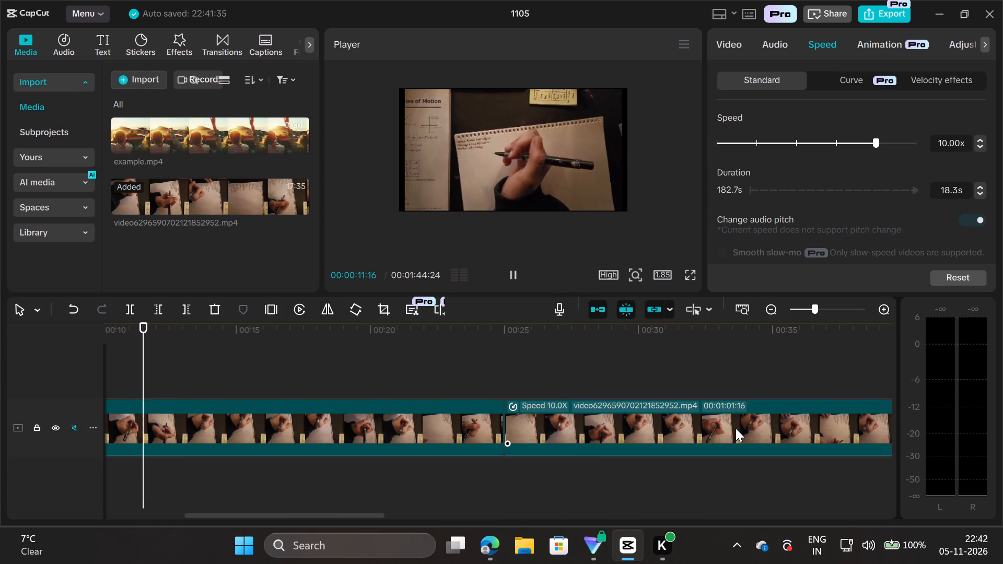
left_click(551, 188)
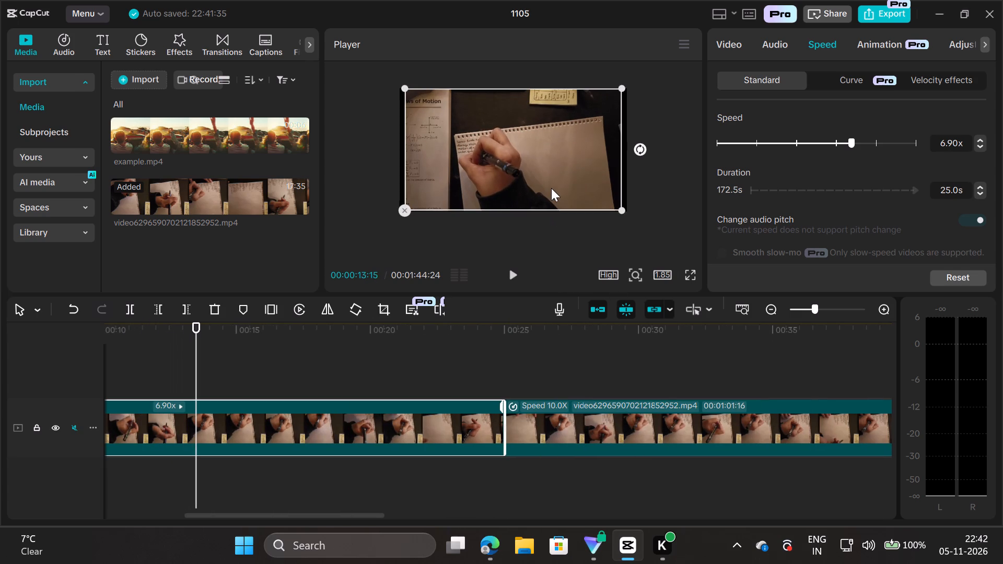
Check the closing part of the video in full screen, at 00:01:36:11 and nearer the end.
left_click(686, 274)
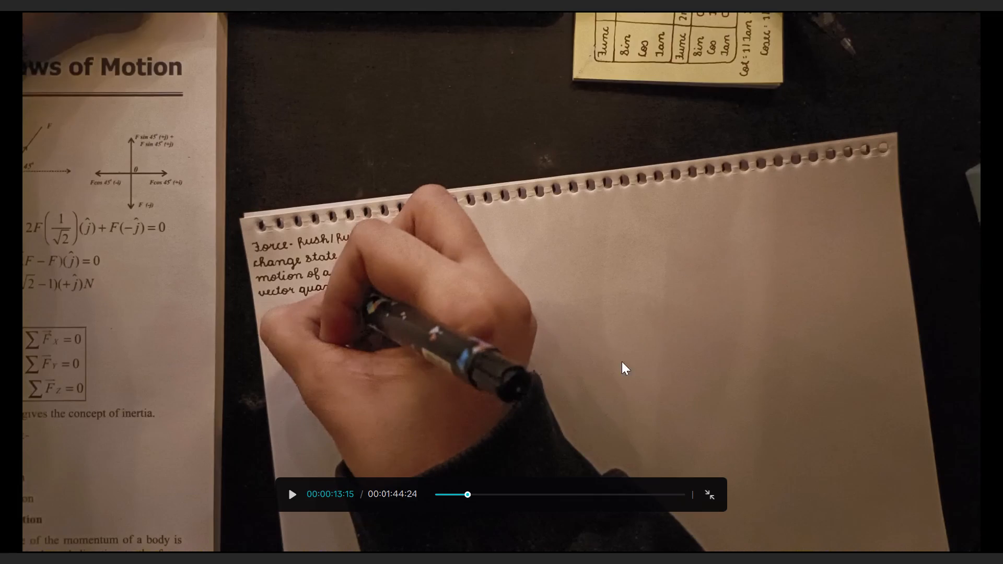
left_click(665, 495)
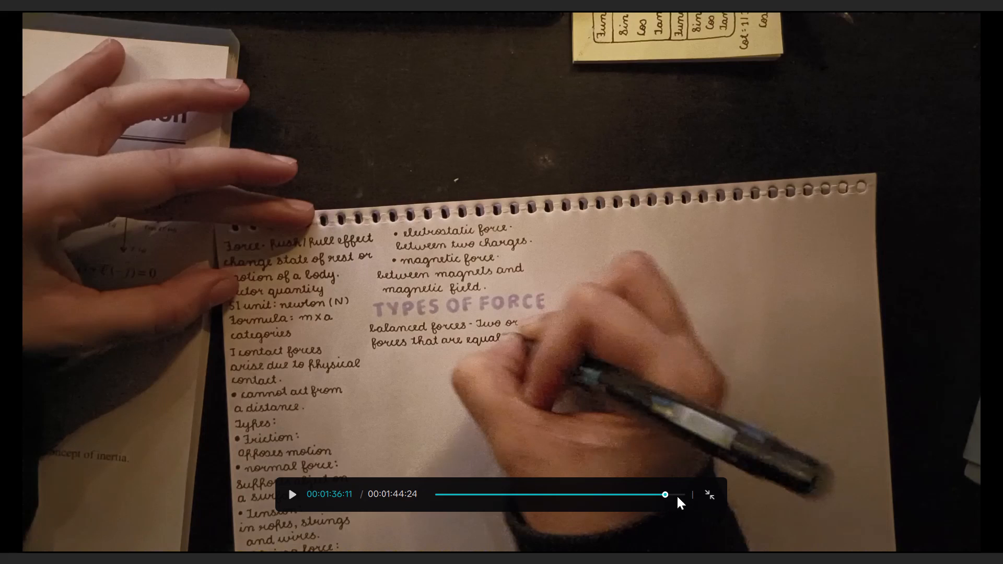
left_click(677, 496)
left_click(706, 496)
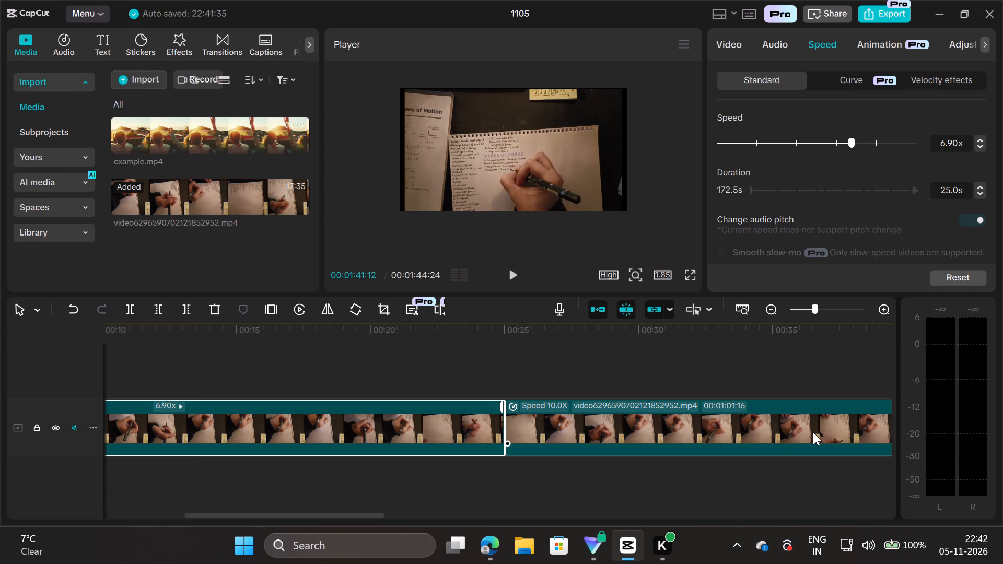
Trim the end of the last 10x segment, after the 00:01:26:16 cut, to a duration of 17.1 s.
scroll(813, 432, "left", 7)
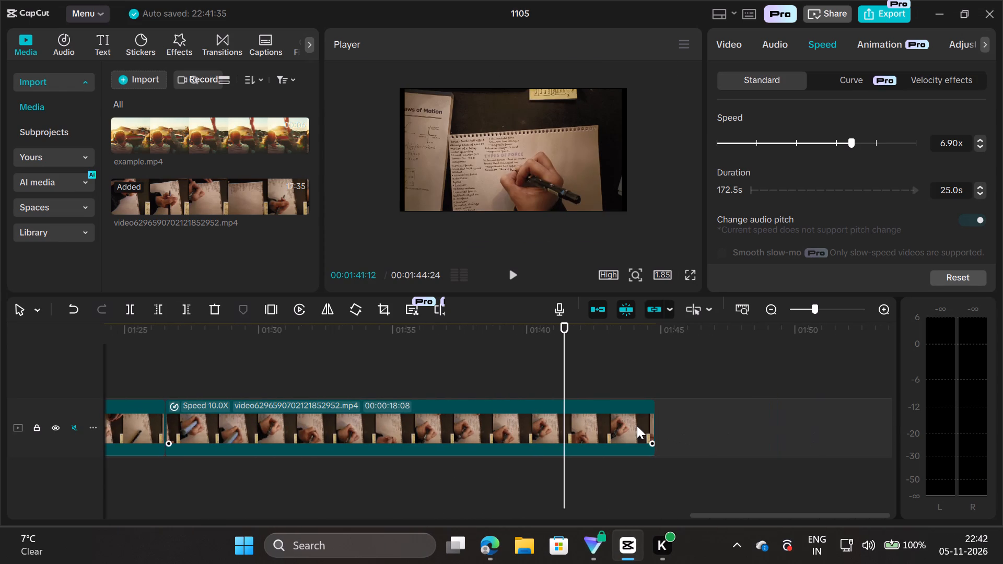
left_click(637, 426)
left_click_drag(656, 428, 645, 434)
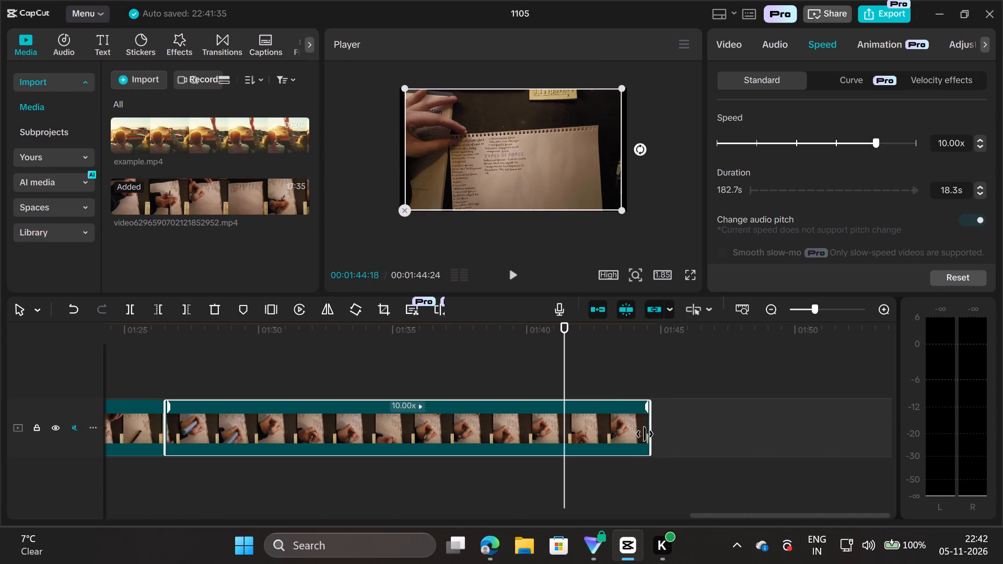
left_click_drag(645, 434, 613, 434)
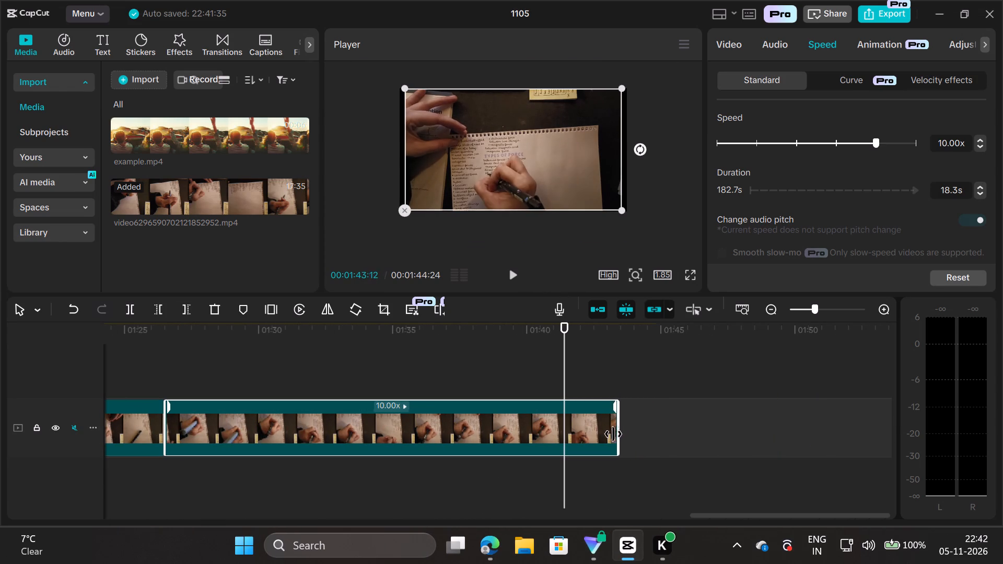
left_click_drag(613, 434, 610, 434)
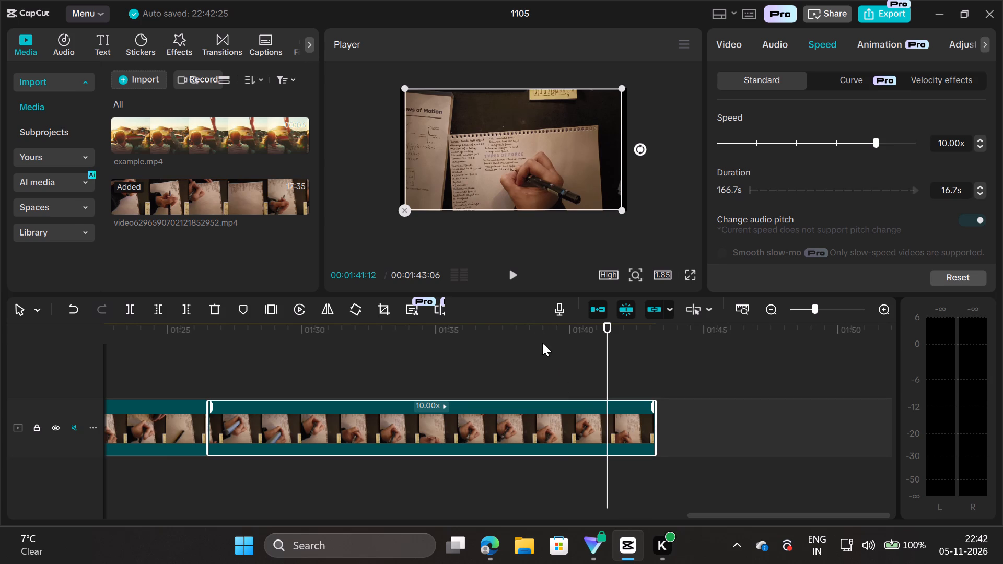
left_click_drag(654, 424, 664, 431)
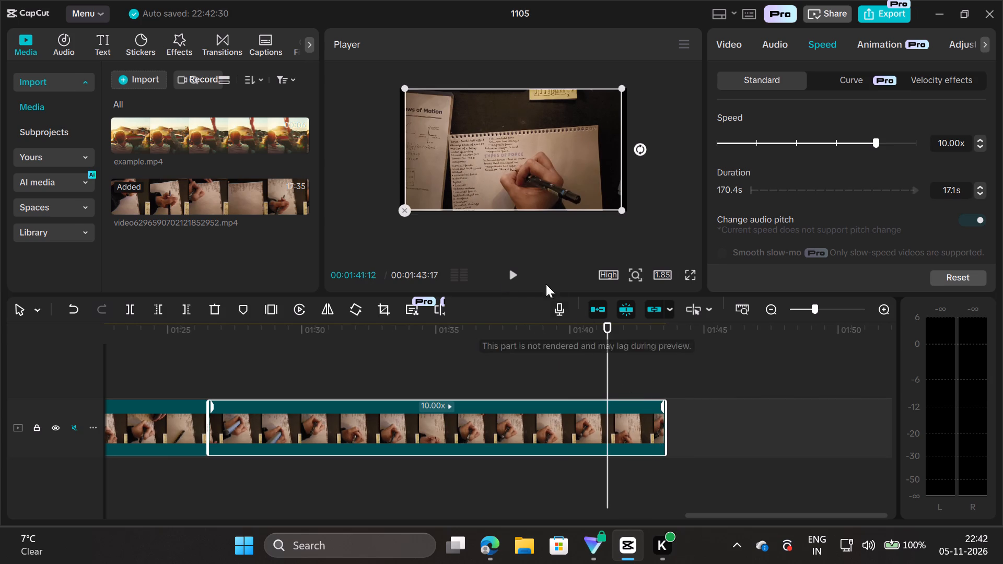
Play back the trimmed ending from 00:01:41:12 to the end of the video.
left_click(516, 272)
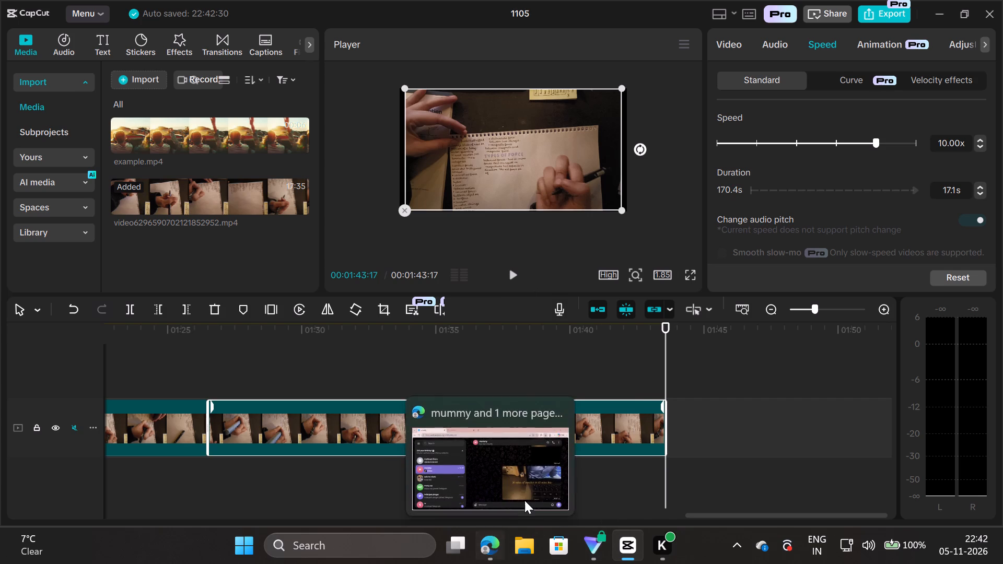
left_click(526, 496)
left_click(532, 382)
scroll(599, 344, "up", 2)
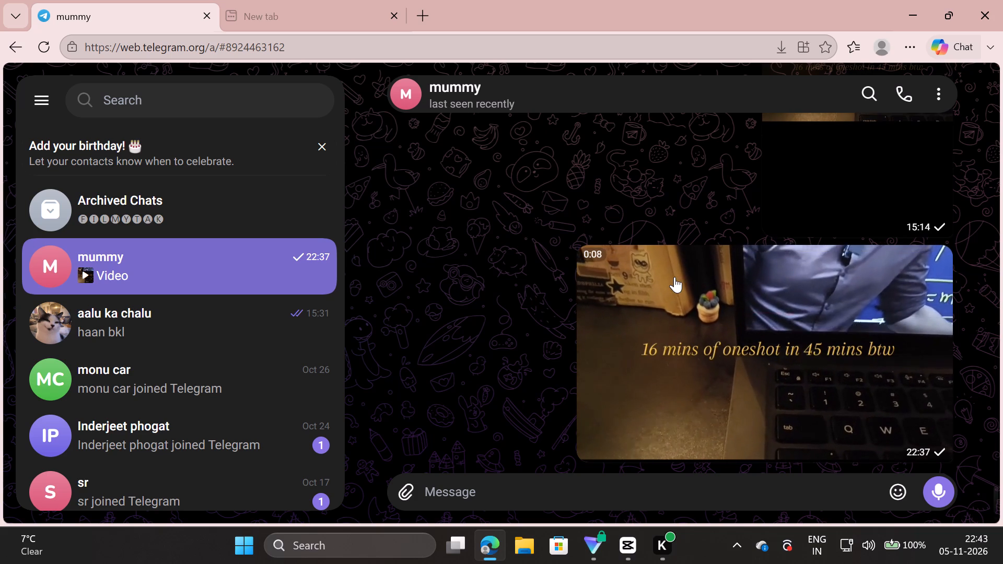
Open YouTube in the empty browser tab and look over the videos suggested on its home page.
left_click(340, 5)
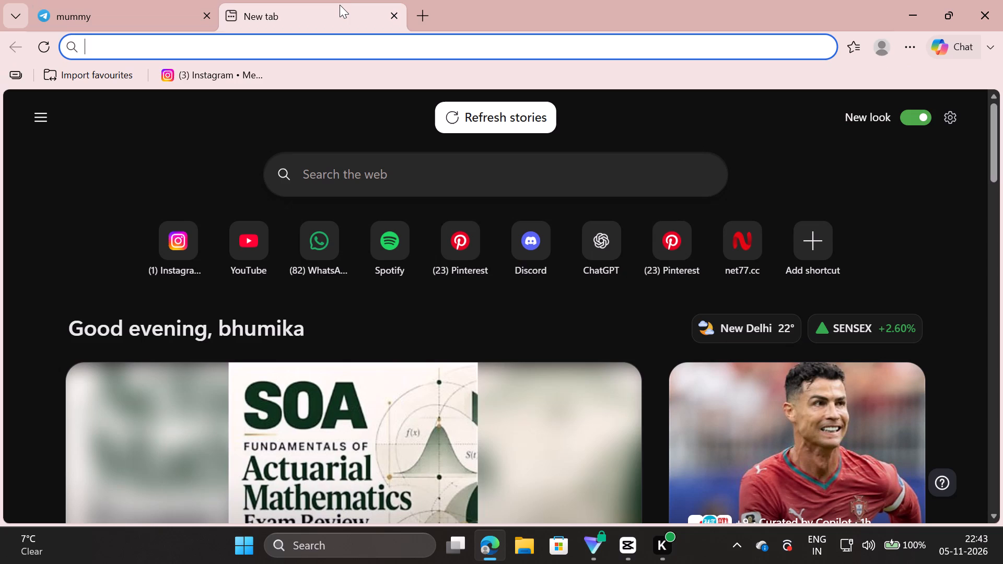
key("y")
key("Return")
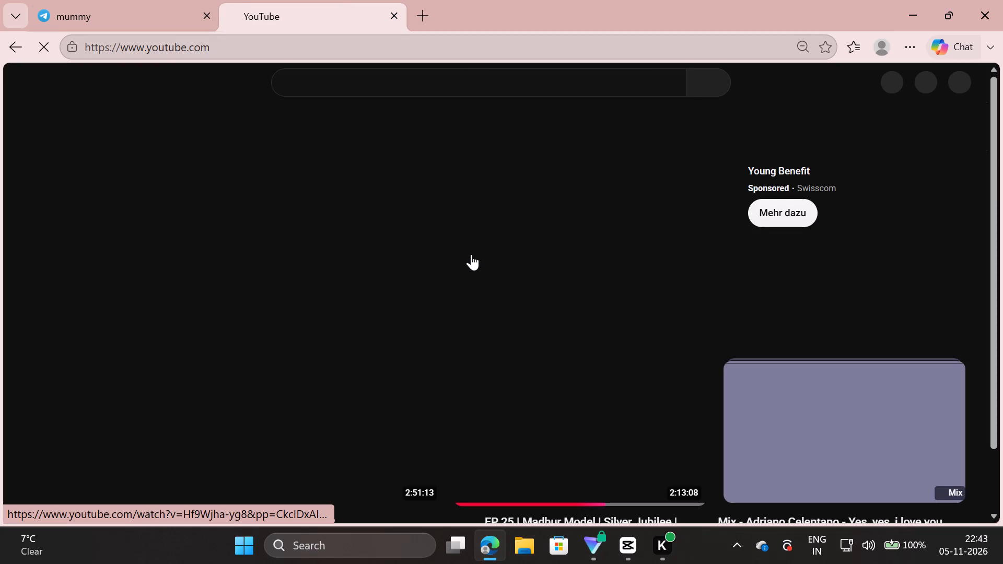
scroll(538, 340, "down", 2)
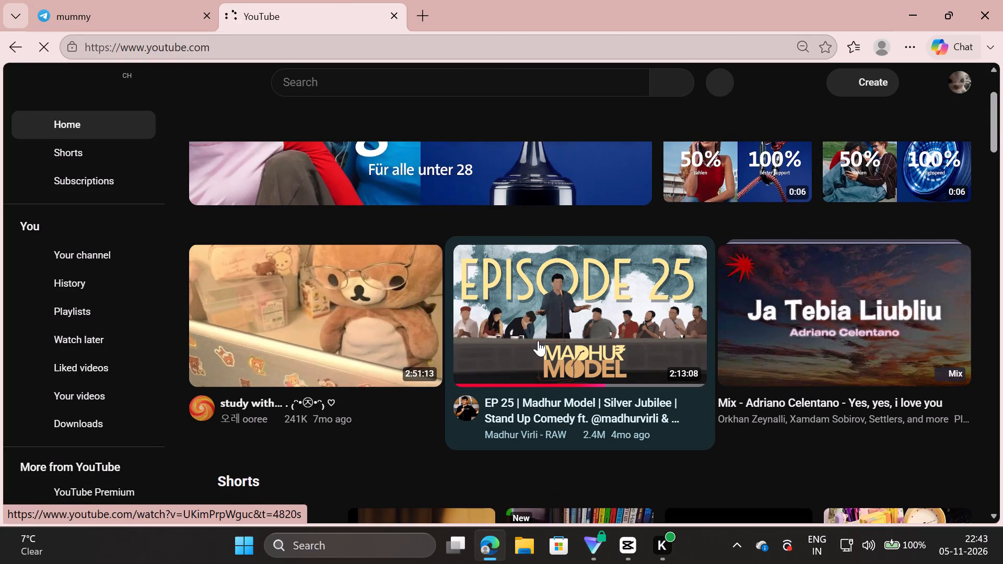
Switch to Microsoft Edge and browse the recommended videos on the YouTube home page.
scroll(538, 340, "down", 1)
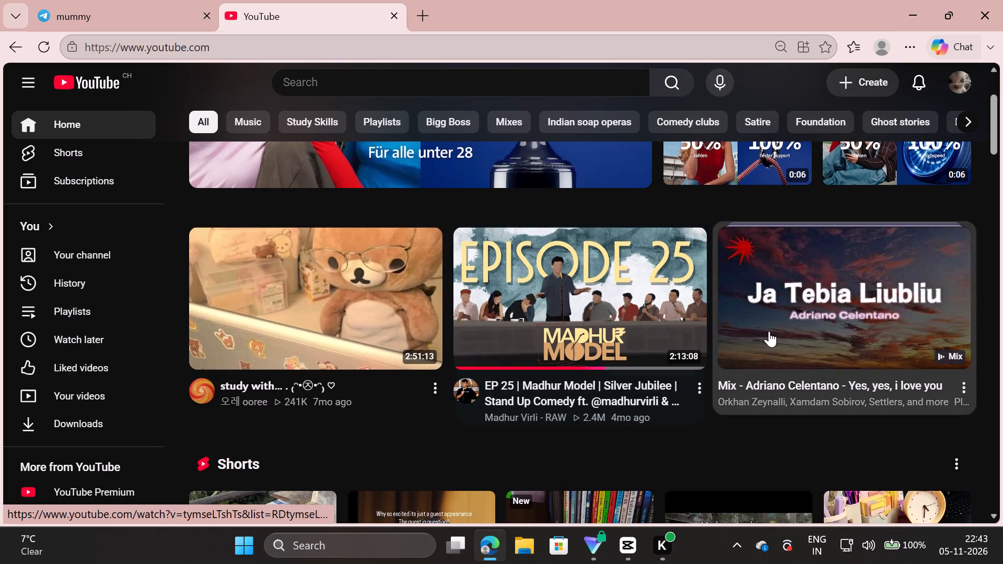
Open the Madhur Model EP 25 Silver Jubilee stand-up video from the YouTube recommendations.
left_click(605, 301)
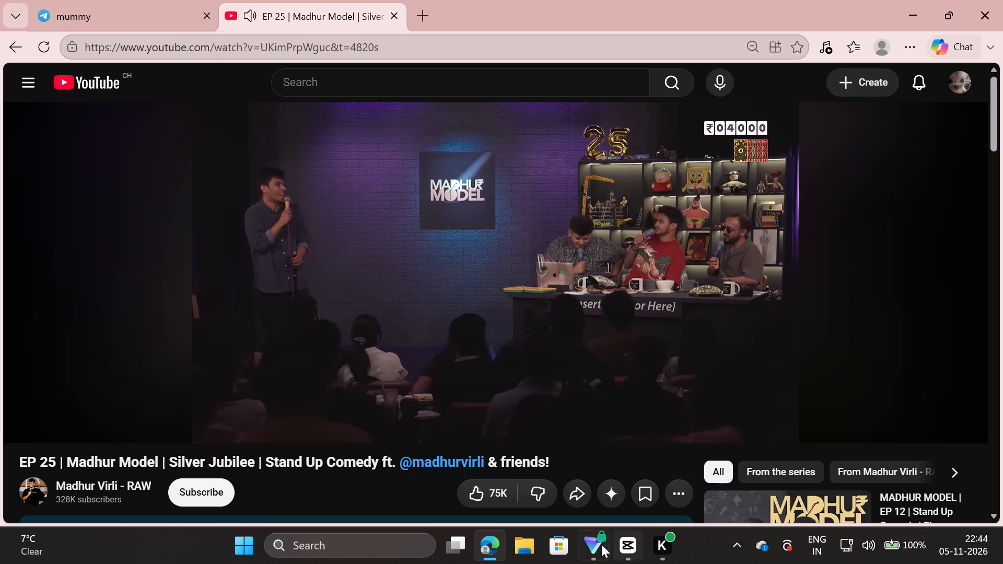
Check the end of the Telegram chat for newly sent study clips.
left_click(158, 25)
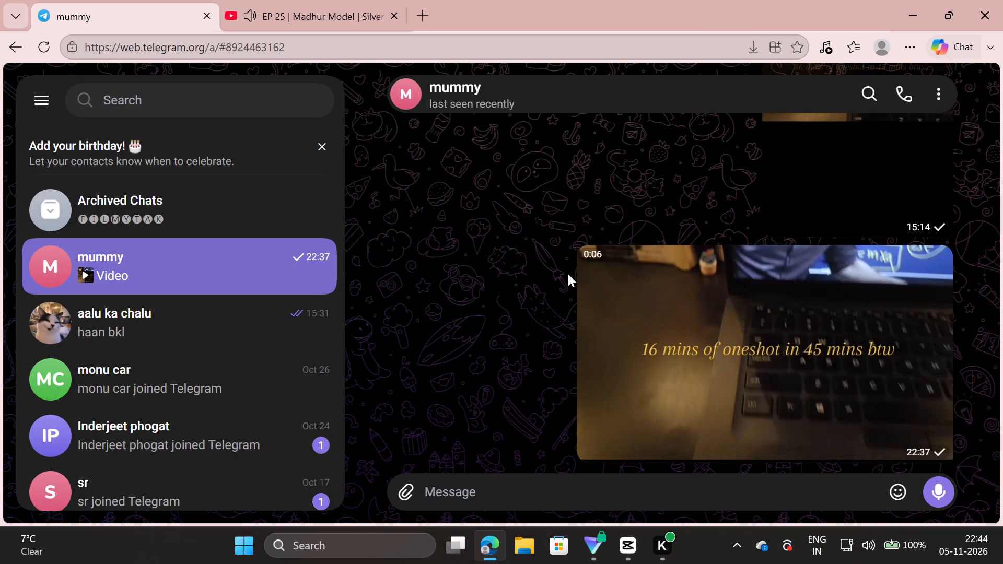
scroll(624, 354, "down", 6)
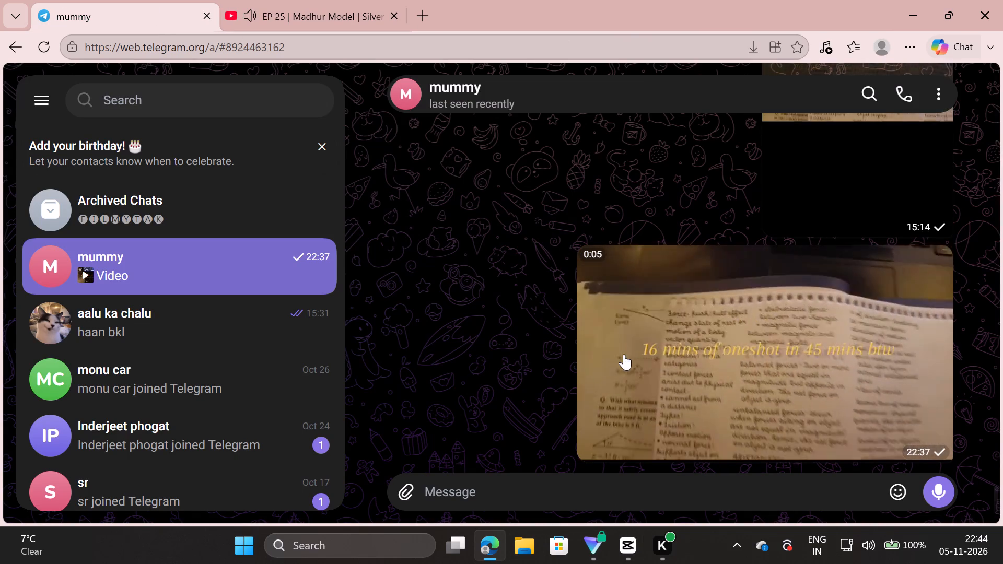
scroll(624, 354, "down", 2)
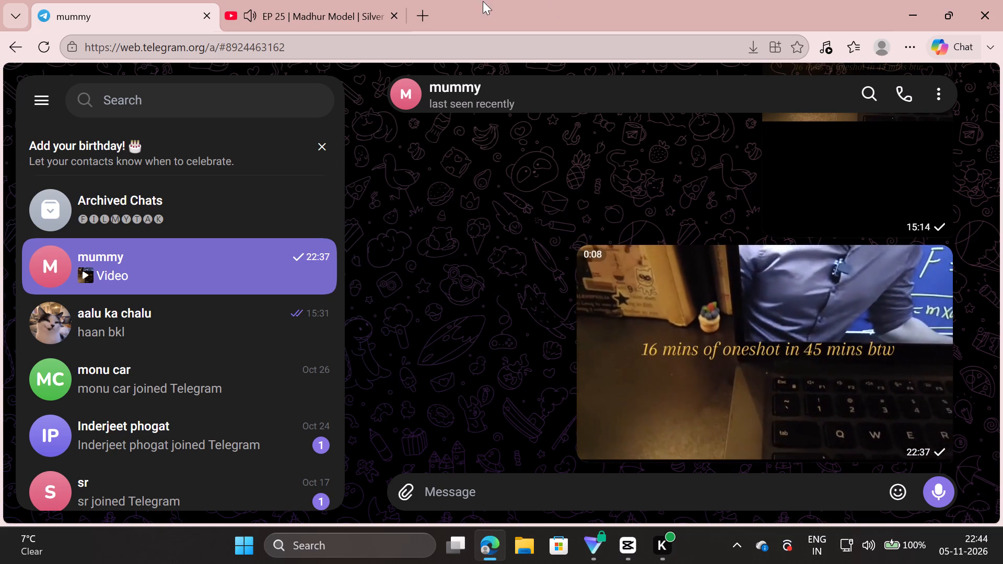
Return to the Madhur Model EP 25 video on YouTube and skip ahead past 1:21:39.
left_click(317, 0)
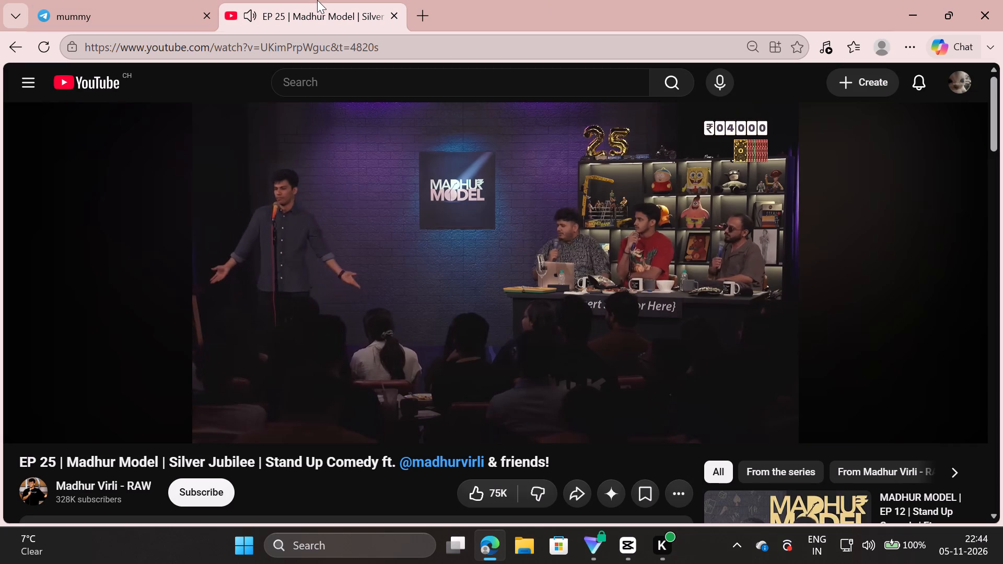
key("Right")
key("Right")
key("Right")
key("Right")
key("Right")
key("Right")
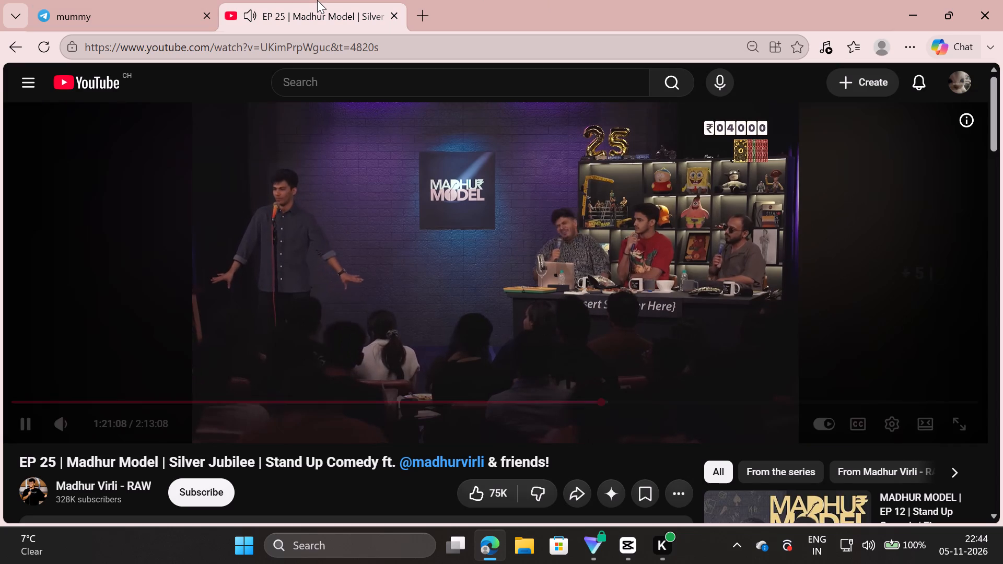
key("Right")
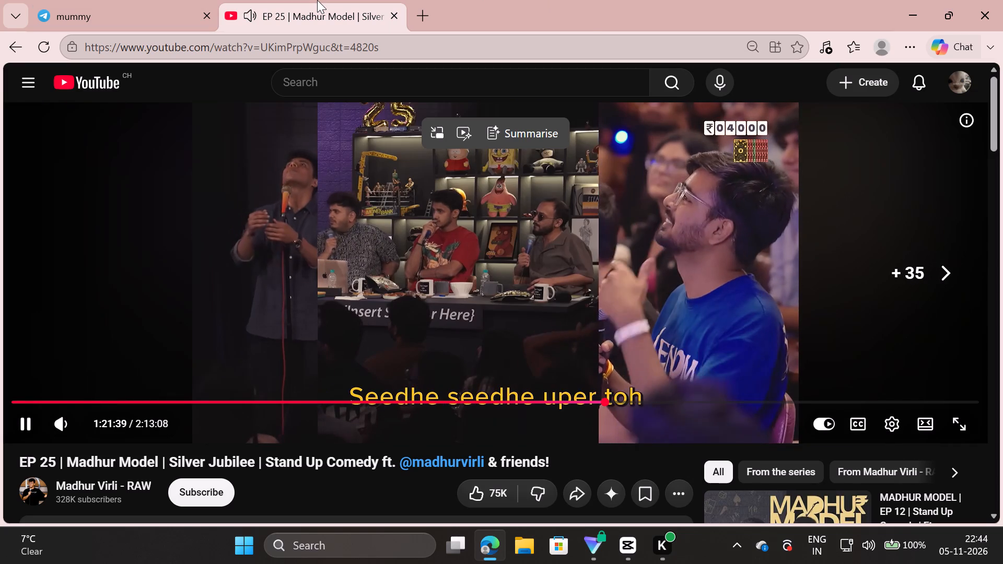
key("Right")
key("Right")
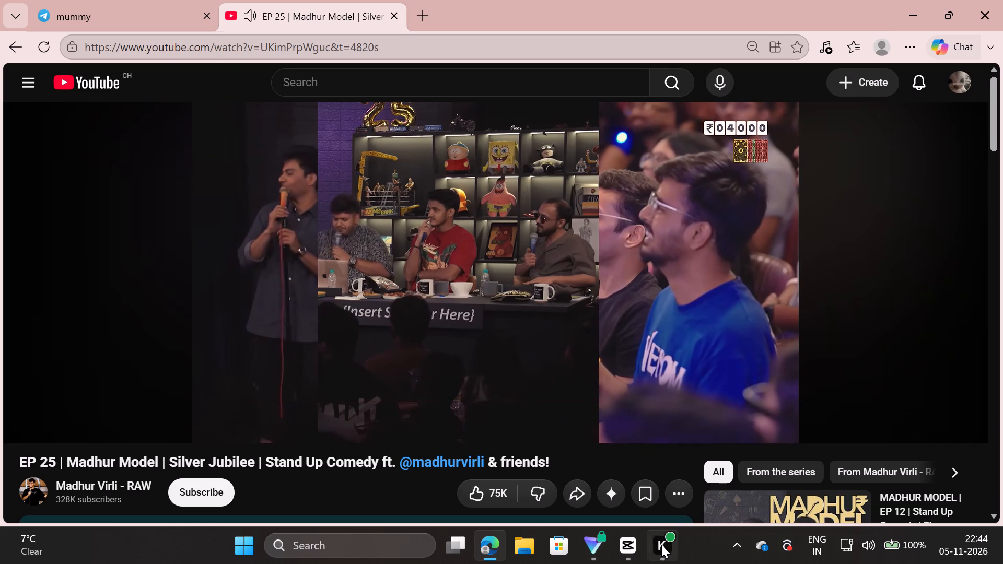
Switch to CapCut, deselect the 10.00x last segment, and try to play project 1105's video.
left_click(628, 464)
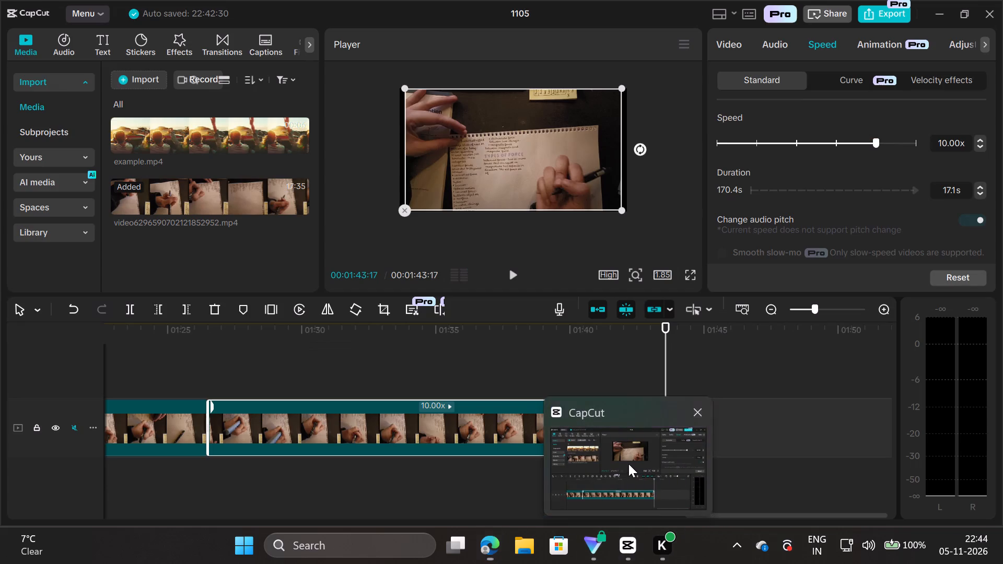
left_click(597, 360)
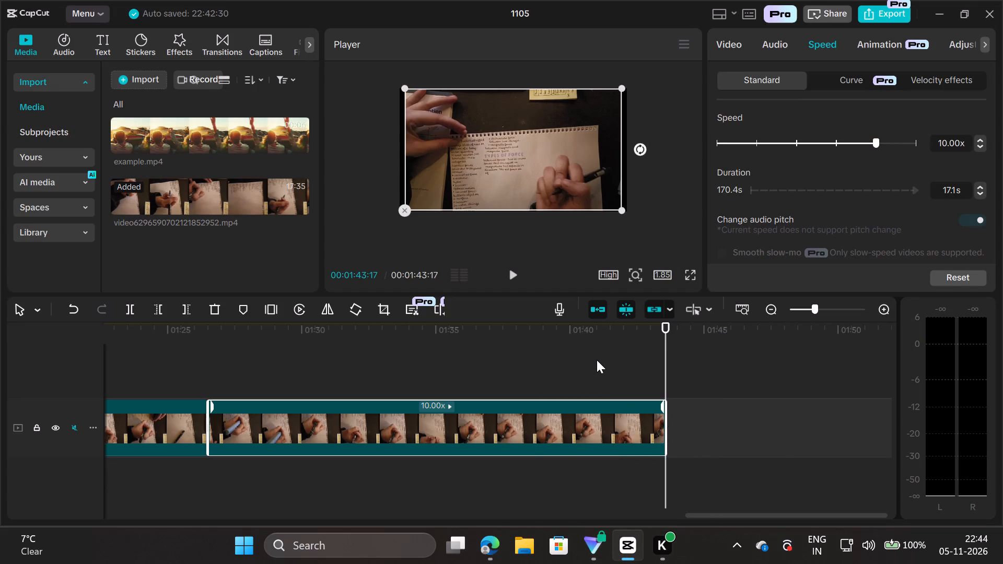
left_click(515, 272)
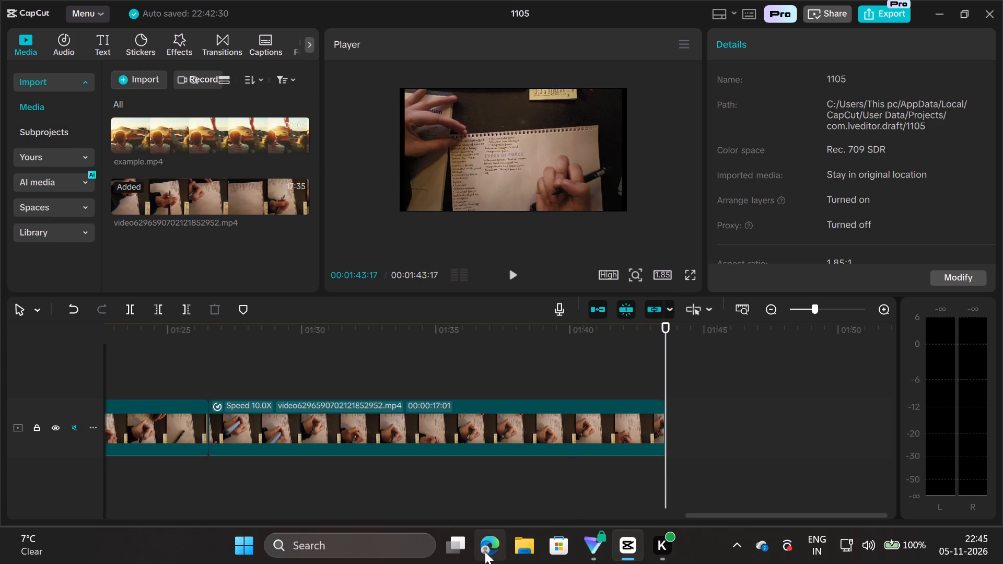
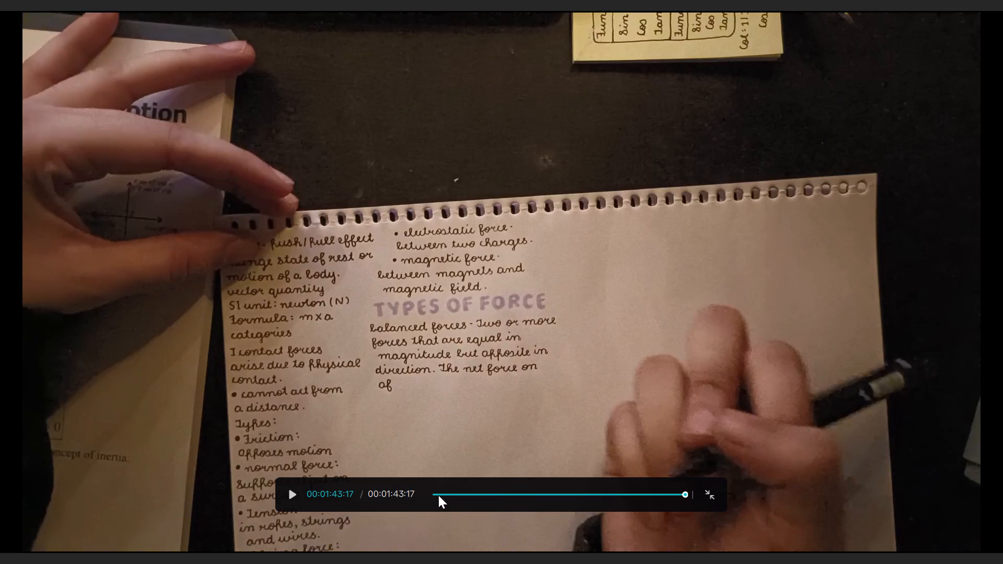
Play back the edited video in full screen from near its beginning, at 00:00:01:27, and return to the editing view.
left_click(437, 495)
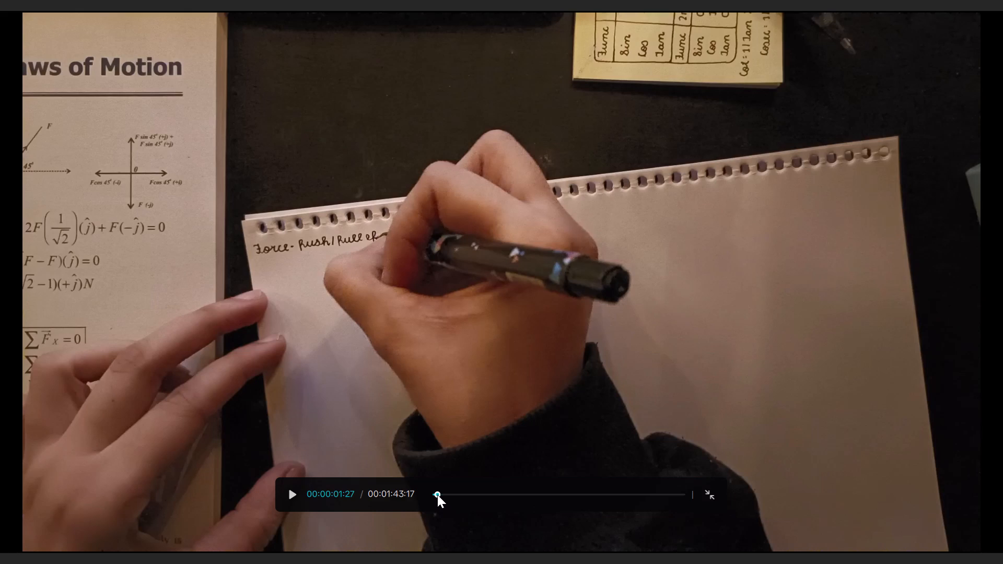
left_click(290, 491)
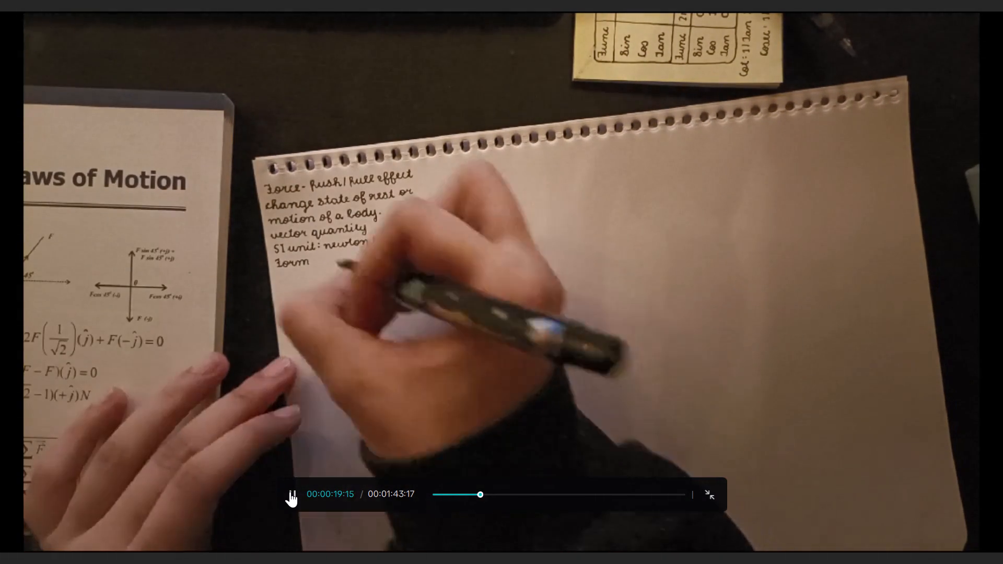
key("Escape")
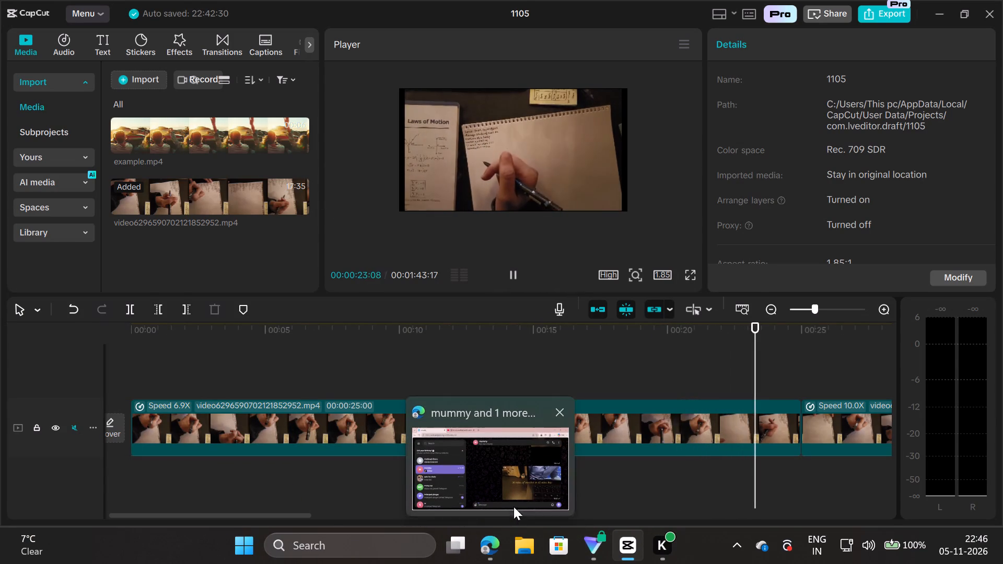
Switch to Microsoft Edge and look at the most recent video in the open Telegram chat.
left_click(520, 444)
scroll(681, 314, "down", 3)
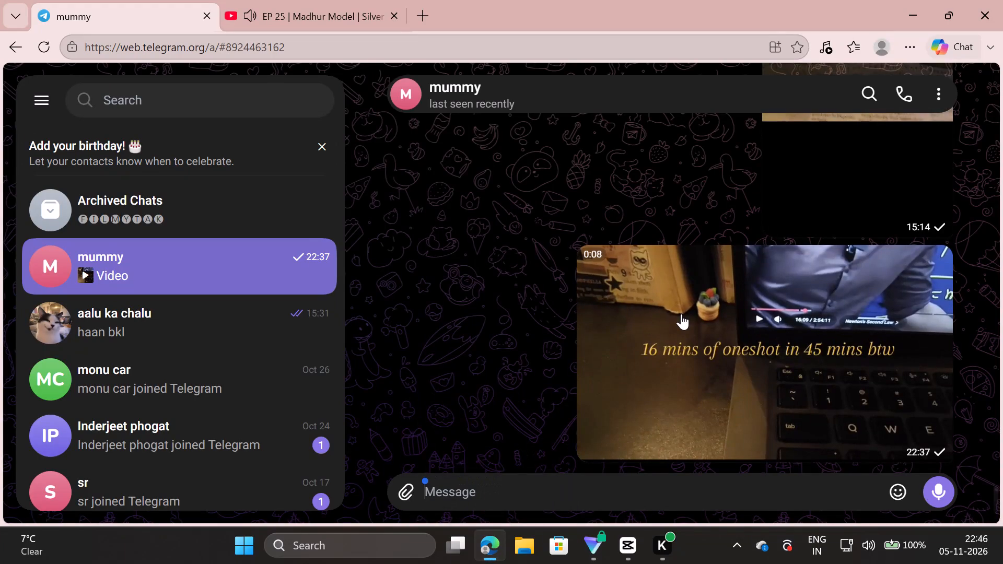
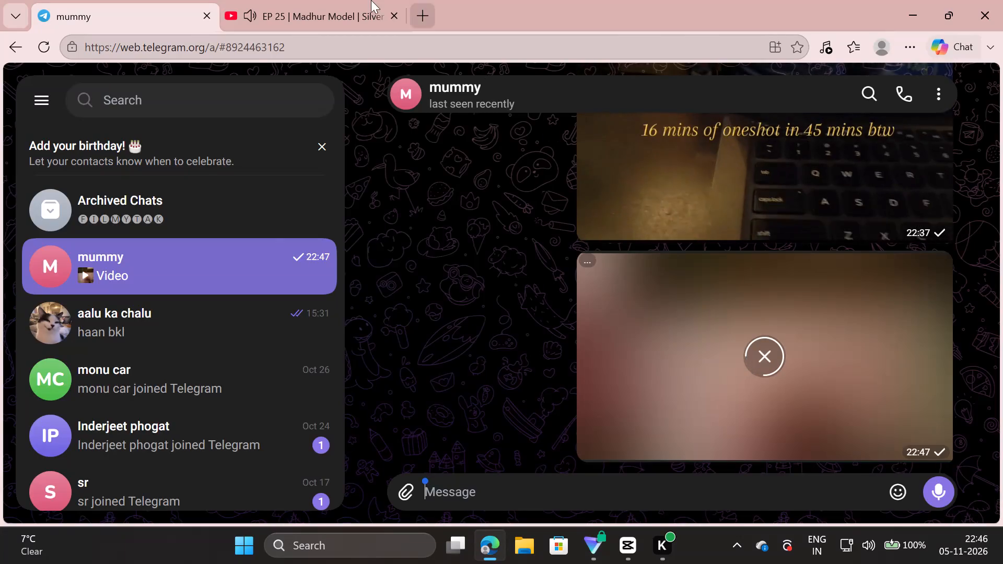
Switch to the Madhur Model EP 25 video on YouTube and rewind it by 5 seconds.
left_click(337, 0)
key("Left")
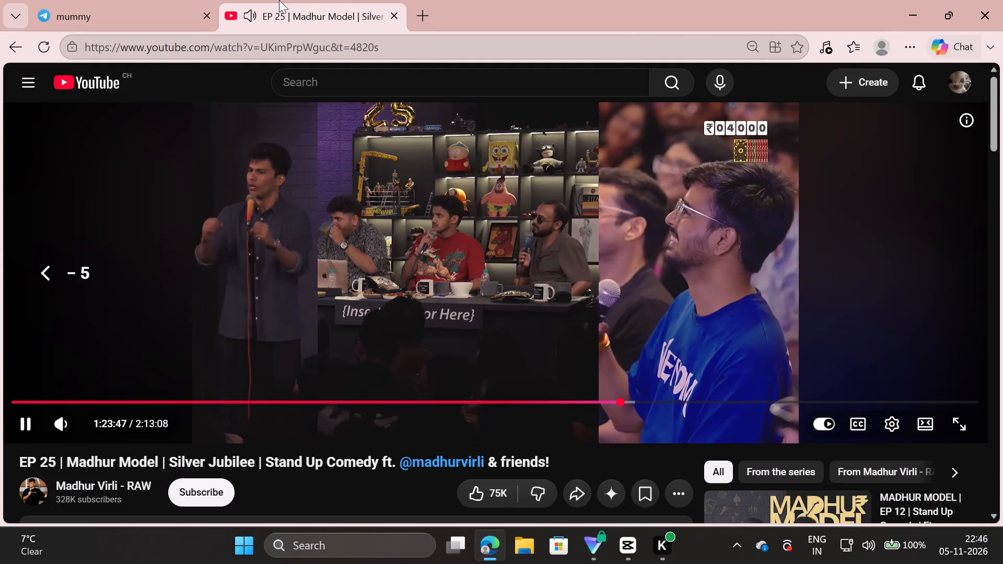
Return to the Telegram chat and check the options and loading of the newest video, sent at 22:47.
left_click(151, 1)
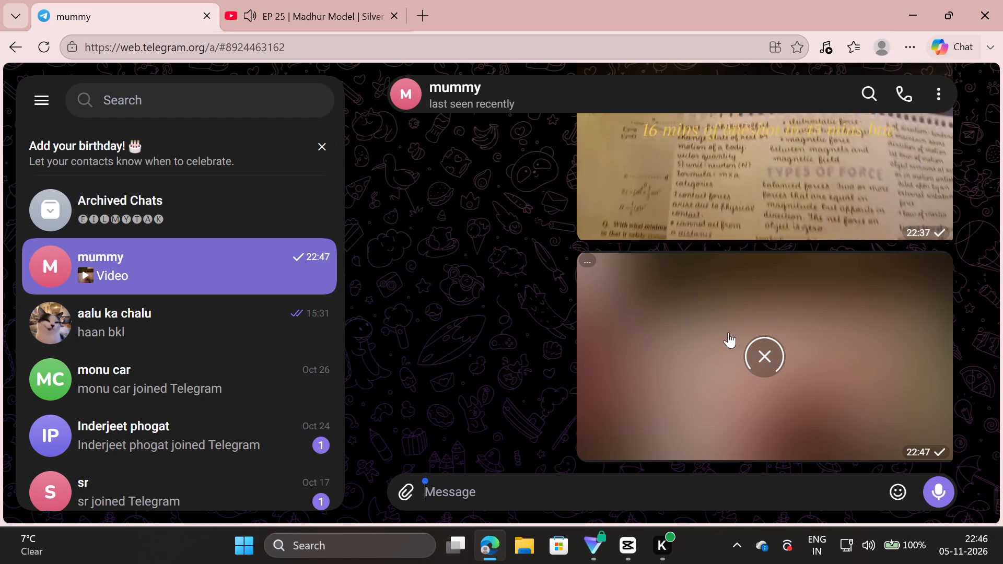
right_click(674, 314)
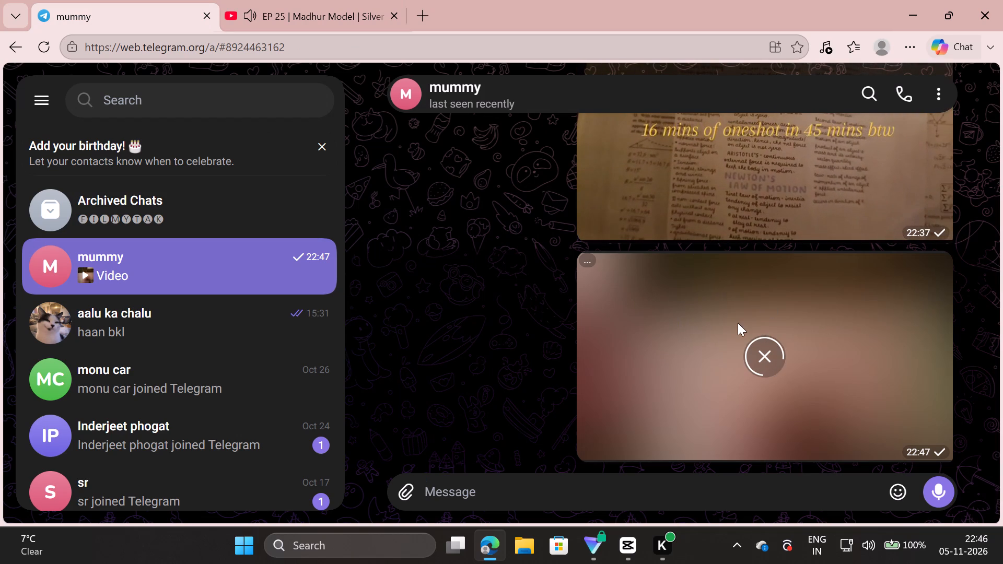
left_click(754, 418)
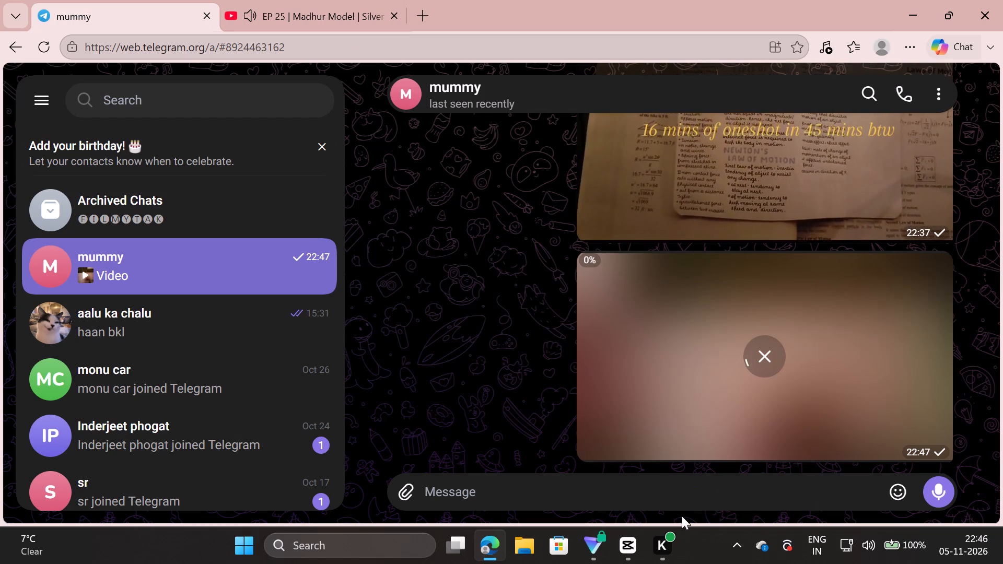
Switch back to CapCut to view project 1105 as it plays.
left_click(649, 491)
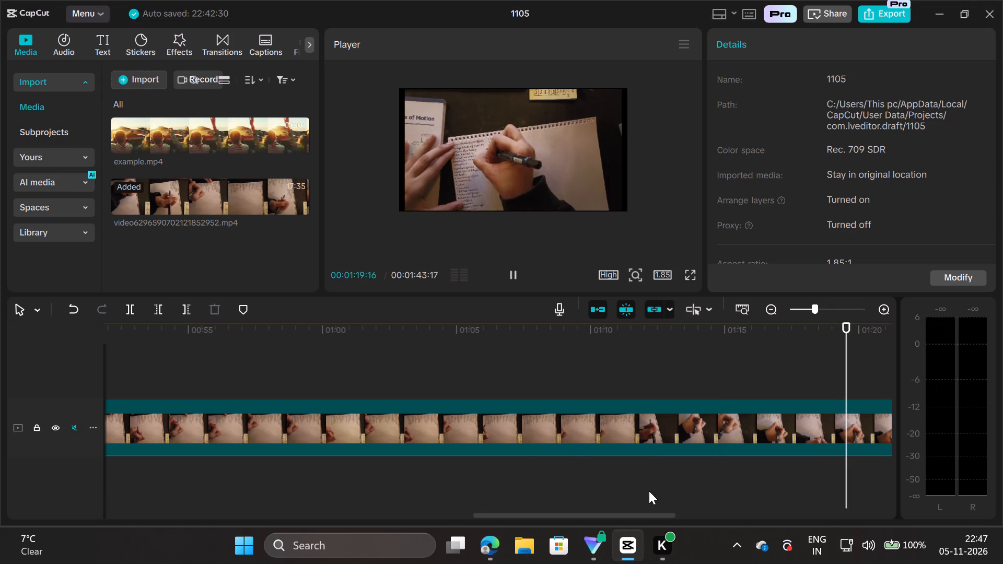
Open the file selection for importing another media file into the project.
left_click(138, 82)
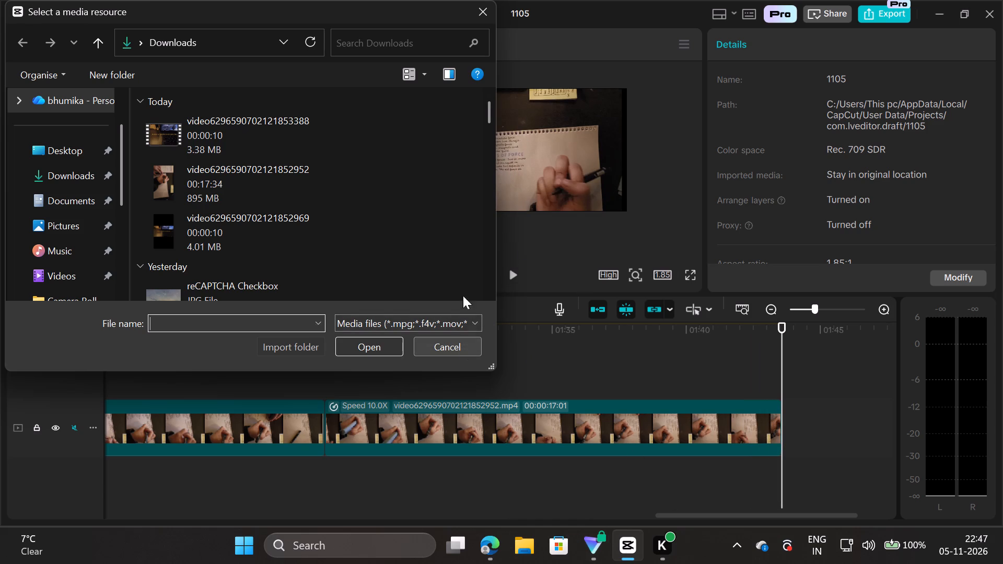
Dismiss the media file selection without importing anything and switch to the Telegram chat in Microsoft Edge.
left_click(484, 14)
left_click(152, 78)
left_click(530, 487)
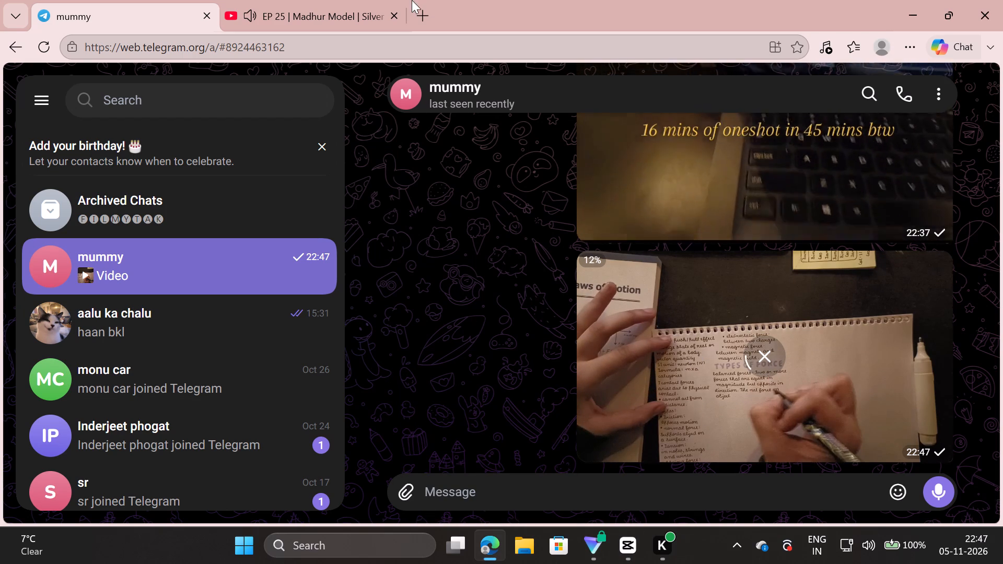
Open the YouTube home page in a new tab, looking in on the playing EP 25 Madhur Model video.
left_click(316, 2)
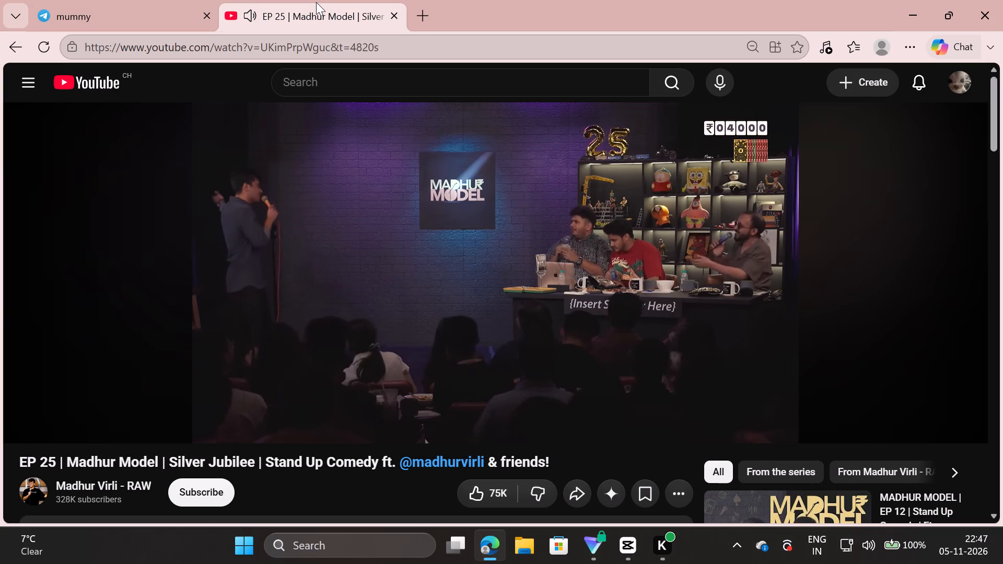
left_click(427, 7)
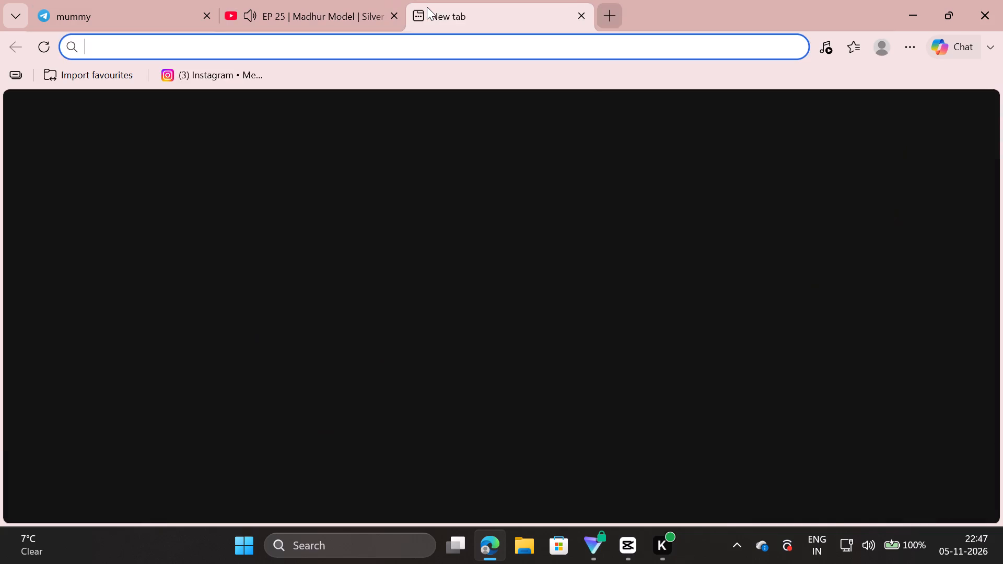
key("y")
key("Return")
left_click(331, 0)
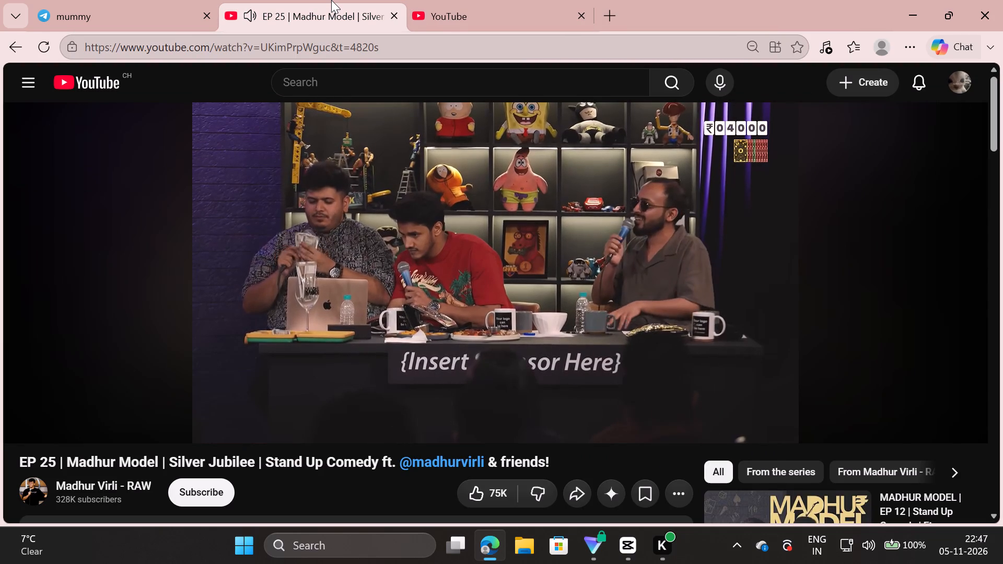
left_click(448, 0)
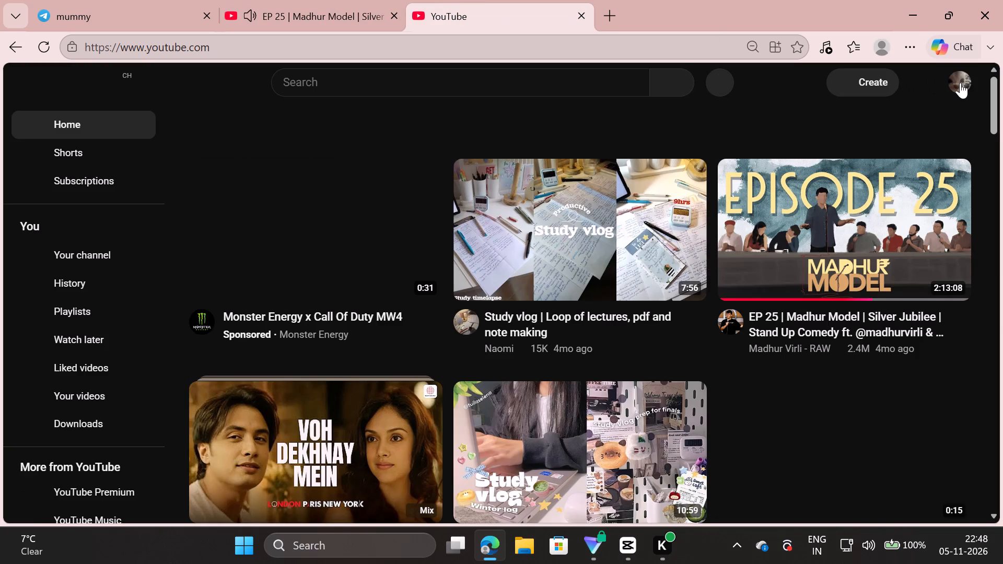
In Microsoft Edge, open your own YouTube channel and view the Short titled "questionable pace?".
left_click(960, 83)
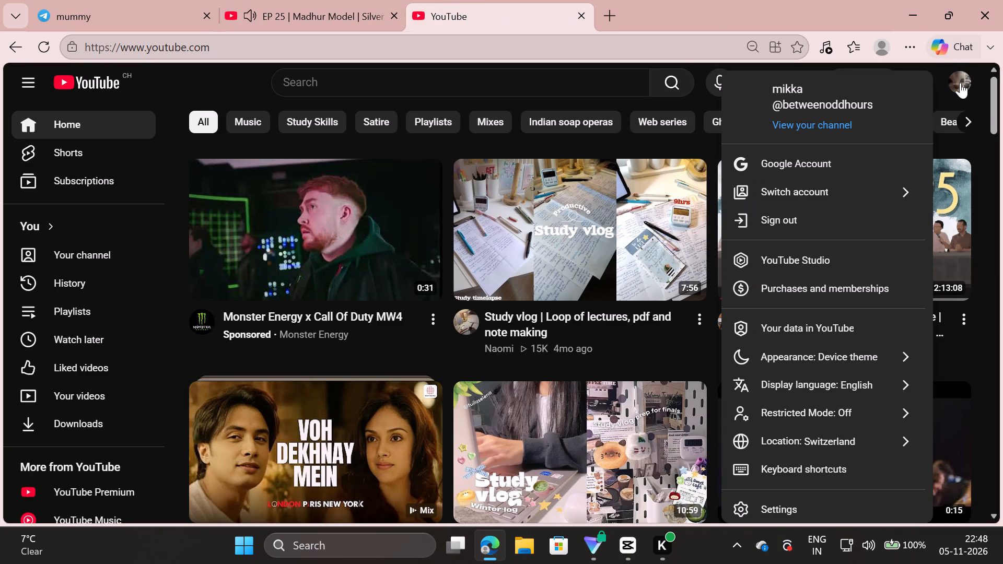
left_click(835, 127)
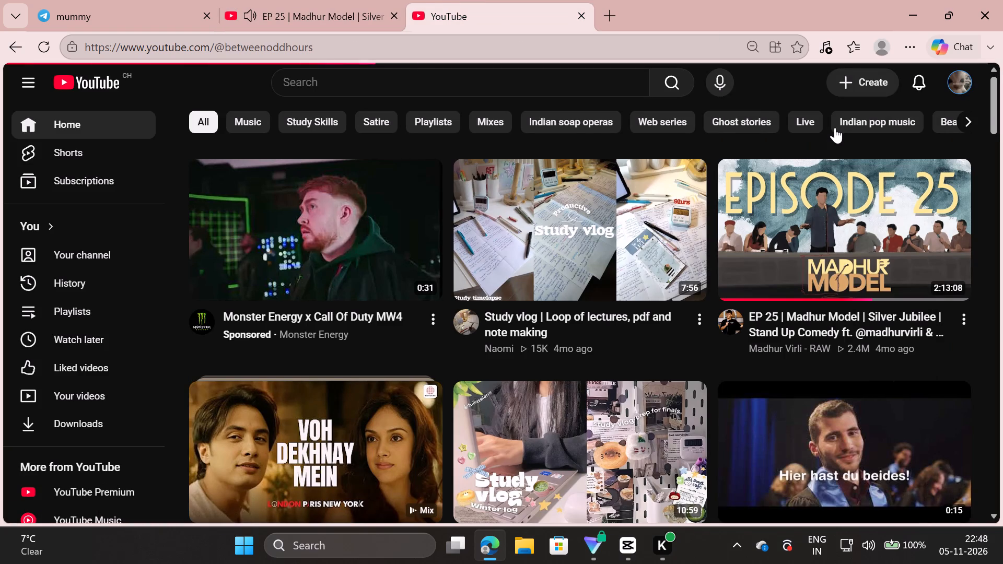
scroll(518, 265, "down", 1)
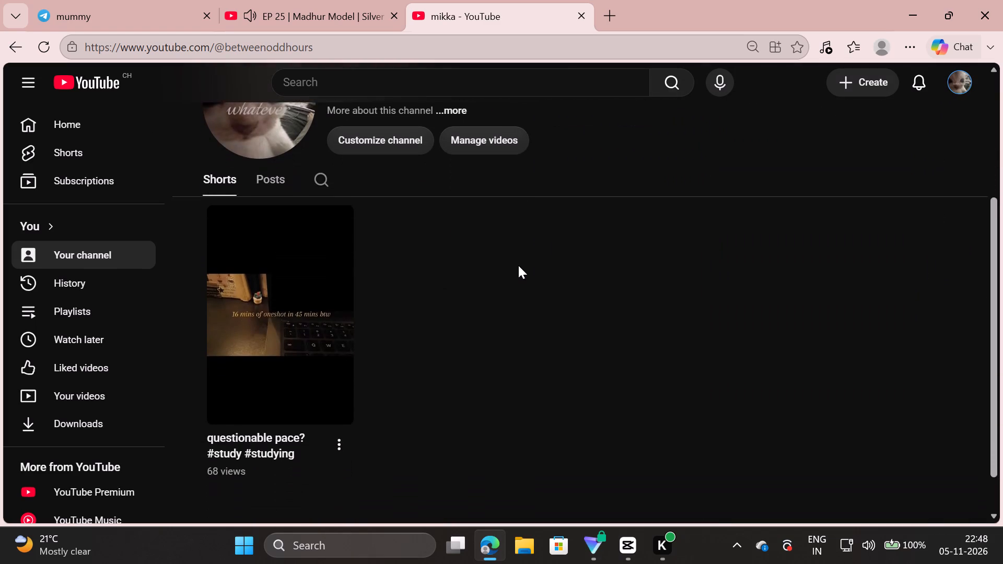
scroll(518, 265, "down", 1)
left_click(289, 324)
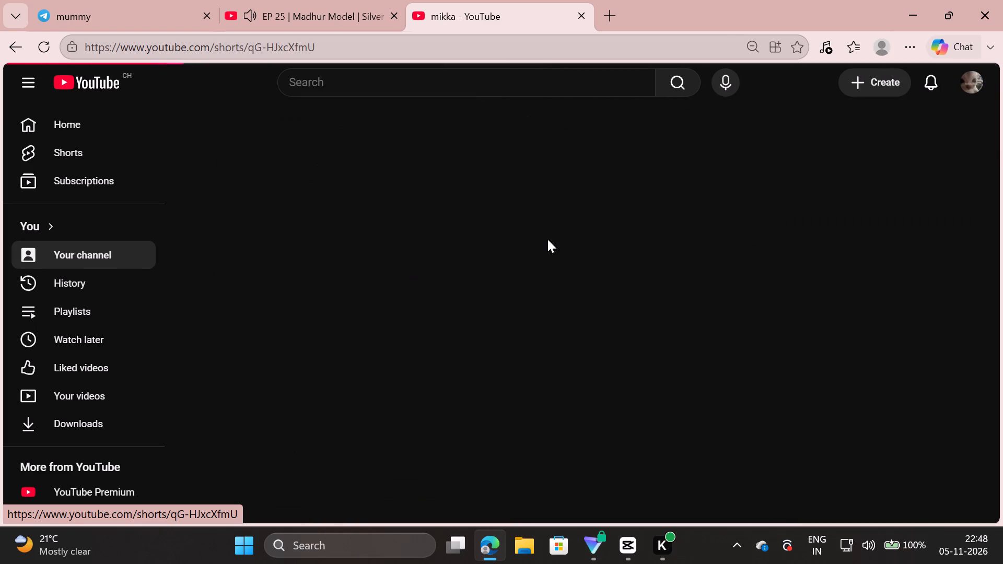
left_click(564, 302)
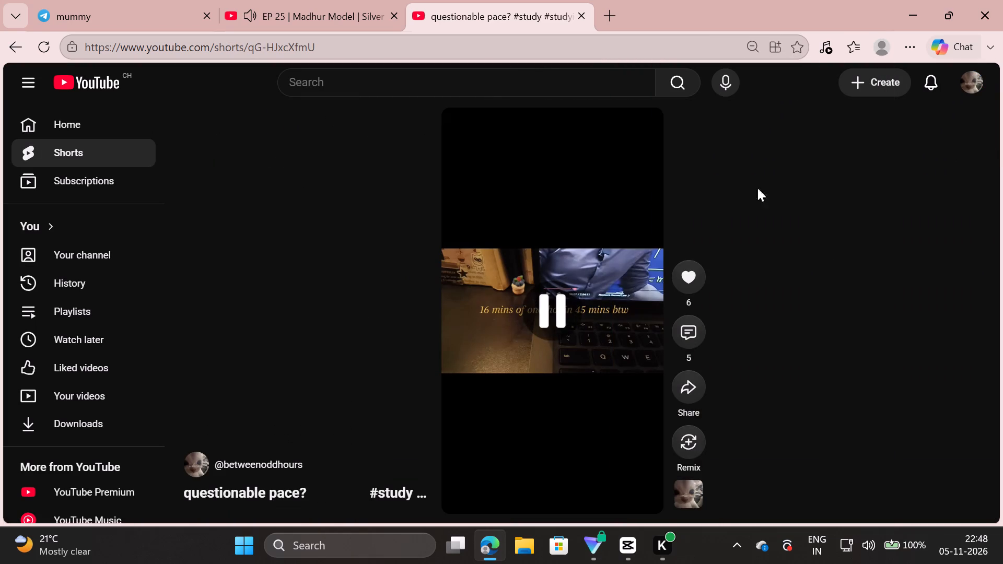
left_click(638, 480)
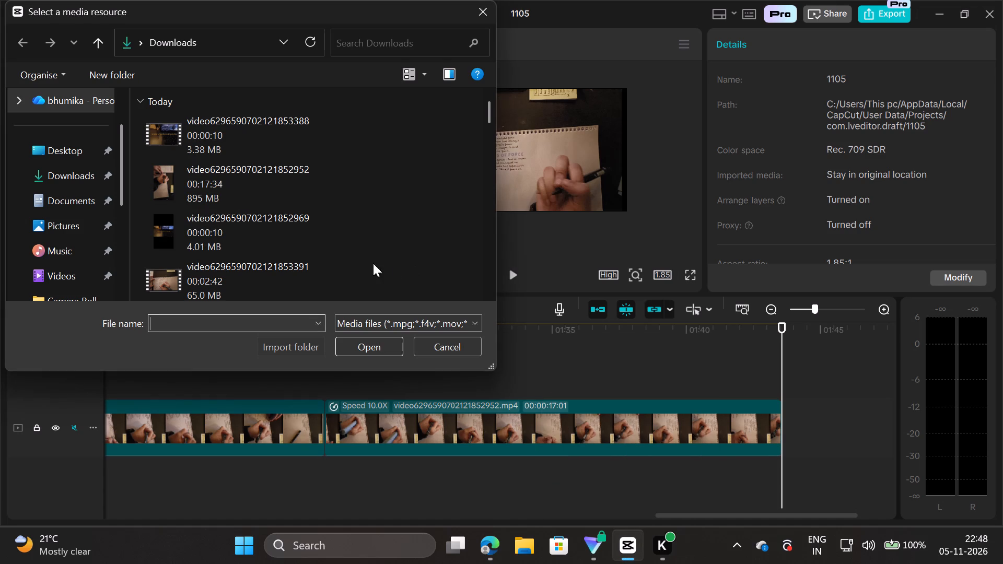
double_click(261, 273)
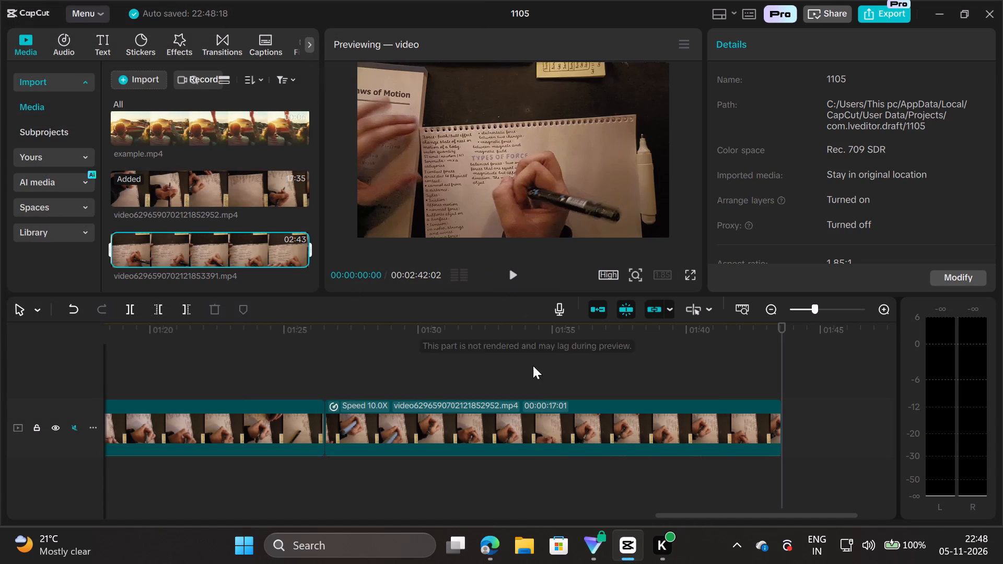
Play the newly imported video6296590702121853391.mp4 in the preview to examine its footage.
left_click(514, 274)
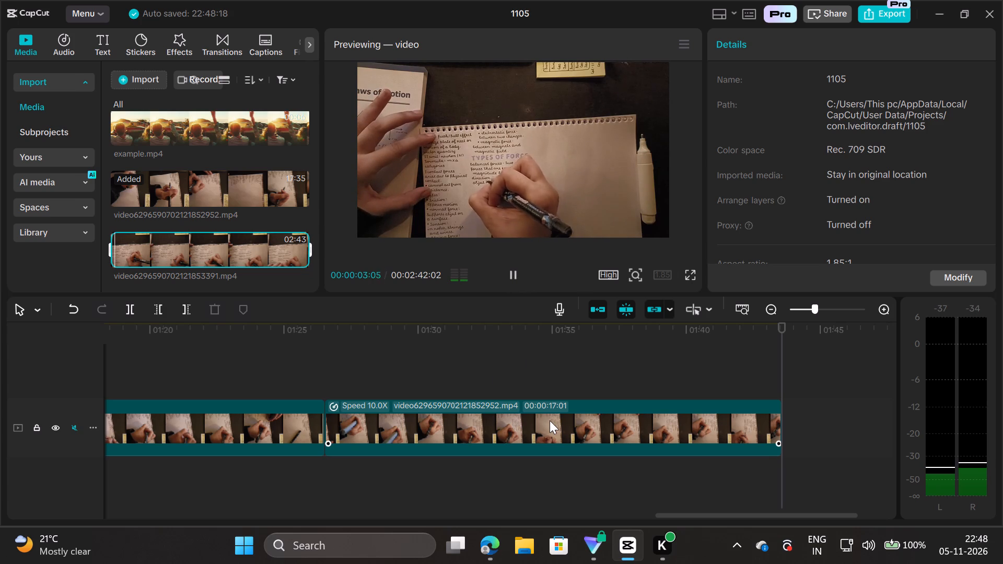
left_click(591, 173)
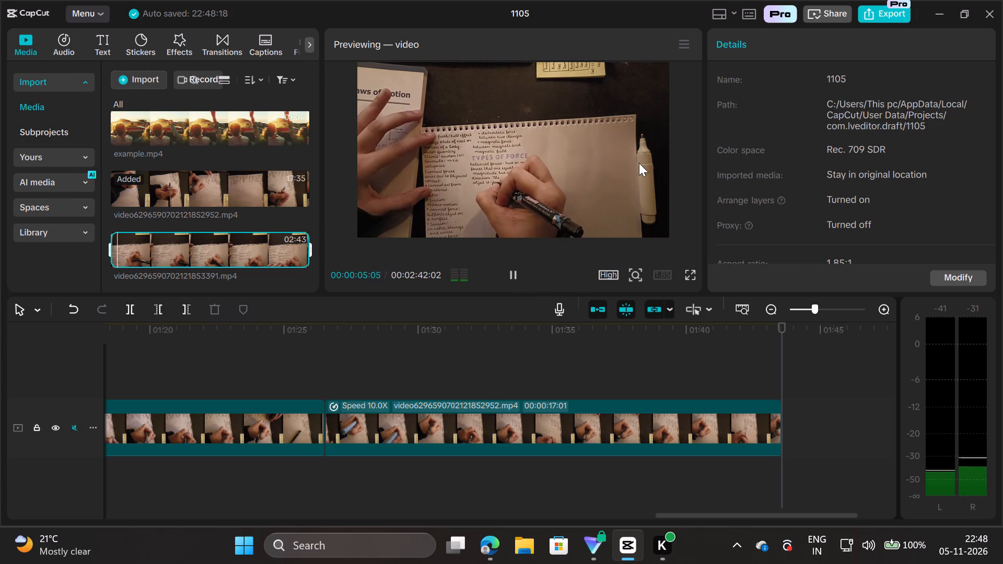
left_click(592, 147)
left_click(563, 197)
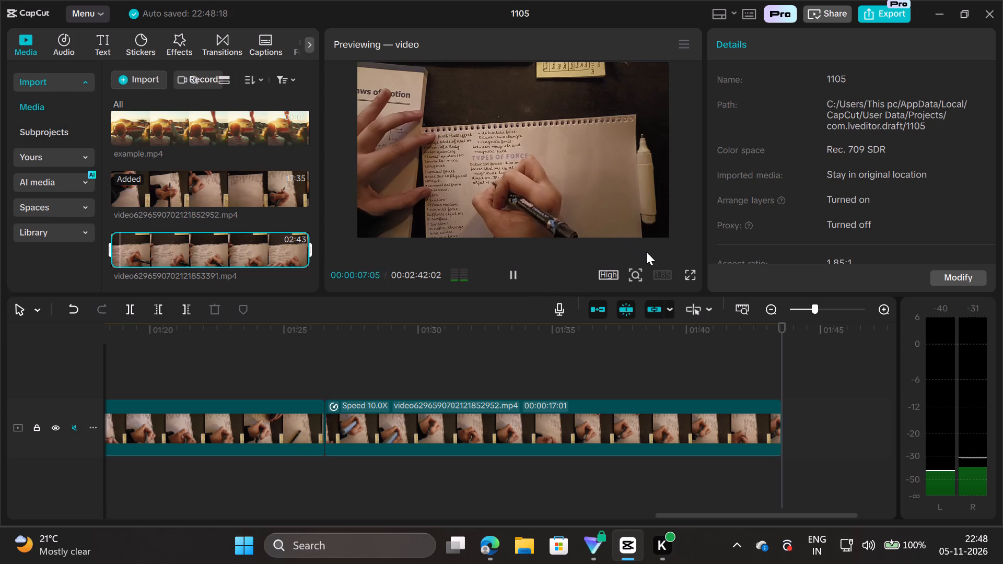
left_click(680, 259)
left_click(566, 192)
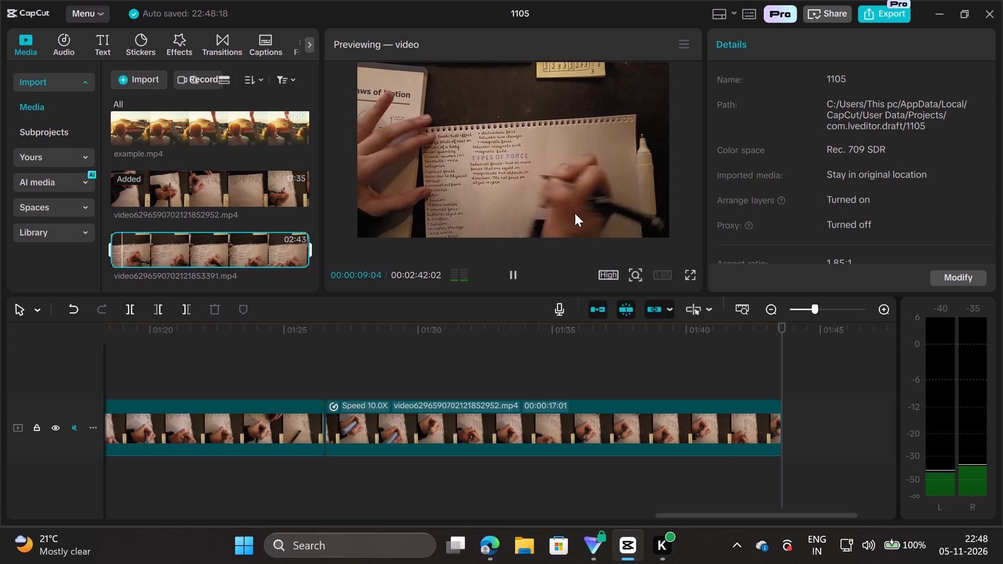
Add video6296590702121853391.mp4 to the timeline and place it on the main track directly after the last 10.0X segment.
scroll(658, 441, "left", 5)
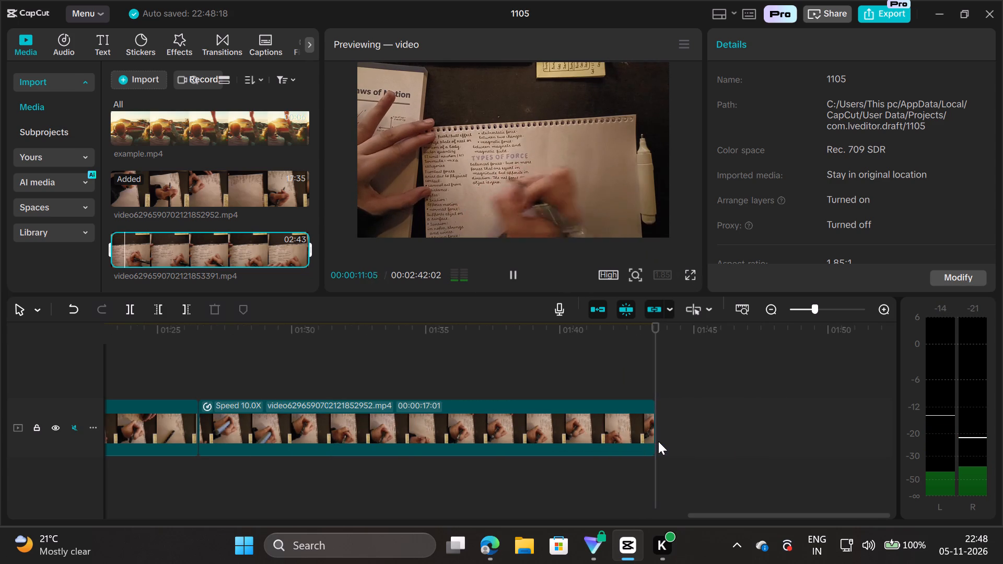
scroll(658, 441, "left", 2)
scroll(658, 441, "right", 2)
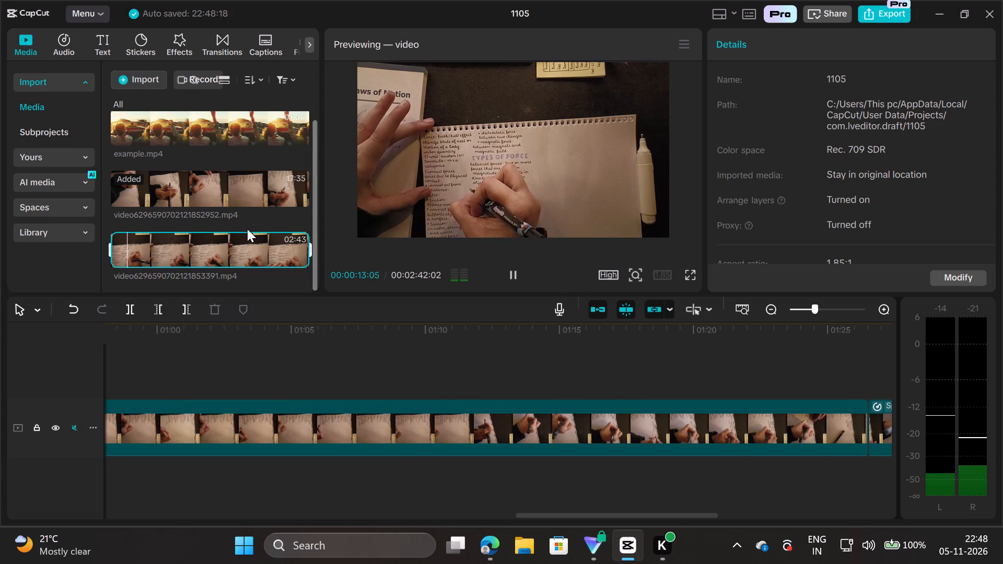
left_click(247, 229)
left_click_drag(237, 244, 570, 387)
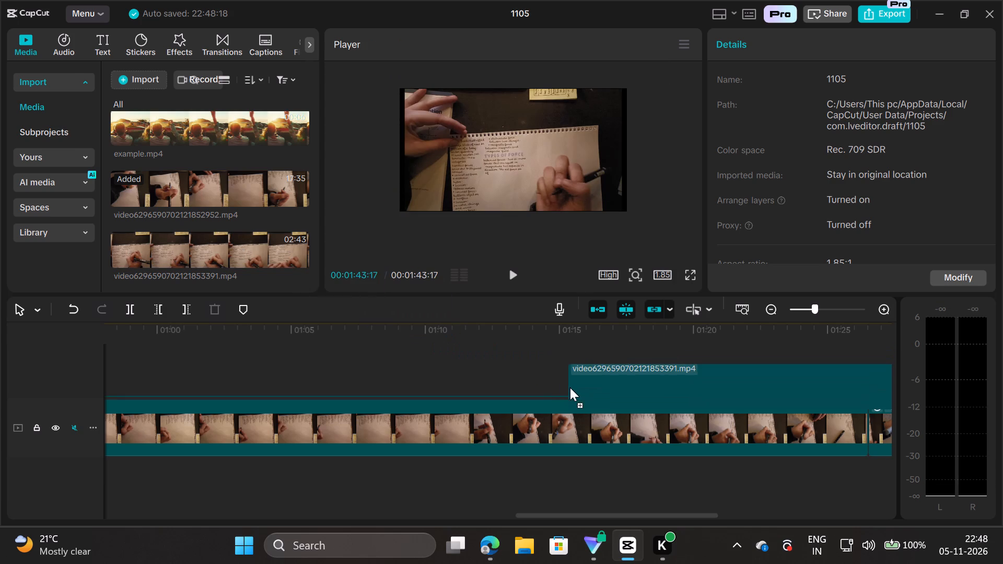
left_click_drag(570, 387, 752, 458)
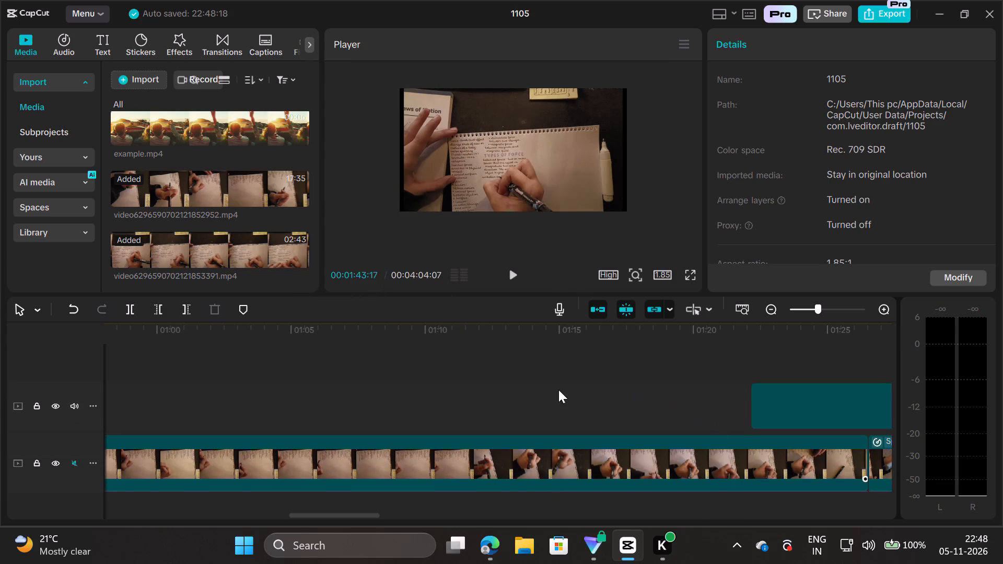
scroll(645, 436, "left", 2)
left_click(613, 396)
left_click_drag(613, 396, 628, 399)
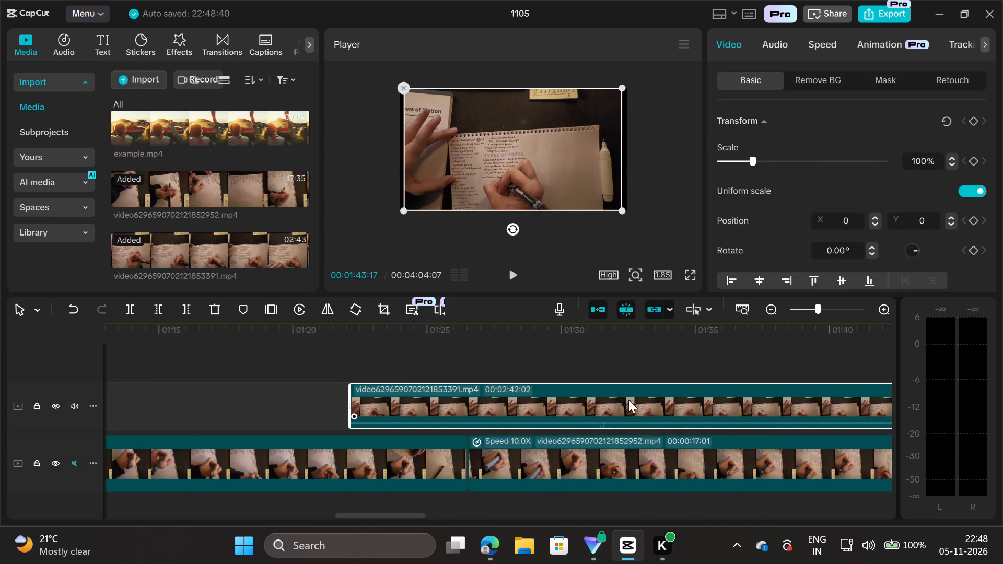
left_click_drag(628, 399, 917, 452)
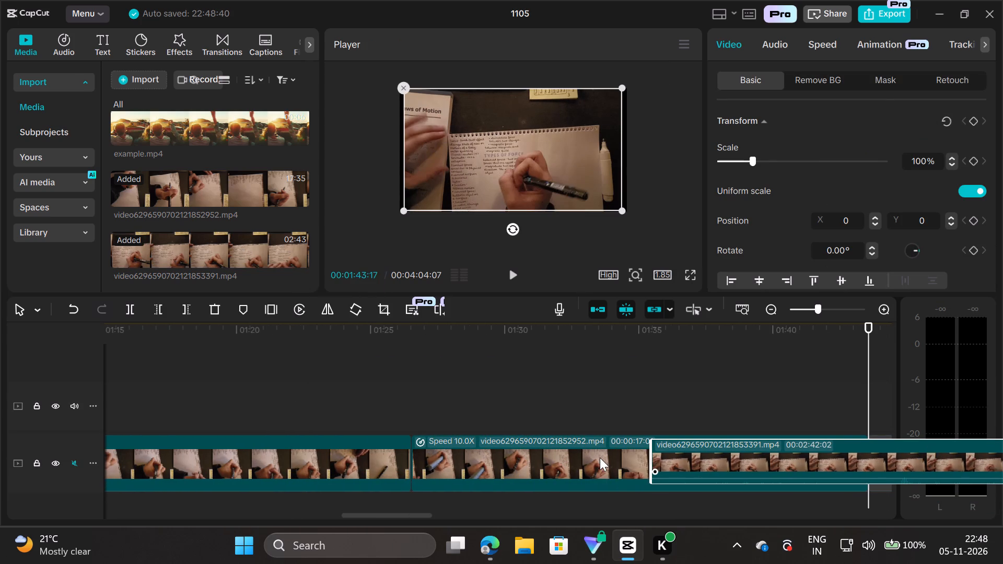
left_click(600, 457)
Add a second copy of video6296590702121853391.mp4 at the very end of the main track.
scroll(600, 457, "left", 2)
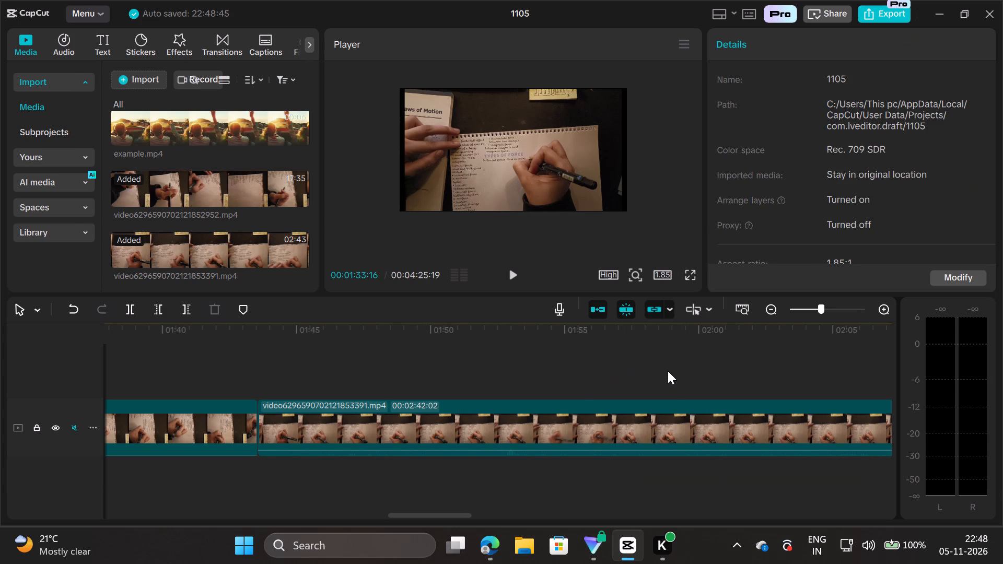
scroll(667, 410, "left", 18)
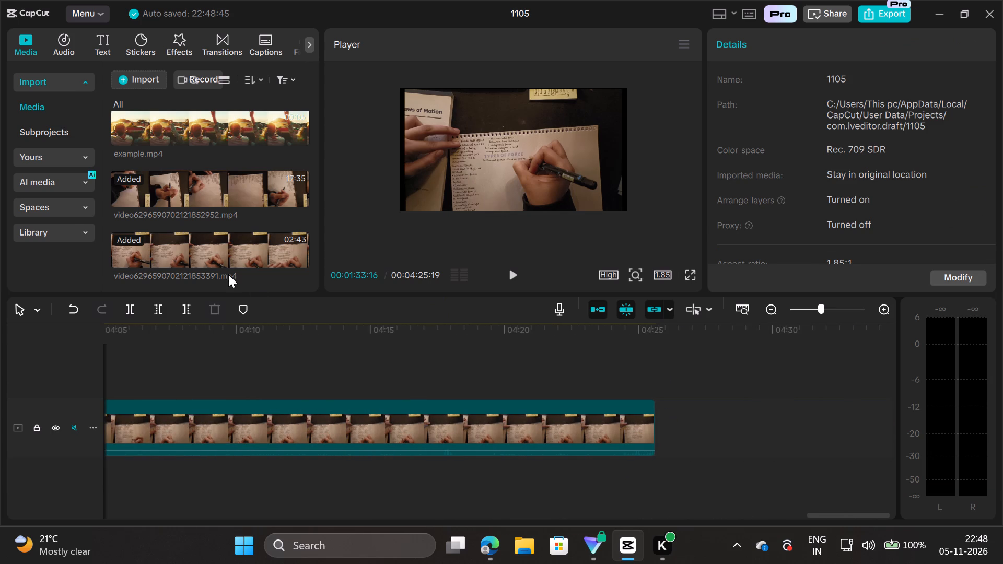
left_click_drag(195, 243, 703, 432)
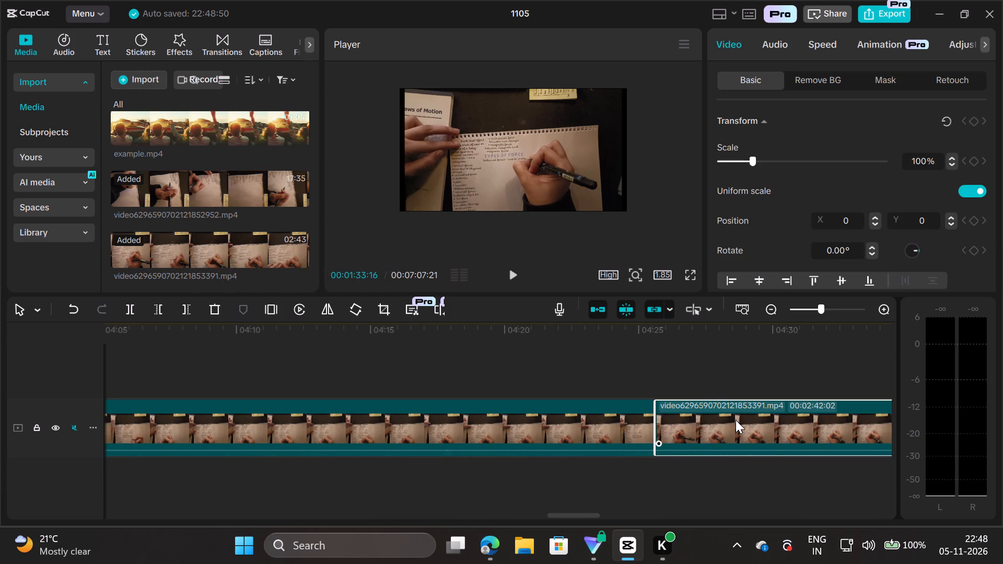
Set the speed of the last clip, the second copy of video6296590702121853391.mp4, to 10.00x.
left_click(736, 420)
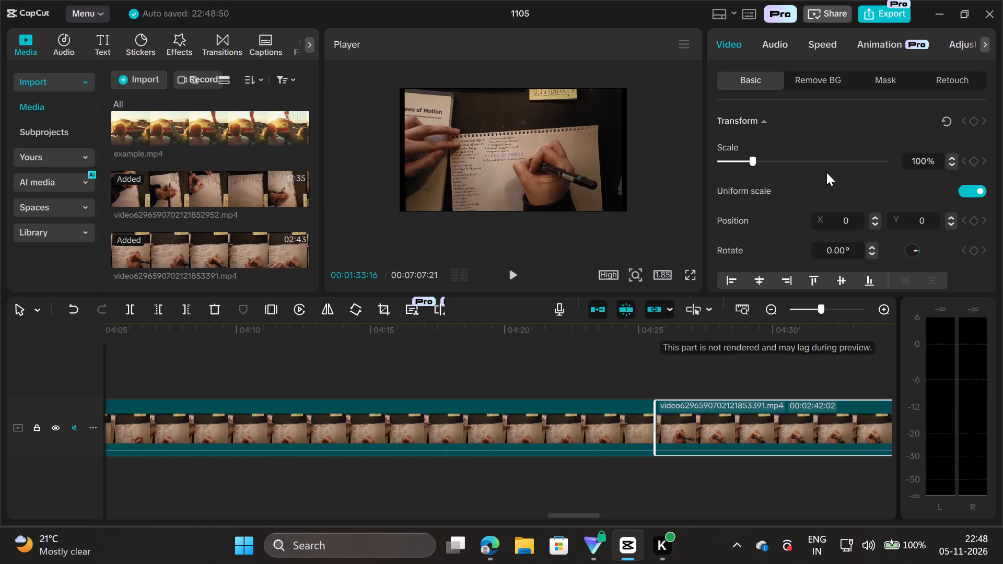
left_click(826, 37)
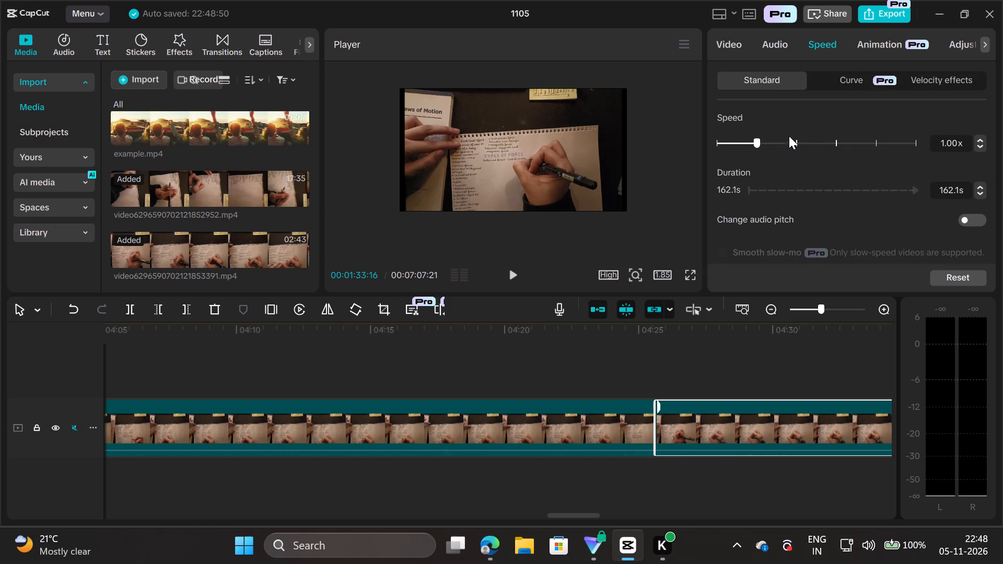
left_click(802, 139)
left_click_drag(802, 139, 858, 149)
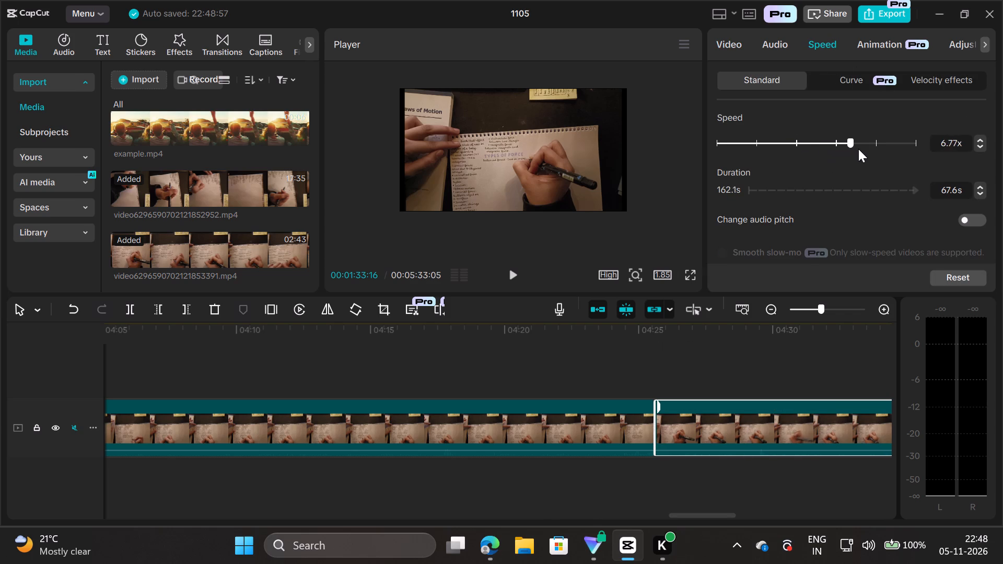
left_click_drag(858, 149, 877, 150)
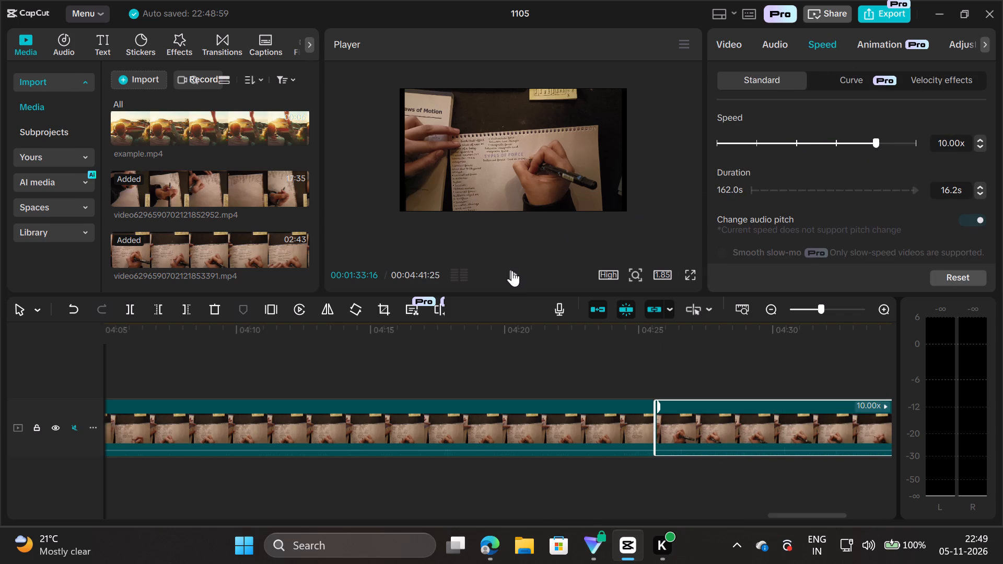
Play the video from 00:01:33:16 across the join with the new clip, checking parts of it in full screen.
left_click(512, 271)
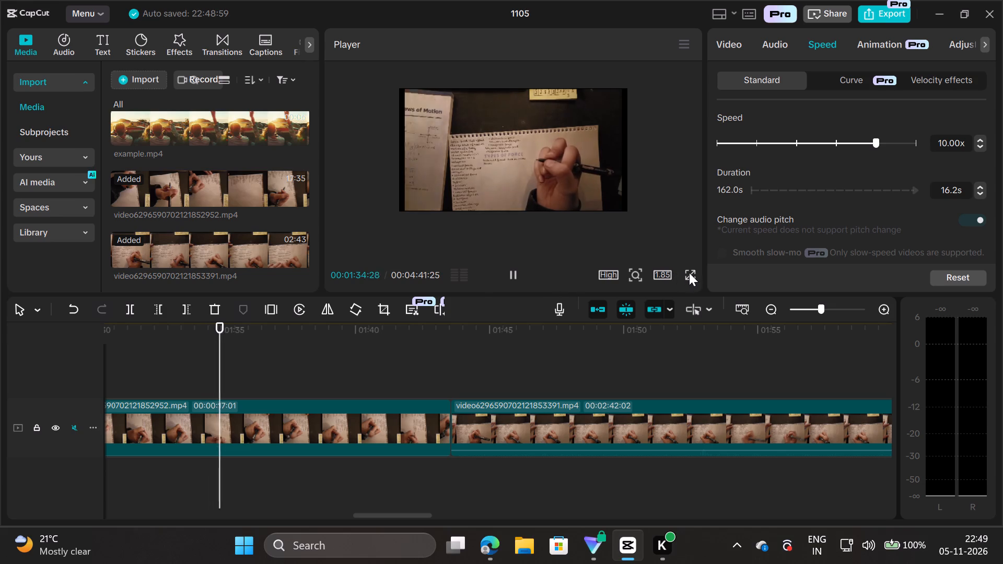
left_click(689, 273)
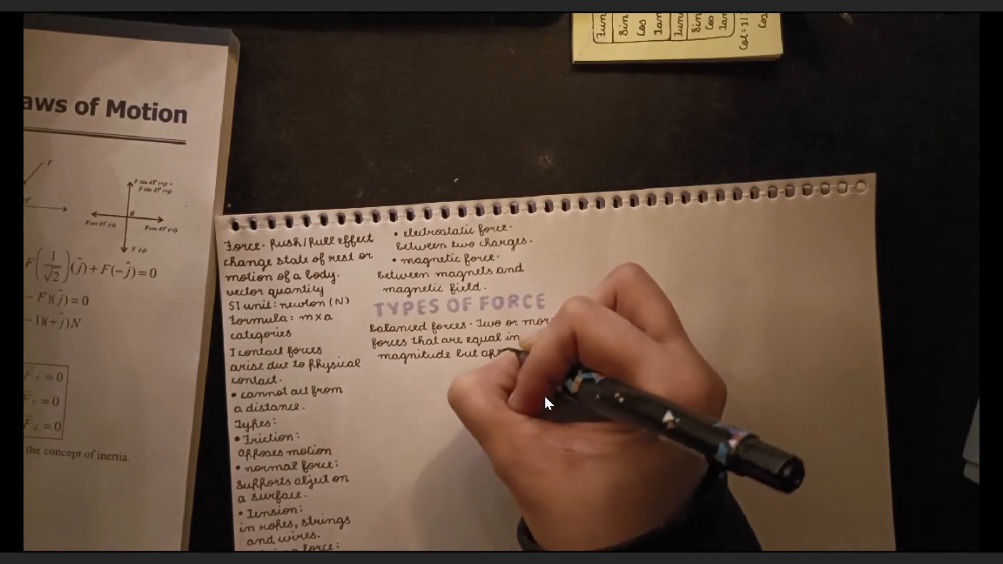
key("Escape")
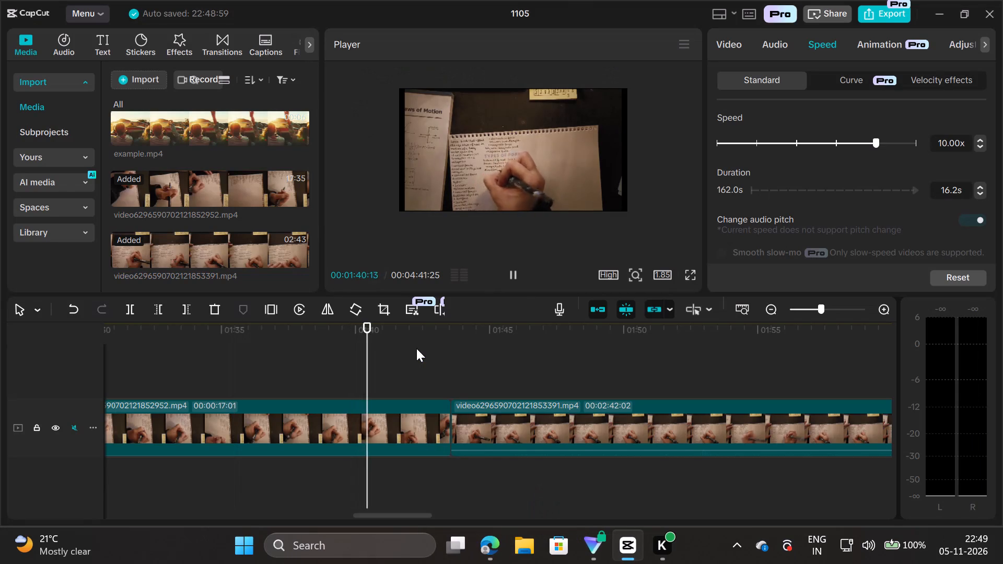
key("f")
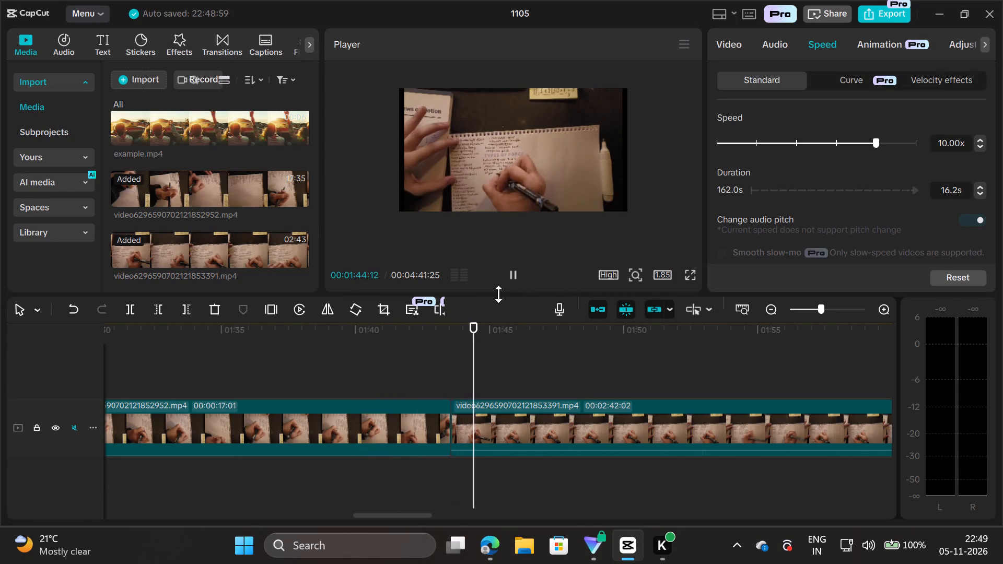
left_click(684, 273)
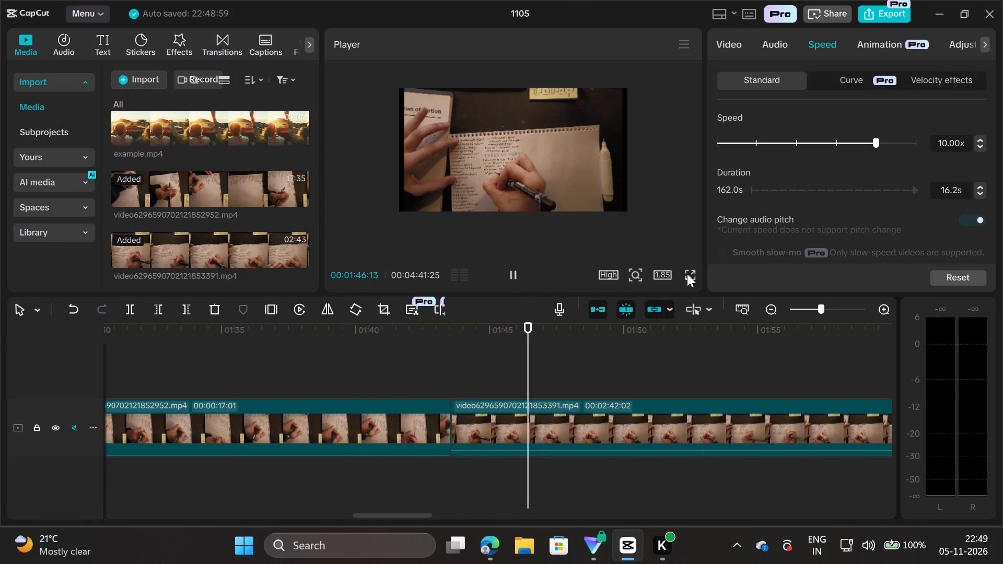
left_click(690, 274)
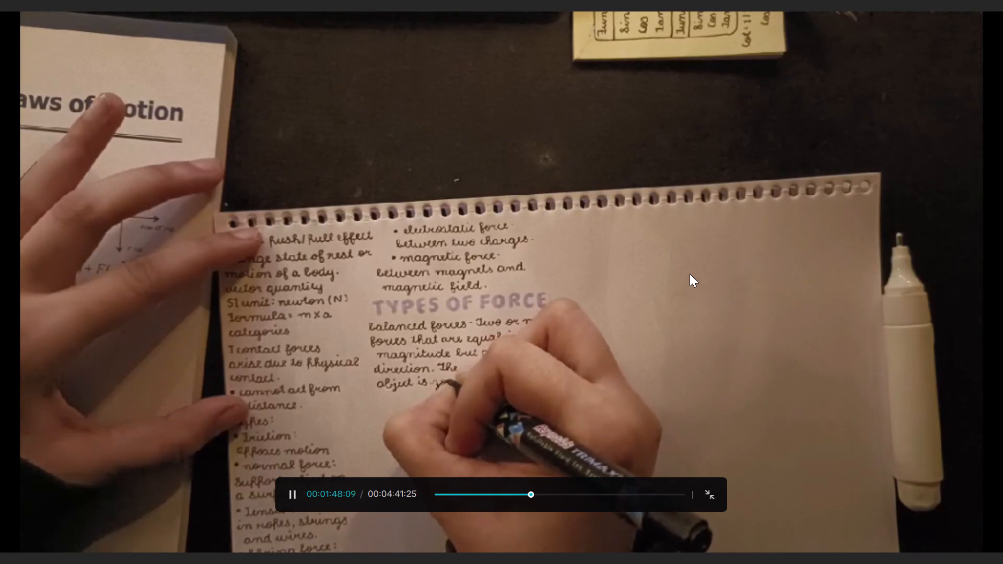
key("Escape")
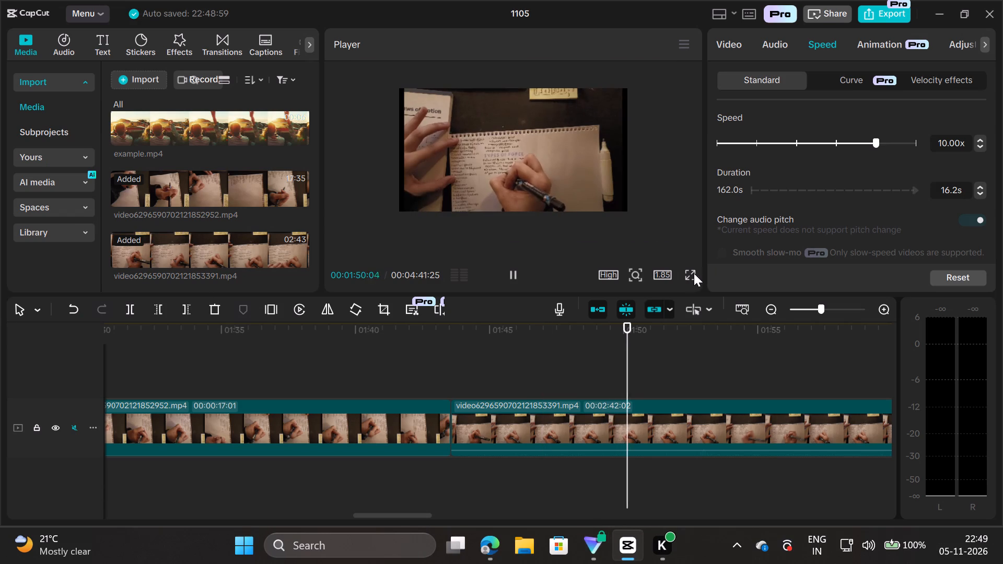
Set the speed of the first copy of video6296590702121853391.mp4 to 10.00x.
left_click(355, 421)
left_click(503, 424)
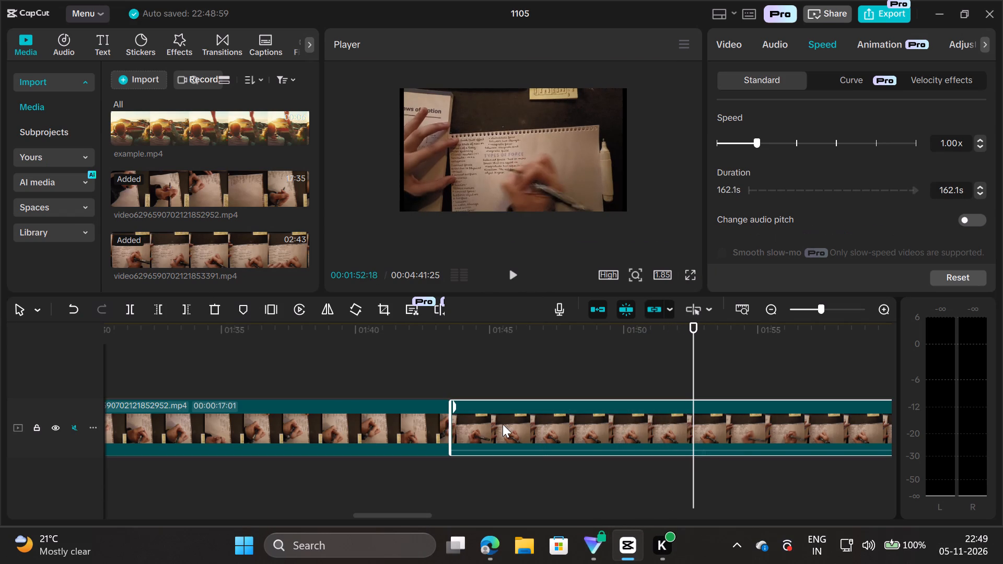
left_click_drag(757, 139, 880, 165)
Play briefly from 00:01:52:18 and check the speed settings of the segments on either side of the join with the new clip.
left_click(399, 418)
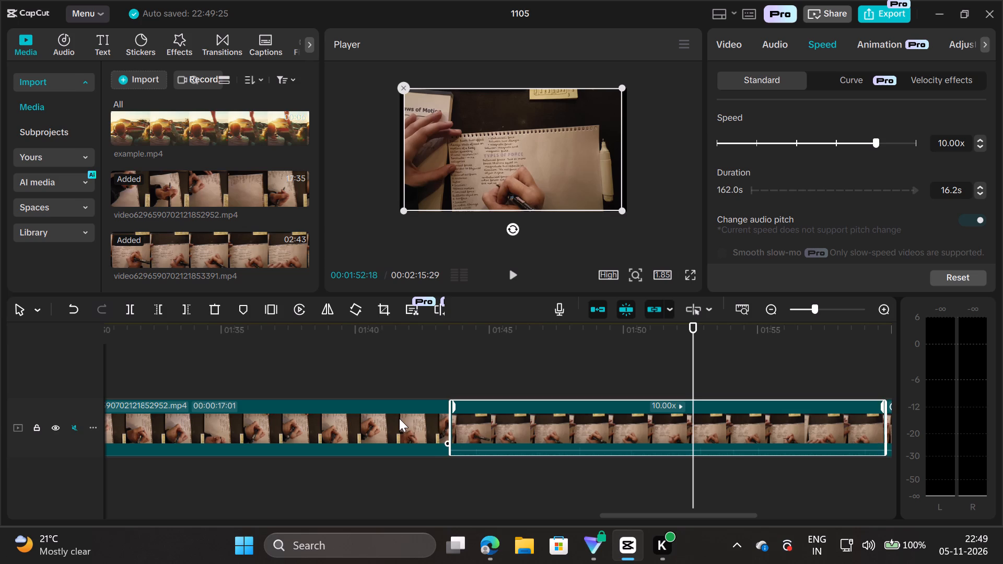
left_click(509, 272)
left_click(470, 434)
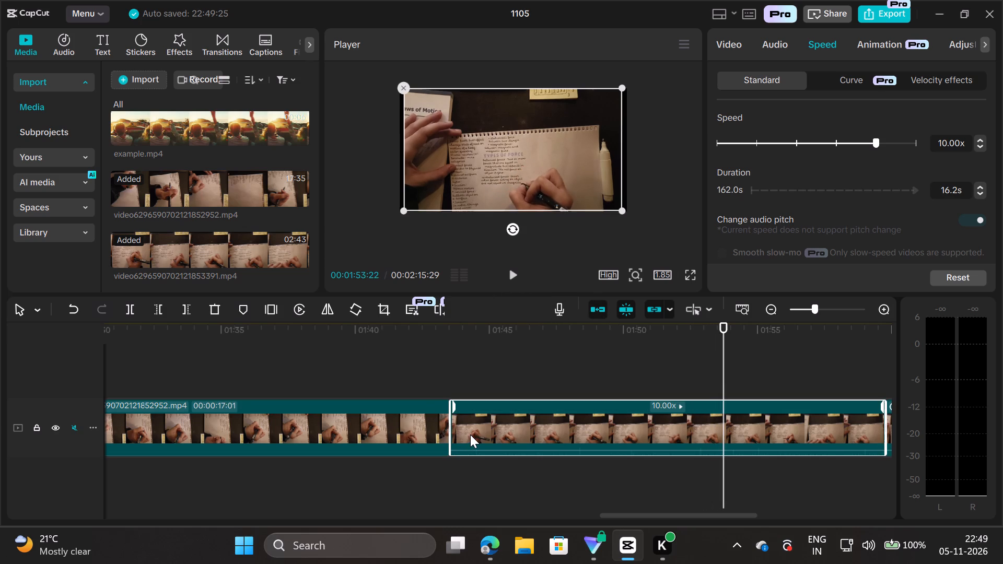
Move the playhead back to 00:01:45:29 and play both sped-up copies of video6296590702121853391.mp4 through to the end in full screen.
key("Left")
key("Left")
key("Left")
key("Left")
key("Left")
key("Left")
key("Left")
key("Left")
key("Left")
key("Left")
key("Left")
key("Left")
key("Left")
key("Left")
key("Left")
key("Left")
key("Left")
key("Left")
key("Left")
key("Left")
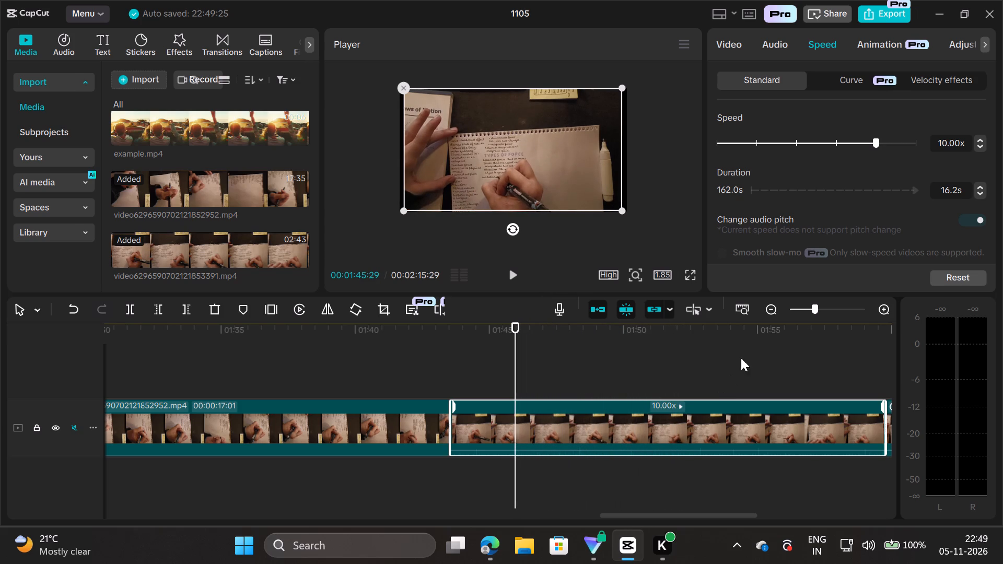
left_click(691, 277)
key("space")
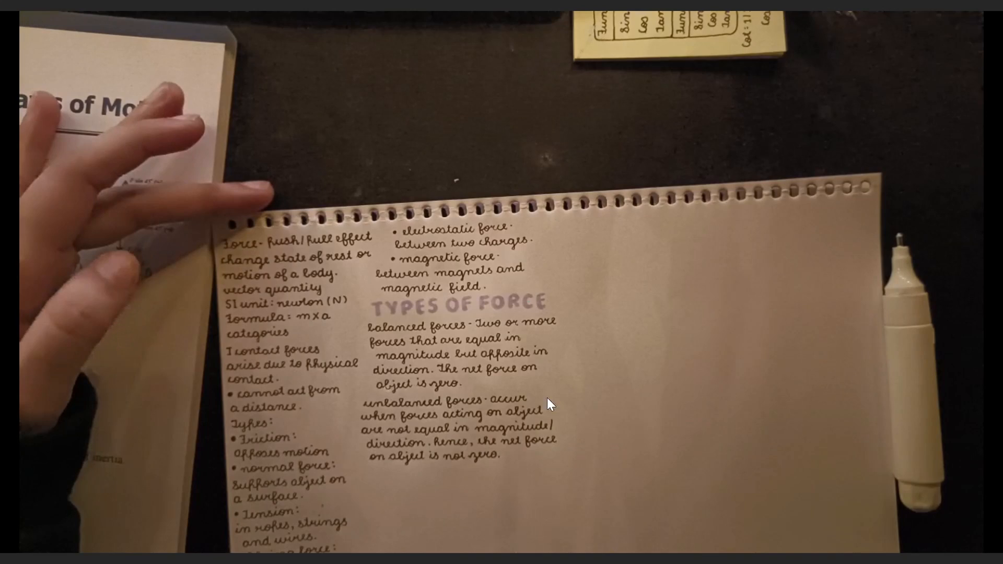
key("Escape")
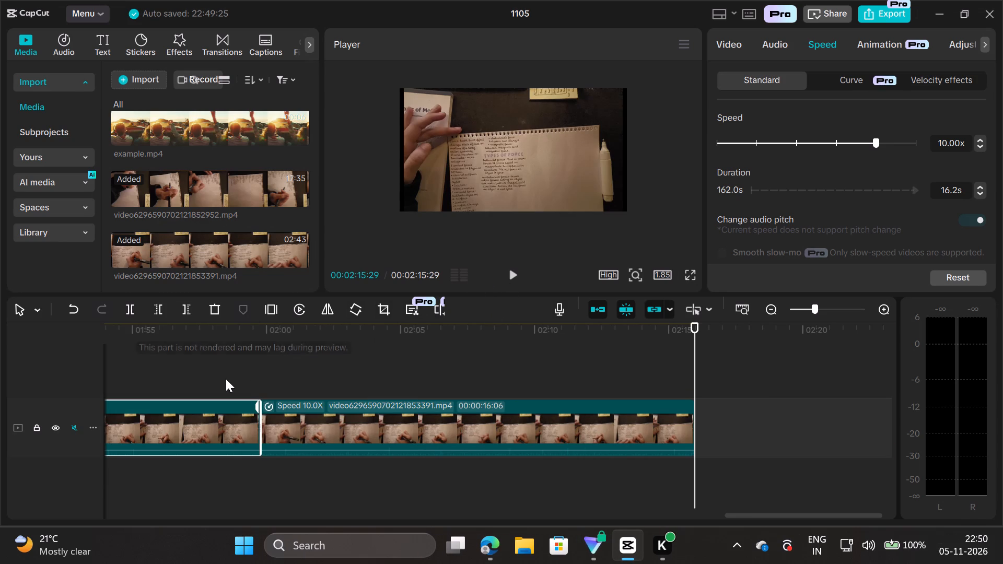
scroll(226, 379, "right", 11)
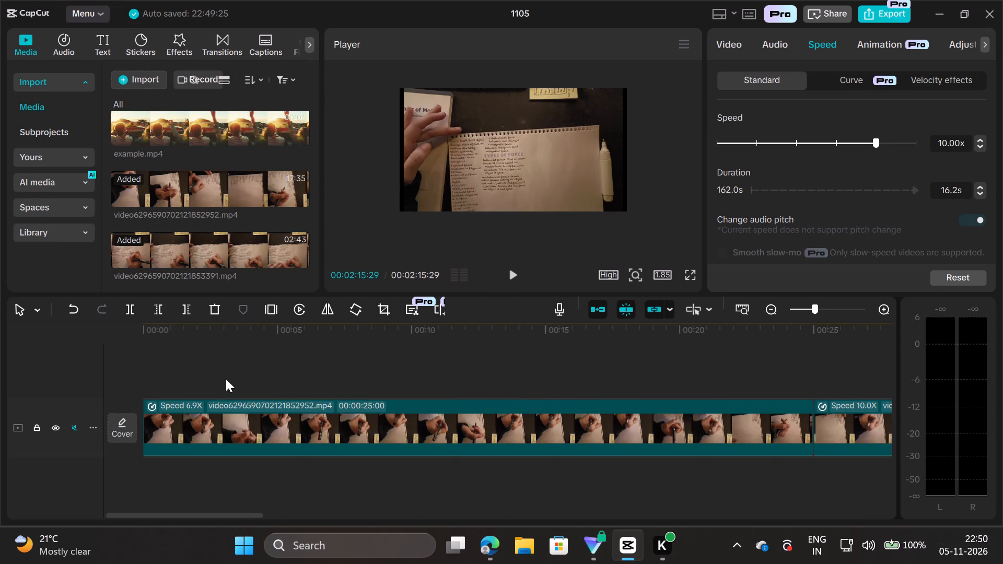
left_click(139, 77)
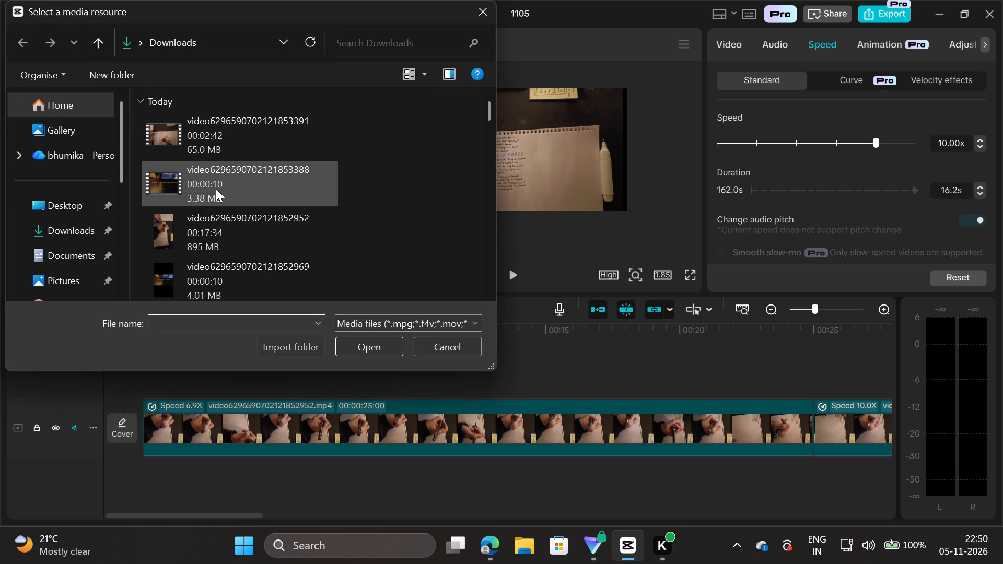
left_click_drag(216, 189, 239, 240)
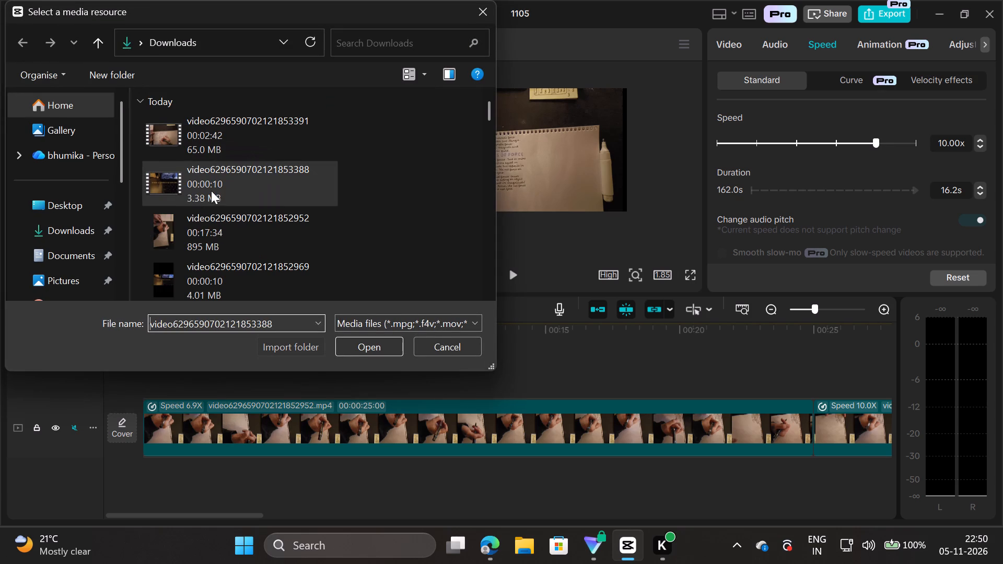
double_click(211, 191)
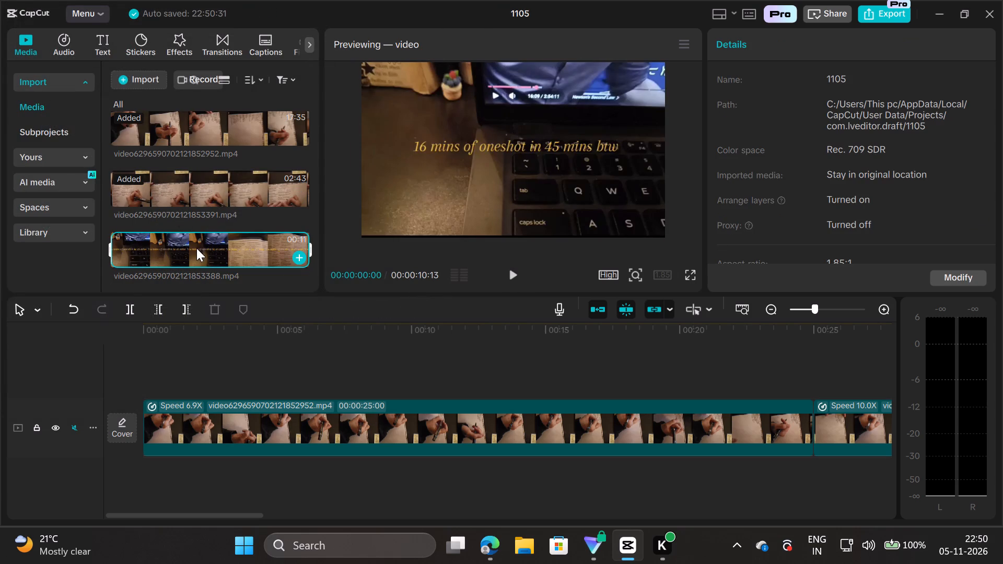
left_click_drag(196, 248, 92, 415)
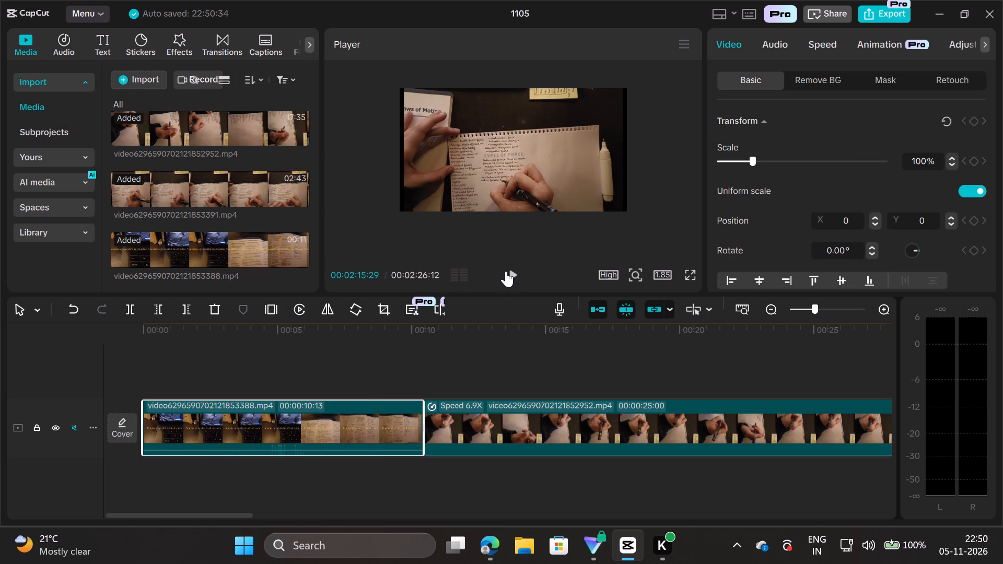
Play the opening seconds of the video from the start in full screen to check the newly inserted intro clip.
left_click(693, 273)
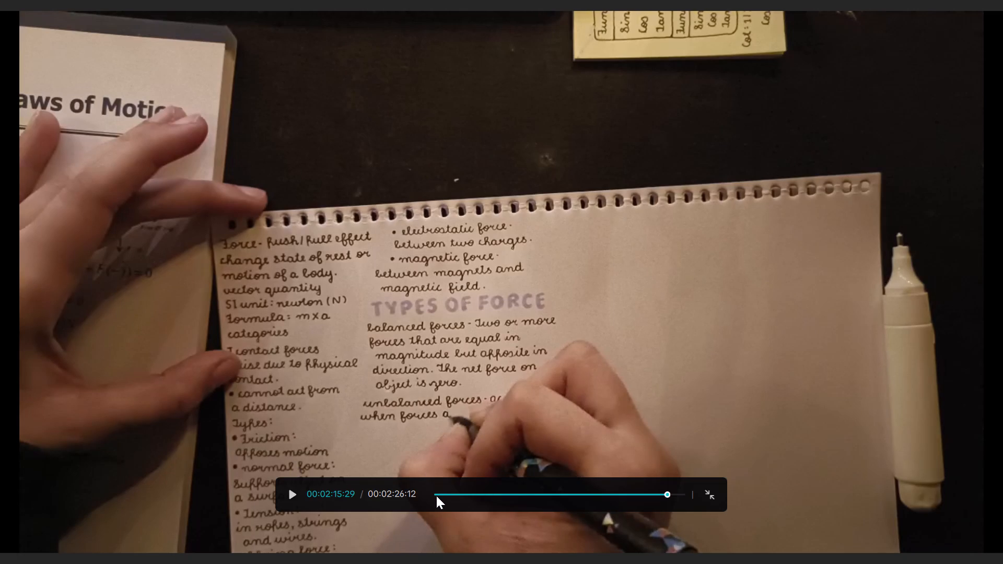
left_click(436, 496)
key("space")
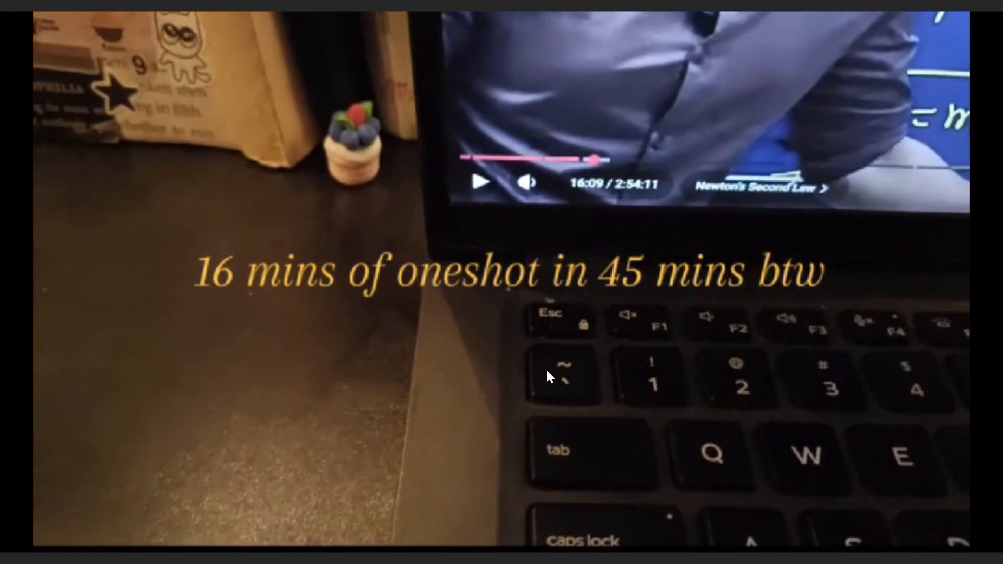
key("space")
key("Escape")
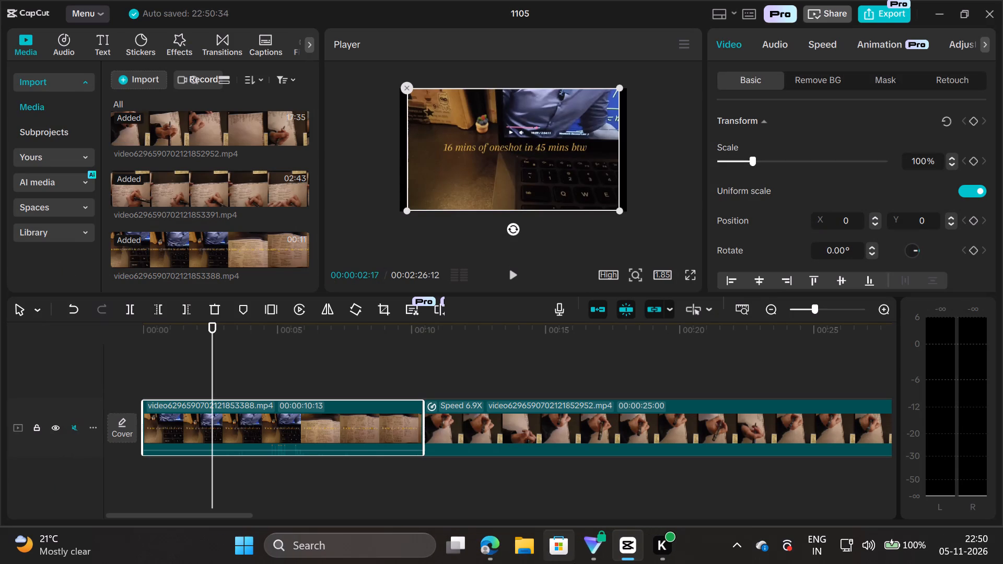
Switch to Microsoft Edge and rewind the EP 25 Madhur Model YouTube video by a few seconds.
left_click(507, 475)
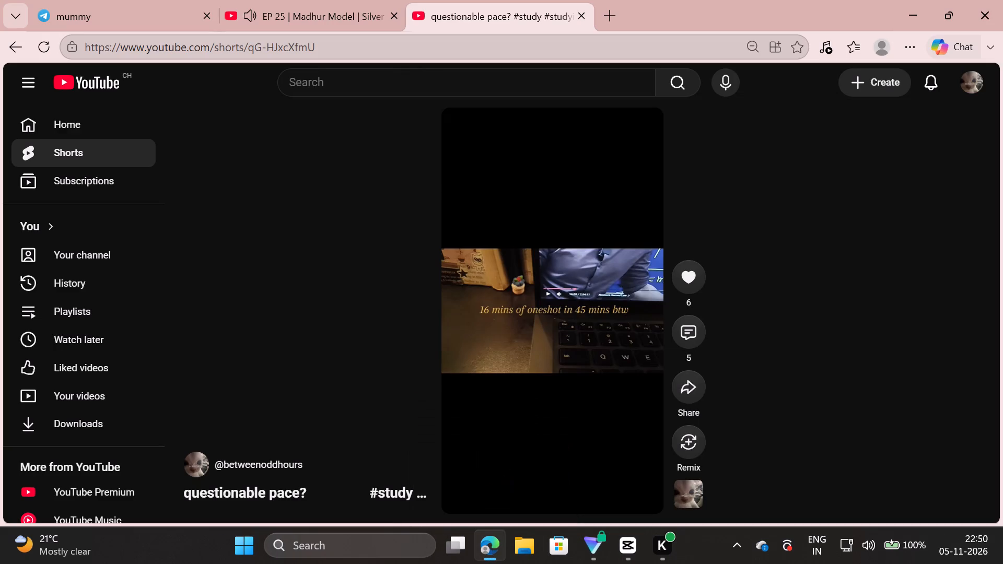
left_click(290, 0)
key("Left")
key("Left")
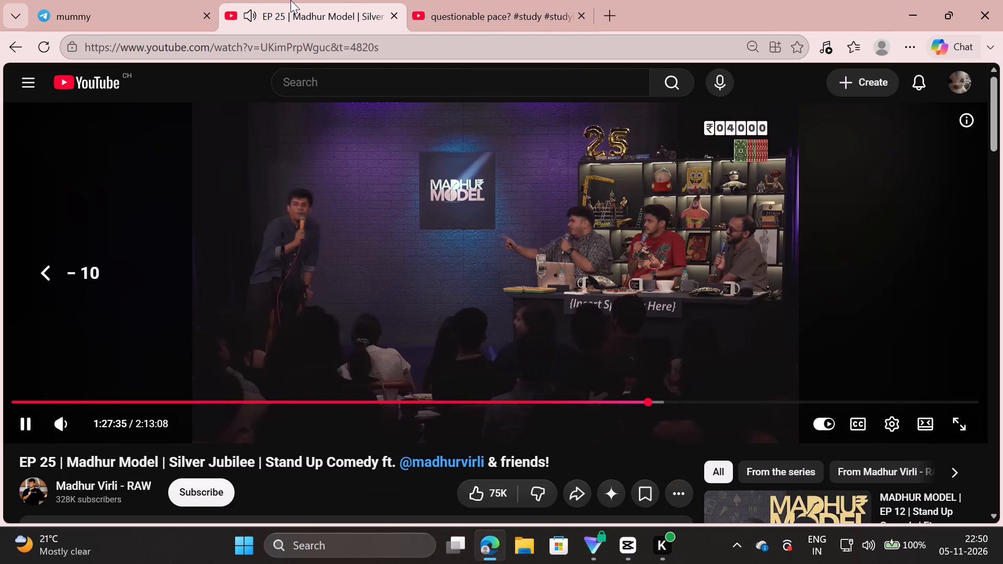
key("Left")
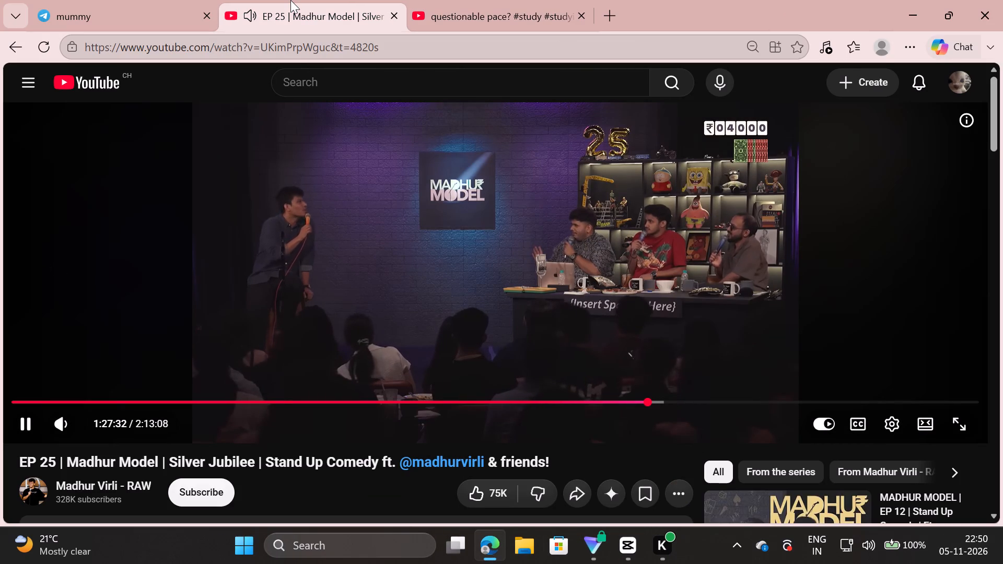
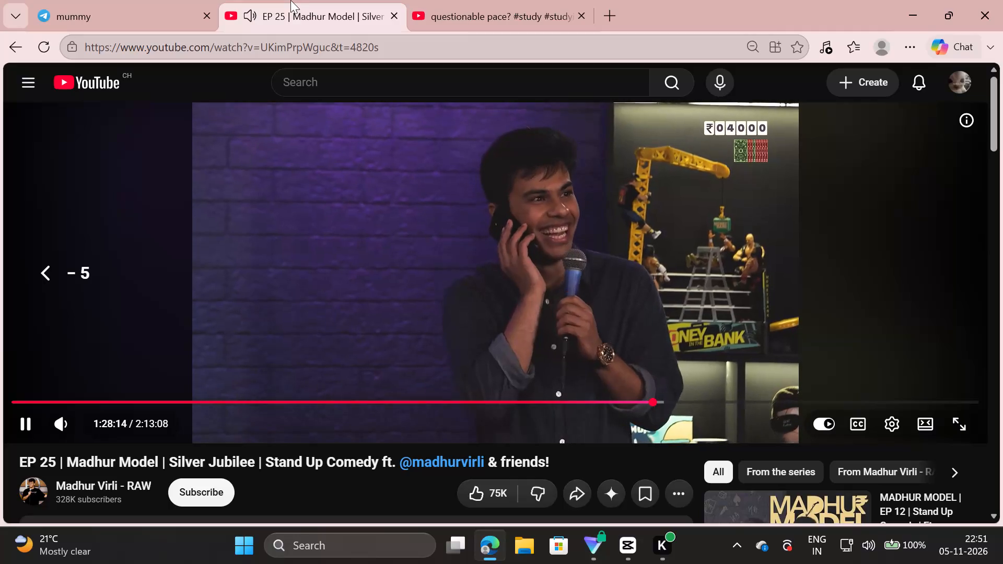
Pause and resume playback of the EP 25 Madhur Model YouTube video.
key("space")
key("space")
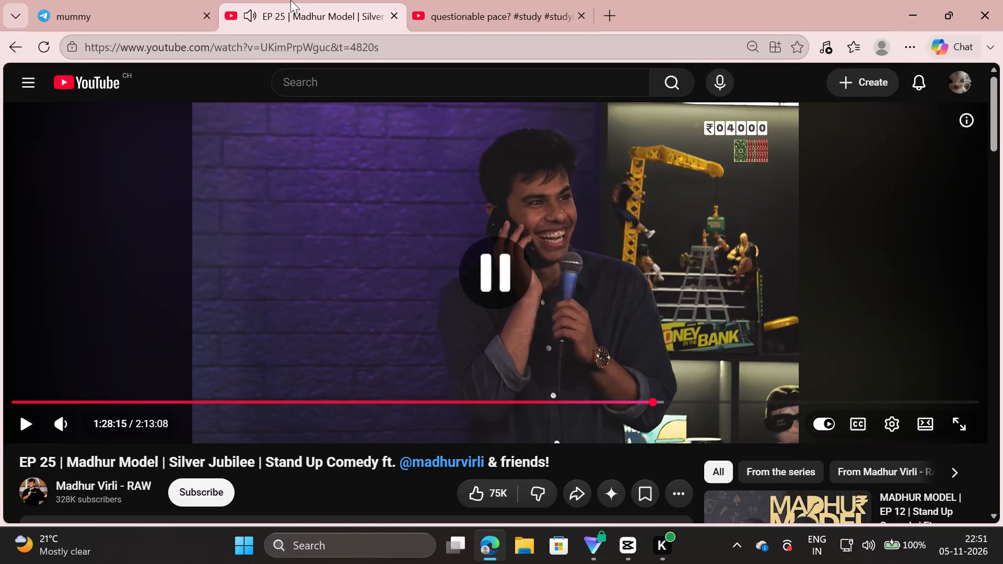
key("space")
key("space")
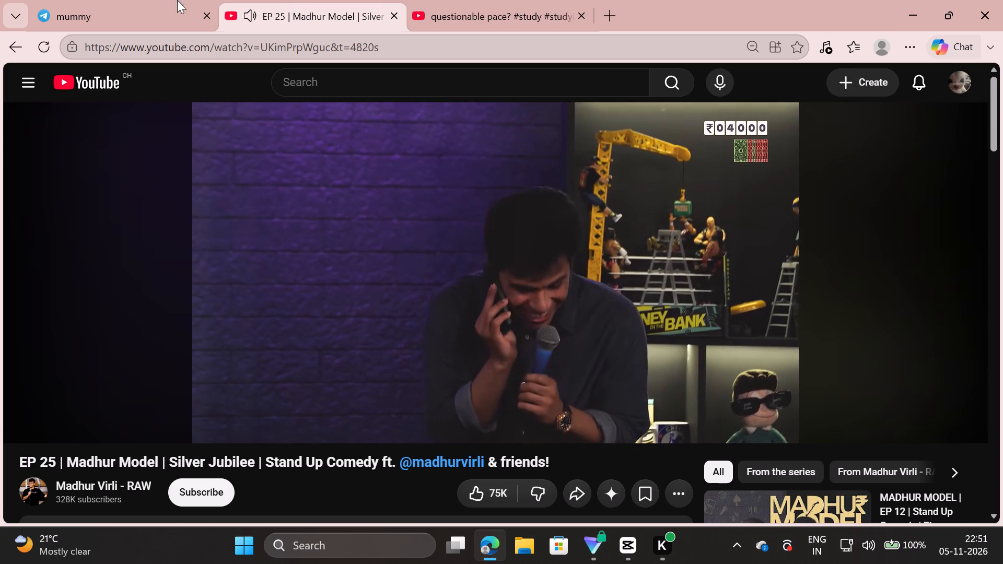
Look over the latest videos sent in the mummy Telegram chat and return to the EP 25 YouTube video.
left_click(57, 0)
scroll(569, 252, "down", 1)
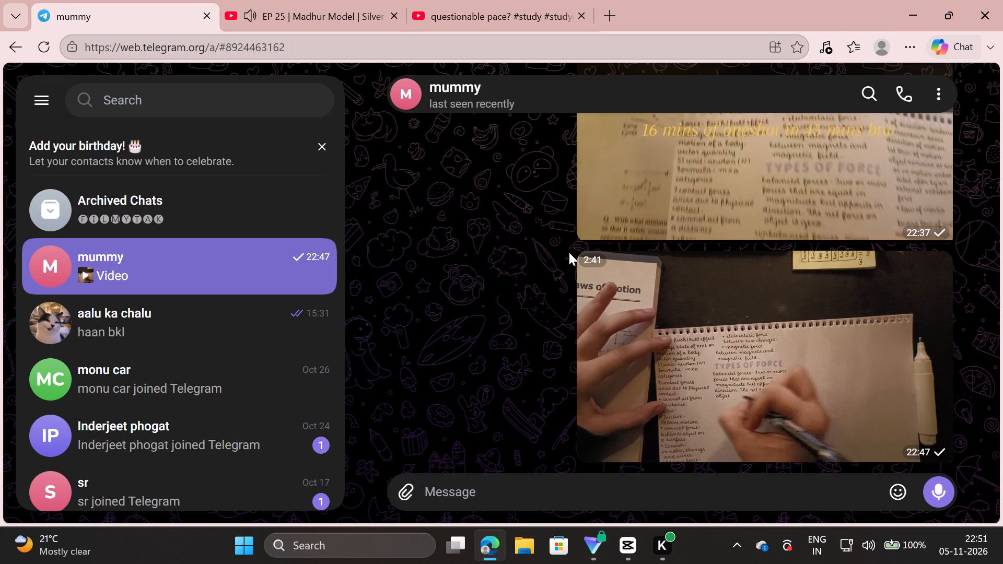
scroll(843, 323, "down", 1)
scroll(843, 323, "right", 1)
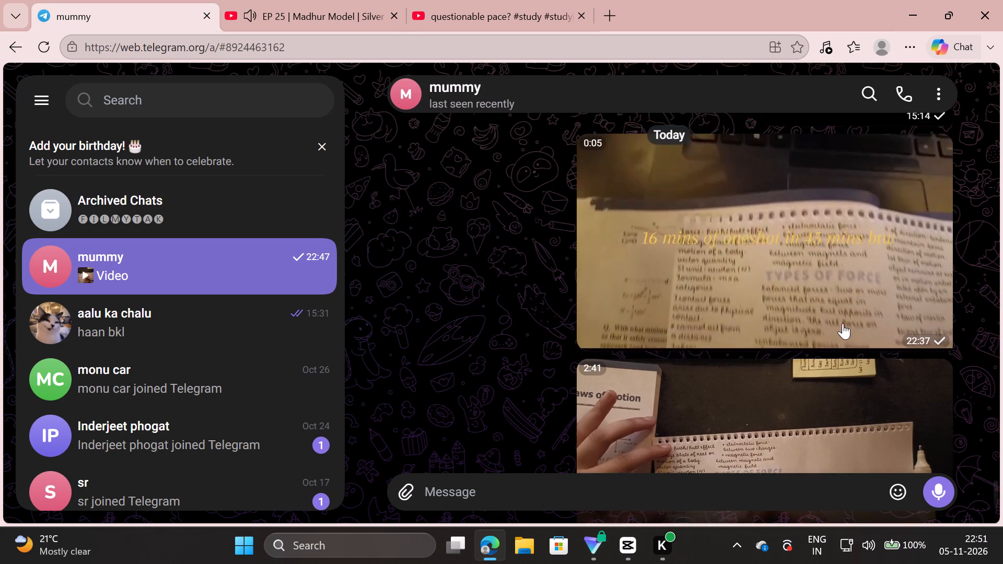
scroll(843, 323, "right", 1)
left_click(291, 0)
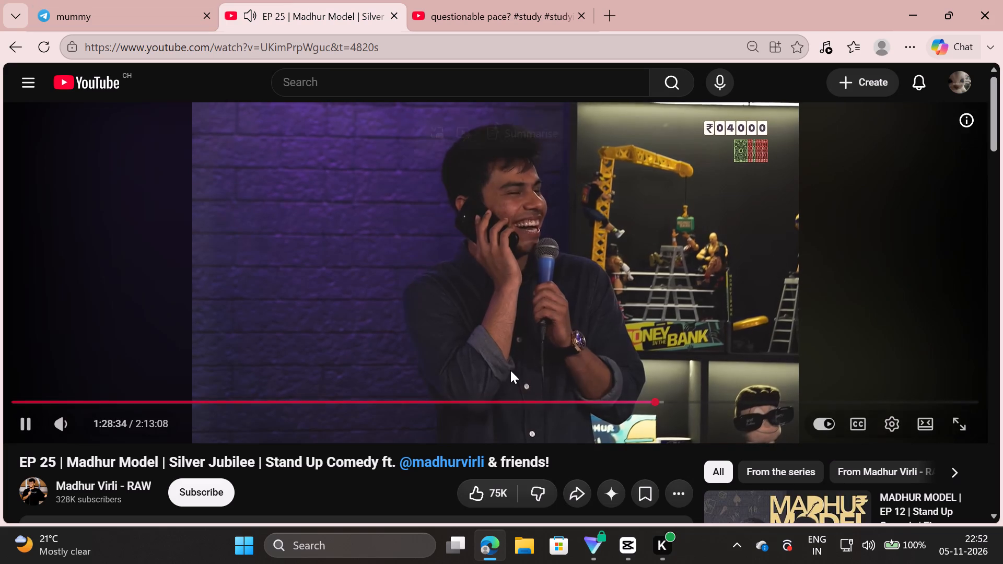
Switch to CapCut, move the playhead back to 00:00:00:00 and play the edit from the start in full screen.
left_click(652, 489)
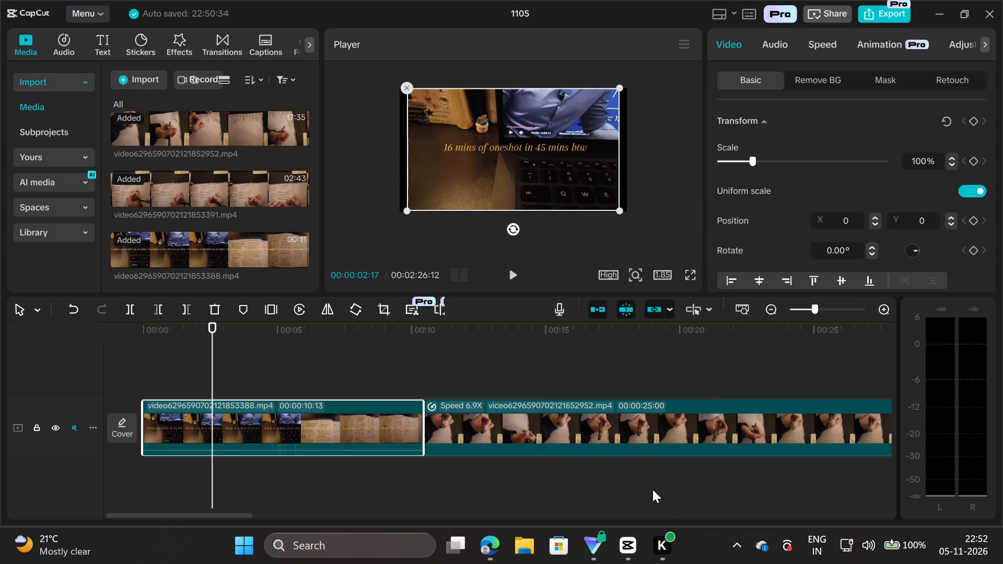
scroll(376, 424, "right", 1)
left_click_drag(214, 477, 132, 475)
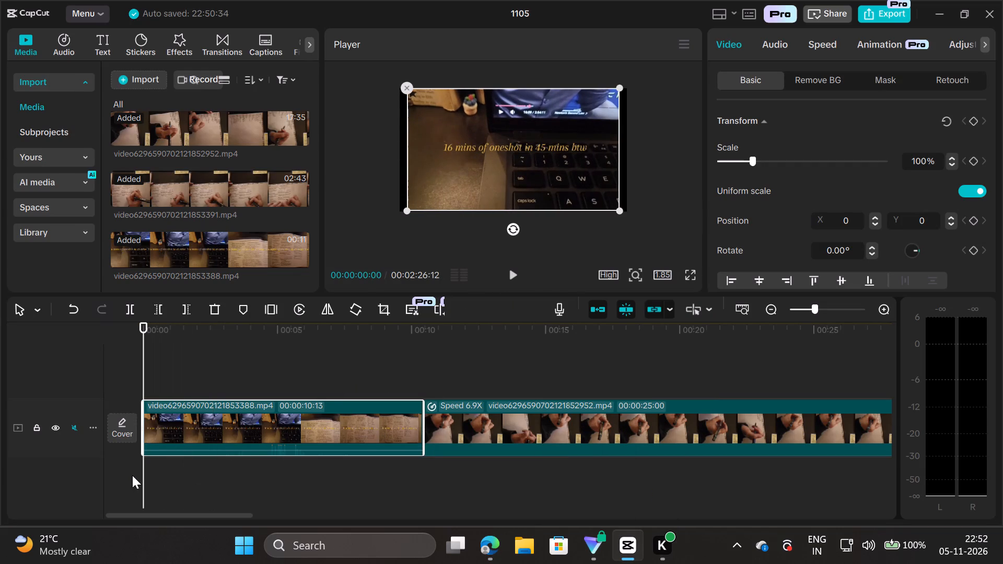
left_click(510, 275)
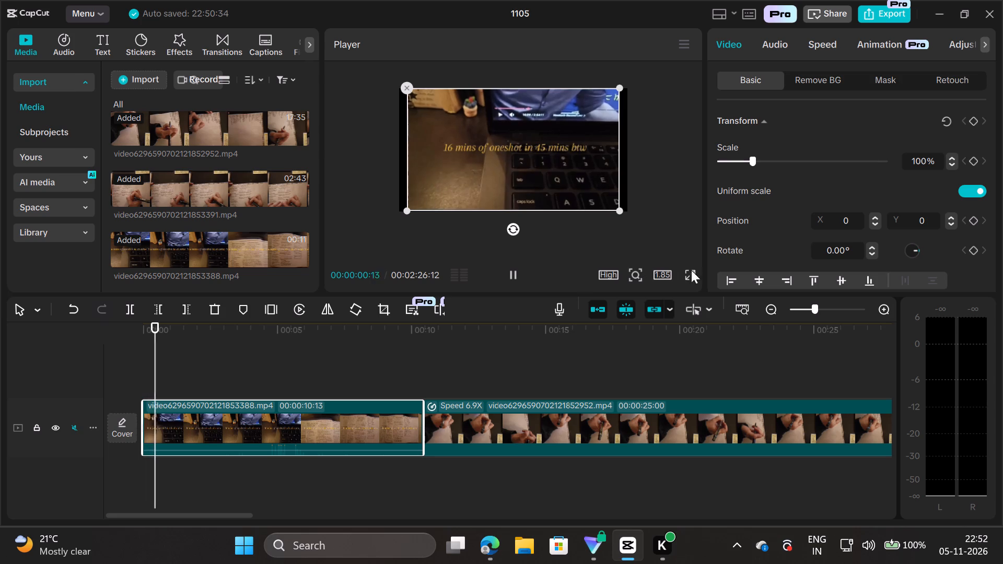
left_click(692, 274)
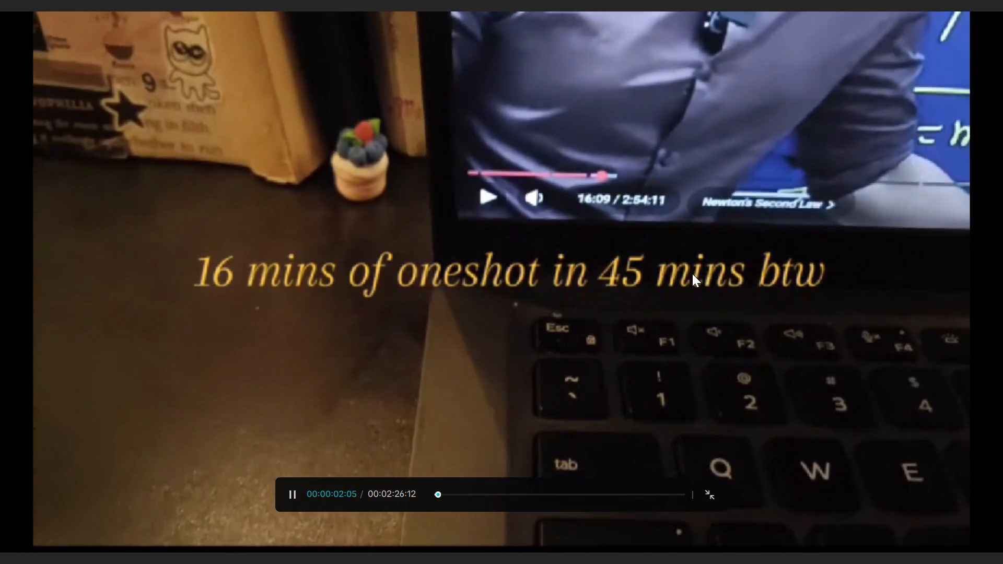
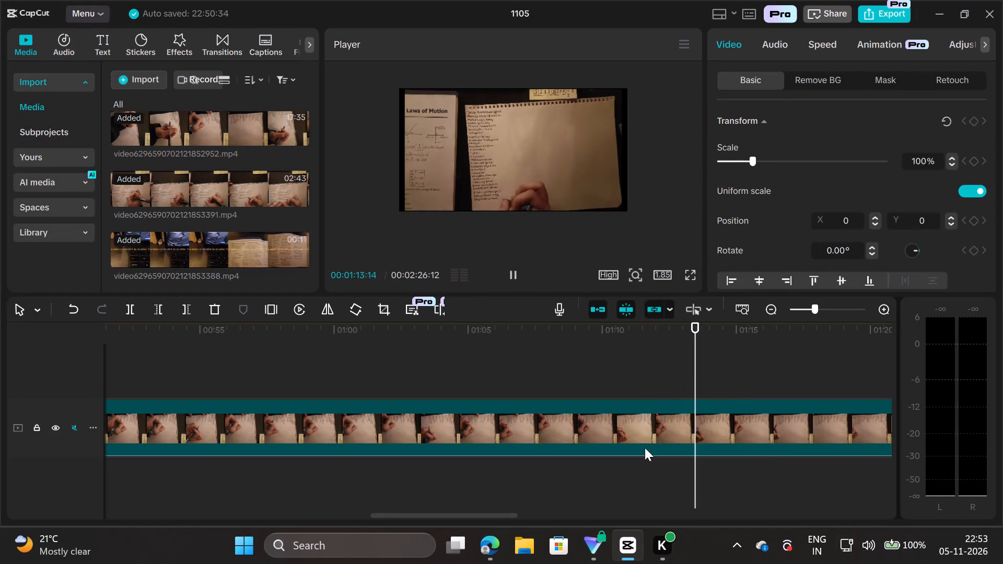
Switch to Microsoft Edge, where the EP 25 Madhur Model YouTube video is playing, and open a new browser tab.
left_click(511, 479)
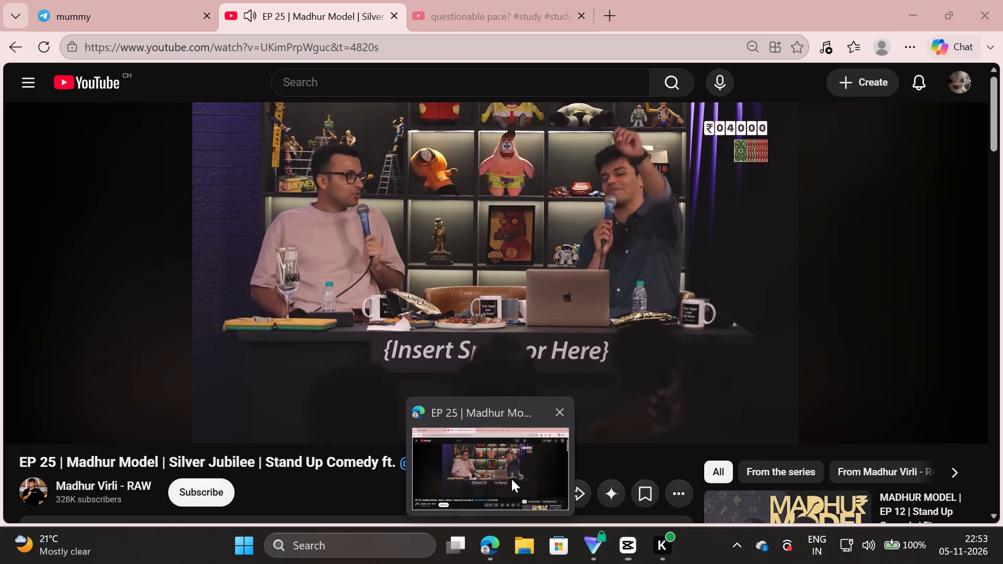
left_click(609, 2)
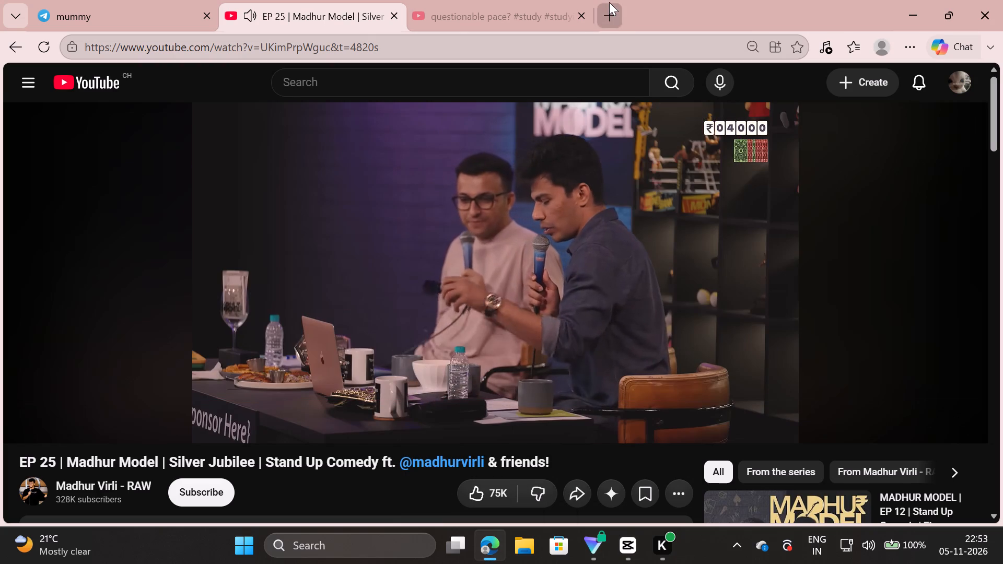
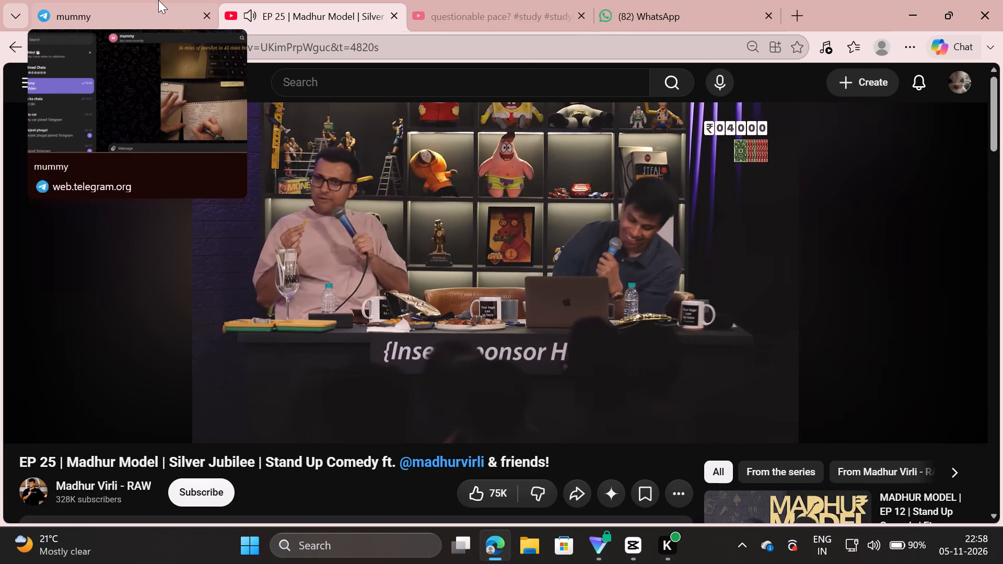
left_click(158, 0)
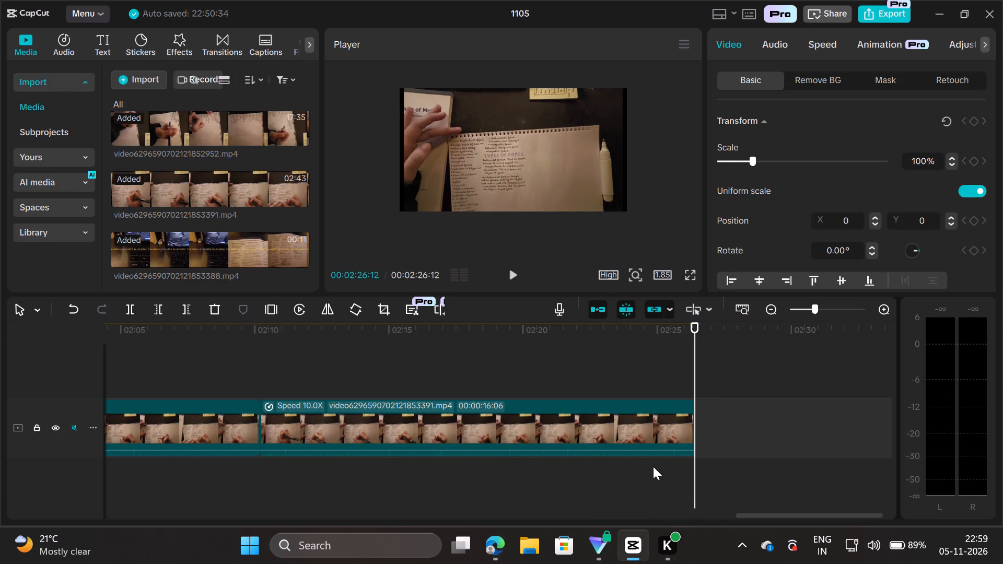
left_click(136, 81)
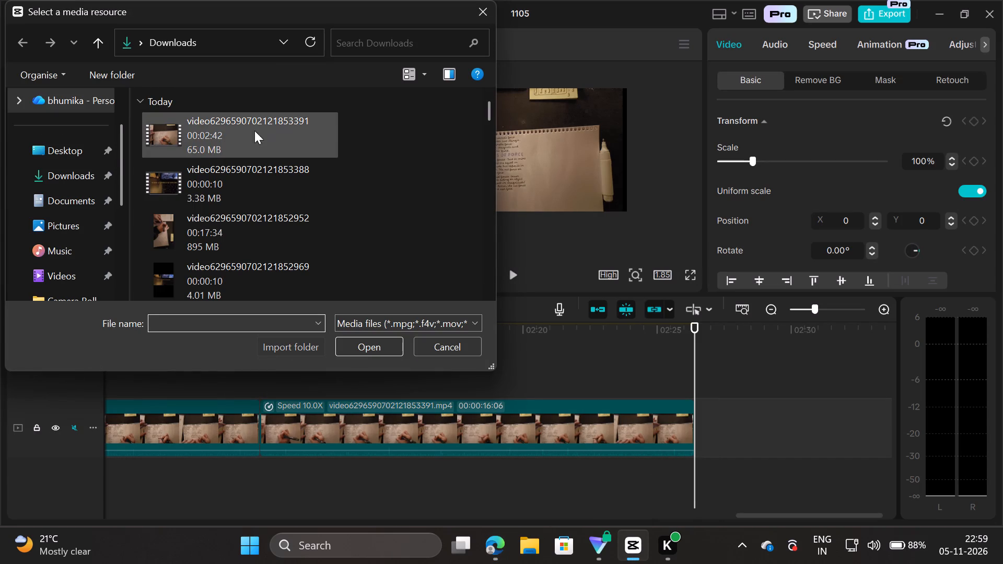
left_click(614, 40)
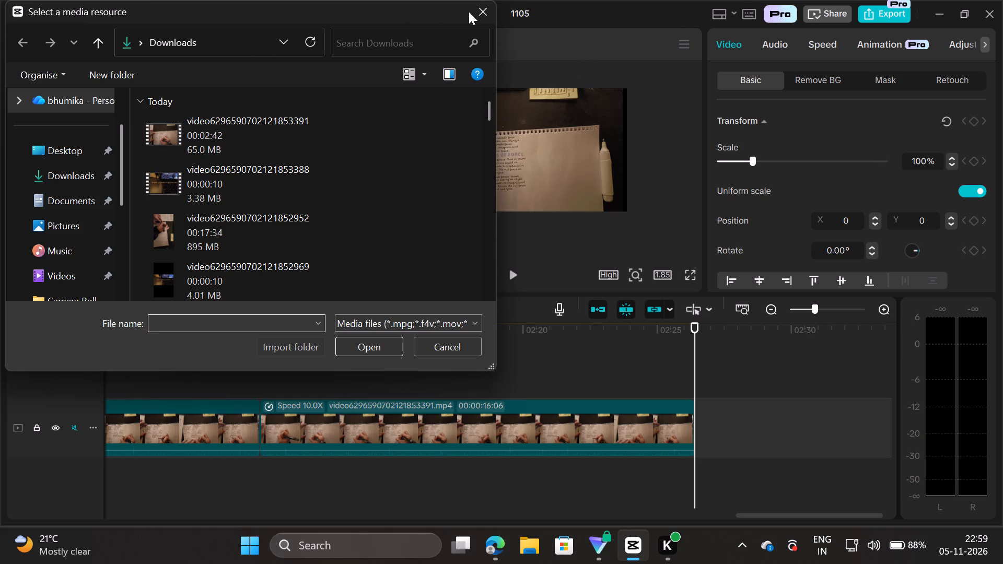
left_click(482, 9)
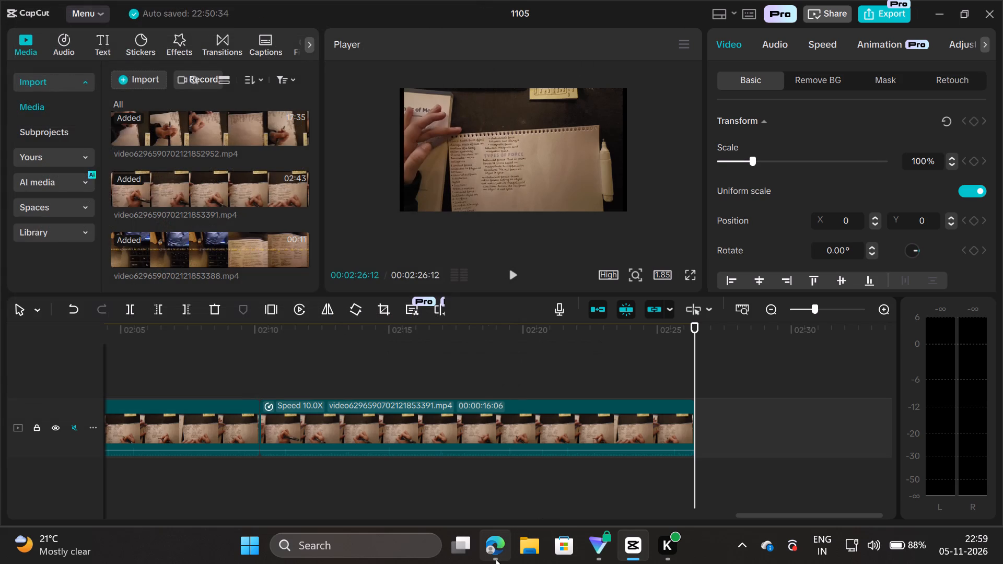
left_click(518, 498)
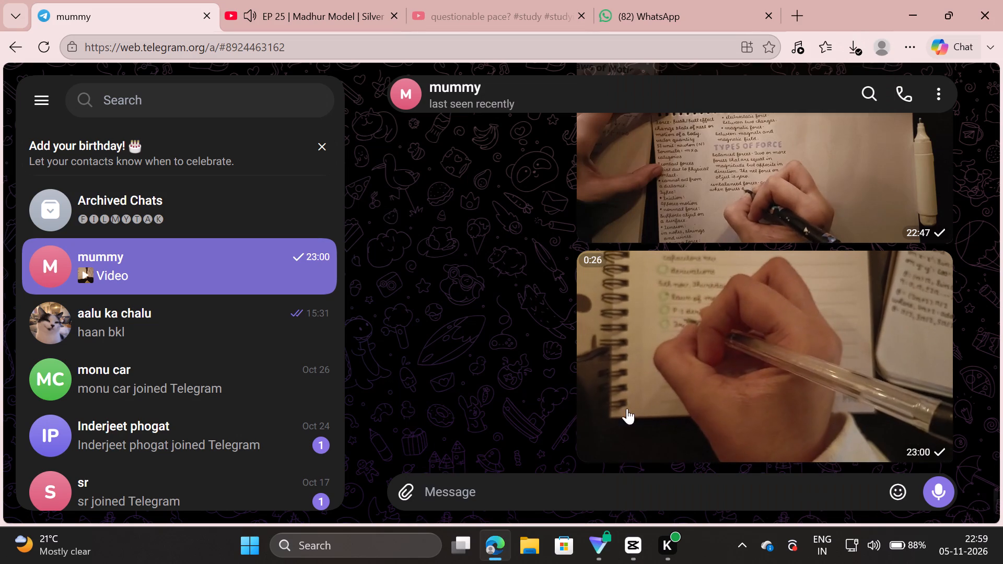
left_click(611, 478)
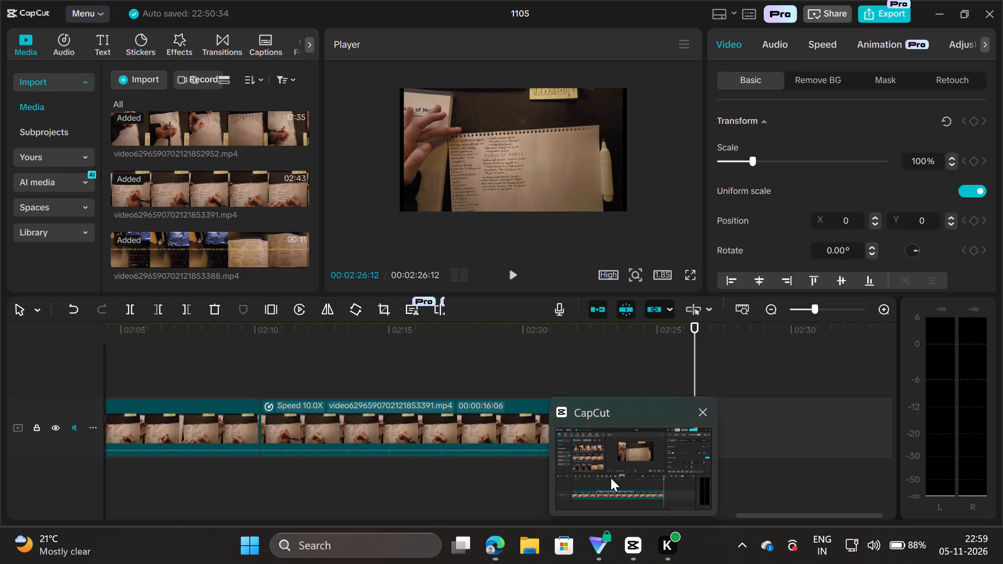
left_click(136, 76)
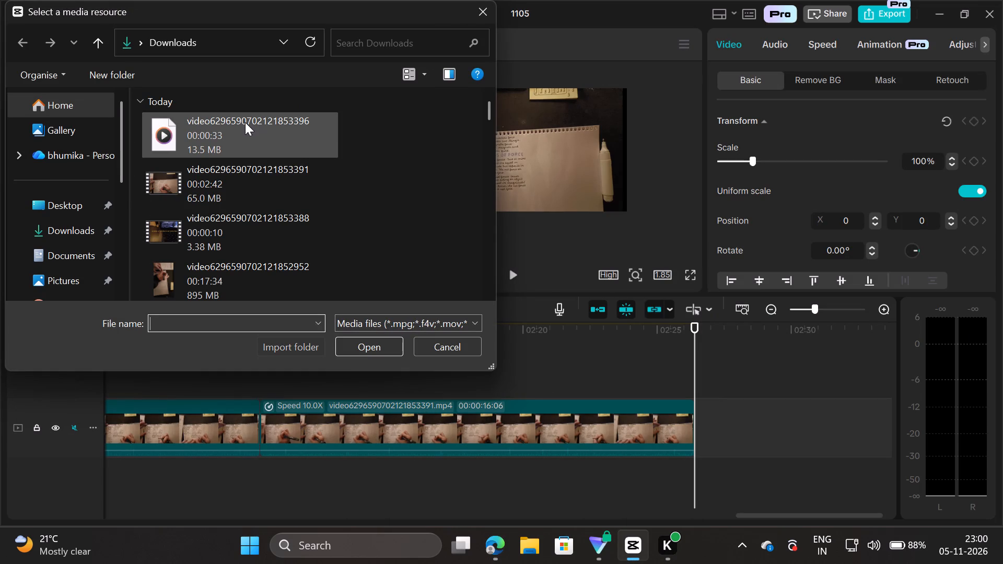
double_click(254, 124)
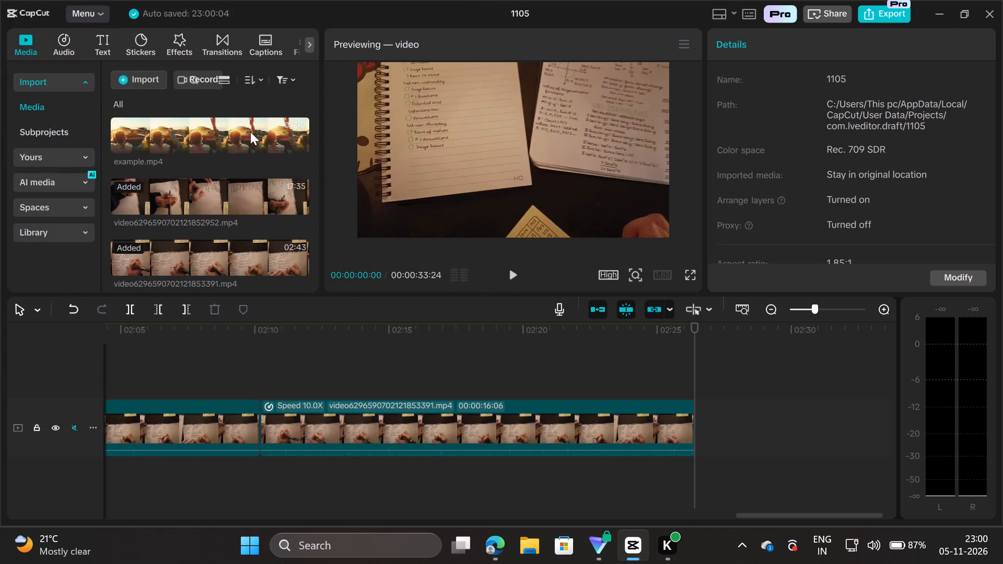
Append another copy of video6296590702121853391.mp4 at normal speed after the last 10.0X clip on the main track.
left_click_drag(215, 129, 264, 150)
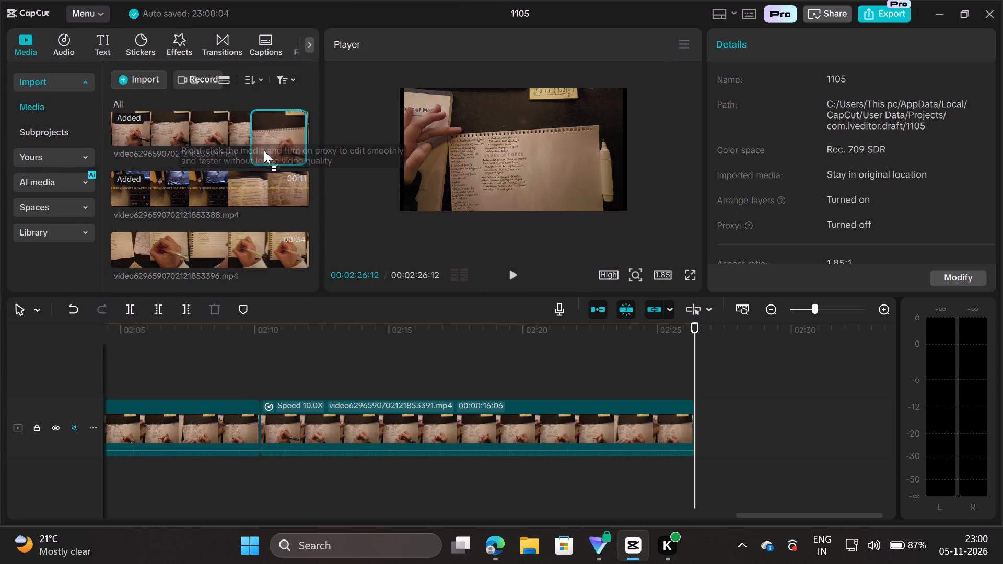
left_click_drag(264, 150, 713, 514)
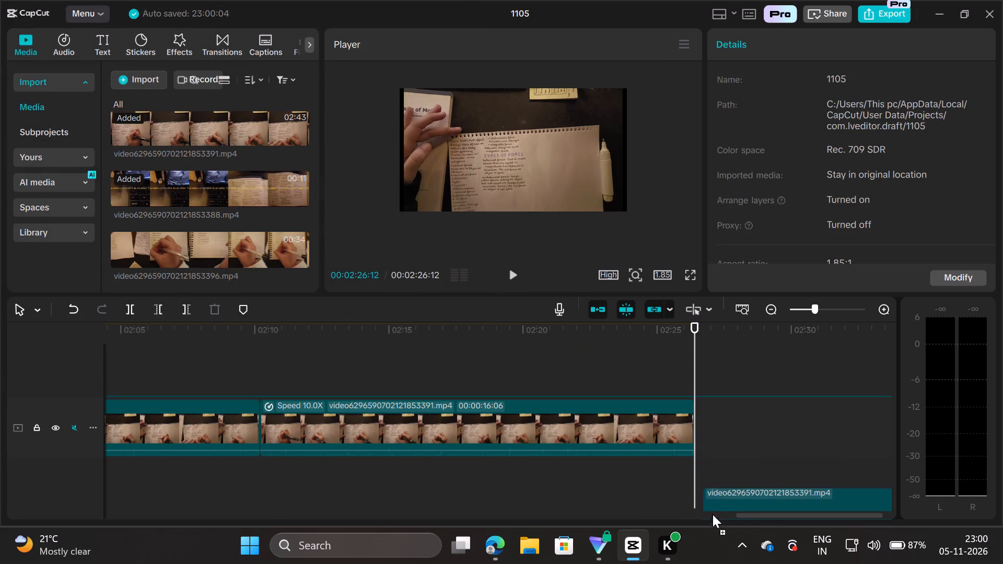
left_click_drag(713, 514, 703, 437)
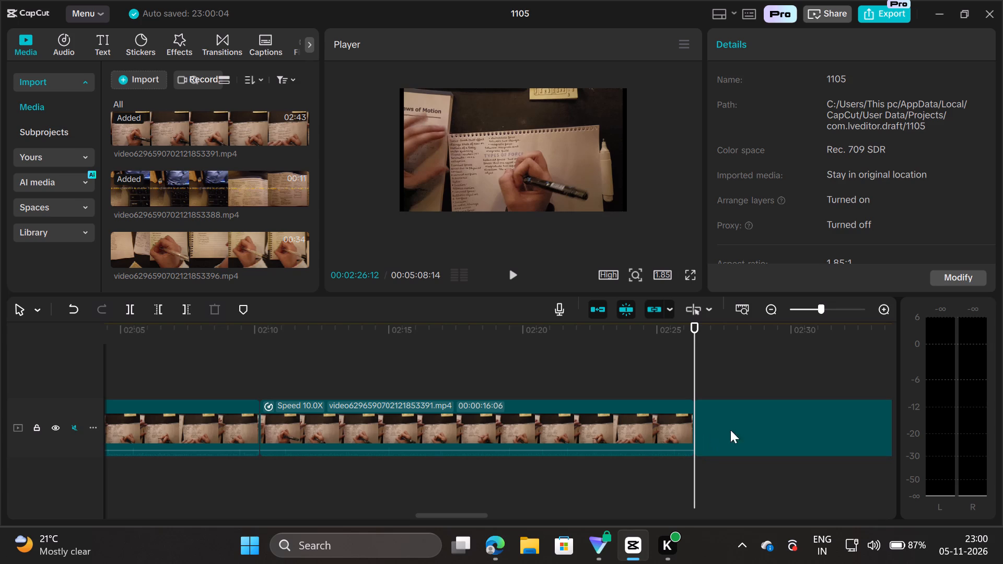
Preview the opening of the newly appended handwriting copy from 00:02:26:12 up to 00:02:38:22.
left_click(511, 274)
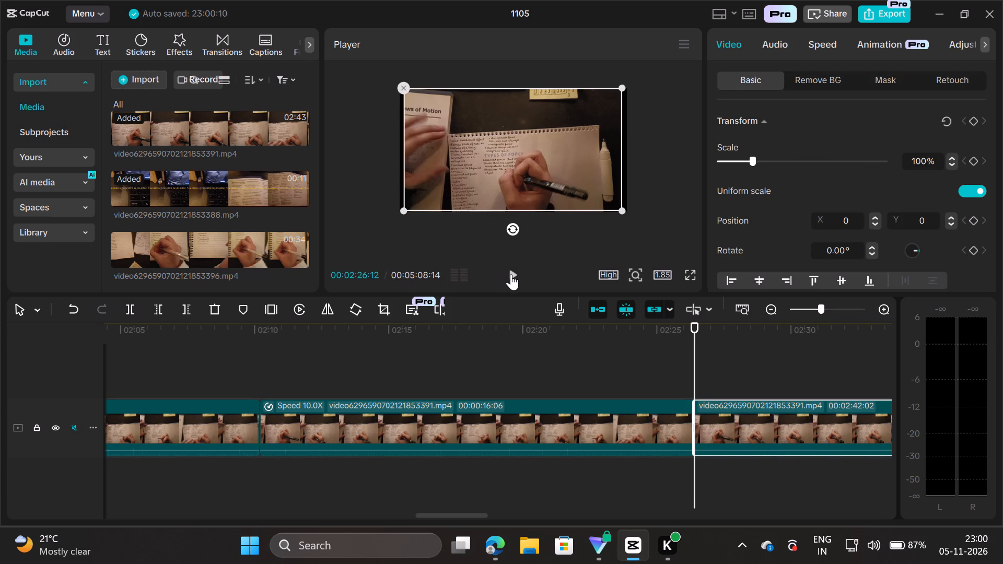
scroll(692, 446, "left", 11)
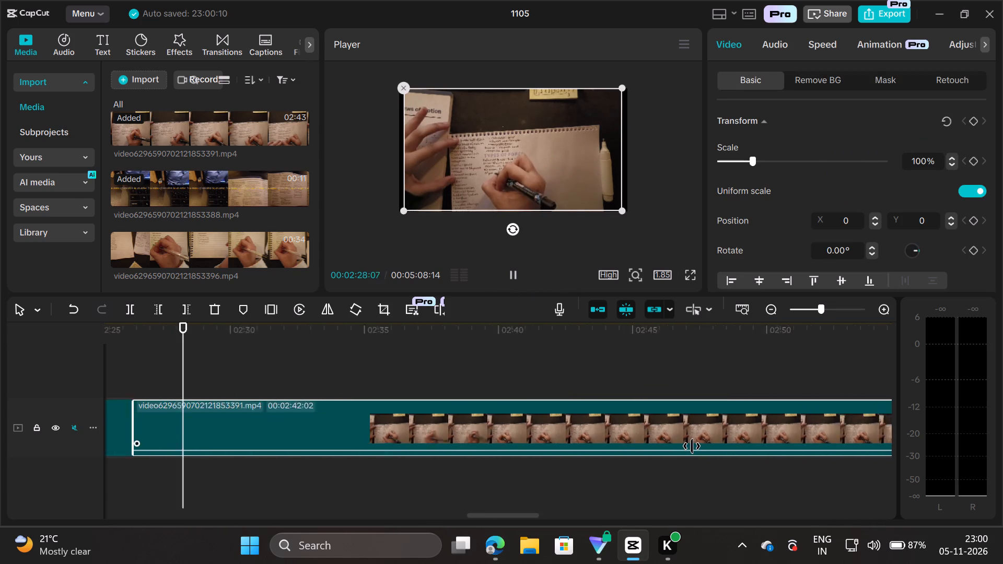
scroll(692, 446, "left", 13)
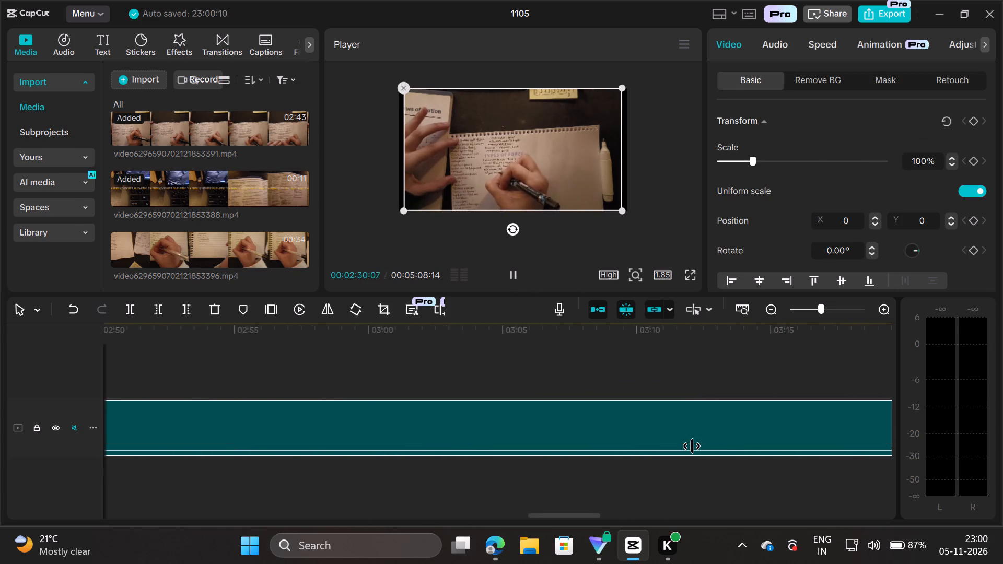
scroll(692, 446, "left", 7)
scroll(692, 446, "left", 17)
scroll(692, 446, "left", 6)
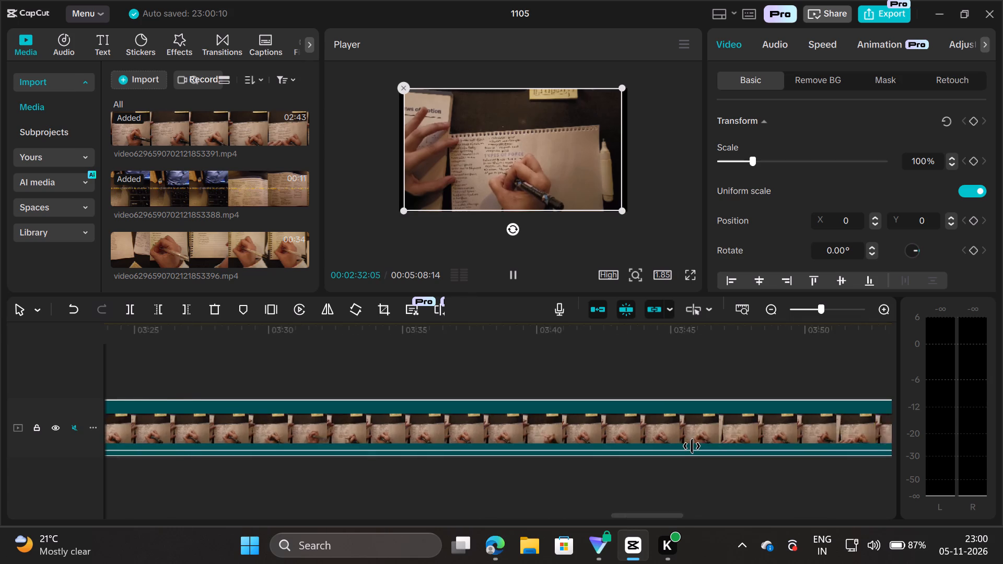
scroll(692, 446, "left", 19)
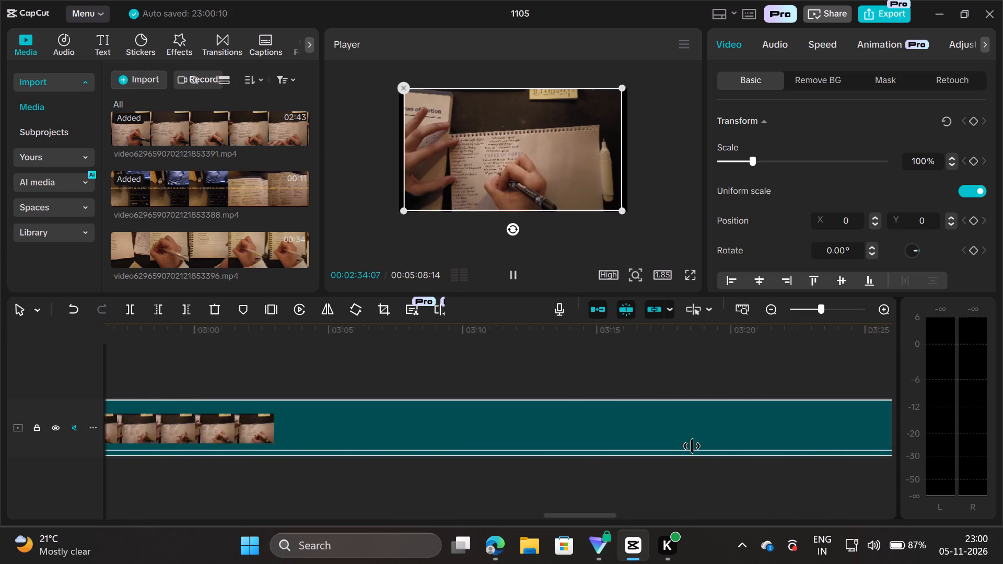
scroll(692, 446, "left", 20)
scroll(692, 446, "left", 20)
scroll(692, 446, "left", 10)
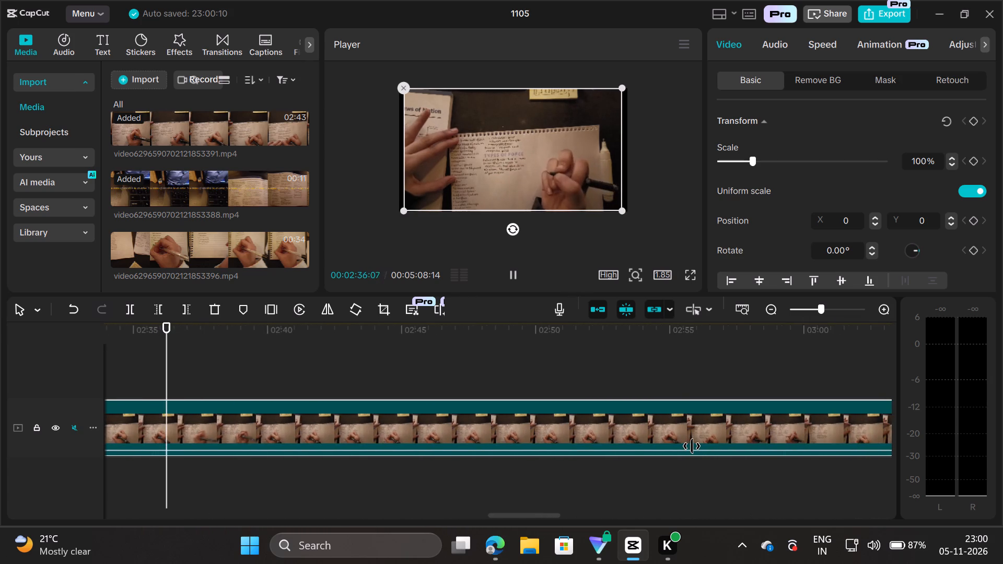
key("Right")
key("Right")
key("Right")
key("Right")
key("Right")
key("Right")
key("Right")
key("Right")
key("Right")
key("Right")
key("Right")
key("Right")
key("Right")
key("Right")
key("Right")
key("Right")
key("Right")
key("Right")
key("Right")
key("Right")
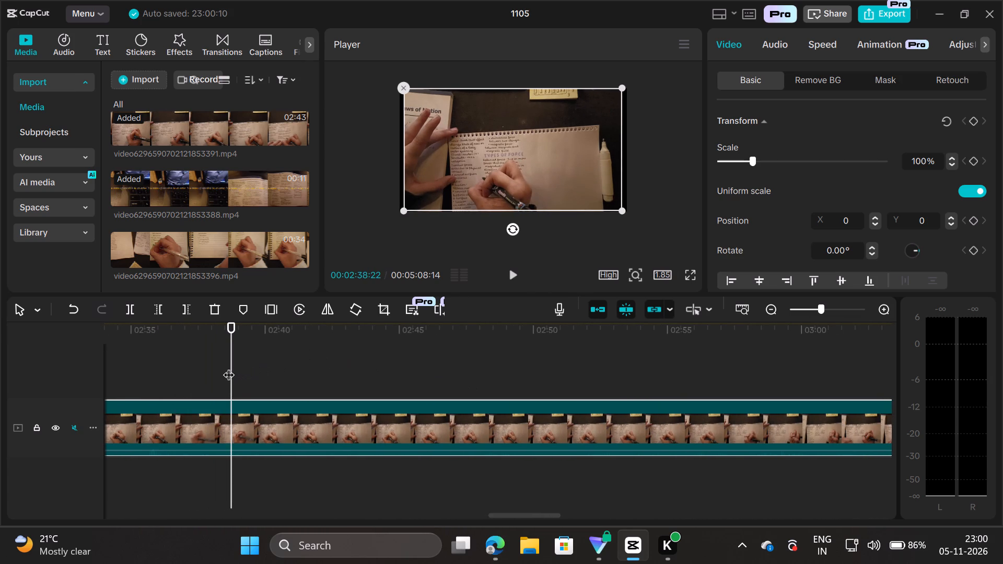
Insert video6296590702121853396.mp4 at the very end of the main track, after the full-length handwriting copy, at 00:05:08:14.
left_click_drag(228, 367, 650, 383)
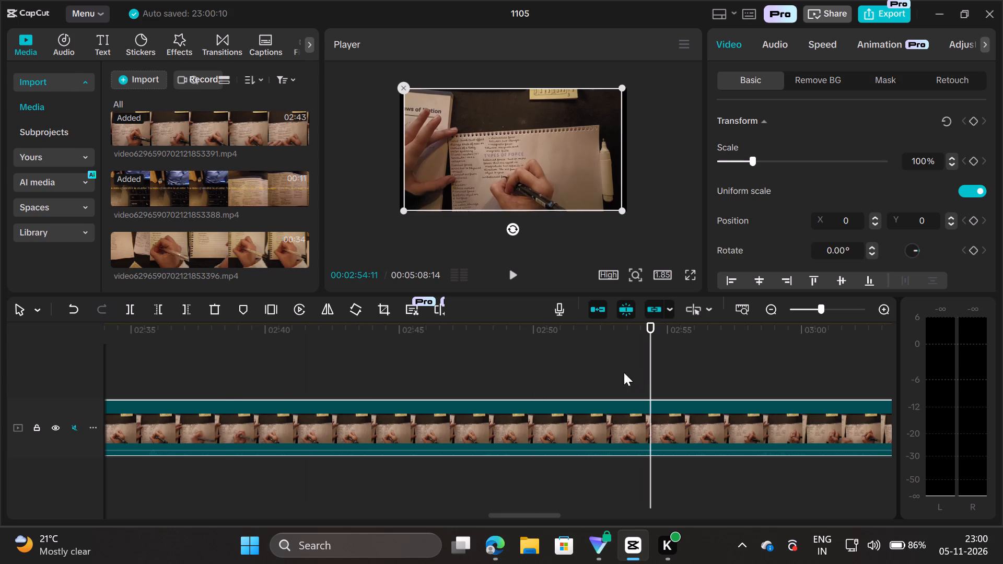
scroll(608, 374, "left", 4)
scroll(608, 374, "right", 1)
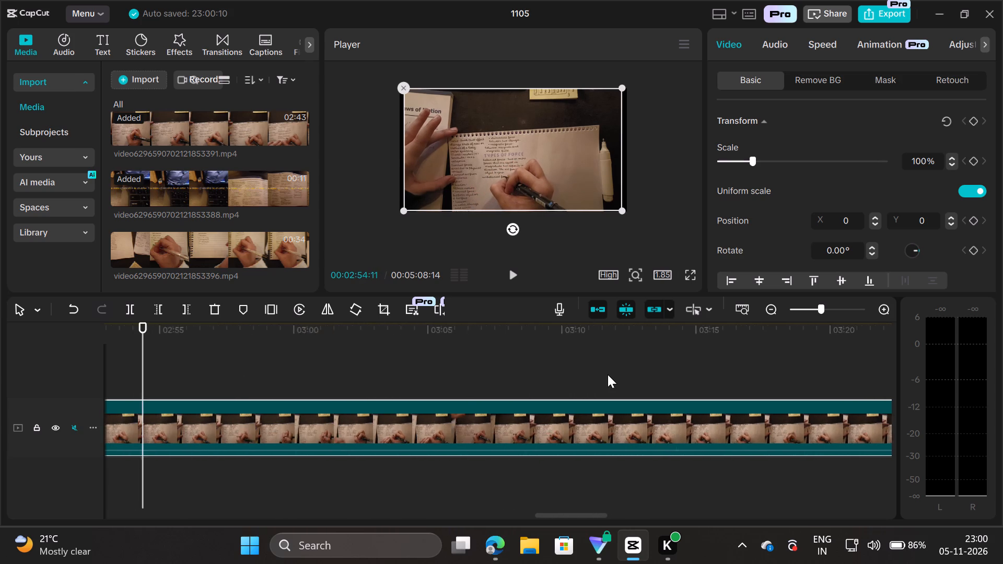
scroll(608, 374, "right", 1)
left_click_drag(190, 367, 310, 373)
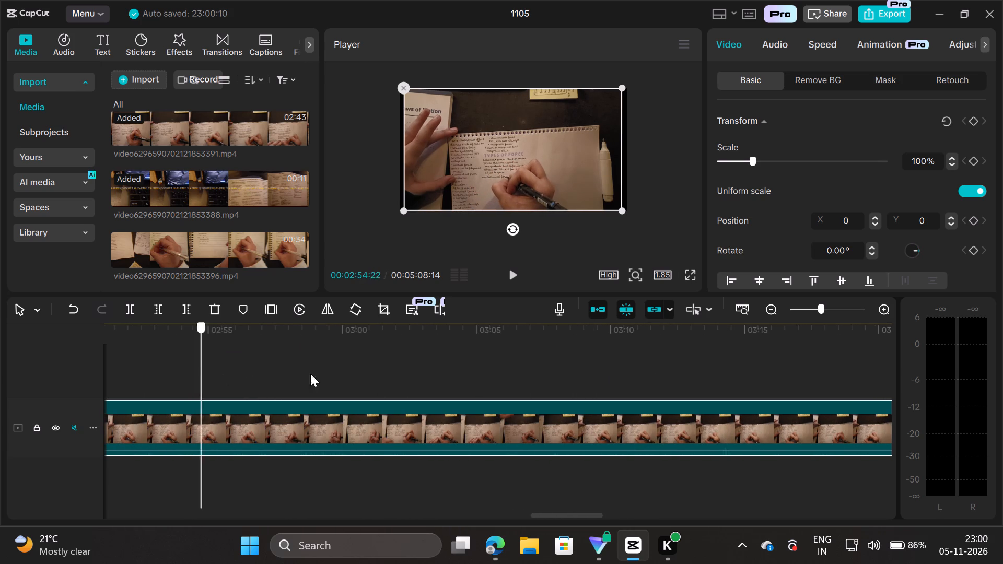
left_click_drag(310, 373, 785, 344)
scroll(614, 388, "left", 2)
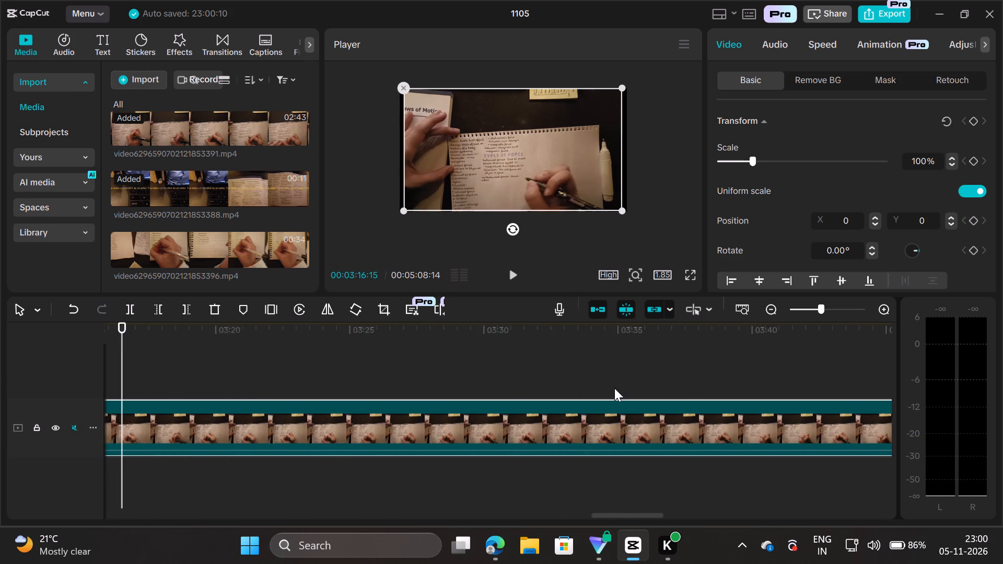
scroll(614, 388, "left", 1)
scroll(614, 388, "right", 2)
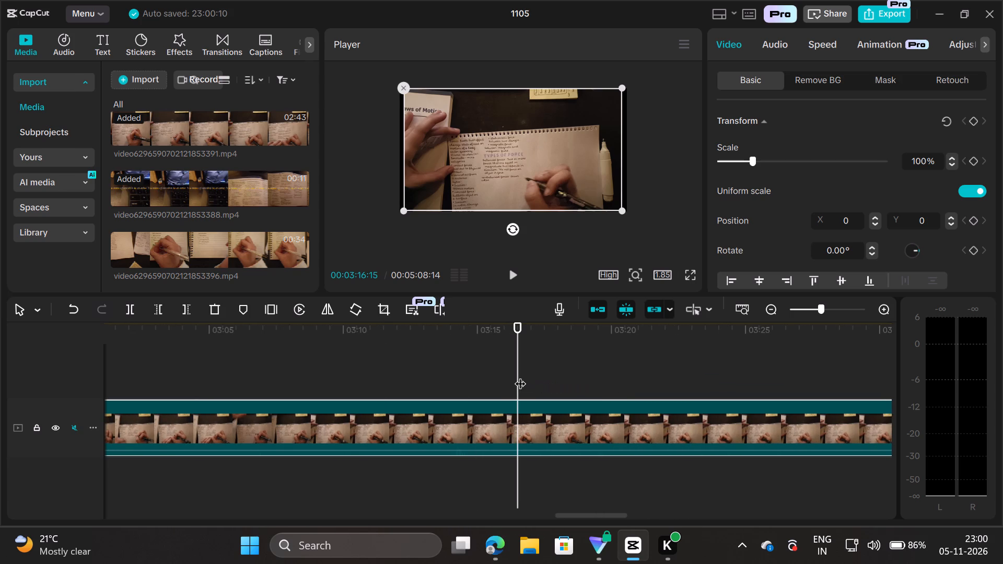
left_click_drag(517, 375, 677, 378)
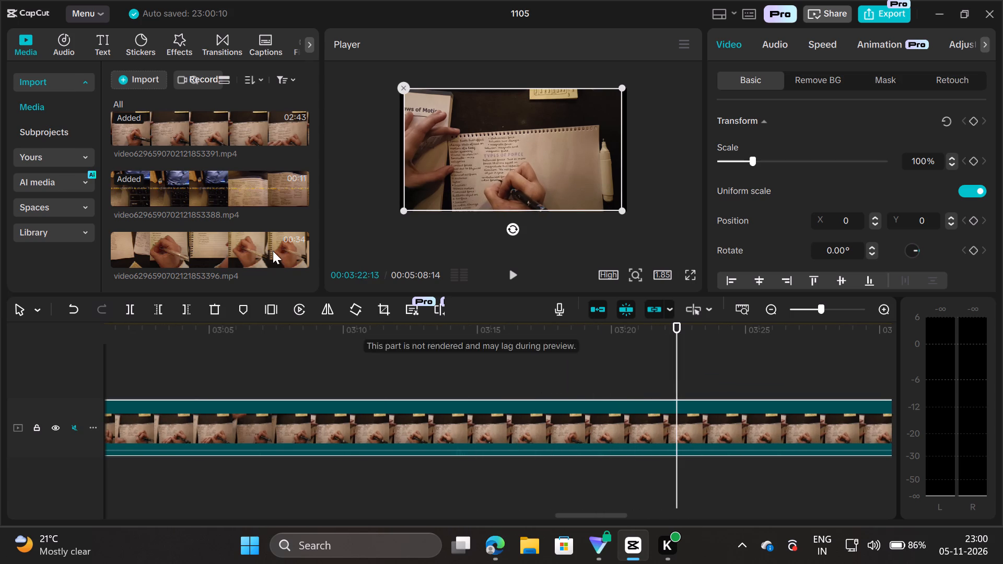
left_click_drag(240, 242, 614, 398)
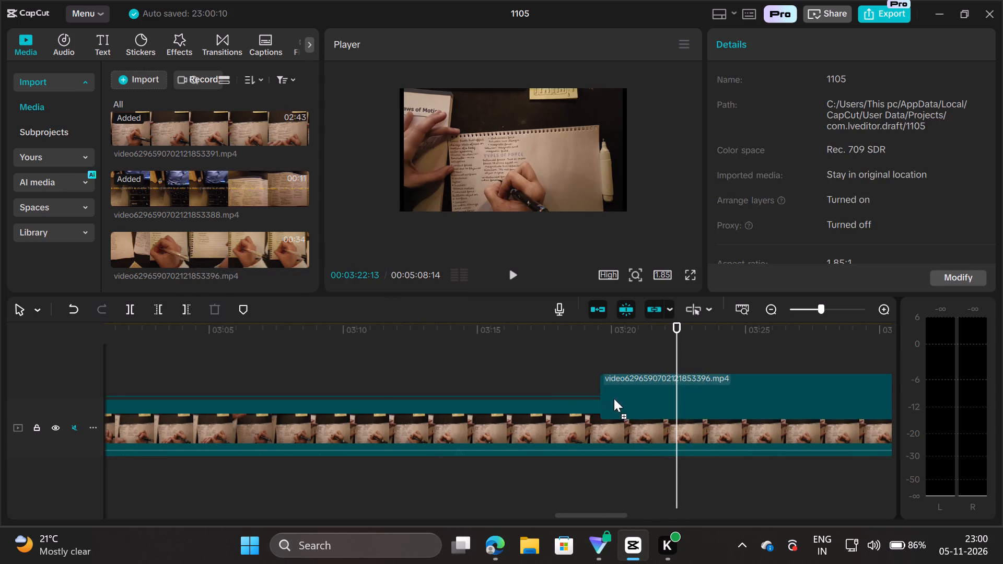
left_click_drag(614, 398, 830, 423)
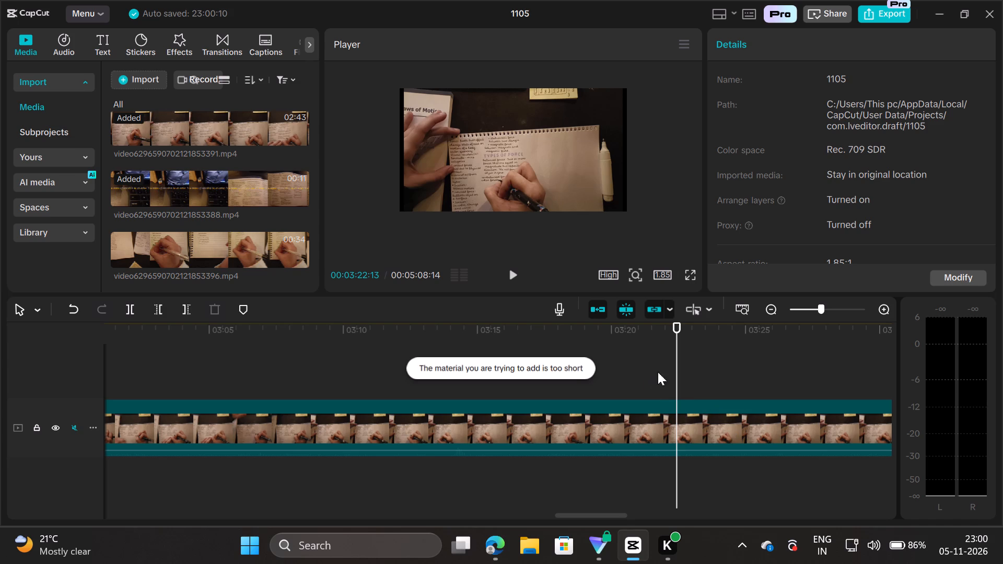
left_click_drag(678, 369, 947, 393)
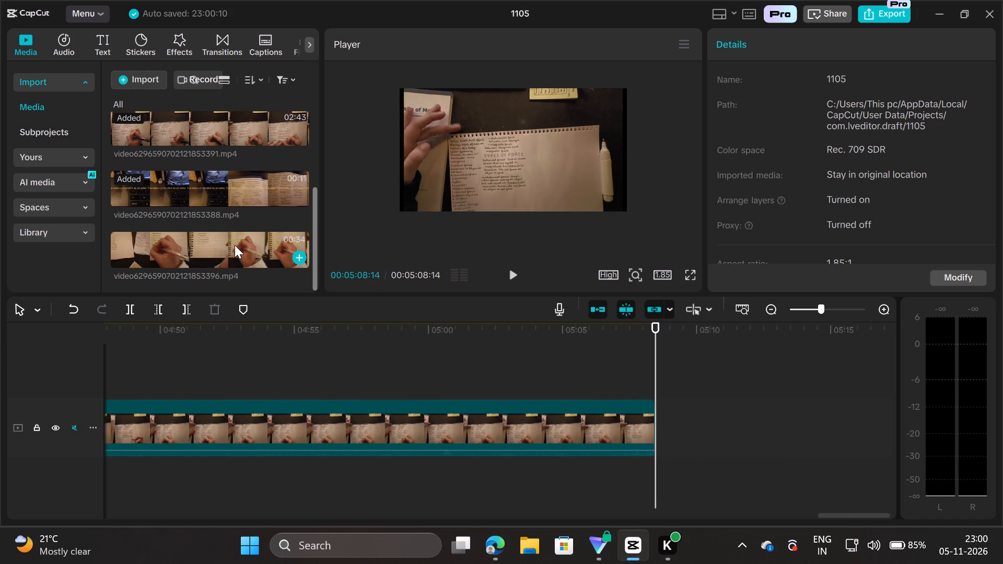
left_click_drag(234, 245, 708, 422)
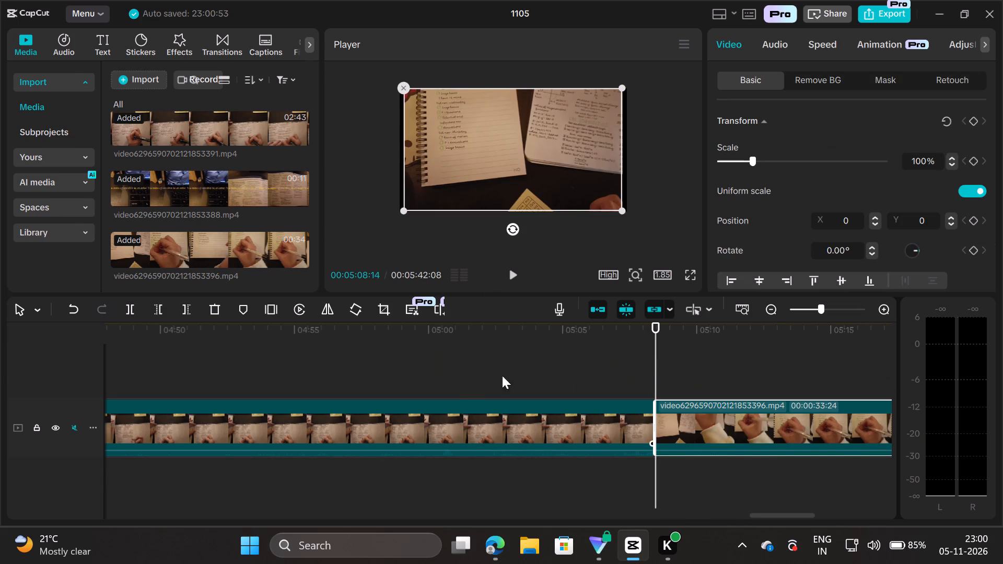
Play the video from the start through the captioned intro into the first sped-up handwriting clip, stopping at 00:00:11:13.
left_click(513, 276)
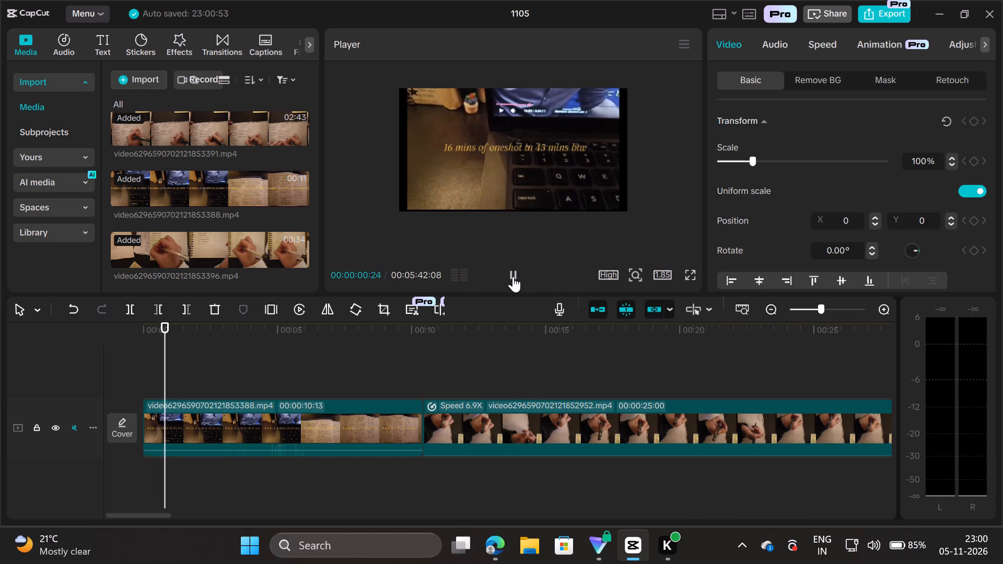
scroll(496, 409, "left", 7)
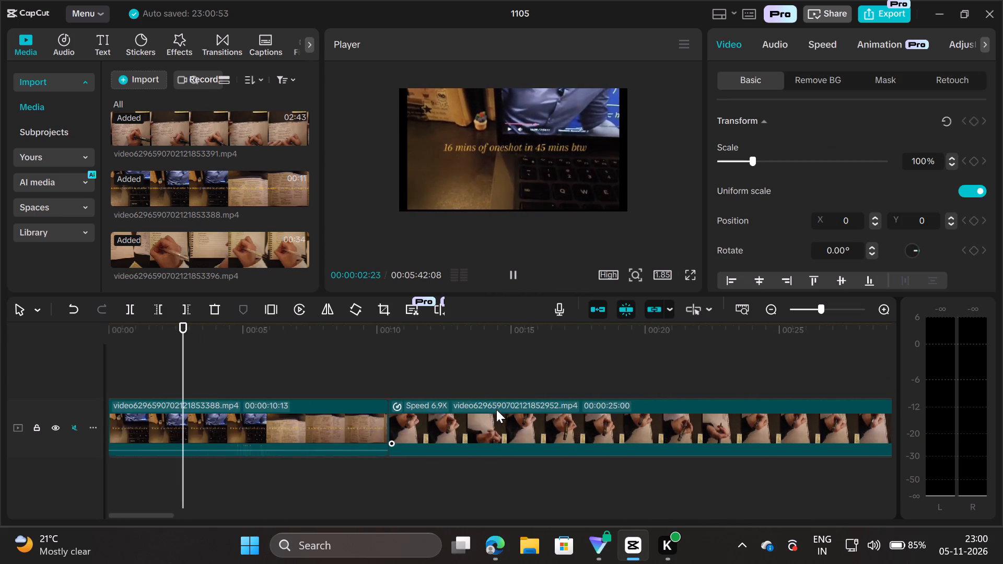
scroll(496, 409, "left", 11)
scroll(496, 409, "left", 13)
scroll(496, 409, "left", 17)
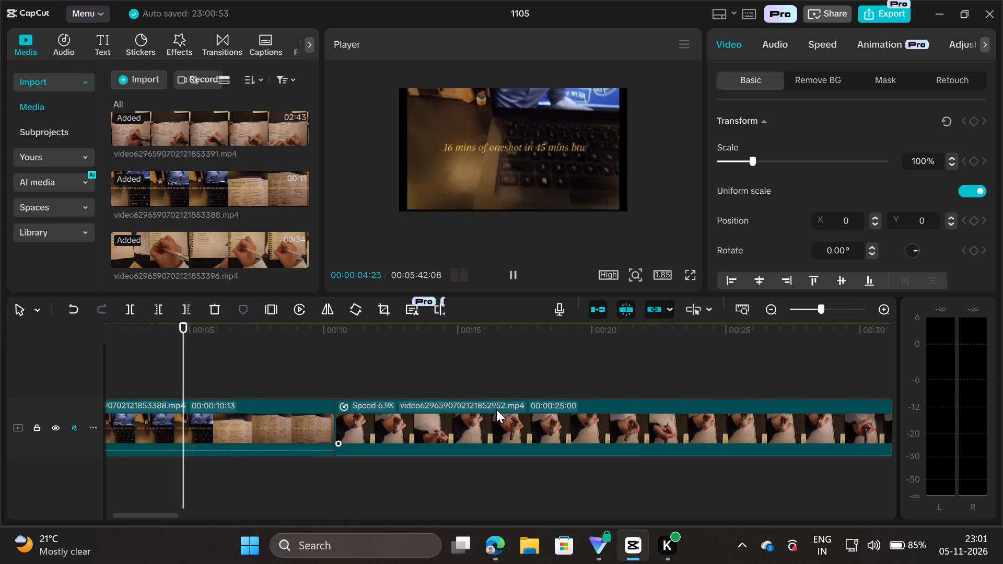
scroll(496, 409, "left", 12)
scroll(496, 409, "left", 11)
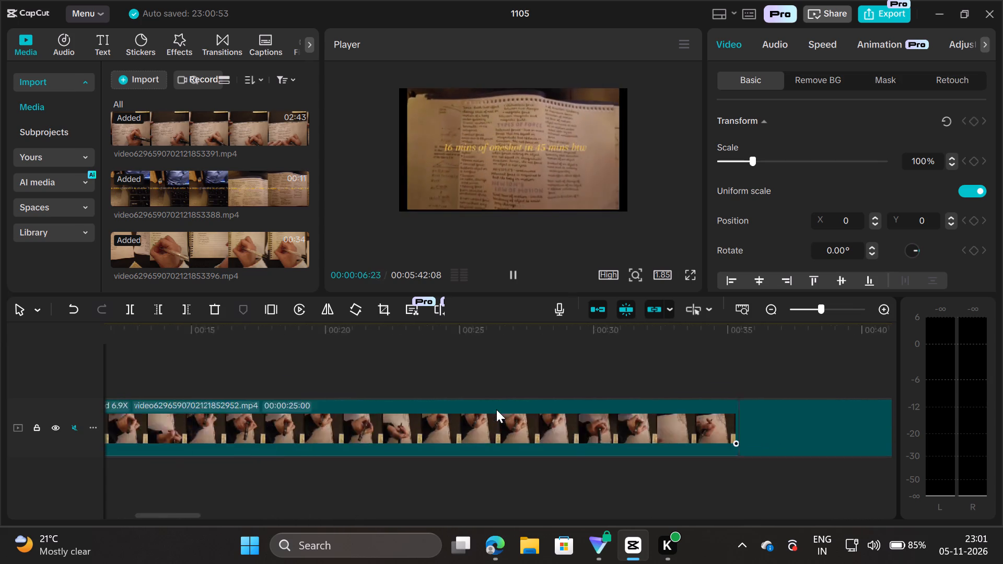
scroll(496, 409, "left", 20)
scroll(496, 409, "left", 15)
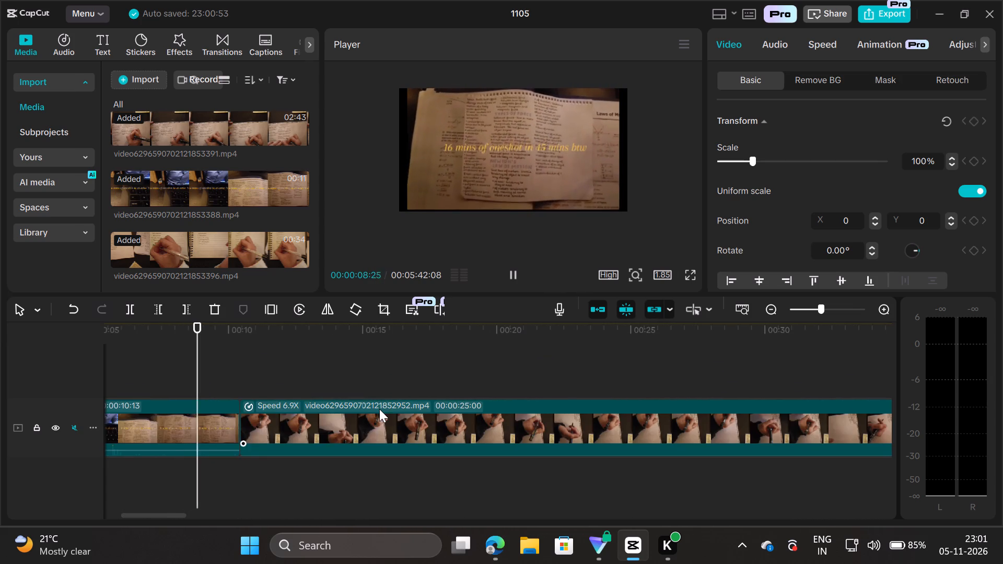
scroll(379, 409, "left", 20)
scroll(379, 409, "left", 5)
key("Right")
key("Right")
key("Right")
key("Right")
key("Right")
key("Right")
key("Right")
key("Right")
key("Right")
key("Right")
key("Right")
key("Right")
key("Right")
key("Right")
key("Right")
key("Right")
key("Right")
key("Right")
key("Right")
key("Right")
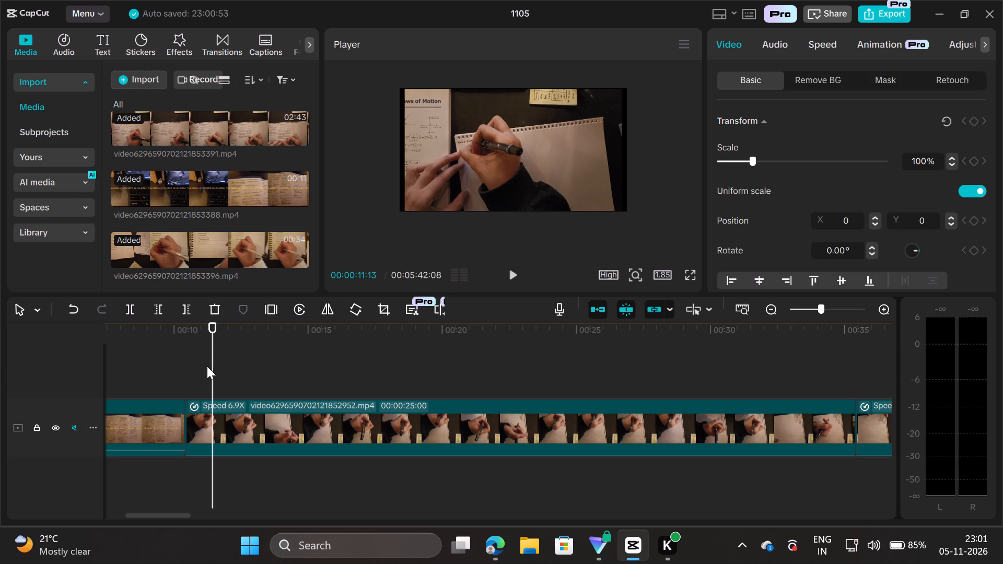
Trim the start of the final clip, video6296590702121853396.mp4, so its duration becomes 00:00:28:12.
left_click_drag(209, 367, 712, 389)
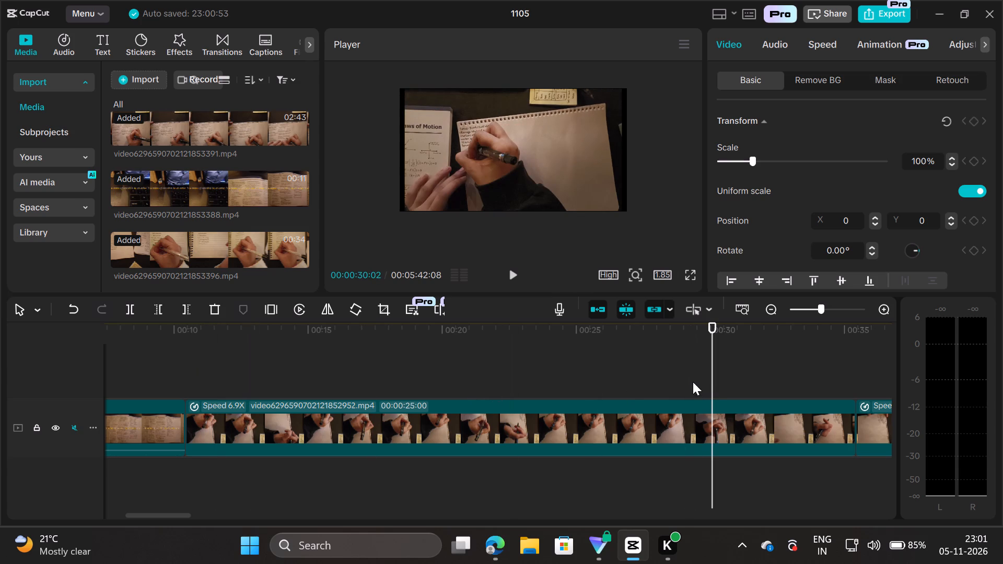
left_click_drag(712, 381, 920, 380)
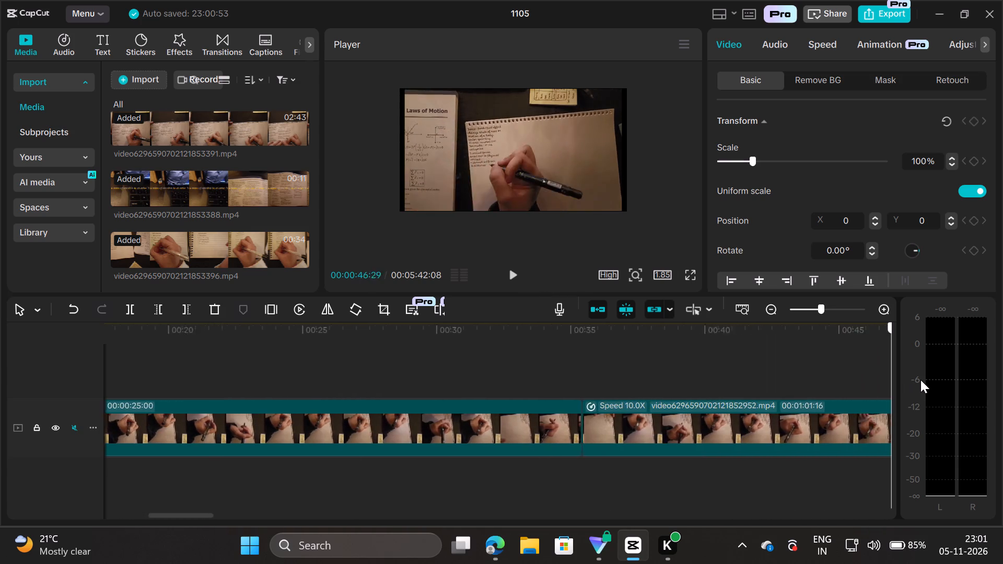
left_click_drag(920, 380, 954, 381)
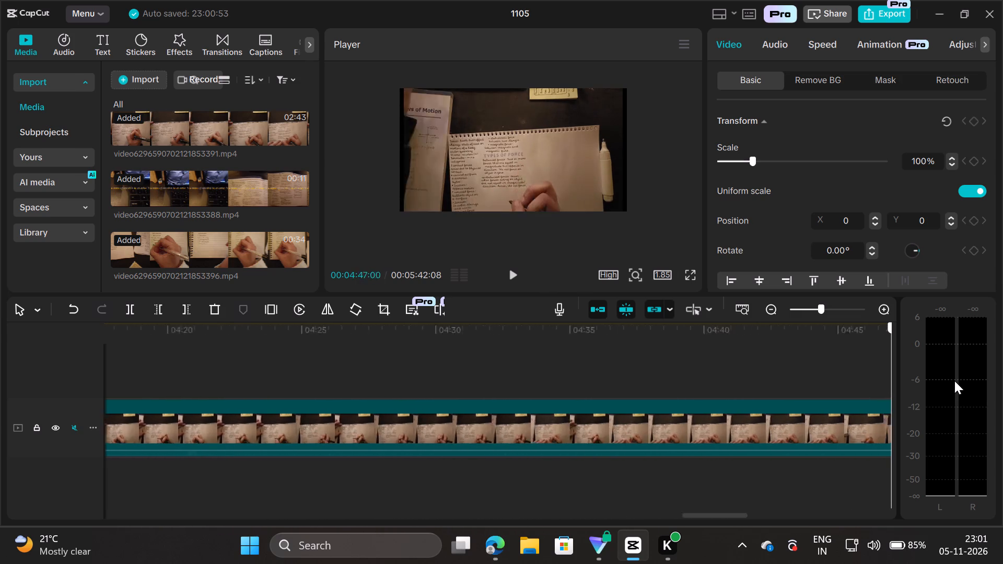
left_click_drag(954, 381, 419, 444)
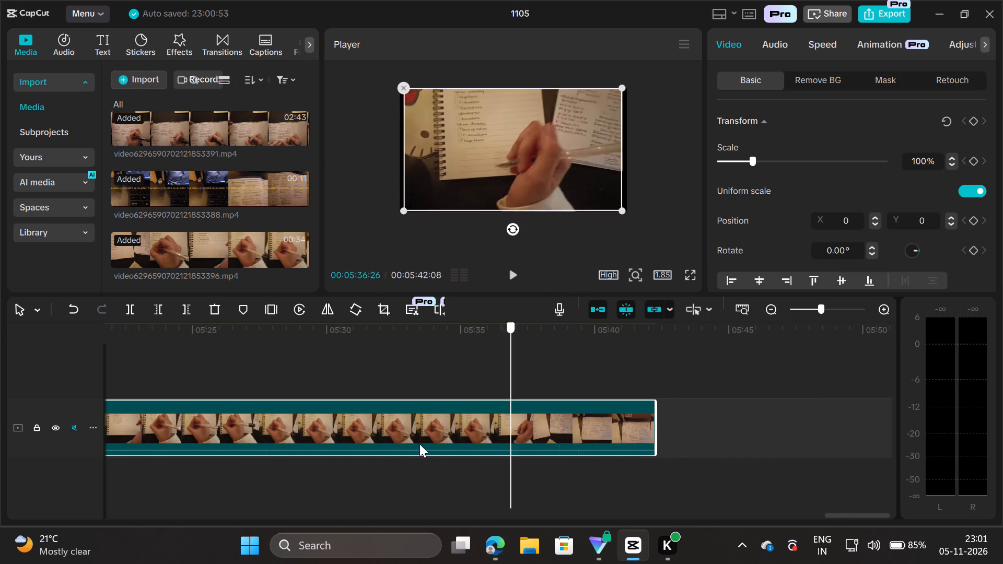
left_click_drag(419, 444, 266, 417)
scroll(456, 425, "right", 1)
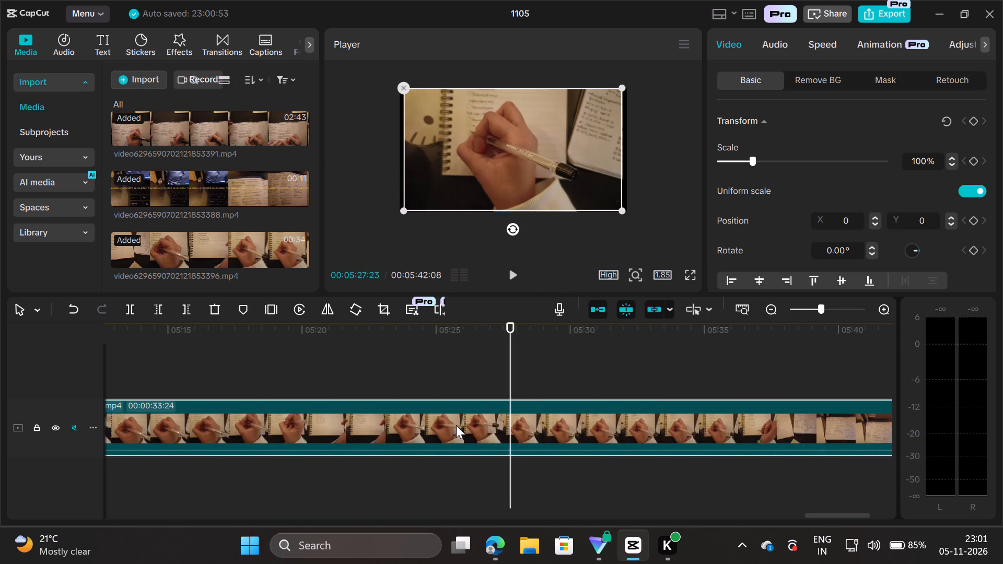
scroll(456, 425, "right", 2)
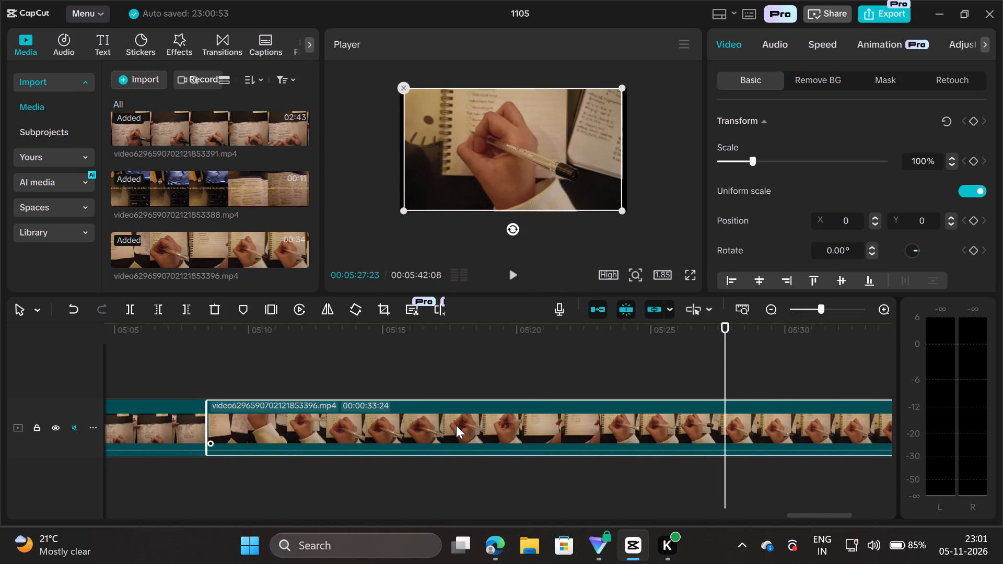
scroll(456, 425, "right", 1)
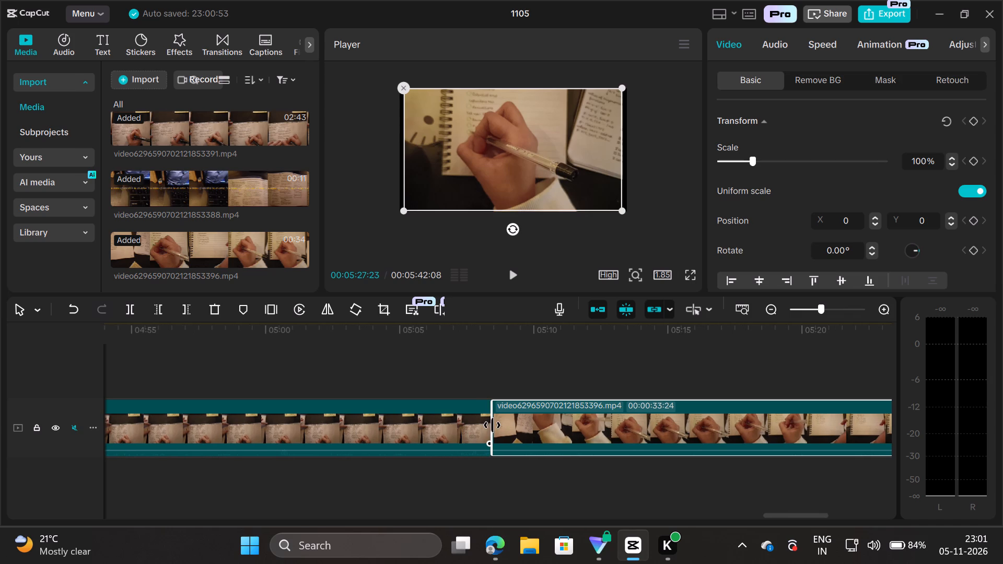
left_click_drag(492, 425, 550, 432)
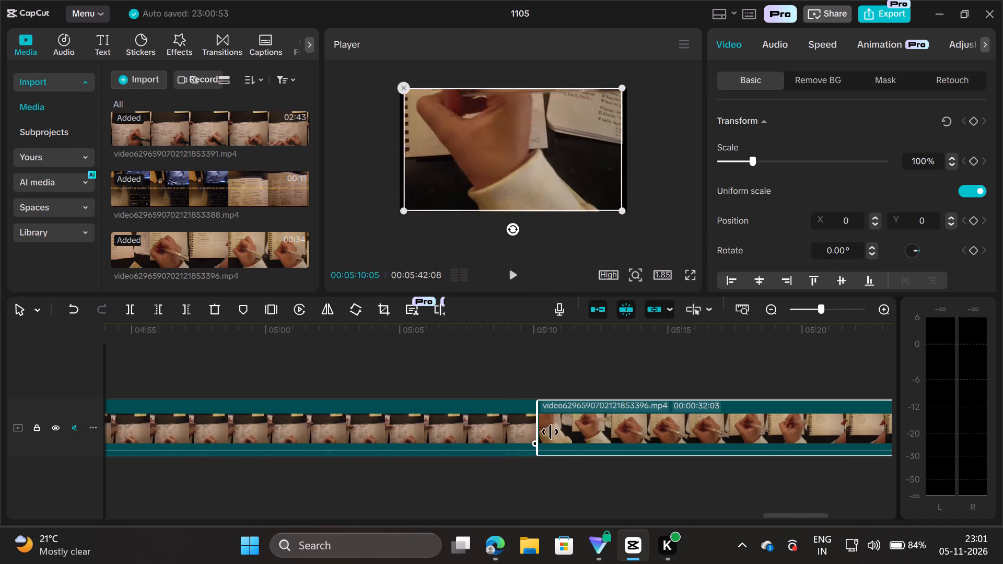
left_click_drag(550, 432, 616, 433)
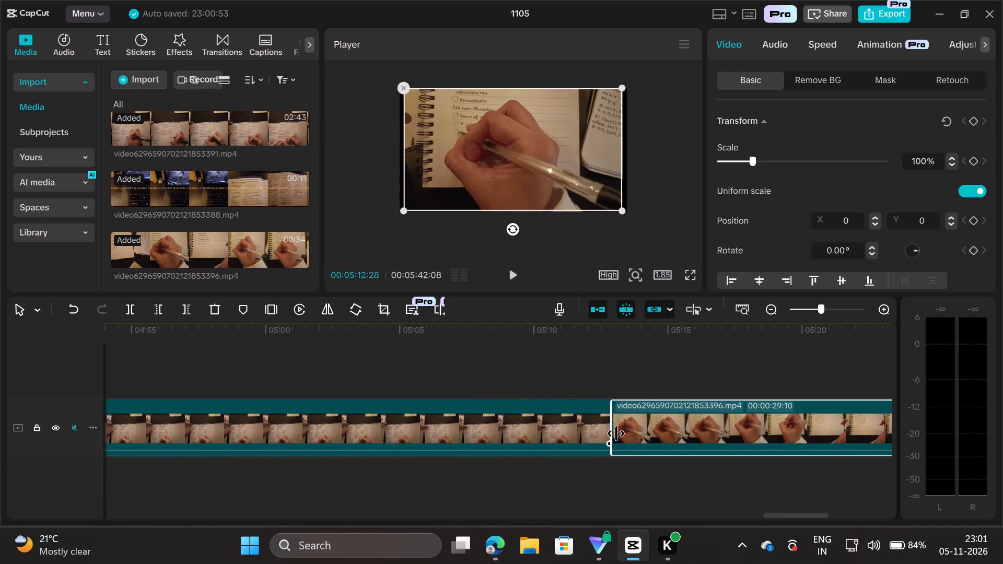
left_click_drag(616, 433, 639, 434)
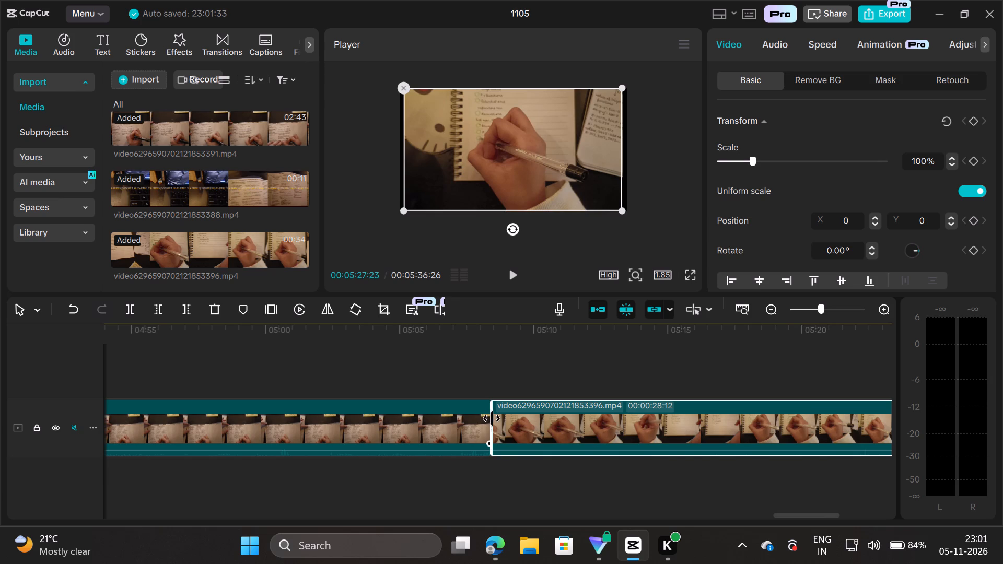
Play and scrub through the trimmed final clip to examine its opening handwriting and its closing shots of the notebook pages.
left_click(515, 272)
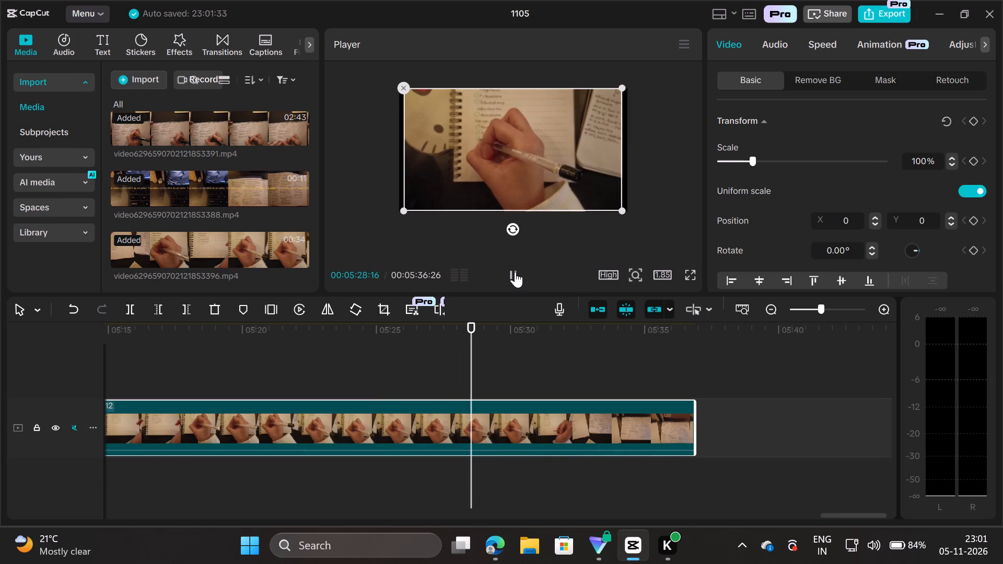
scroll(432, 383, "right", 1)
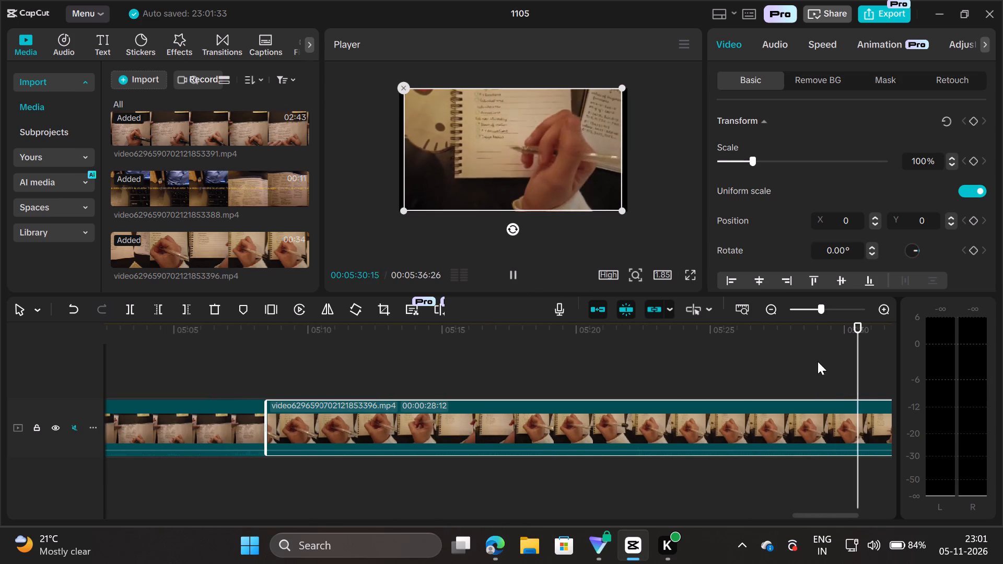
left_click_drag(870, 381, 755, 384)
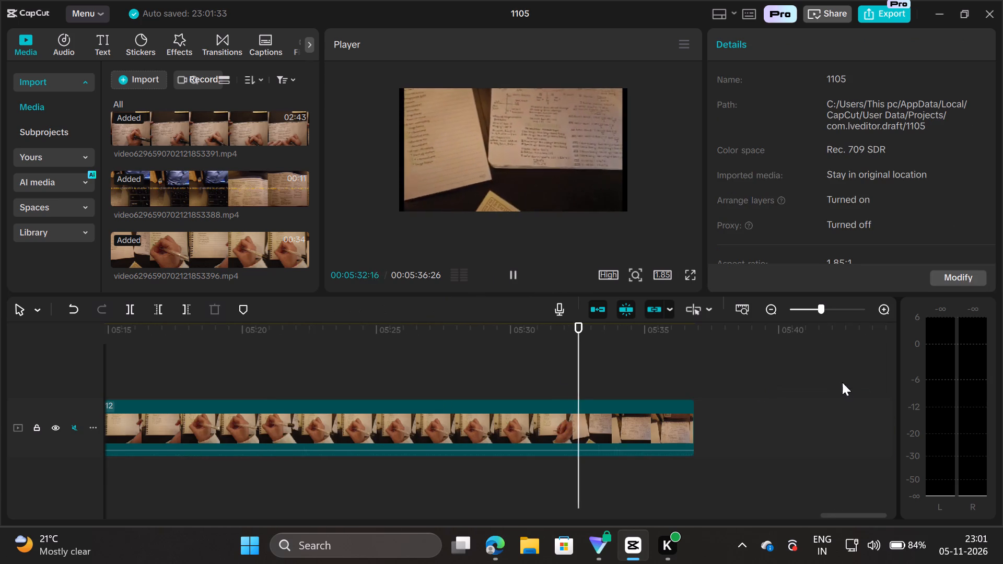
left_click(596, 380)
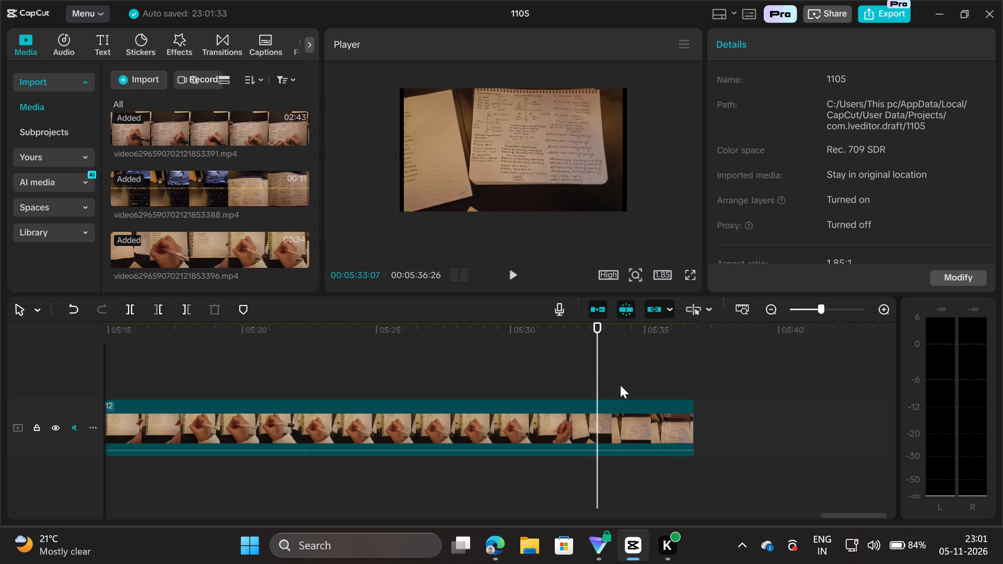
left_click_drag(594, 380, 347, 393)
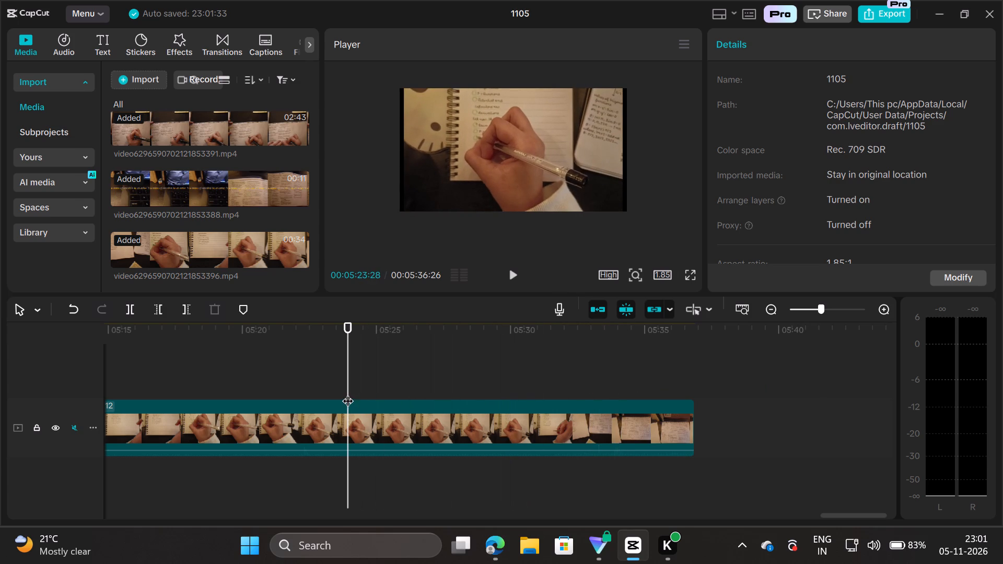
scroll(547, 437, "right", 2)
scroll(547, 437, "left", 2)
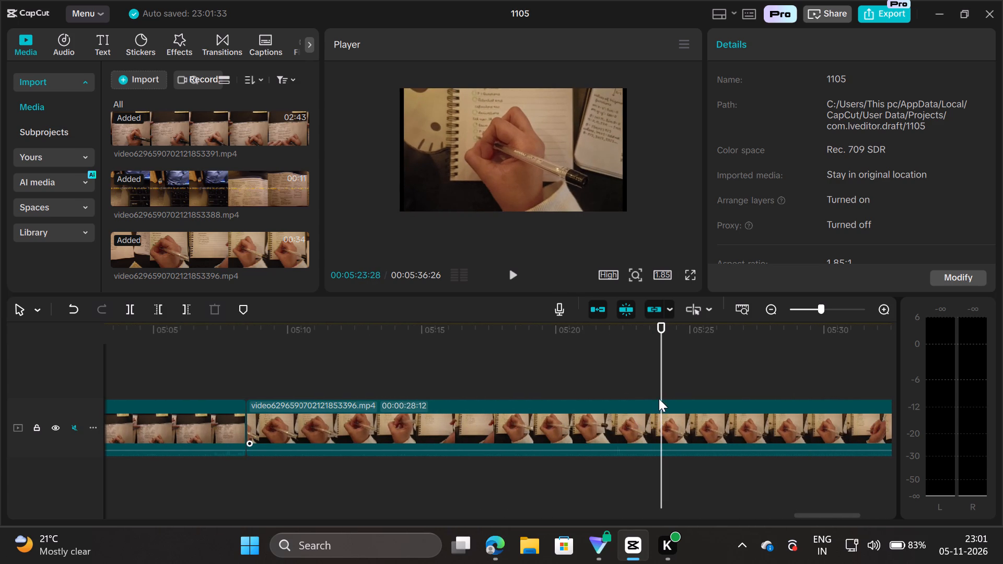
left_click_drag(662, 391, 415, 397)
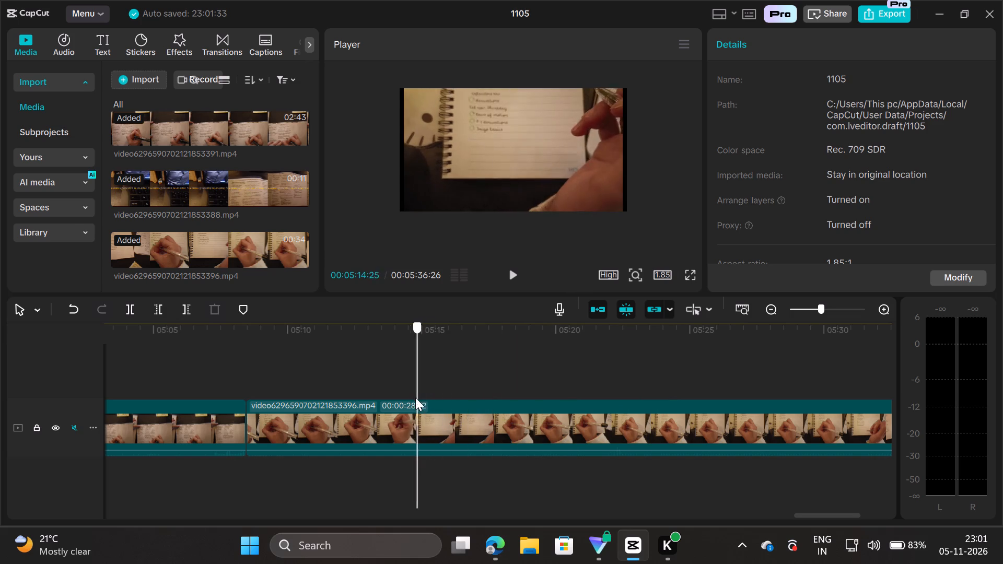
left_click_drag(415, 397, 407, 395)
scroll(481, 399, "right", 1)
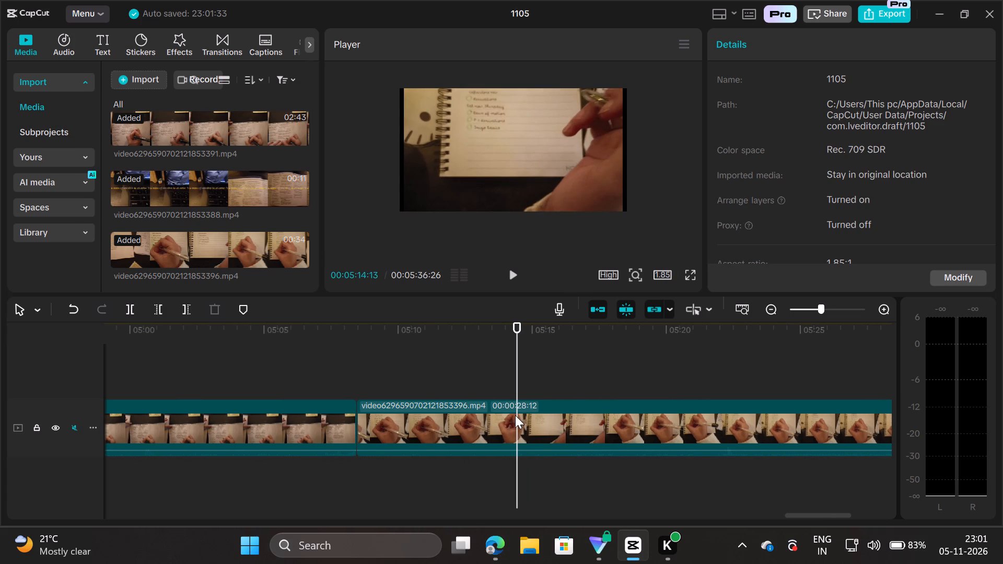
left_click_drag(515, 375, 425, 391)
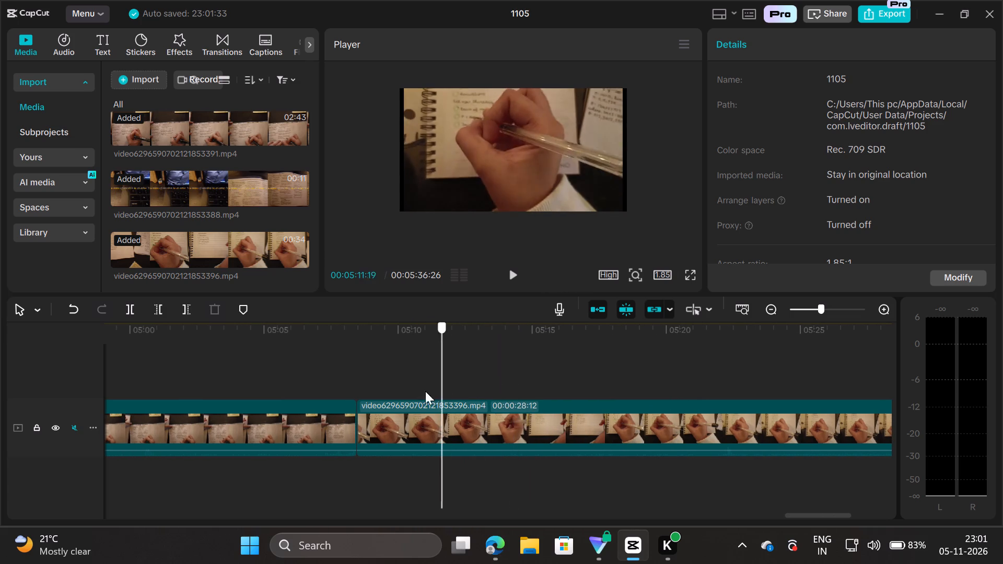
left_click_drag(425, 391, 386, 387)
left_click(508, 279)
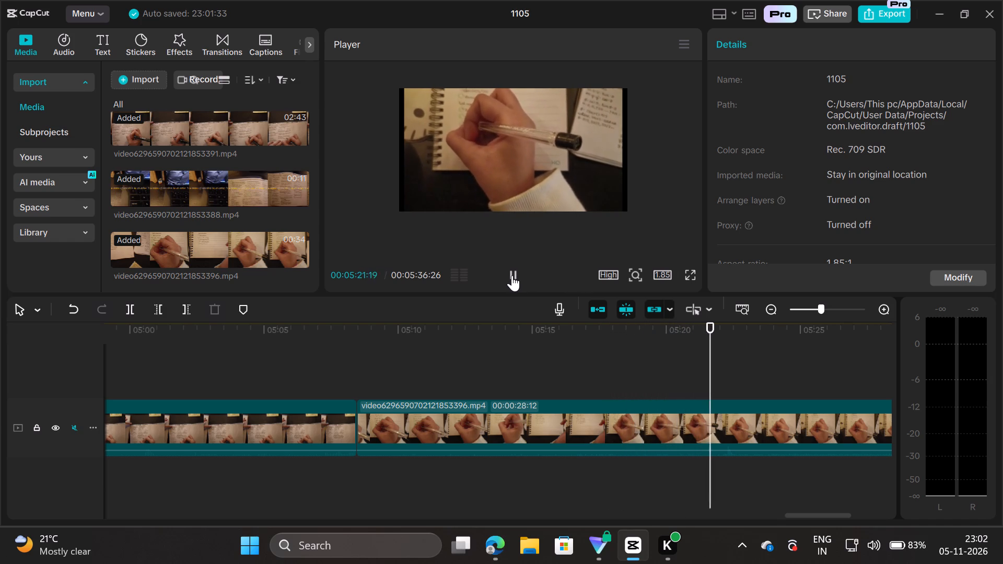
left_click(512, 275)
Trim the start of the final notebook clip further, shortening it to 00:00:16:25.
left_click(379, 424)
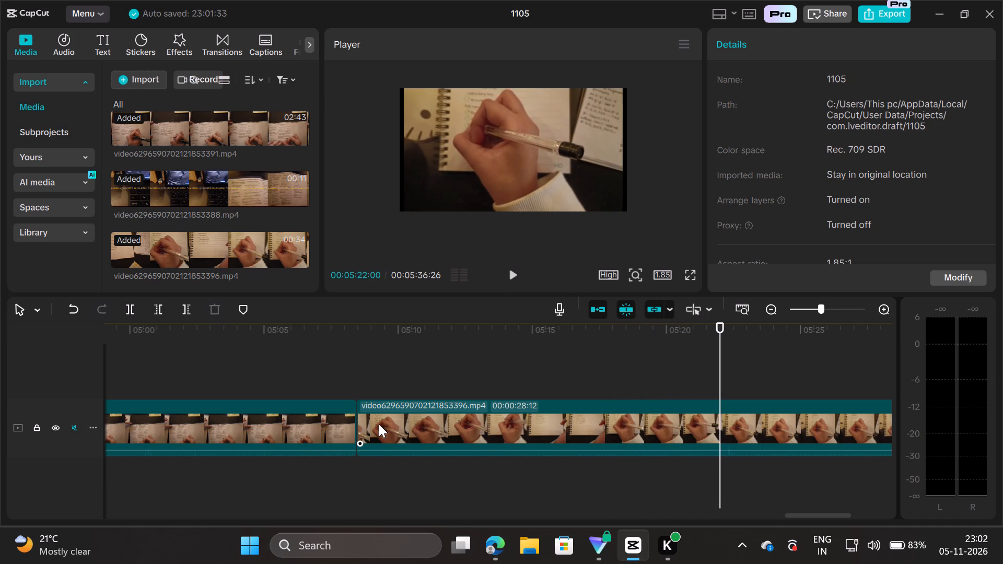
left_click_drag(357, 424, 579, 420)
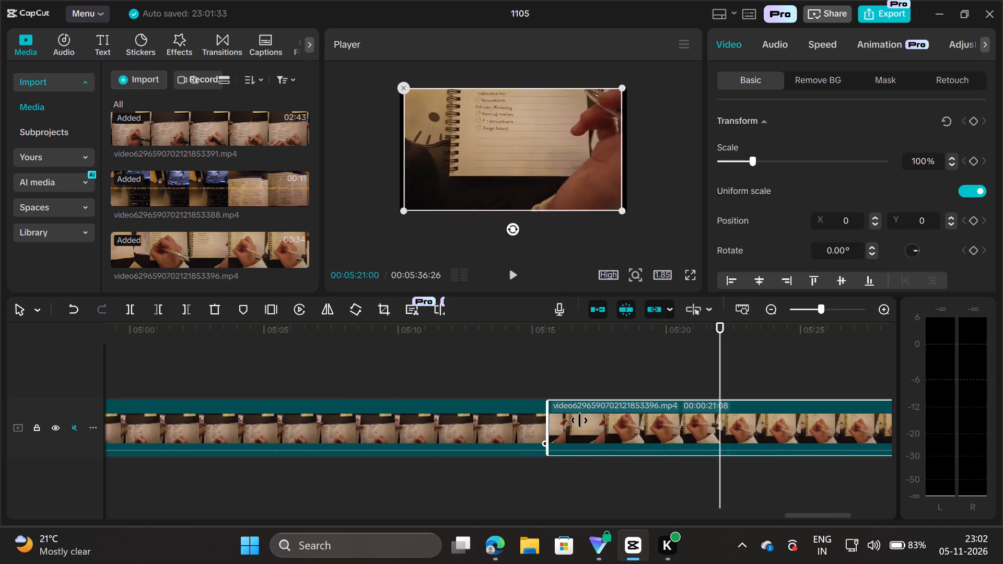
left_click_drag(579, 420, 670, 417)
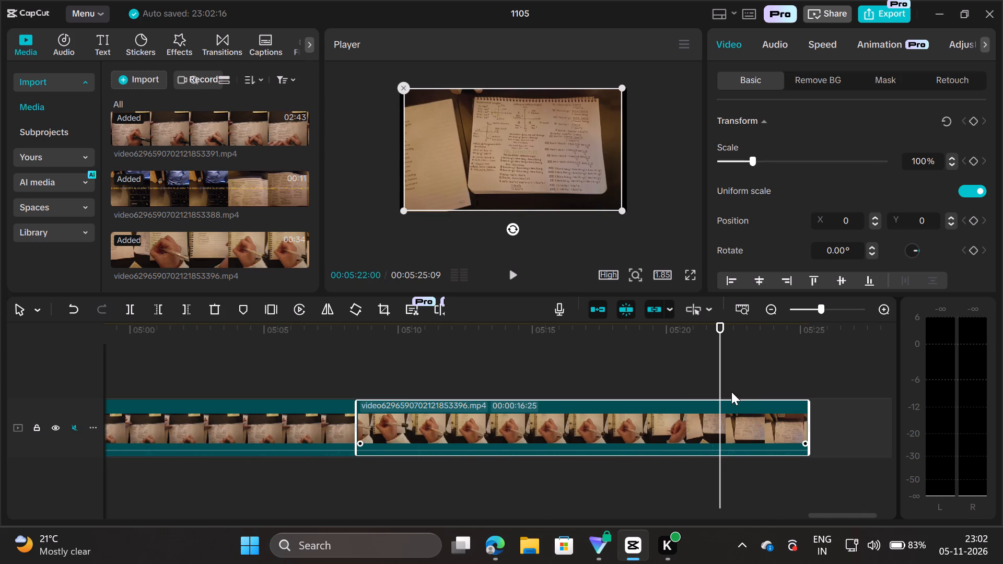
Review the final clip from its start at 00:05:08:14 and trim its beginning to a duration of 00:00:15:20.
left_click_drag(720, 386, 361, 401)
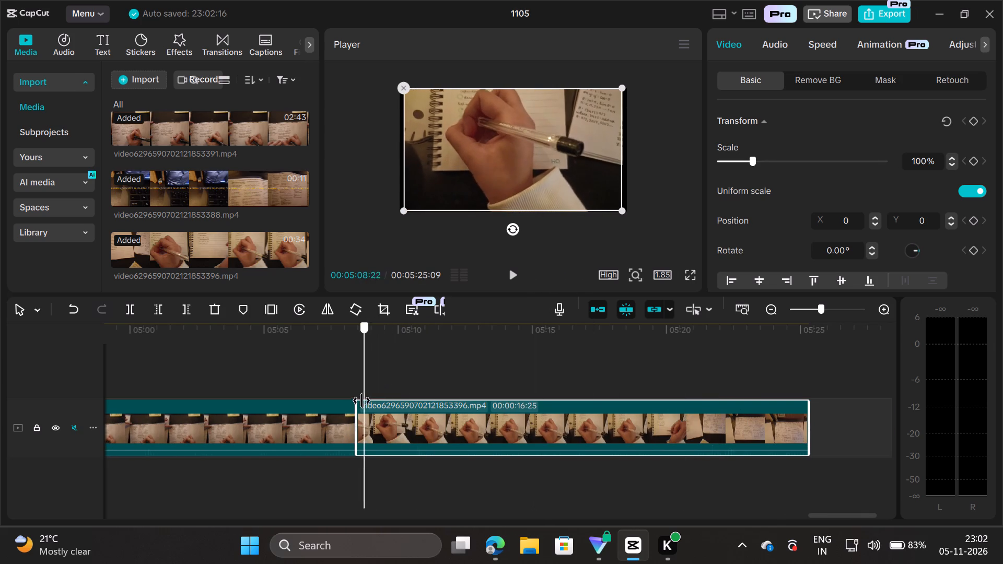
left_click_drag(361, 401, 361, 405)
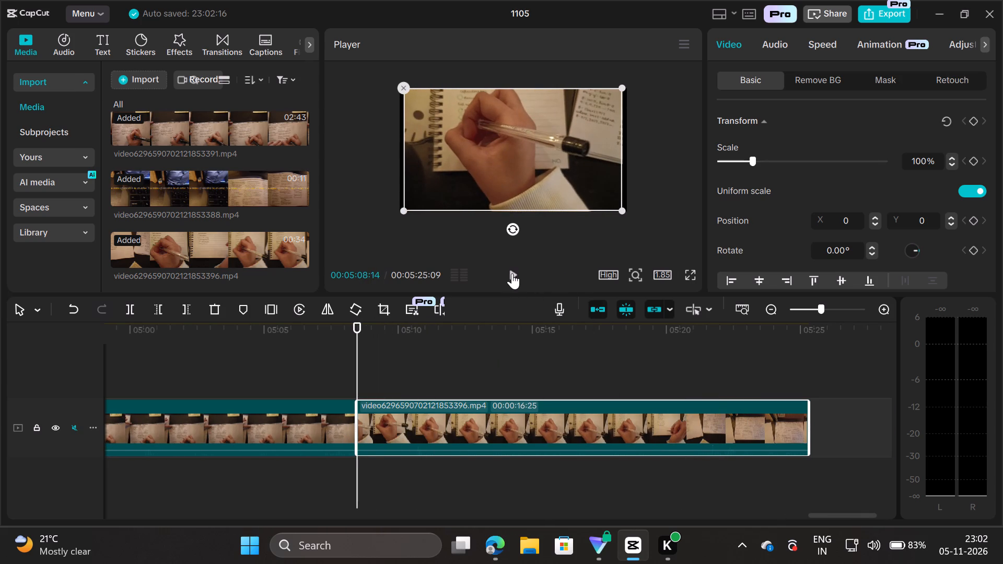
left_click(511, 270)
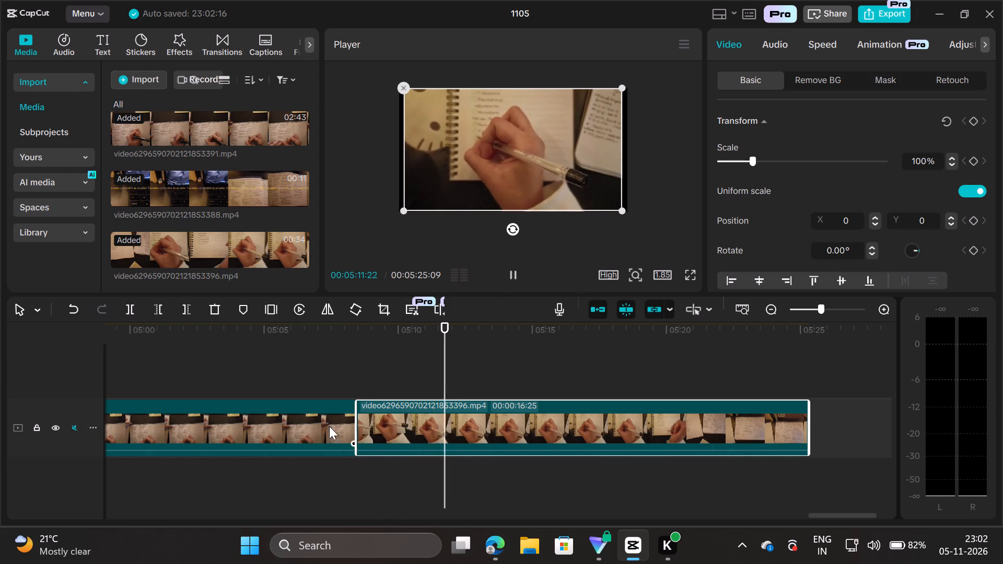
left_click_drag(356, 425, 371, 427)
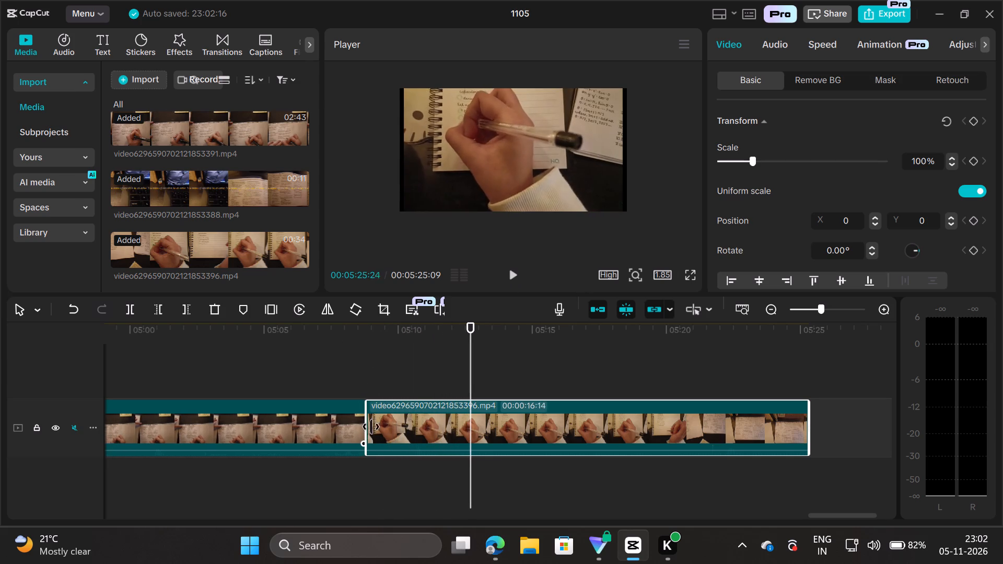
left_click_drag(371, 427, 389, 429)
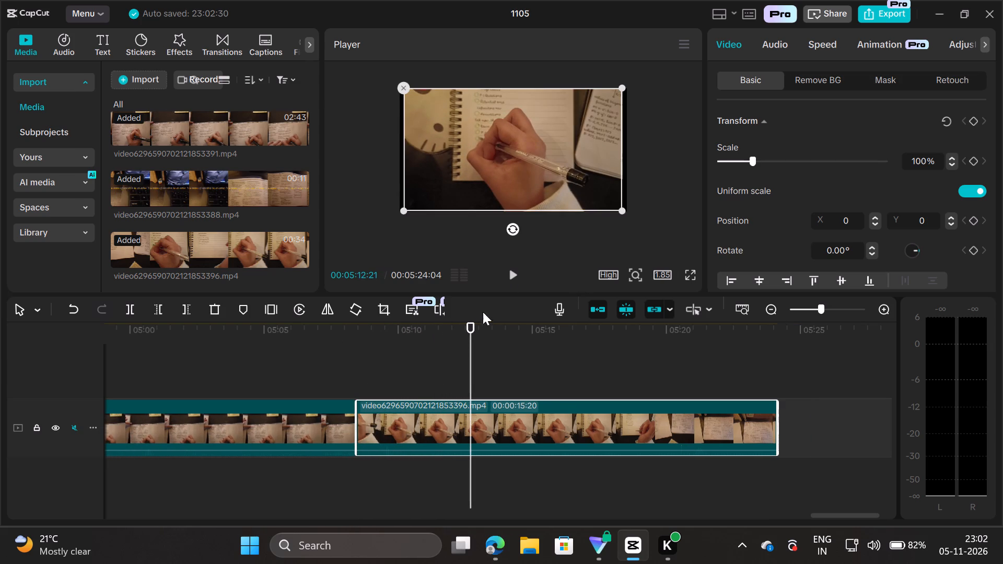
Play across the cut into the final clip and trim its start again, down to a duration of 00:00:09:07.
scroll(386, 430, "right", 1)
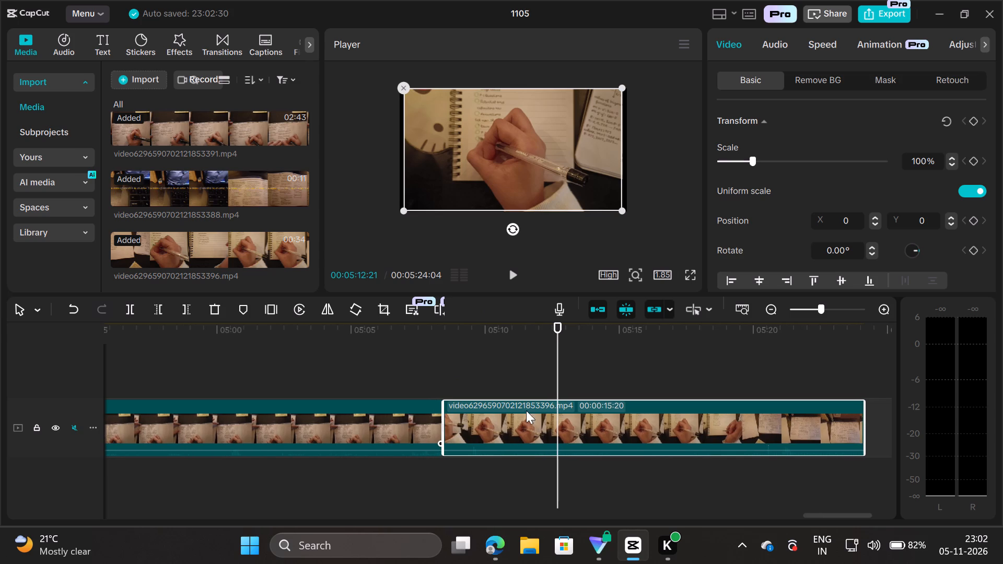
left_click_drag(560, 382, 452, 402)
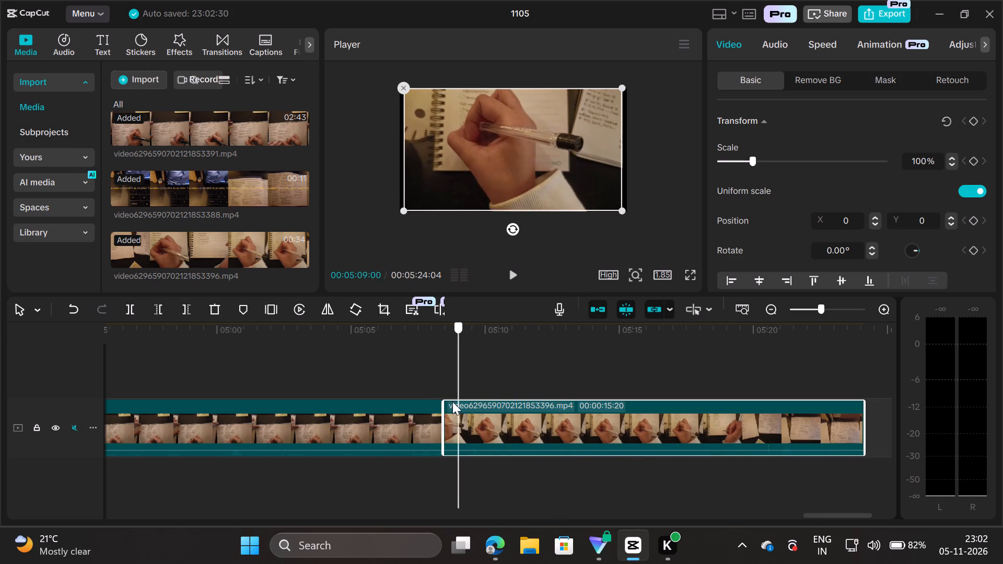
left_click_drag(452, 402, 437, 402)
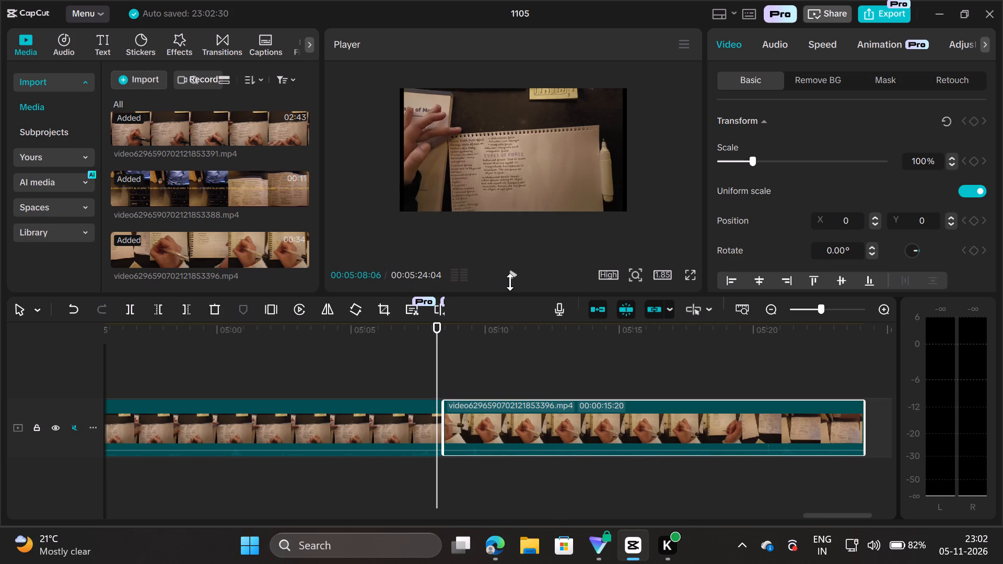
left_click(510, 278)
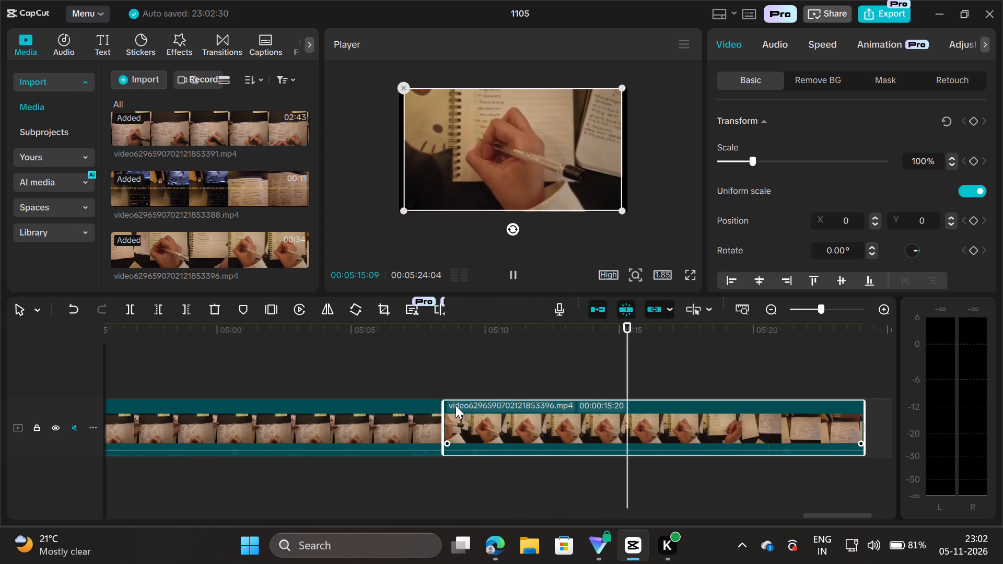
left_click_drag(444, 415, 605, 416)
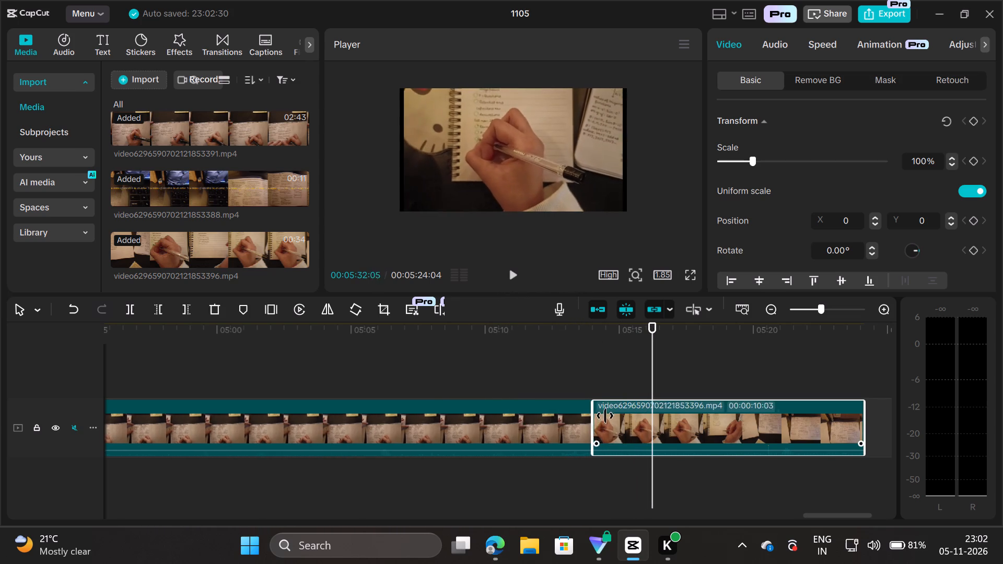
left_click_drag(605, 416, 617, 415)
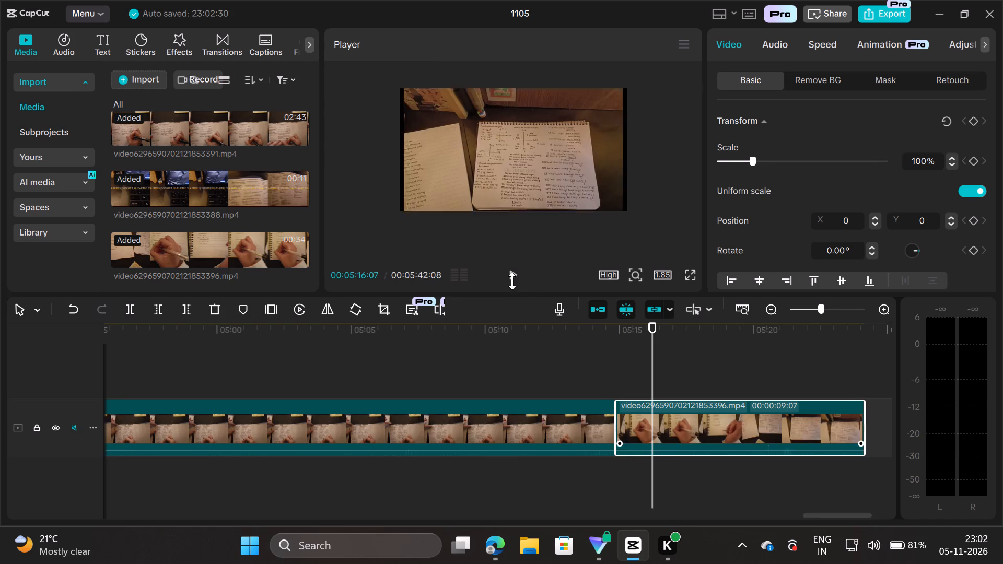
Play the trimmed final clip and the cut into it, including in full screen, to examine the pacing of the ending.
left_click(509, 275)
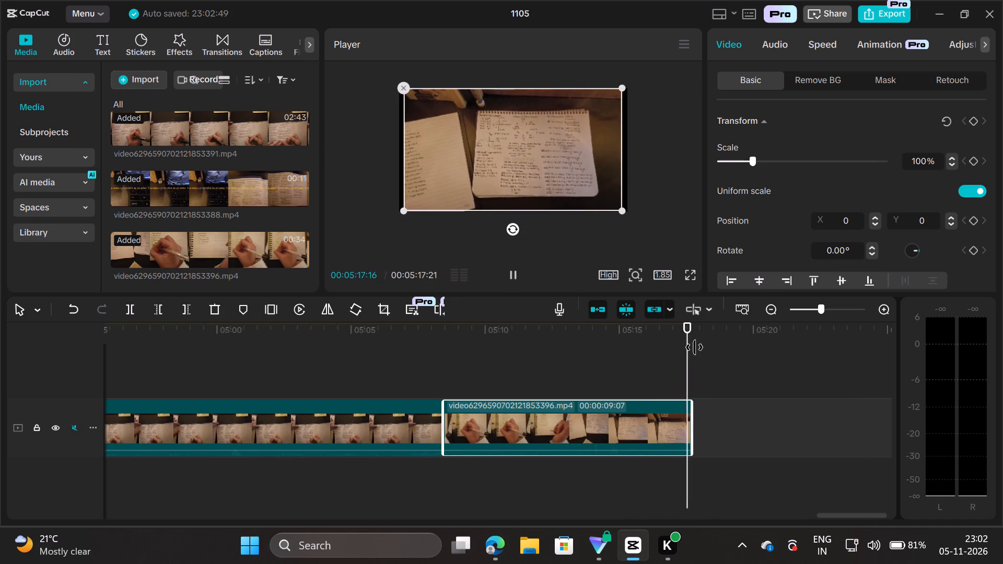
left_click_drag(690, 357, 578, 384)
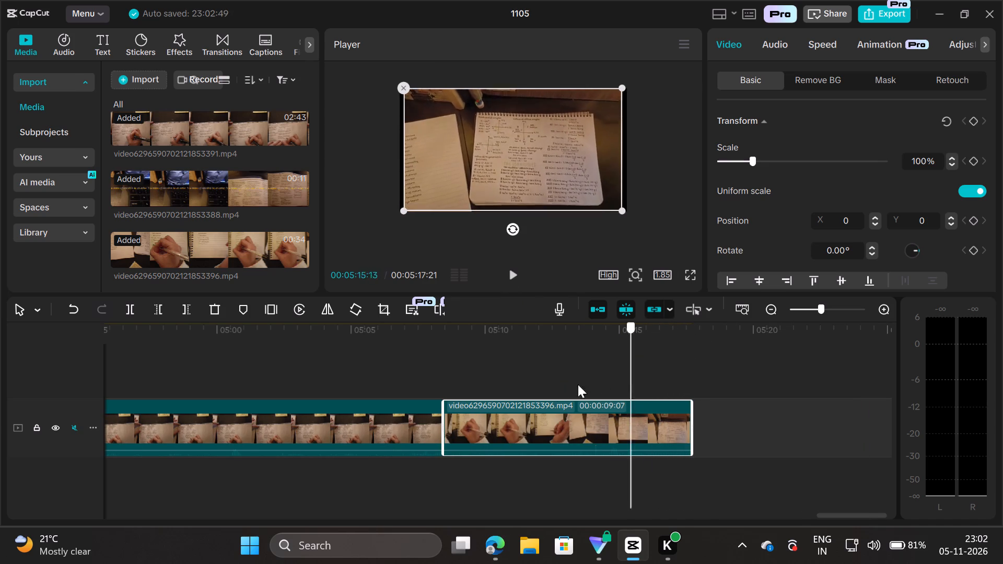
left_click_drag(578, 384, 429, 392)
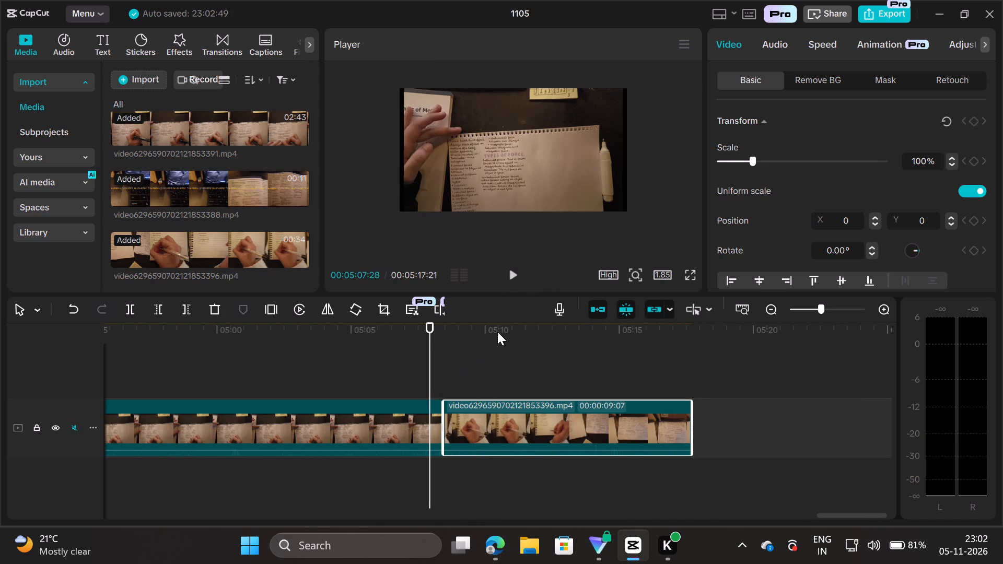
left_click(509, 278)
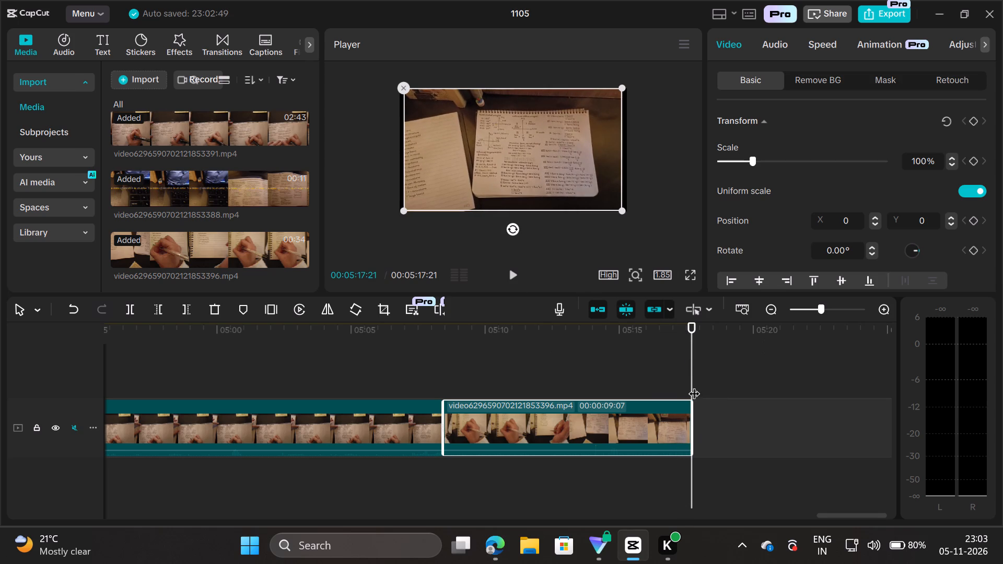
left_click_drag(692, 379, 325, 390)
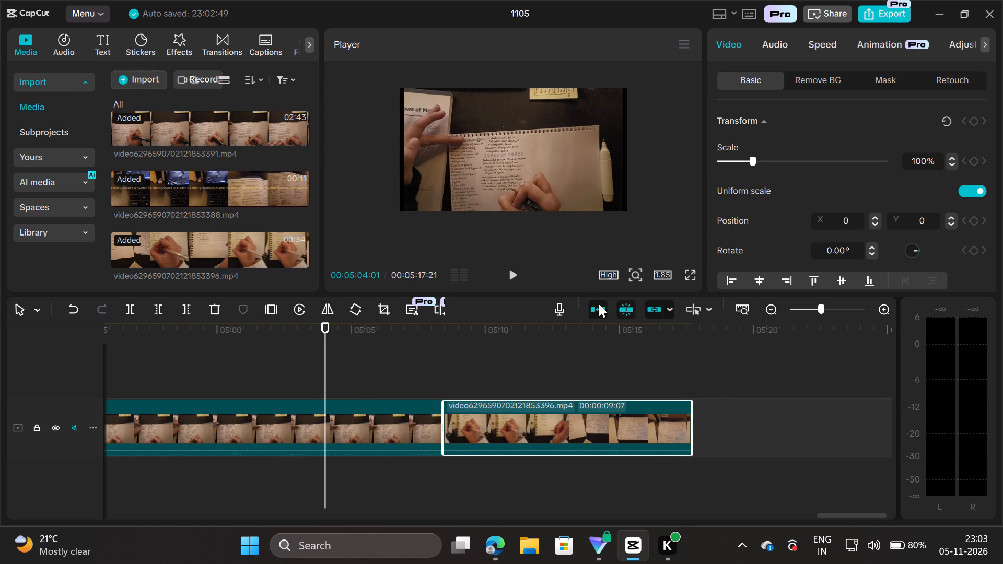
left_click(686, 269)
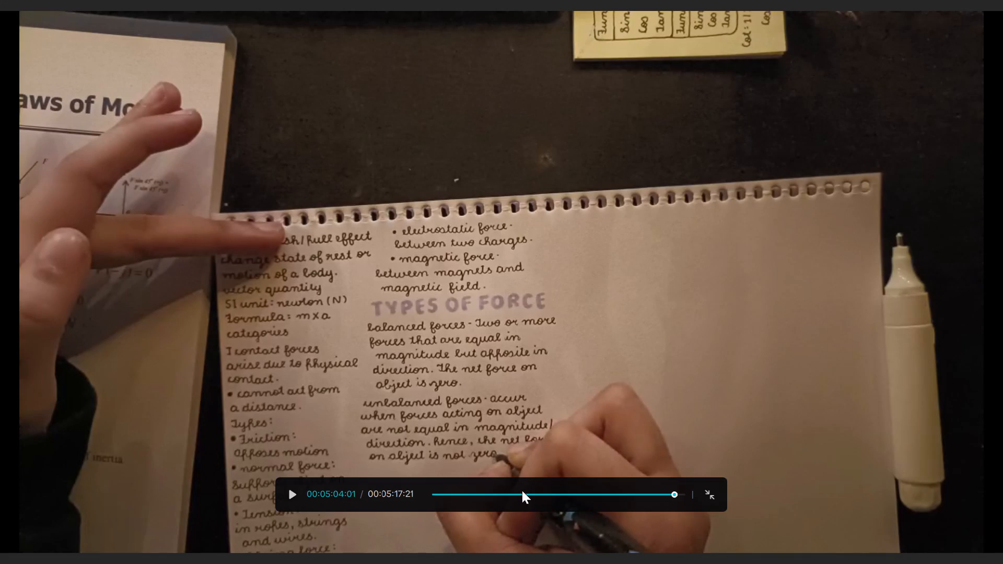
left_click(291, 490)
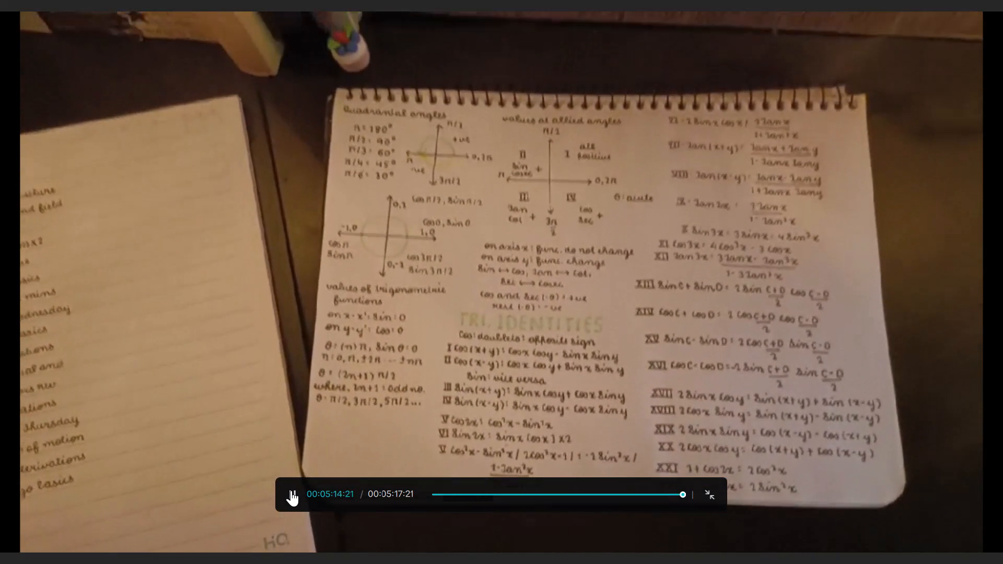
key("Escape")
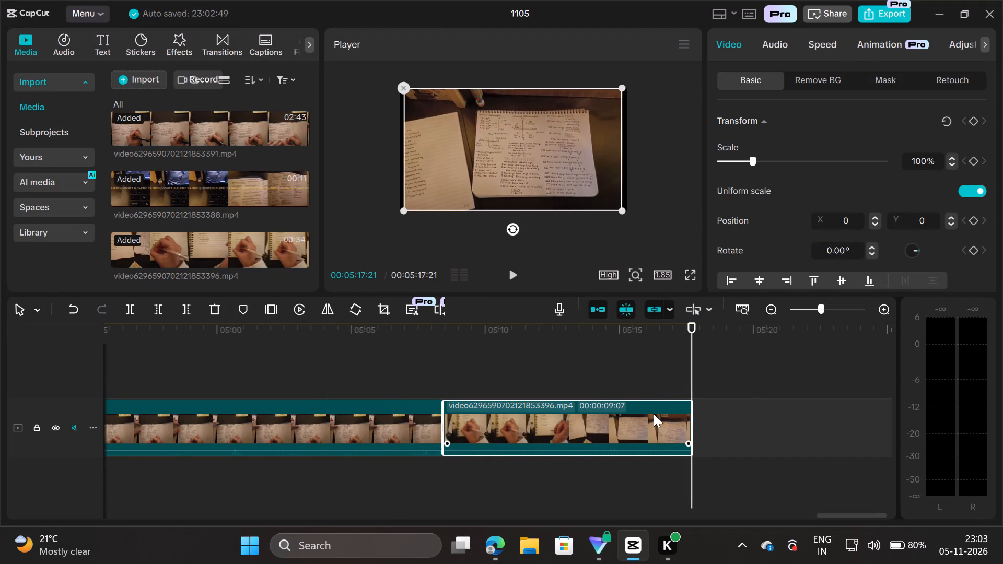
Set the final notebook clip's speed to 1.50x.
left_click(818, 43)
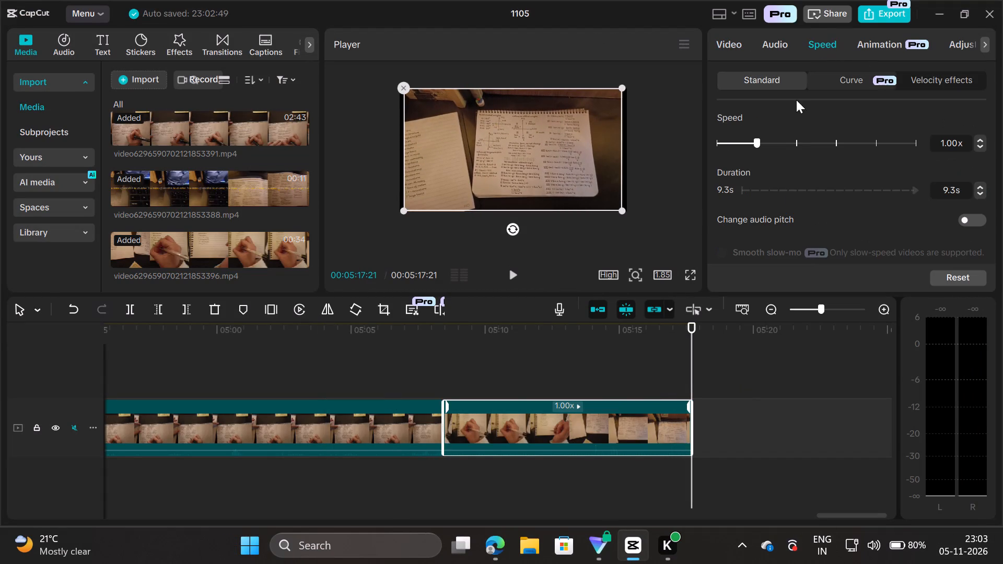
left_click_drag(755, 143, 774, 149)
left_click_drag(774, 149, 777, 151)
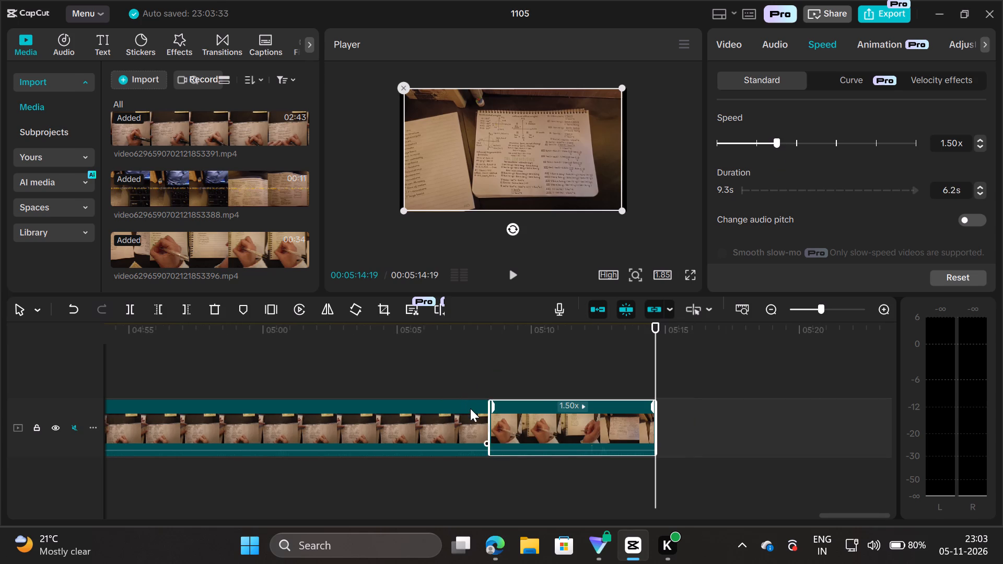
Play across the cut into the final clip and set the preceding handwriting clip's speed to 10.00x.
left_click(471, 409)
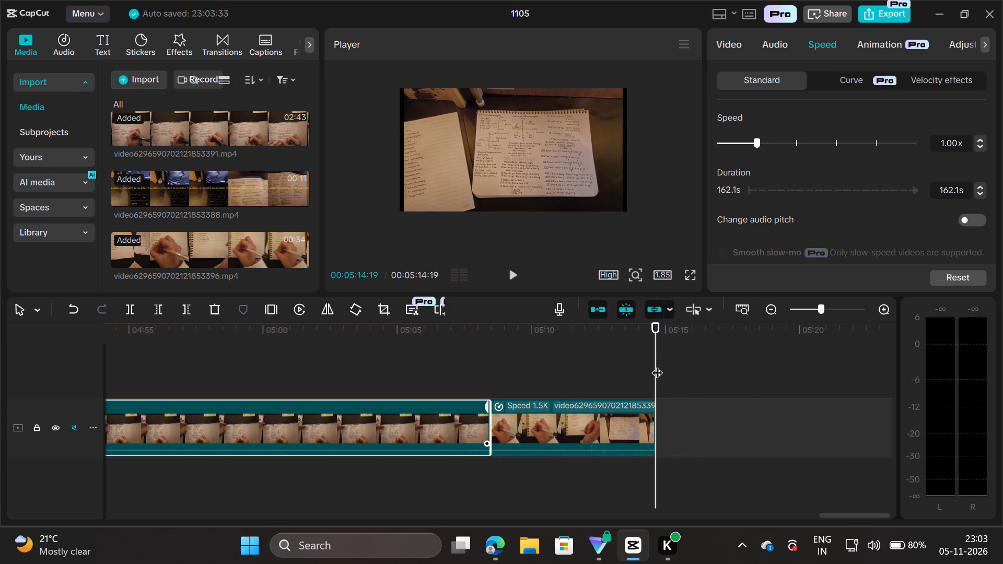
left_click_drag(657, 365, 478, 404)
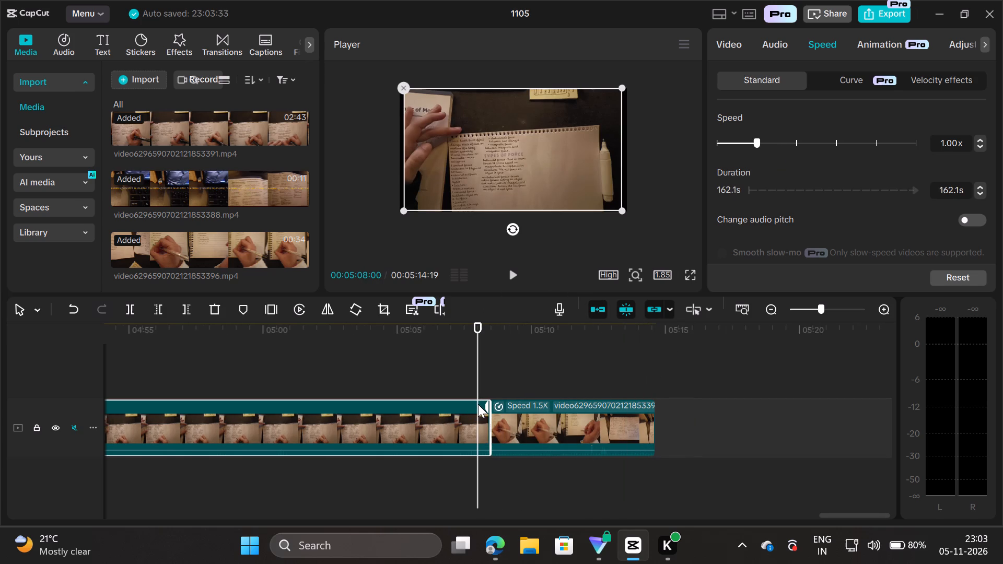
left_click(514, 278)
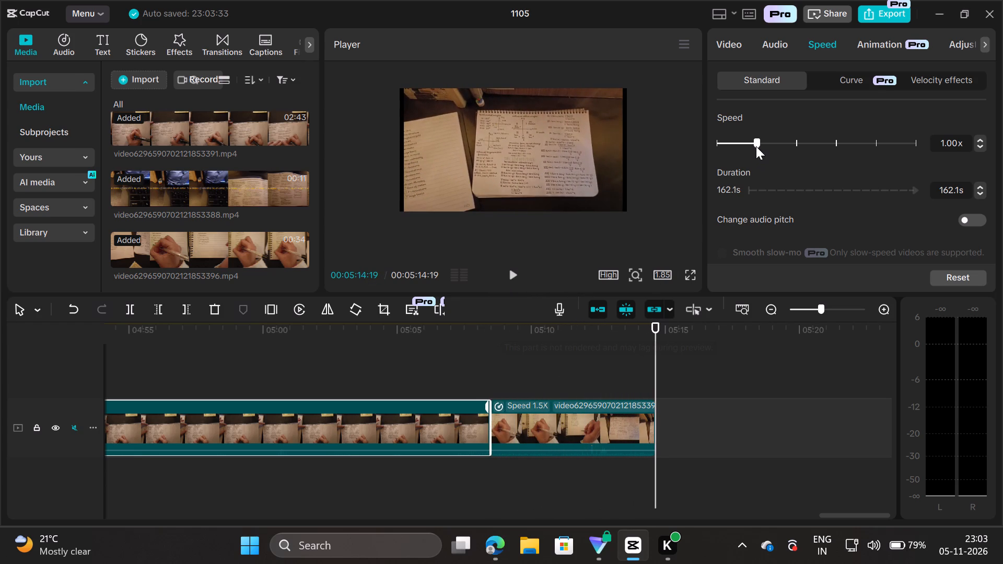
left_click_drag(756, 142, 761, 143)
scroll(404, 414, "right", 7)
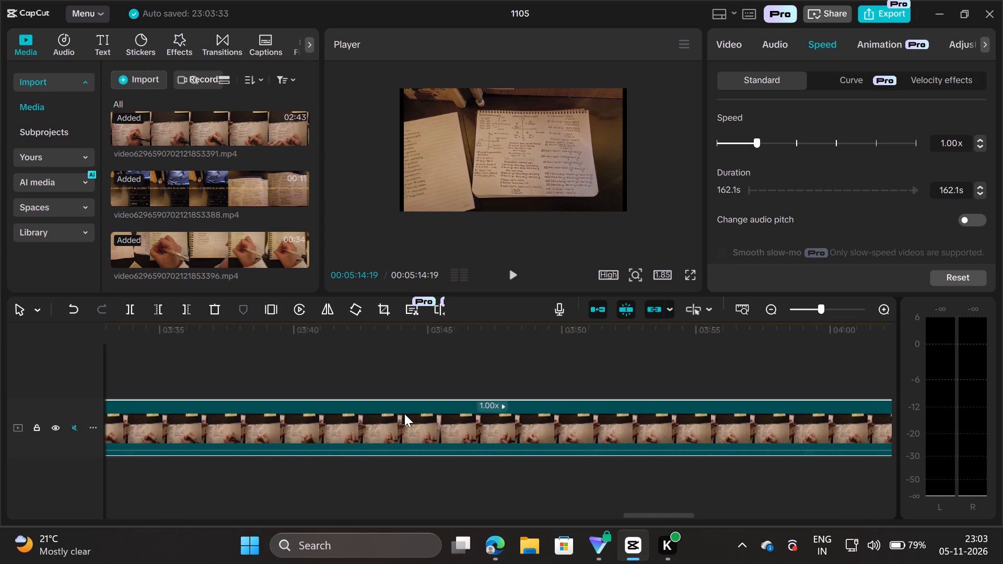
scroll(404, 414, "right", 1)
scroll(404, 414, "left", 2)
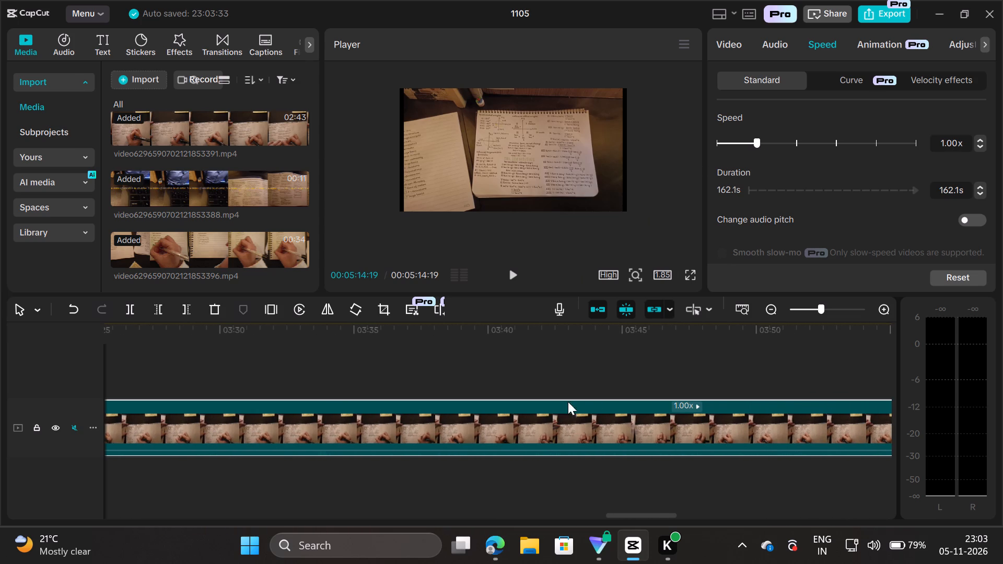
left_click(693, 422)
left_click_drag(757, 139, 886, 142)
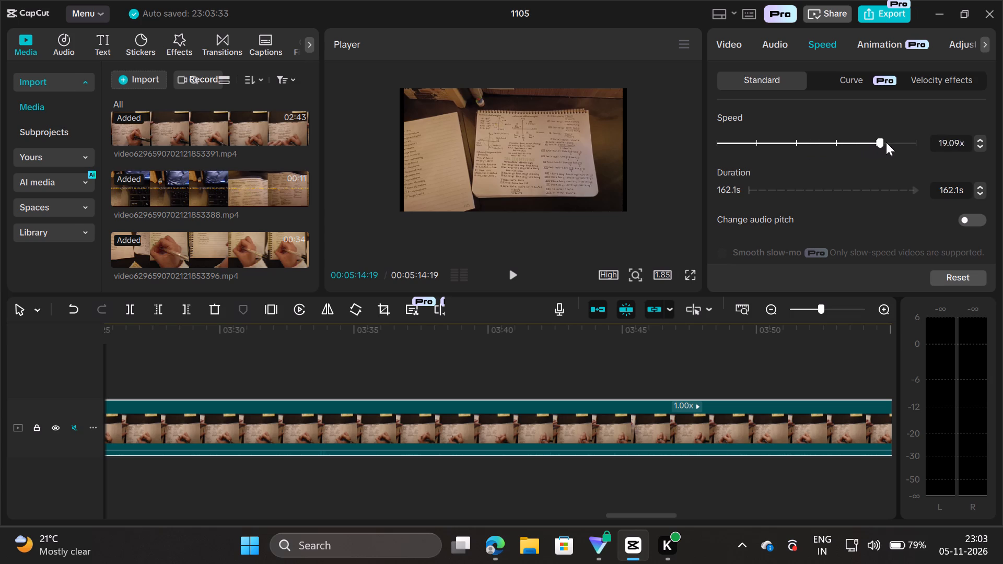
left_click_drag(886, 142, 877, 154)
left_click_drag(877, 154, 878, 154)
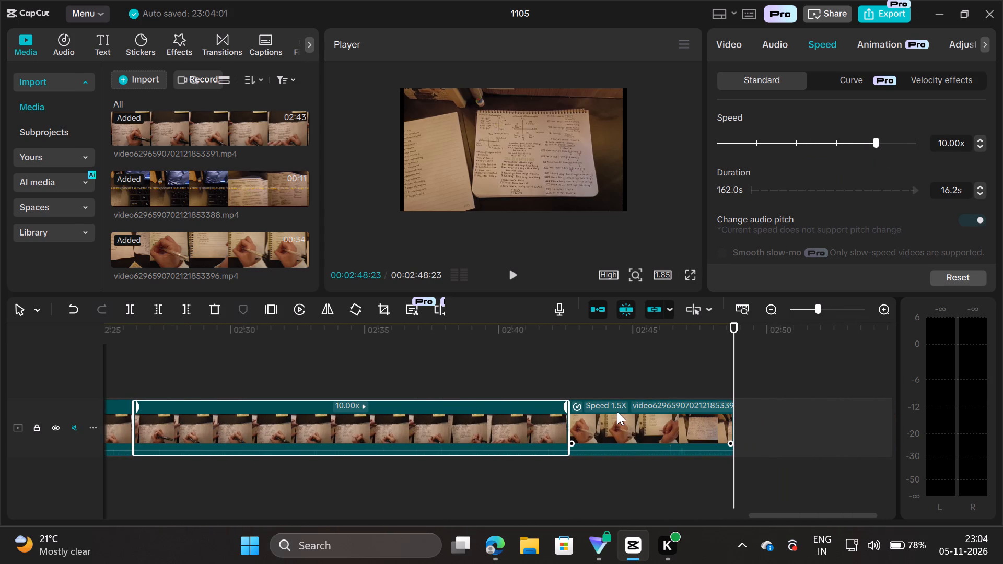
Set the final notebook clip's speed to 1.15x and preview the cut into it in full screen.
left_click(627, 419)
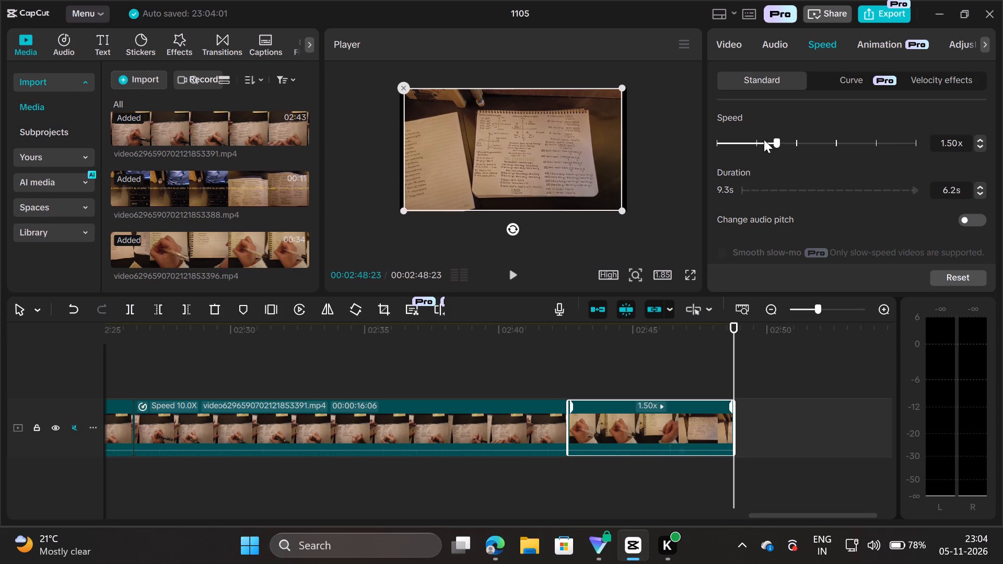
left_click_drag(776, 140, 763, 143)
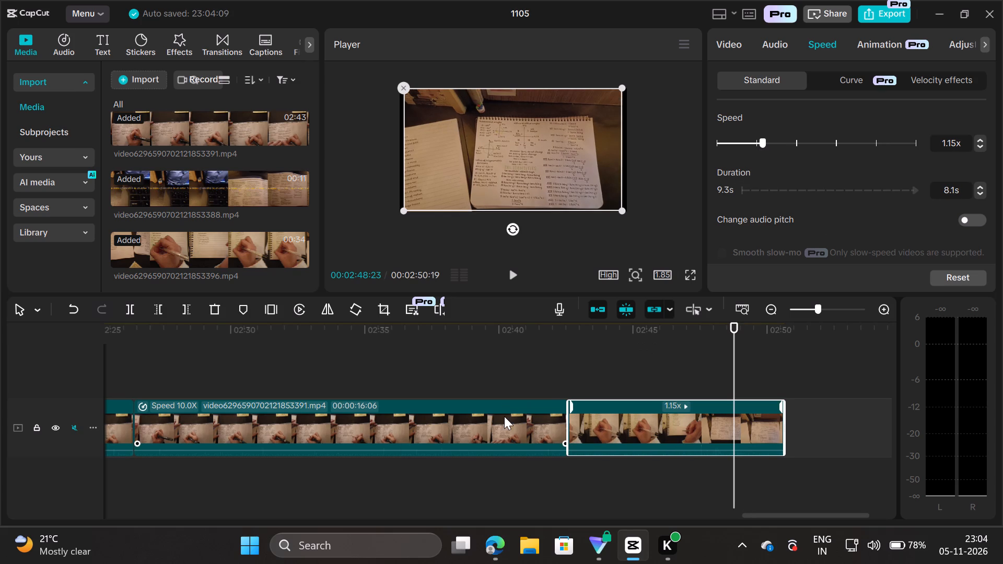
left_click_drag(733, 354, 468, 397)
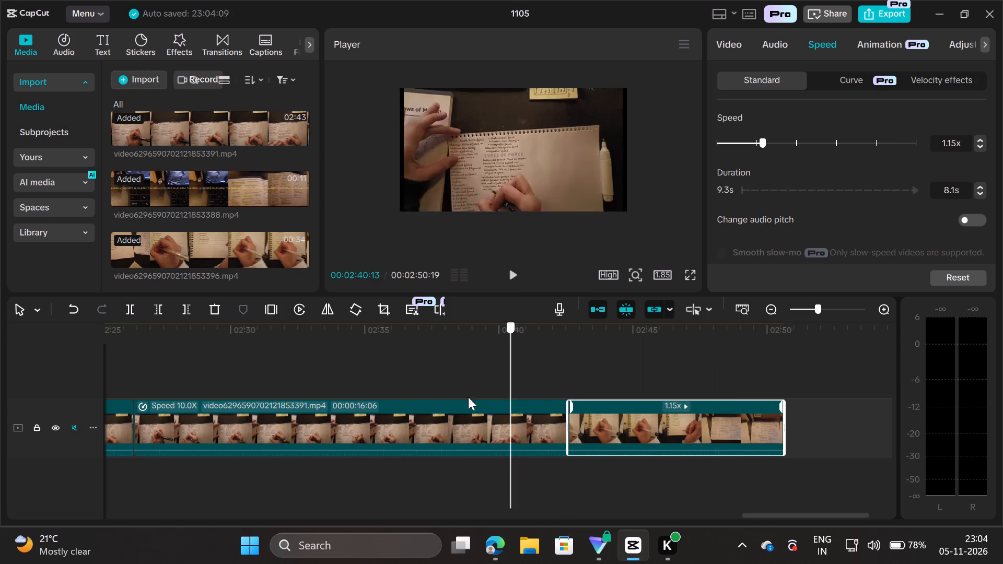
left_click_drag(468, 397, 440, 393)
left_click(509, 272)
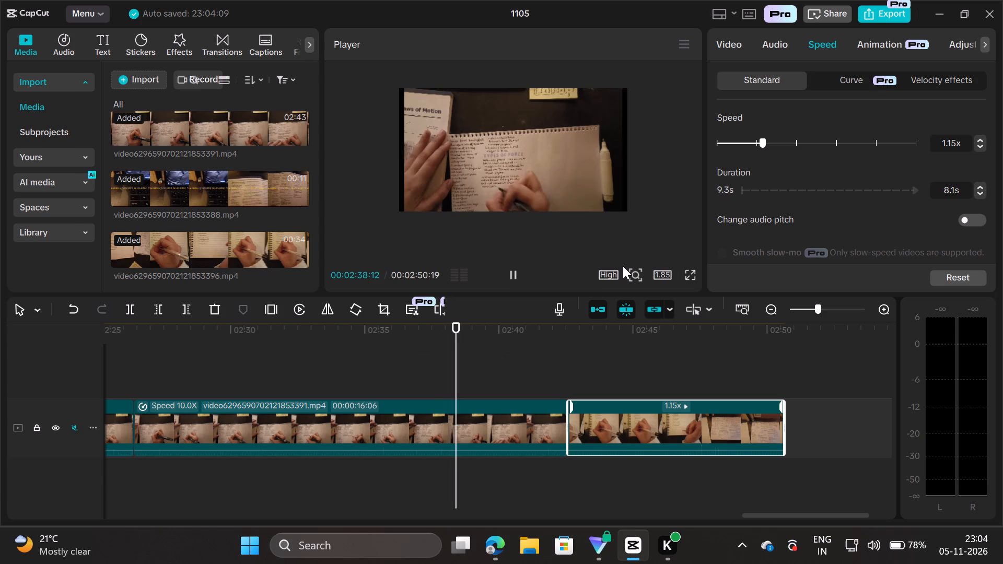
left_click(693, 273)
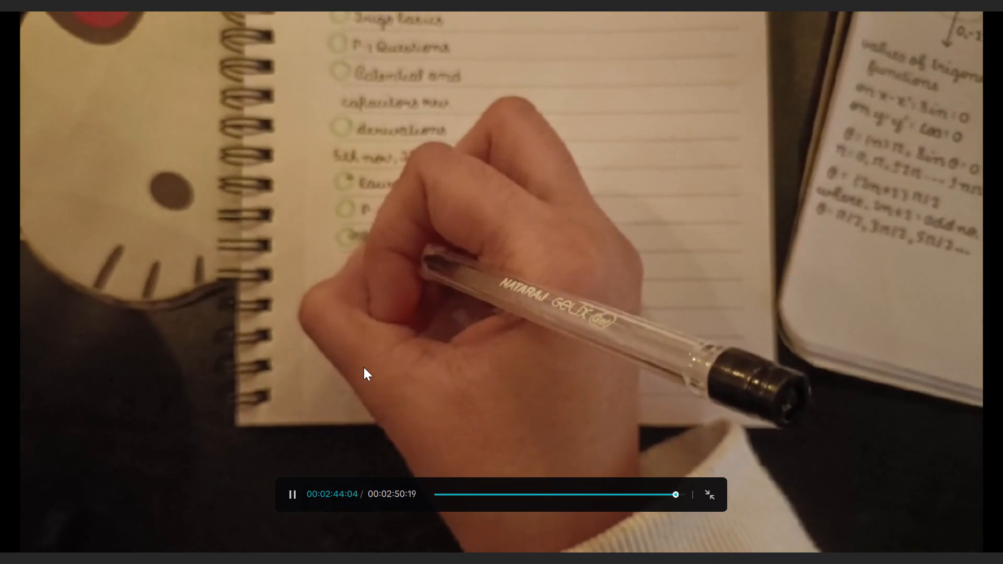
key("Escape")
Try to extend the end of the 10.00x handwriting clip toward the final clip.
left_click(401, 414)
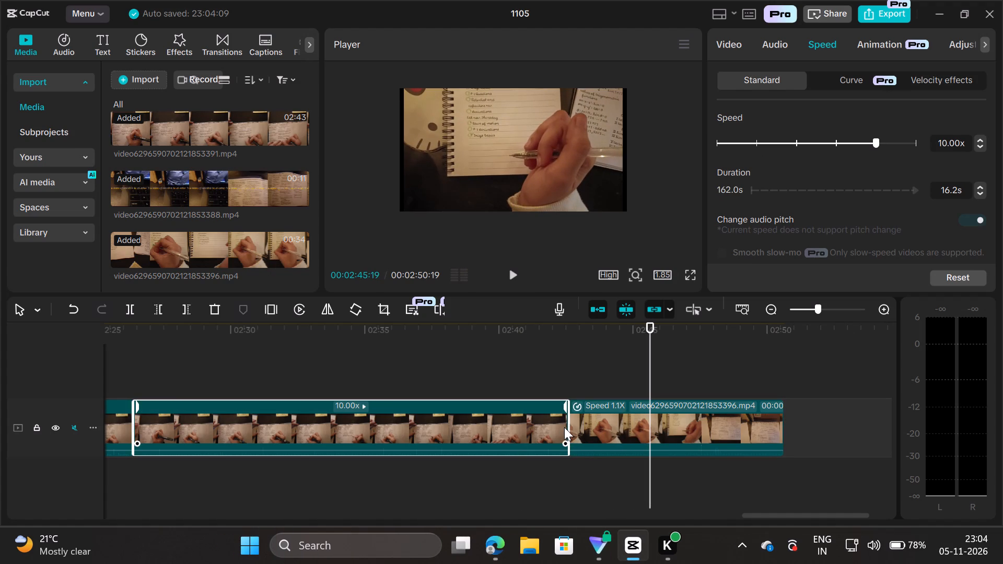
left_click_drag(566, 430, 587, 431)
Play the edited video in full screen from near its captioned intro to review the whole sequence.
left_click(497, 367)
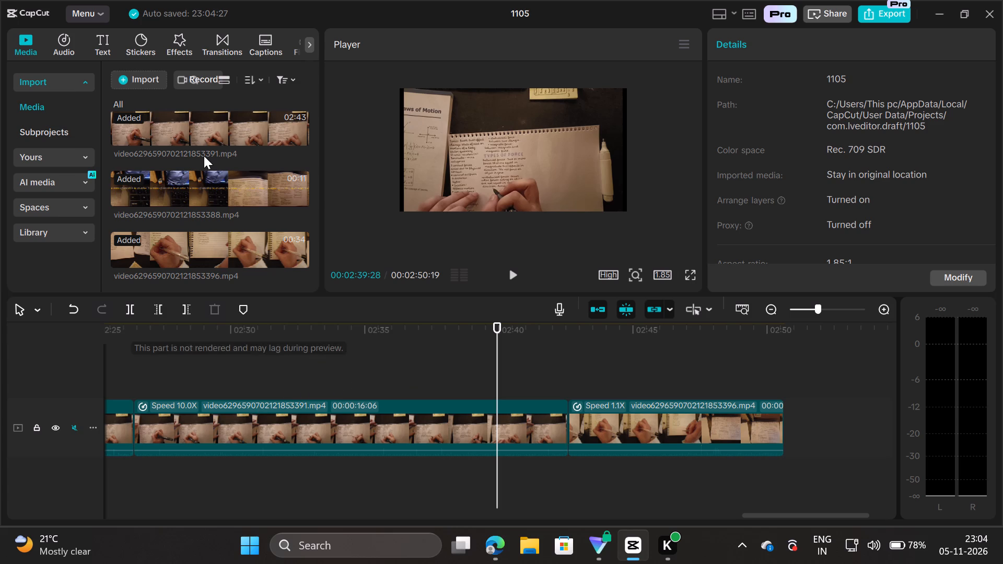
scroll(204, 156, "down", 1)
scroll(224, 199, "down", 1)
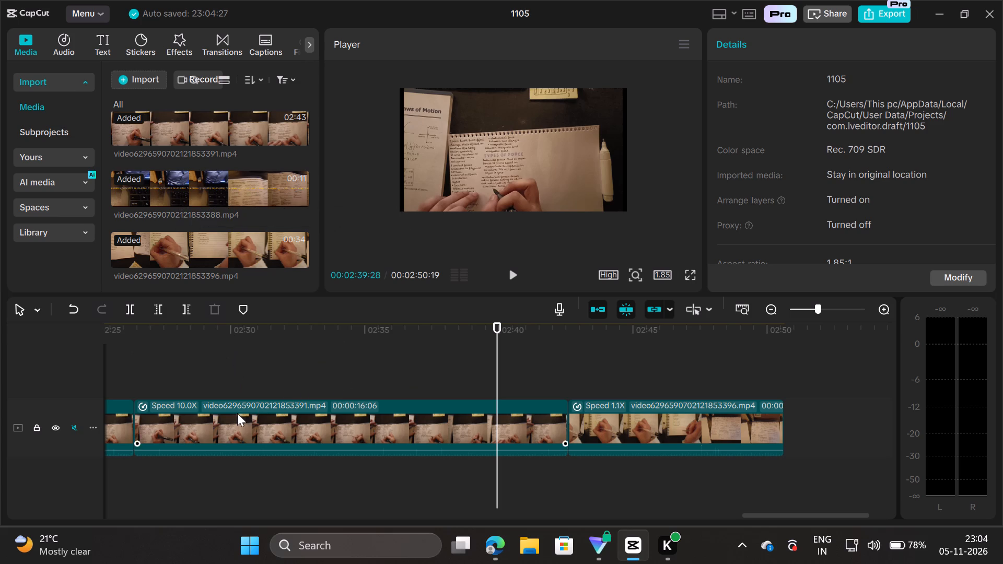
scroll(237, 413, "right", 16)
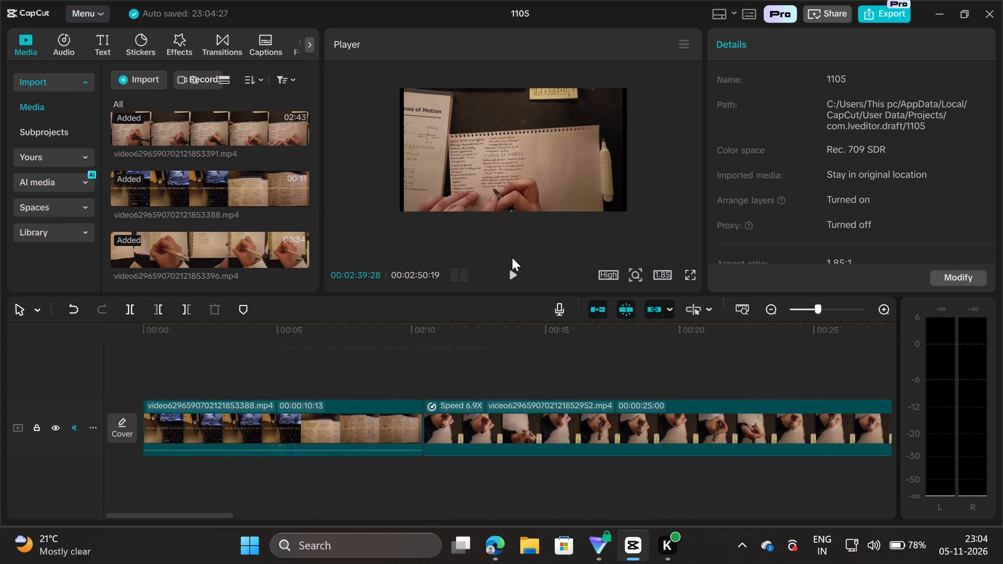
left_click(692, 274)
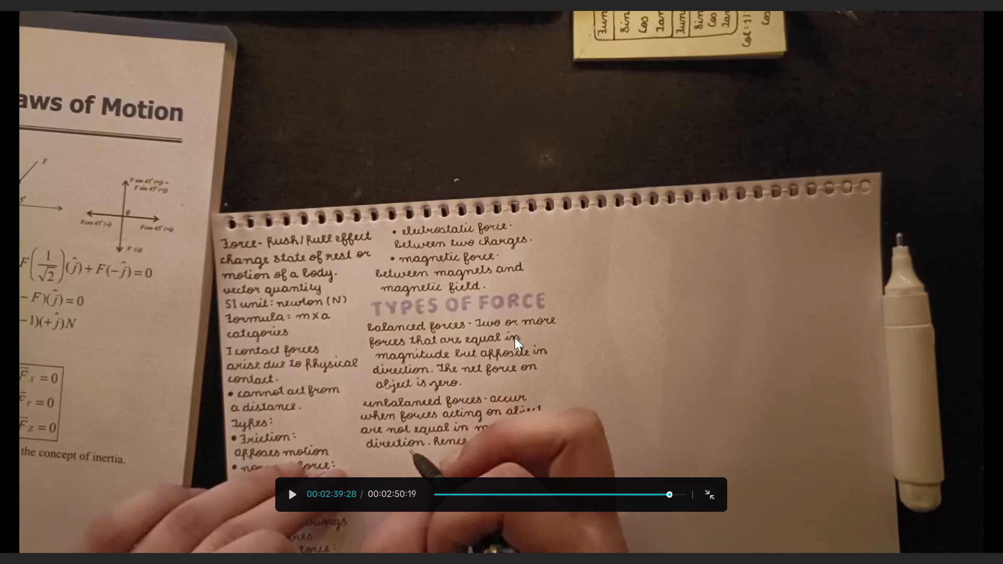
left_click(438, 495)
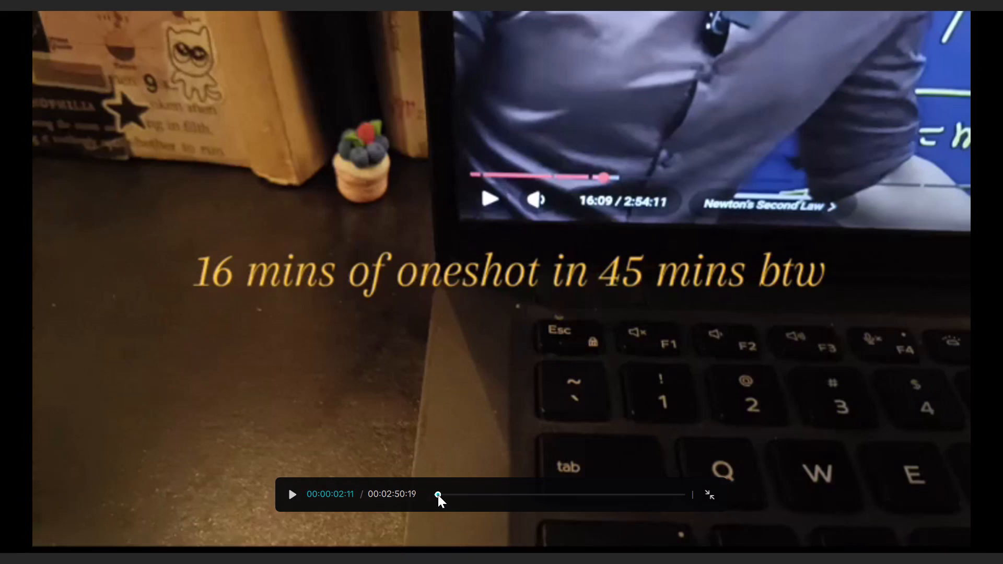
key("space")
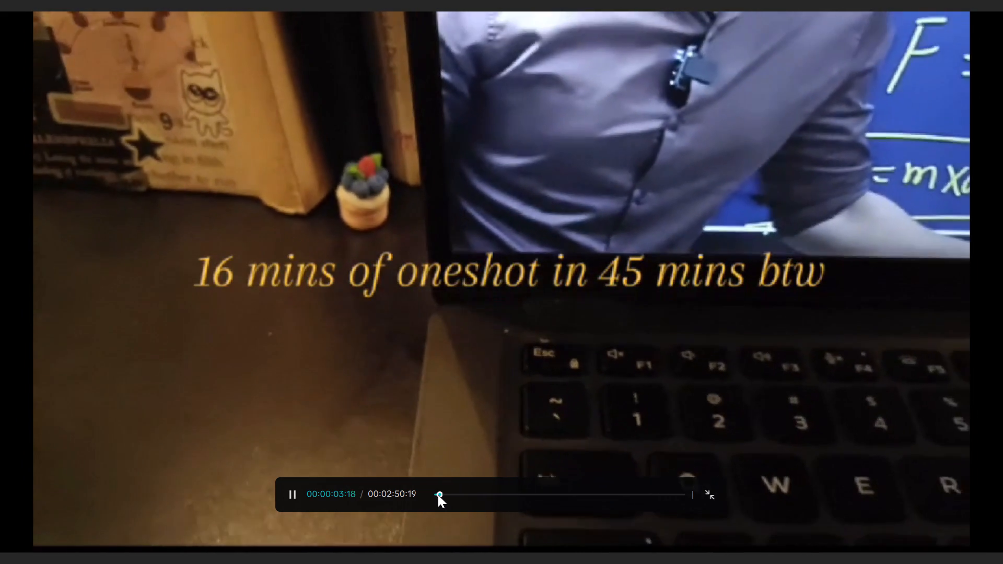
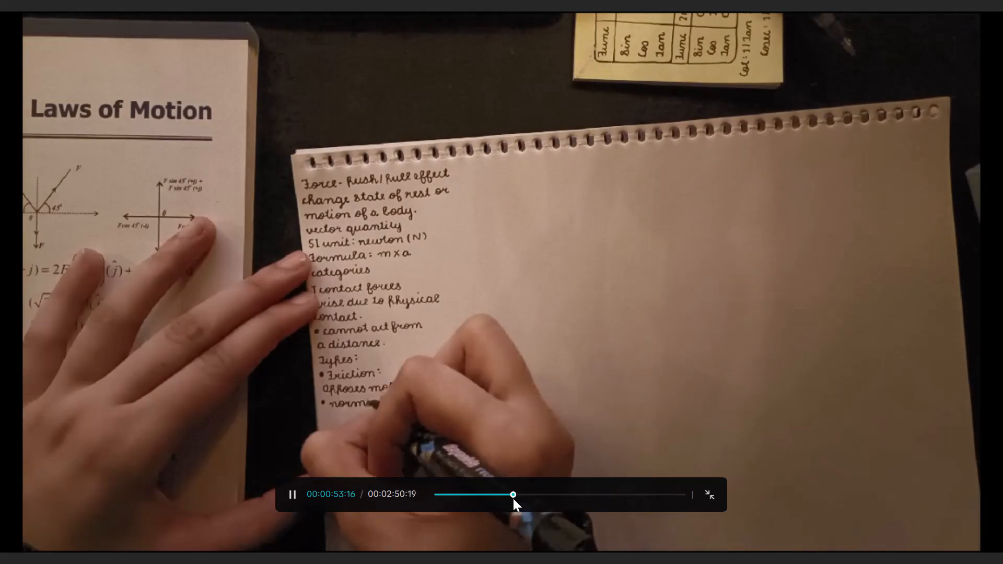
Skim the rest of the full-screen preview in forward jumps from the middle handwriting footage through to the closing notebook clip.
left_click_drag(513, 498, 544, 508)
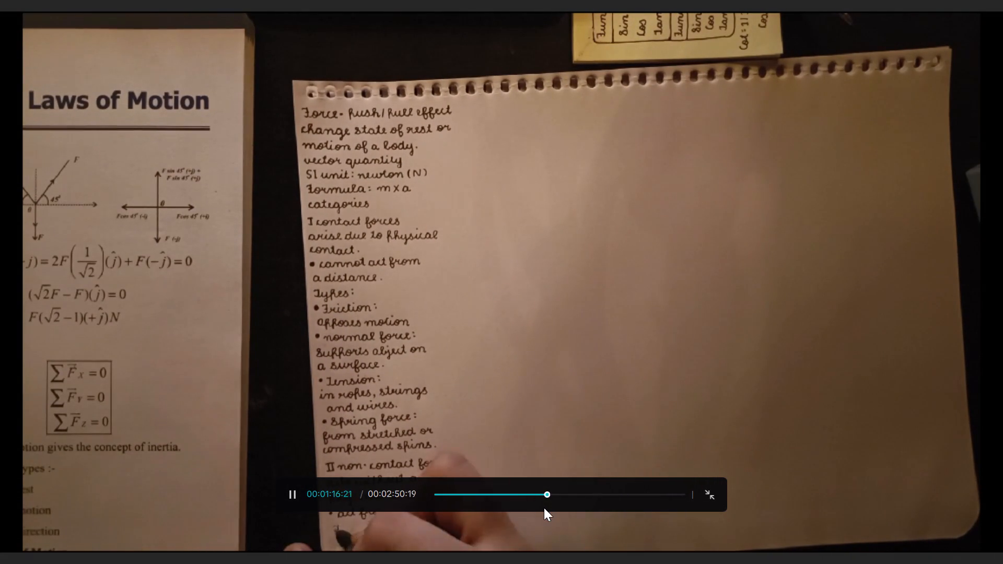
left_click_drag(552, 497, 577, 503)
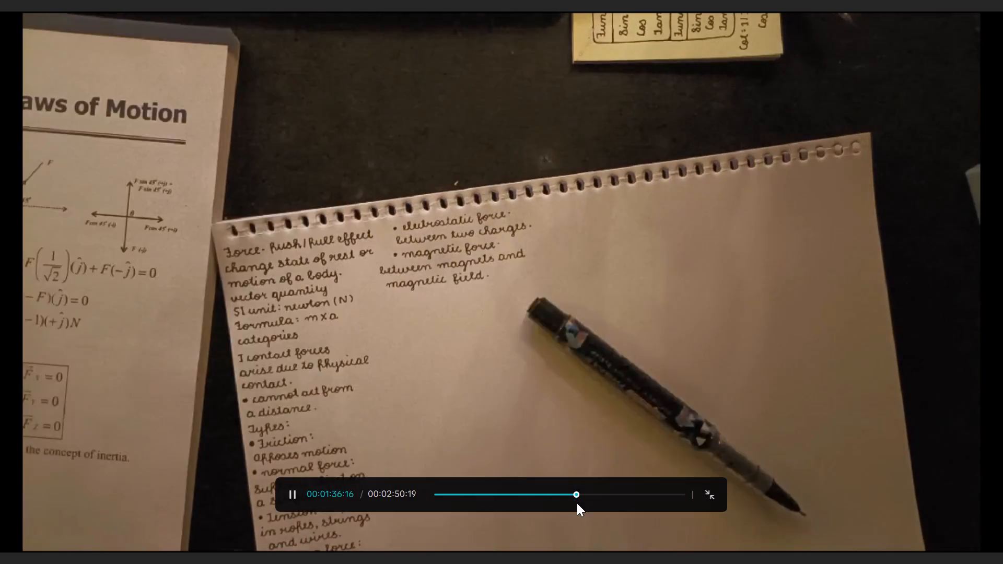
left_click_drag(577, 503, 602, 508)
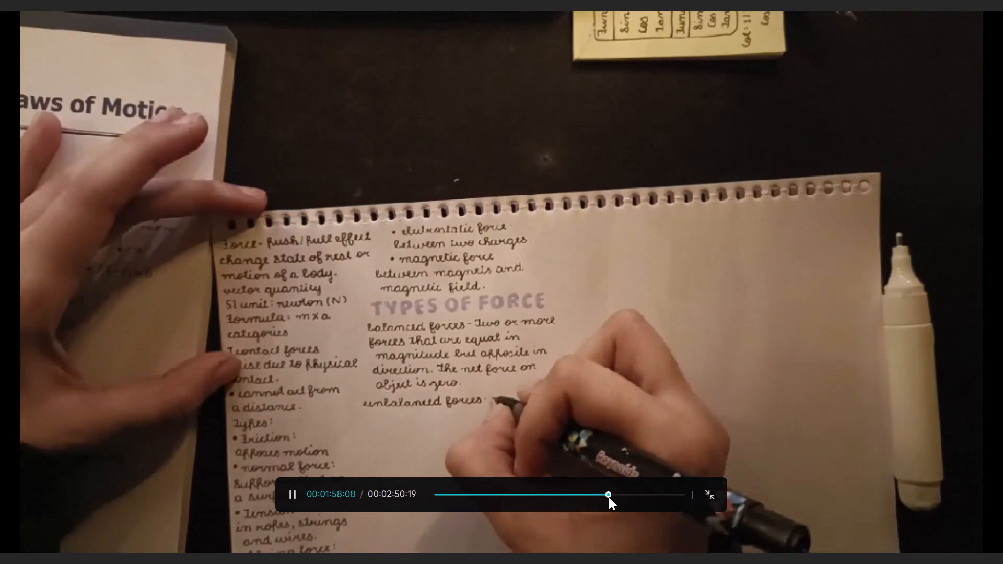
left_click_drag(609, 497, 631, 498)
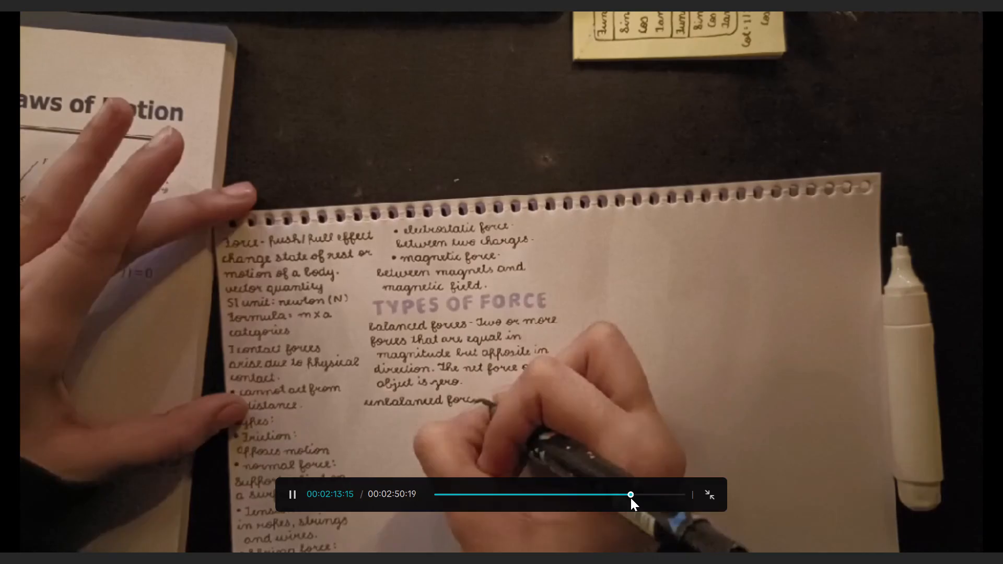
left_click_drag(631, 498, 641, 497)
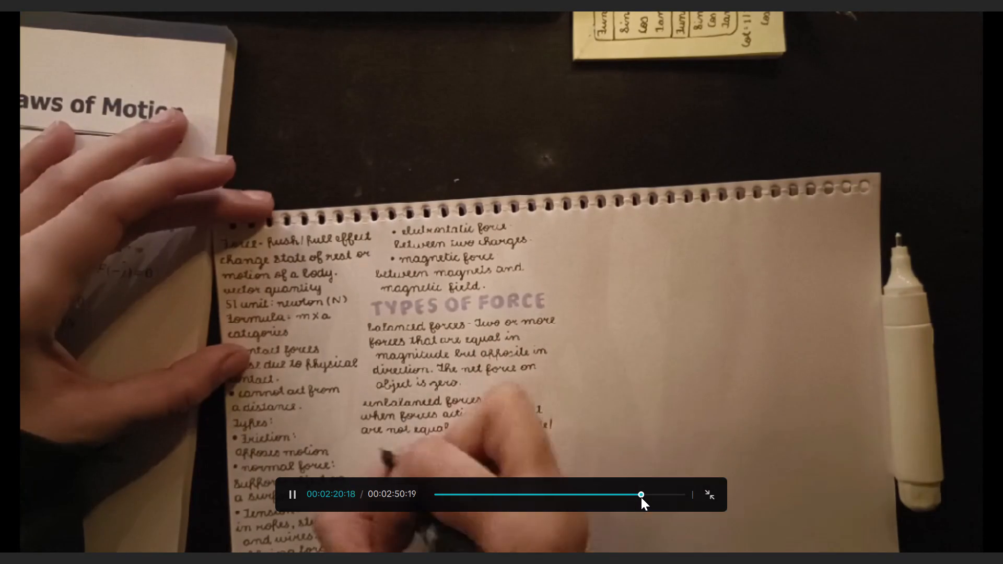
left_click_drag(641, 497, 657, 495)
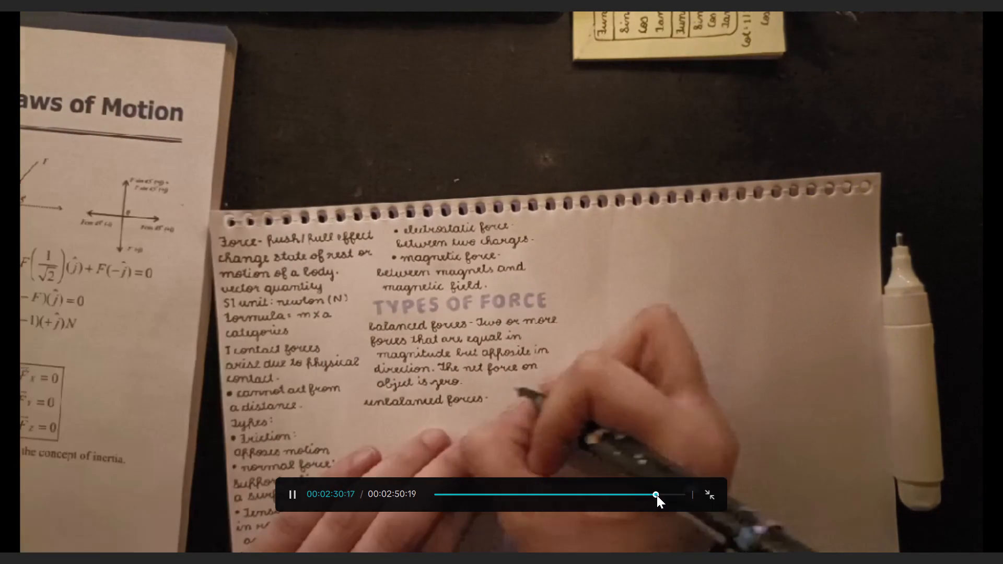
left_click_drag(657, 495, 669, 495)
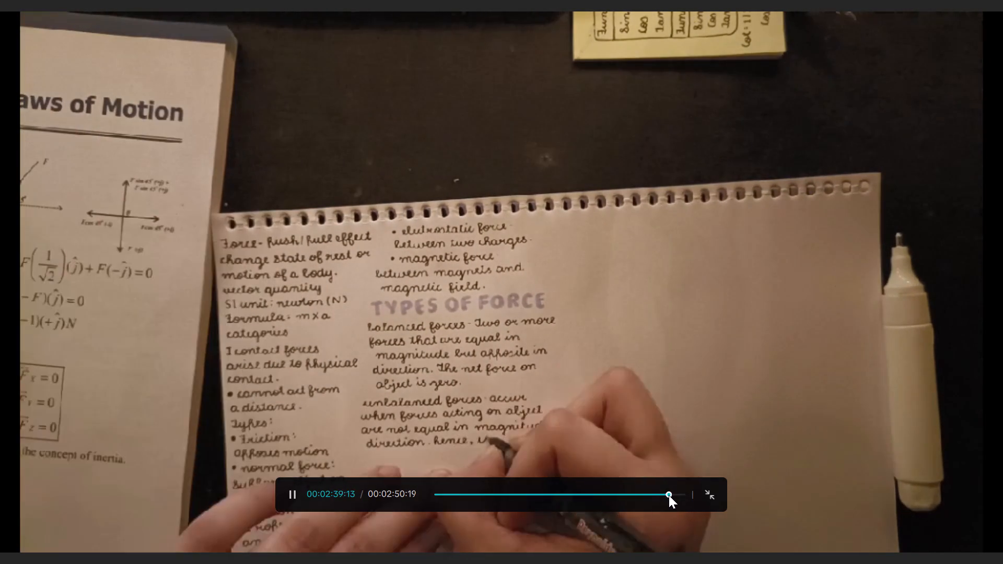
left_click_drag(669, 495, 676, 495)
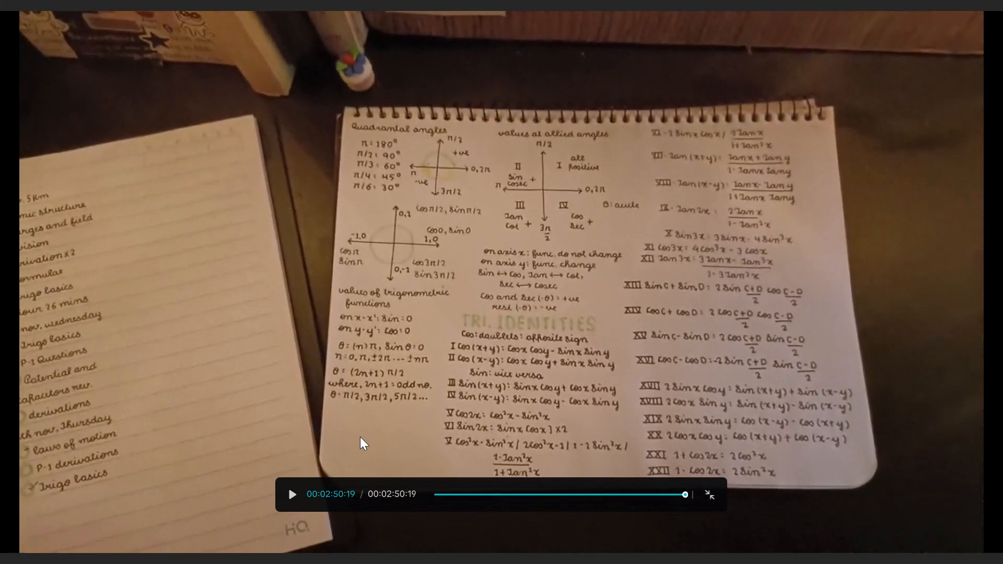
Leave the full-screen preview and return to the editing timeline at the end of the sequence.
key("Escape")
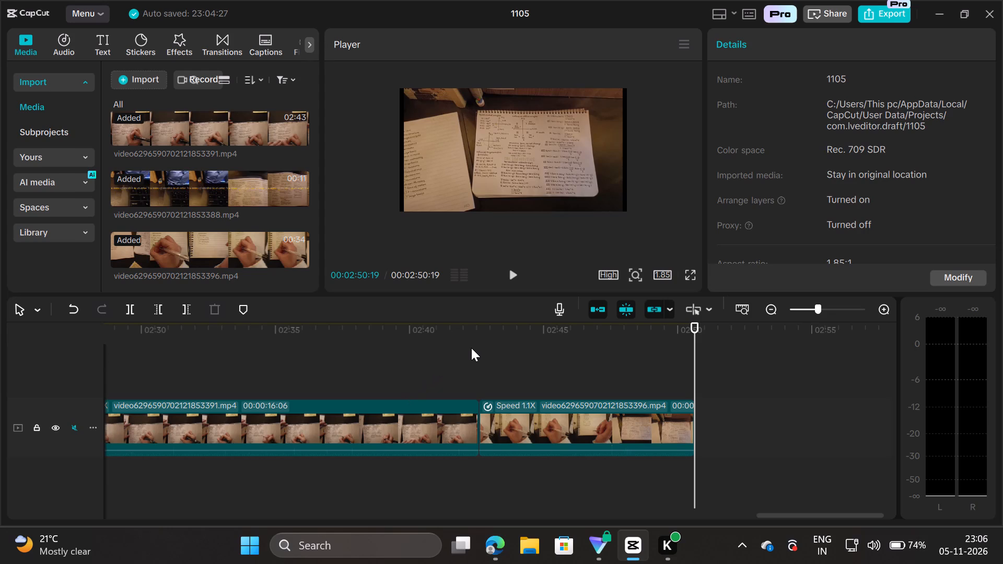
double_click(471, 348)
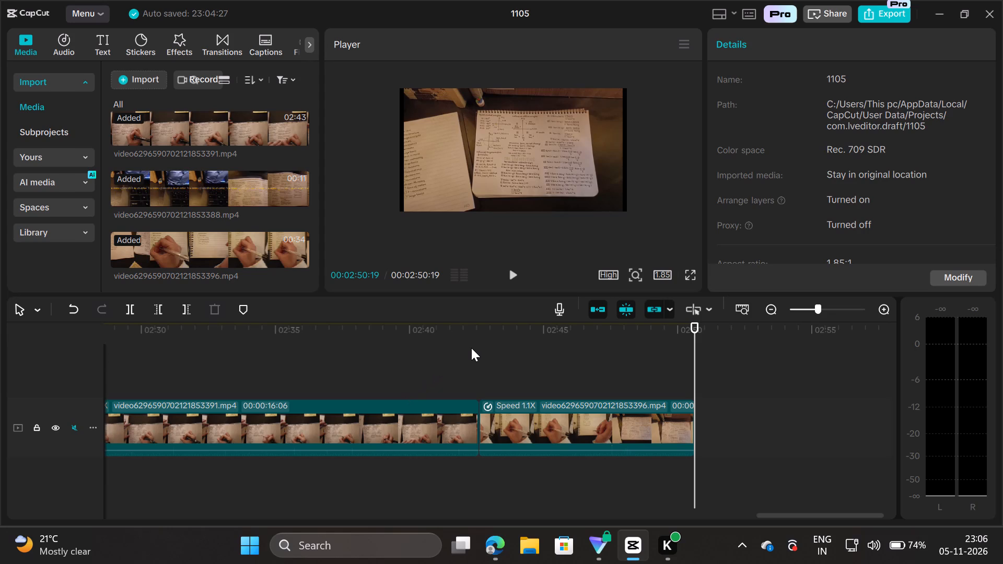
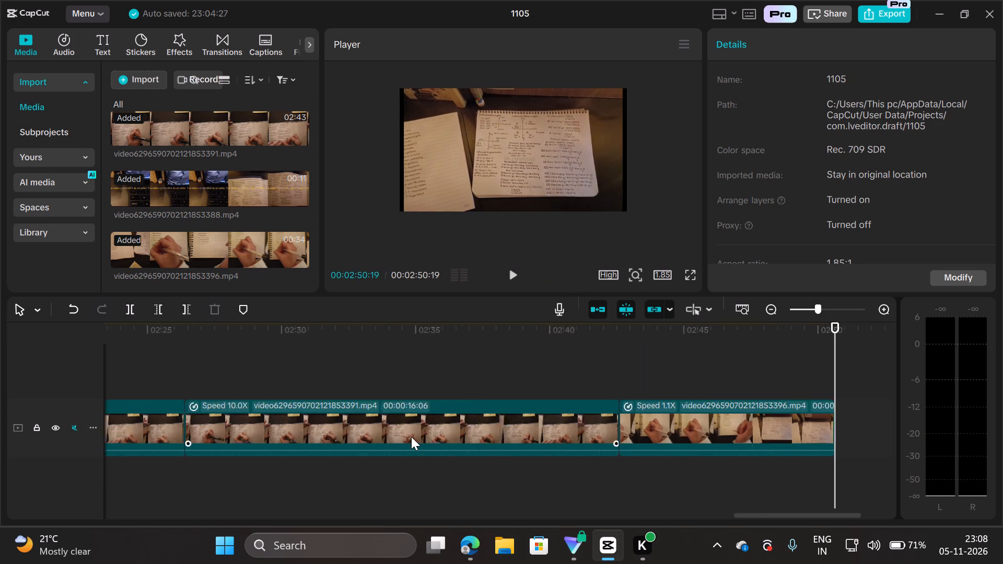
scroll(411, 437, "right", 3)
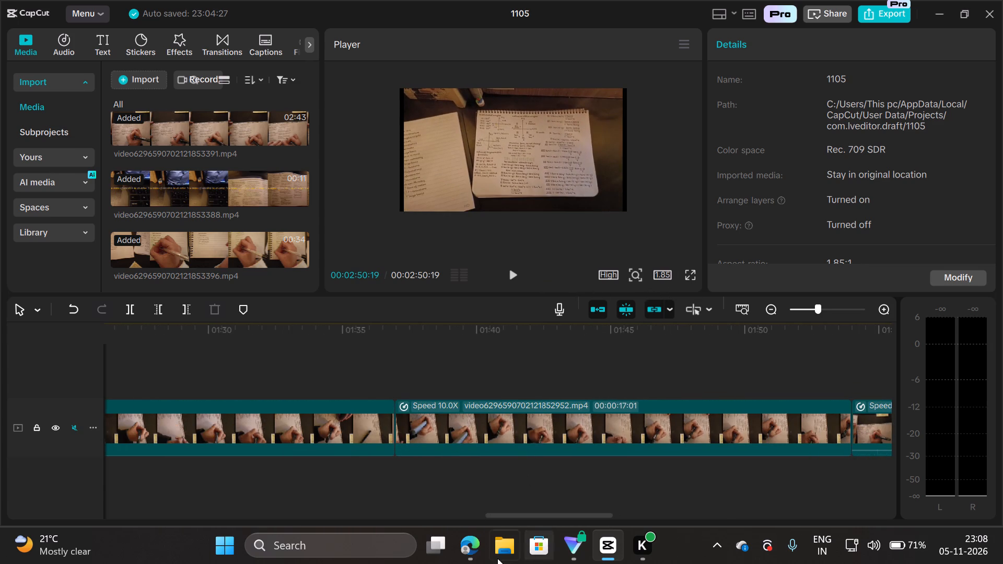
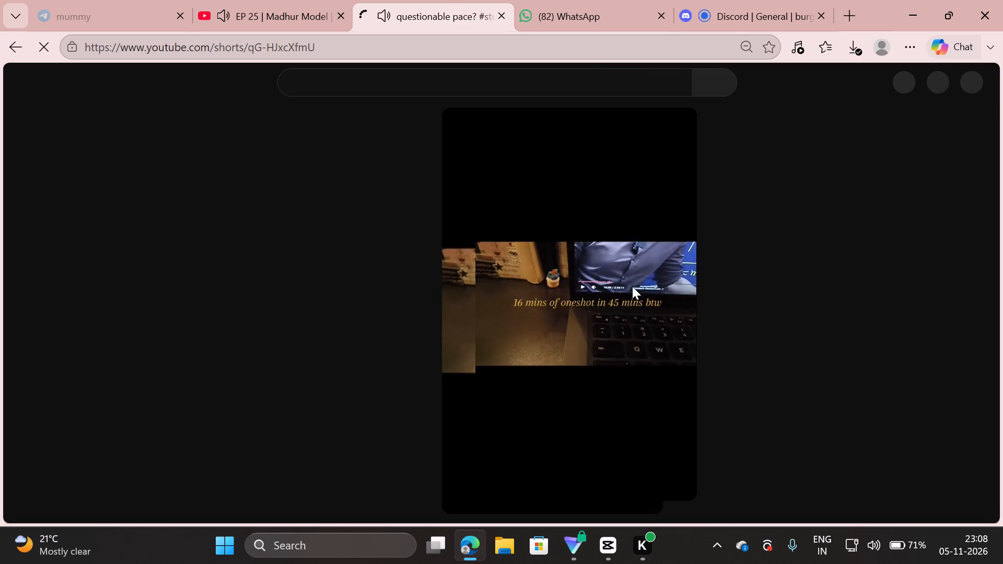
Open the signed-in account's own YouTube channel from the Short and look over its page and Shorts.
left_click(568, 336)
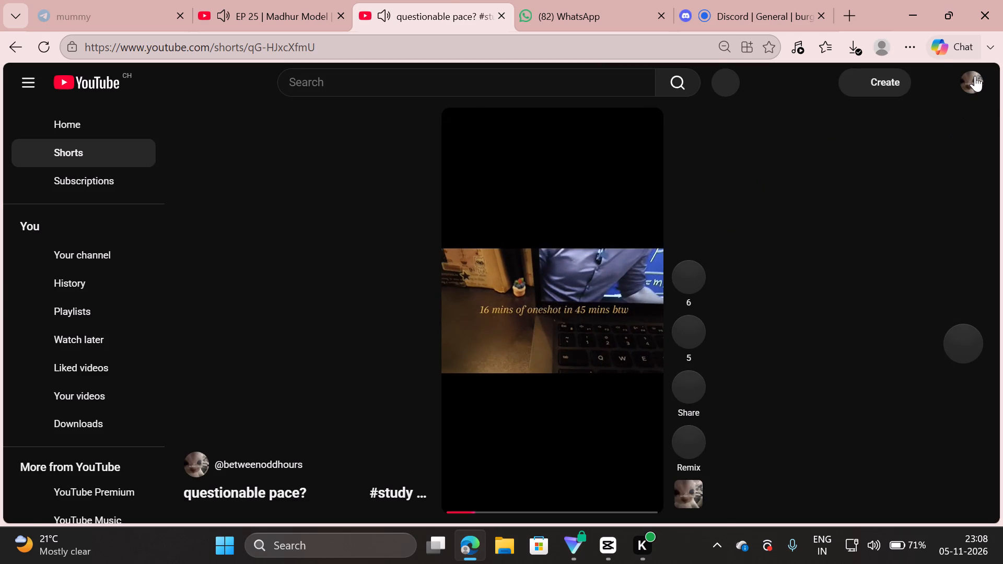
left_click(975, 76)
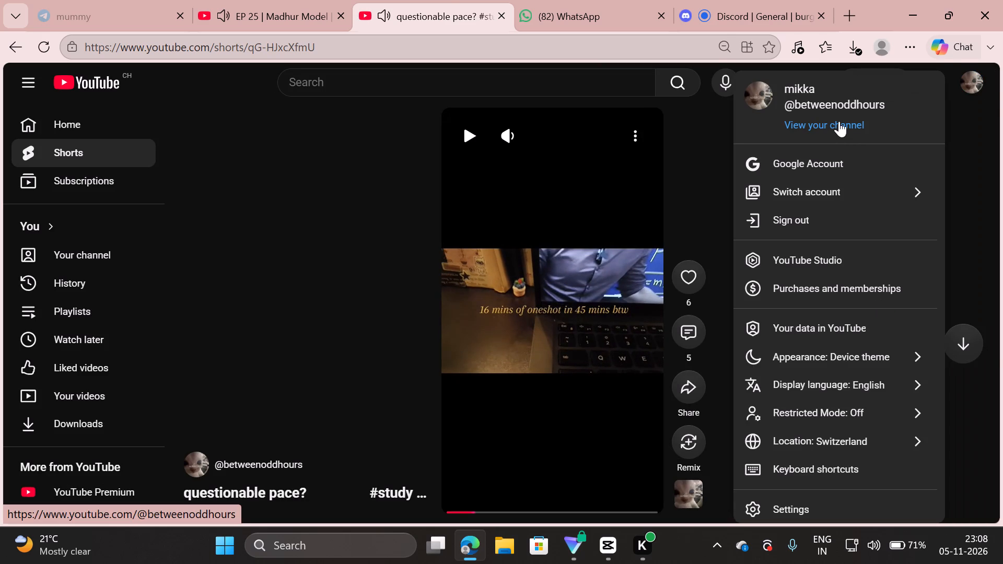
left_click(839, 121)
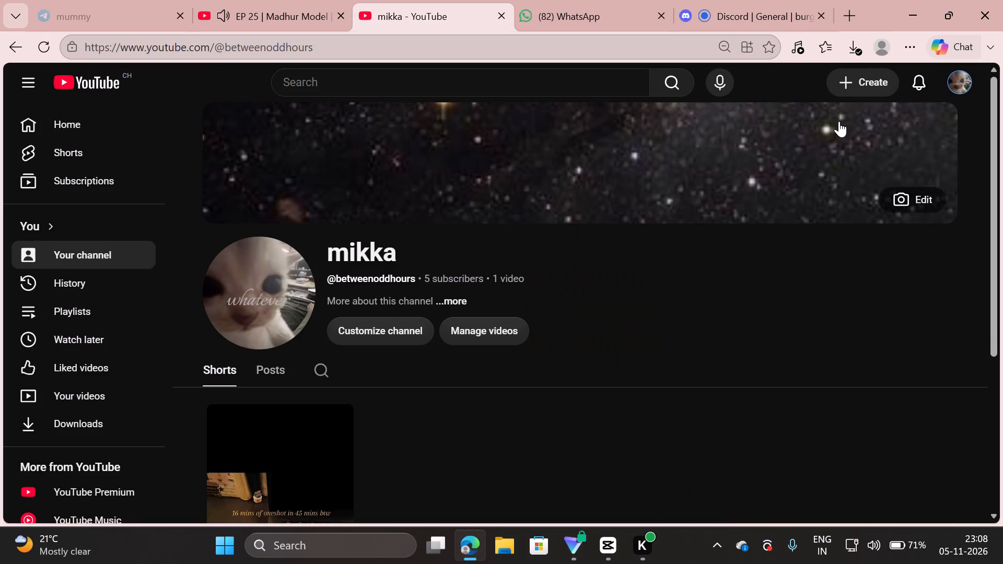
scroll(640, 279, "down", 3)
scroll(640, 279, "up", 3)
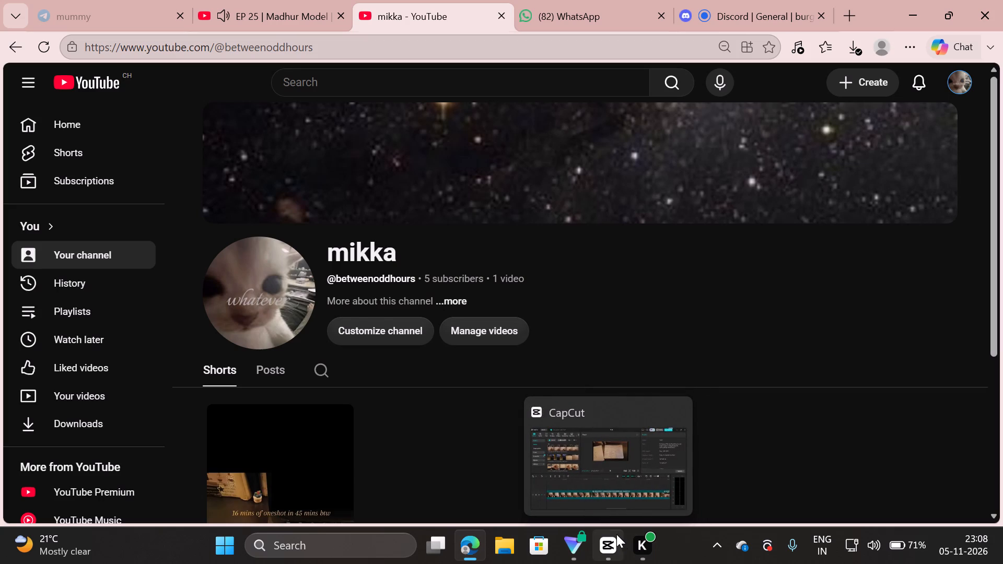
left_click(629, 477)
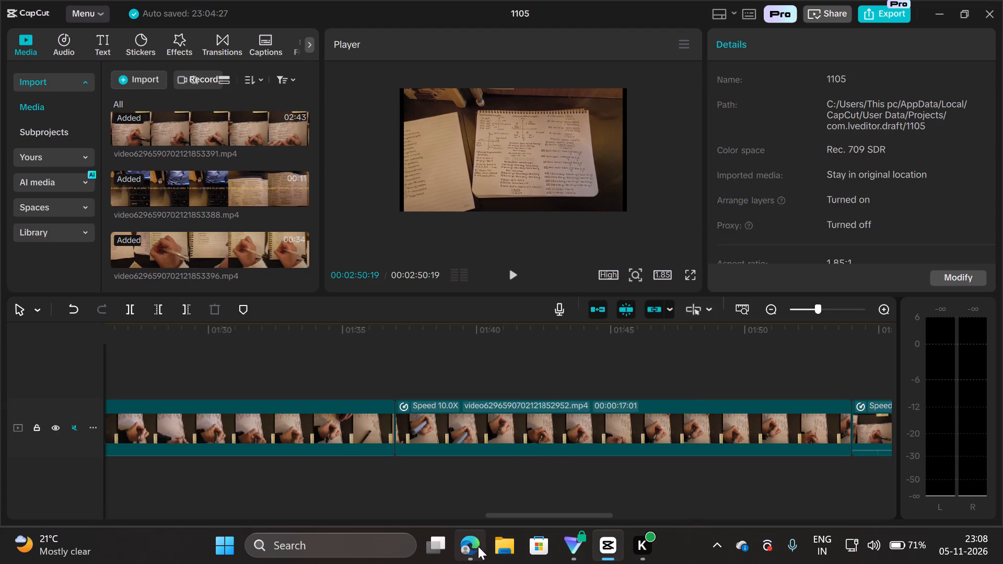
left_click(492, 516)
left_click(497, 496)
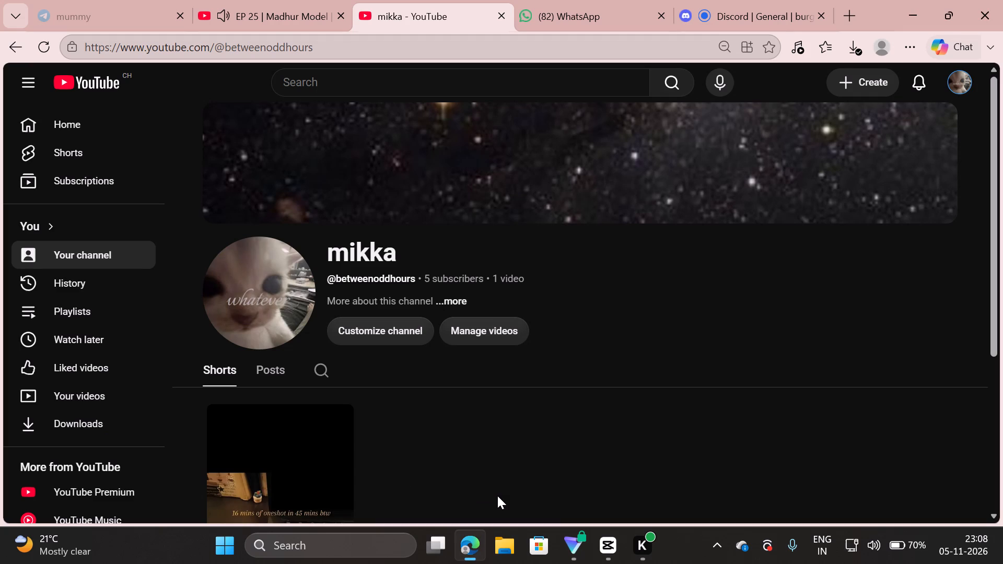
Switch to the EP 25 Madhur Model stand-up comedy video and toggle its playback.
left_click(262, 0)
key("space")
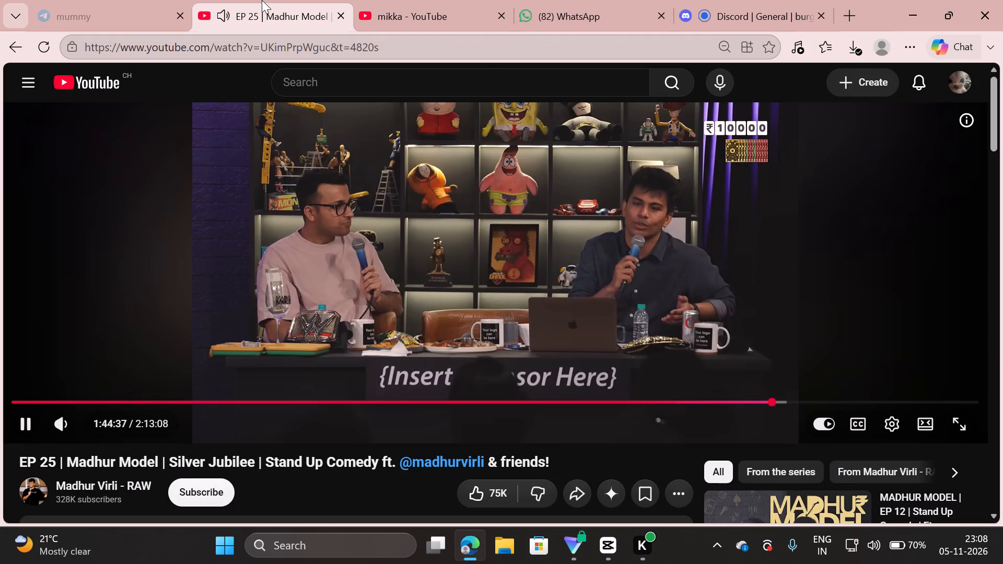
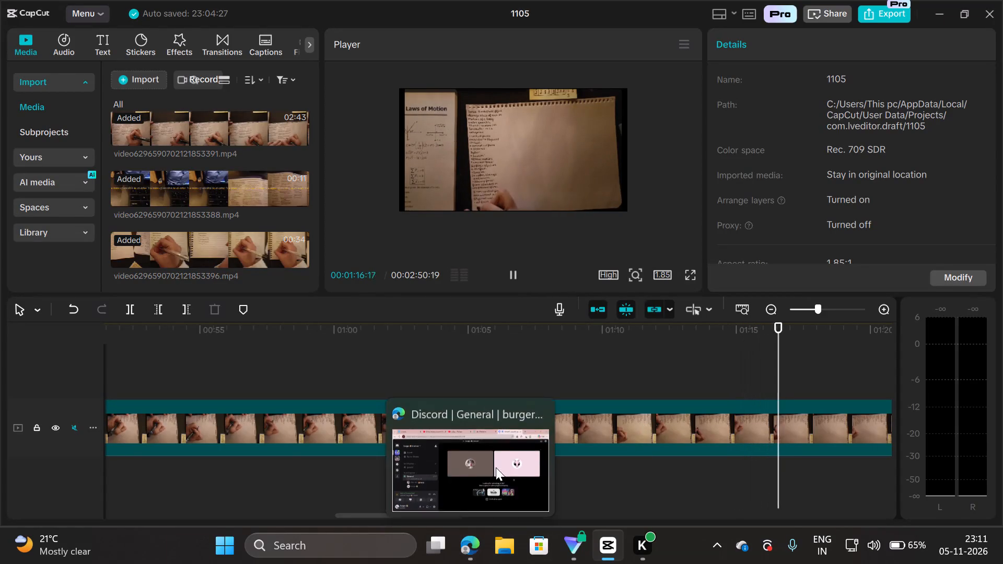
Switch from the CapCut project to the browser window showing the Discord General channel.
left_click(485, 472)
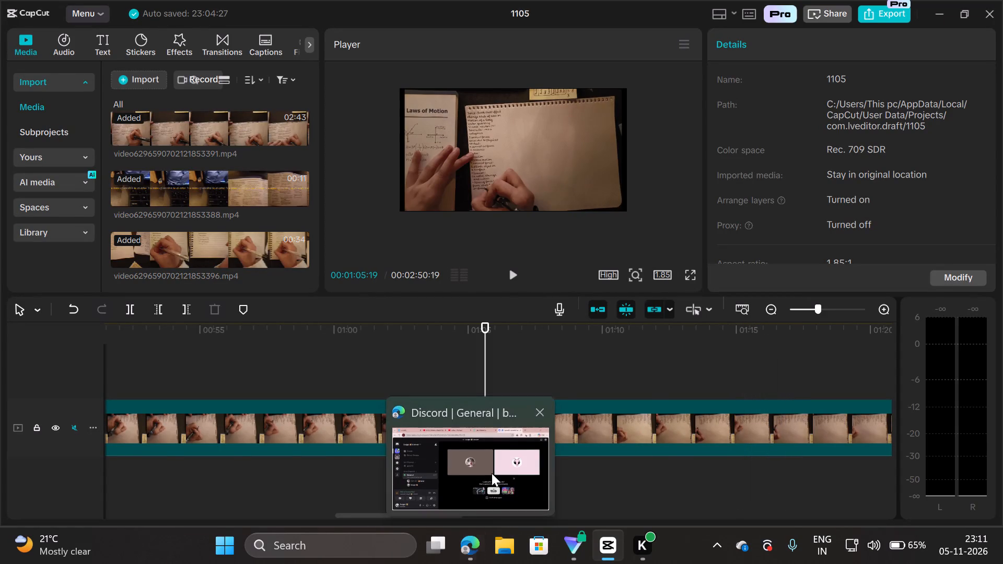
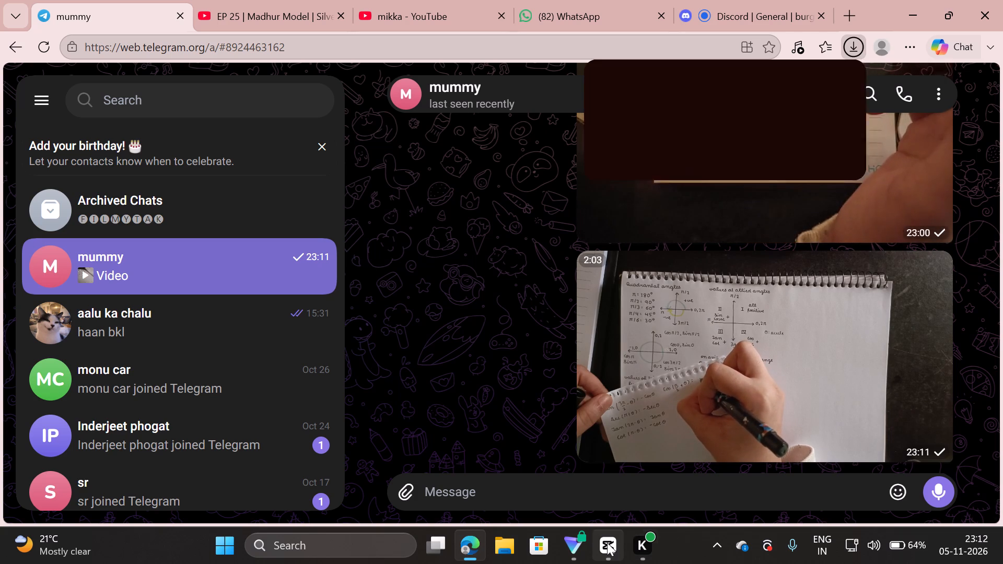
left_click(611, 461)
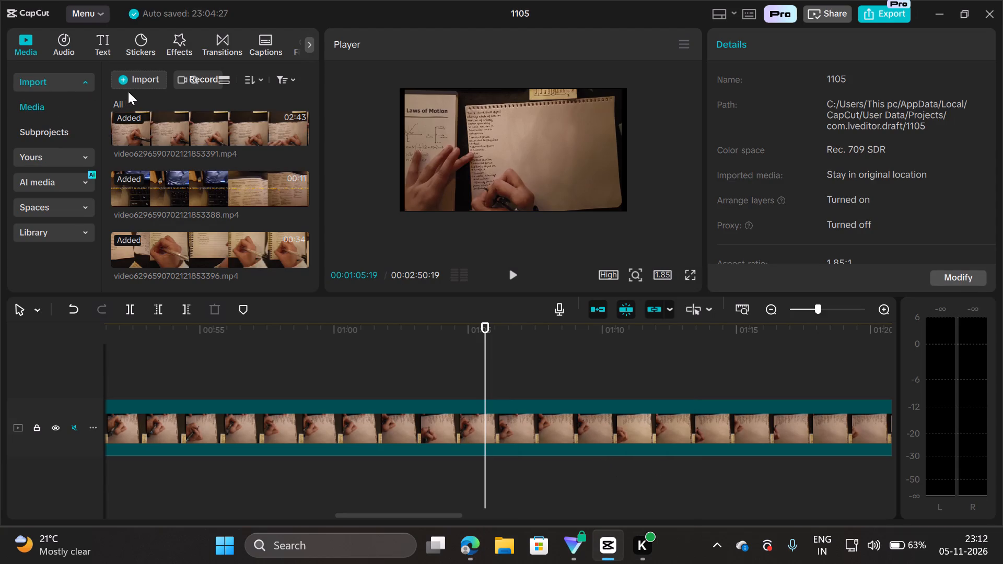
left_click(140, 81)
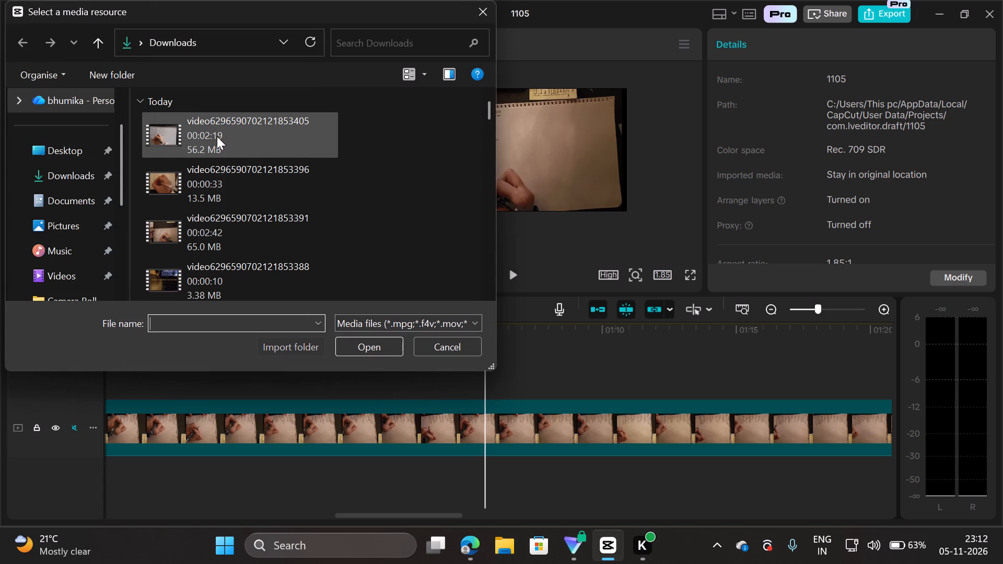
double_click(199, 135)
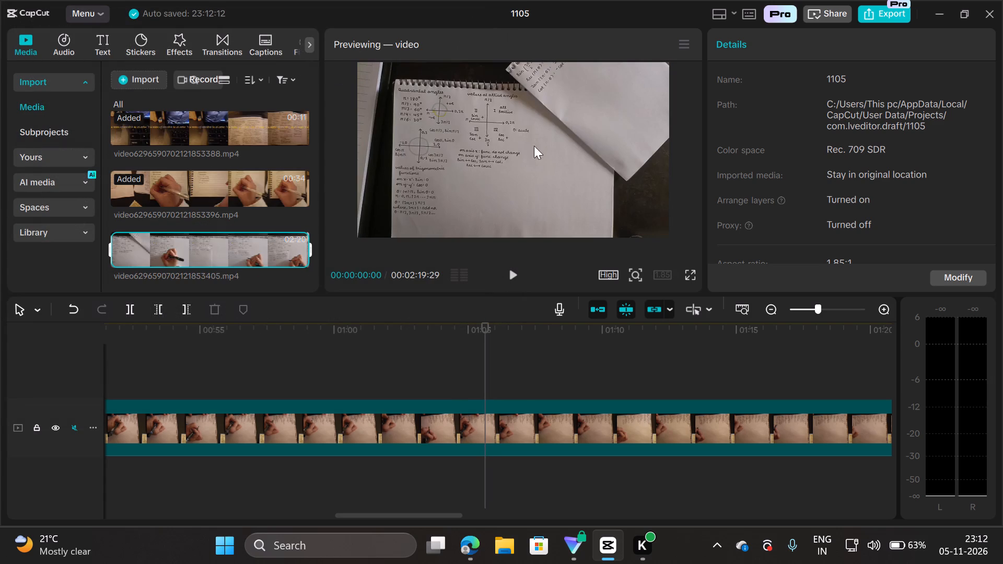
Preview the unused 02:20 handwriting clip video6296590702121853405.mp4 from the imported media.
left_click(595, 164)
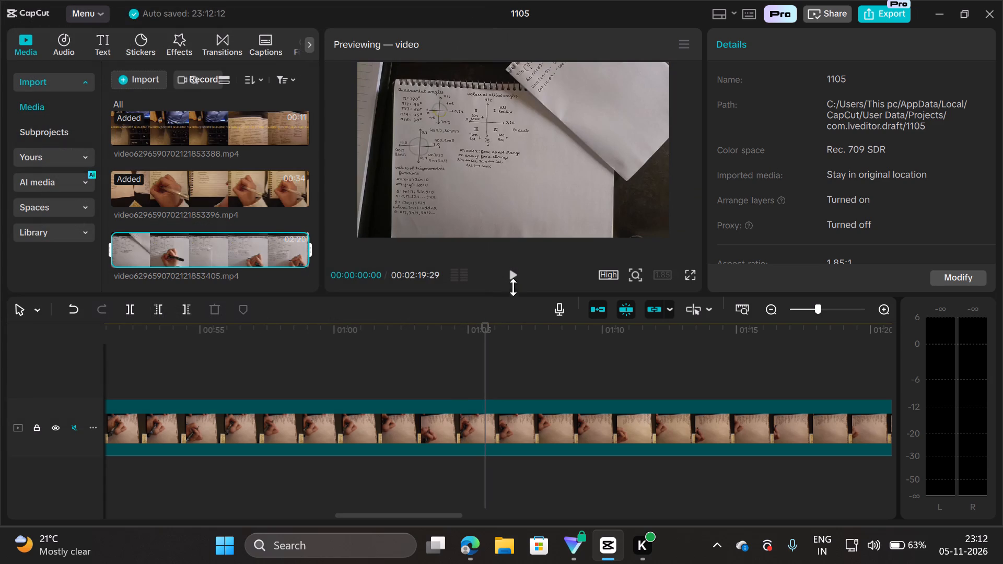
left_click(517, 276)
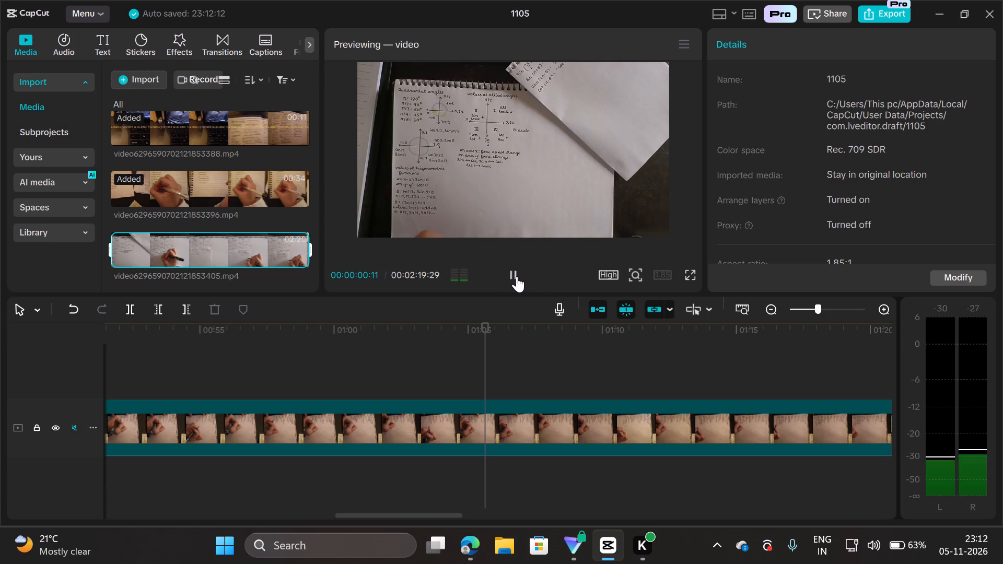
left_click(598, 108)
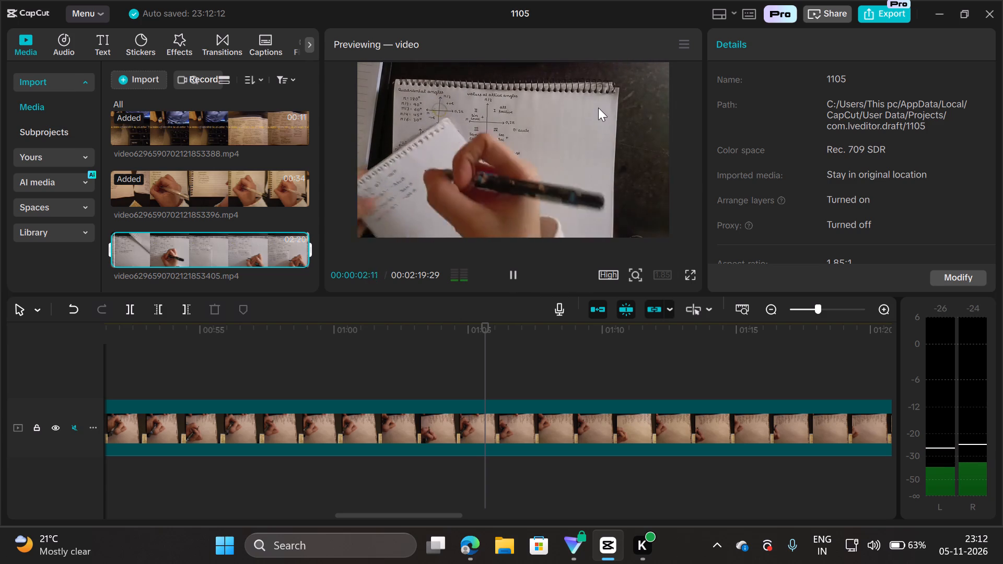
left_click(598, 108)
left_click(621, 218)
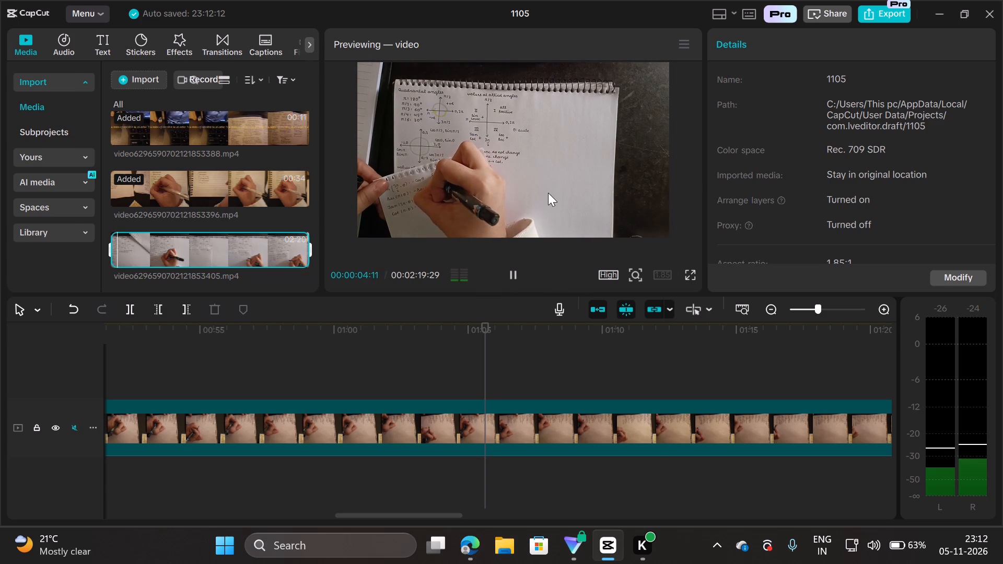
left_click(548, 193)
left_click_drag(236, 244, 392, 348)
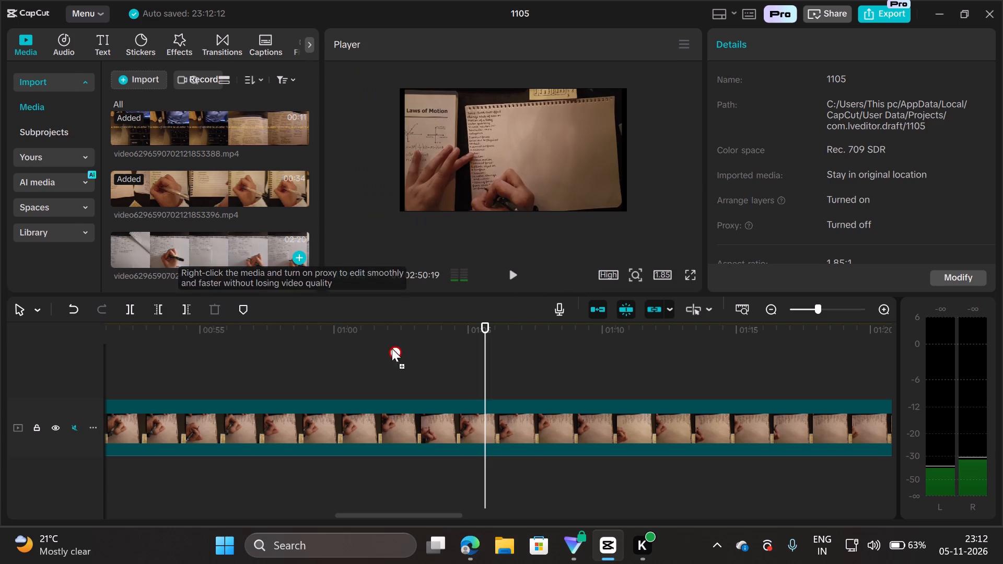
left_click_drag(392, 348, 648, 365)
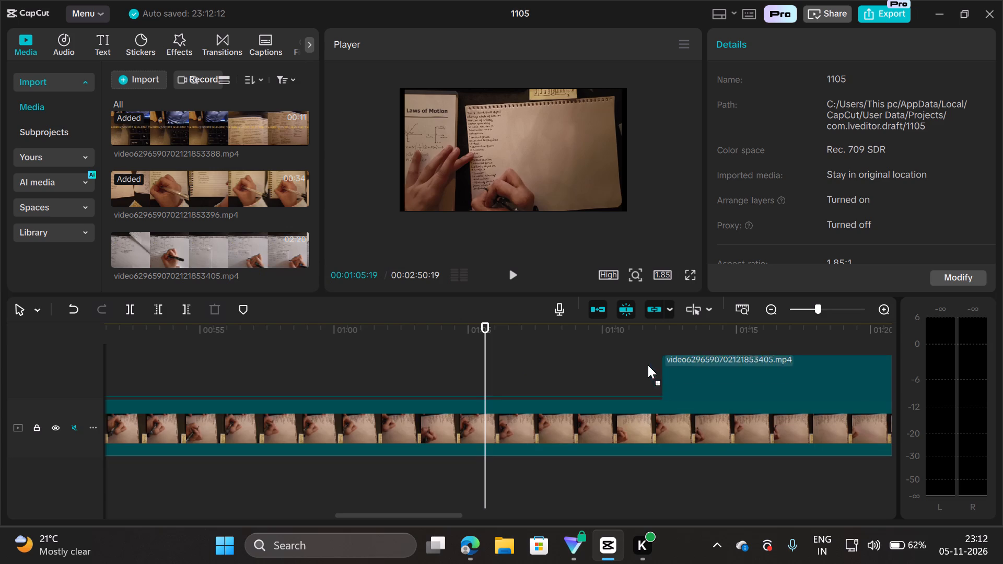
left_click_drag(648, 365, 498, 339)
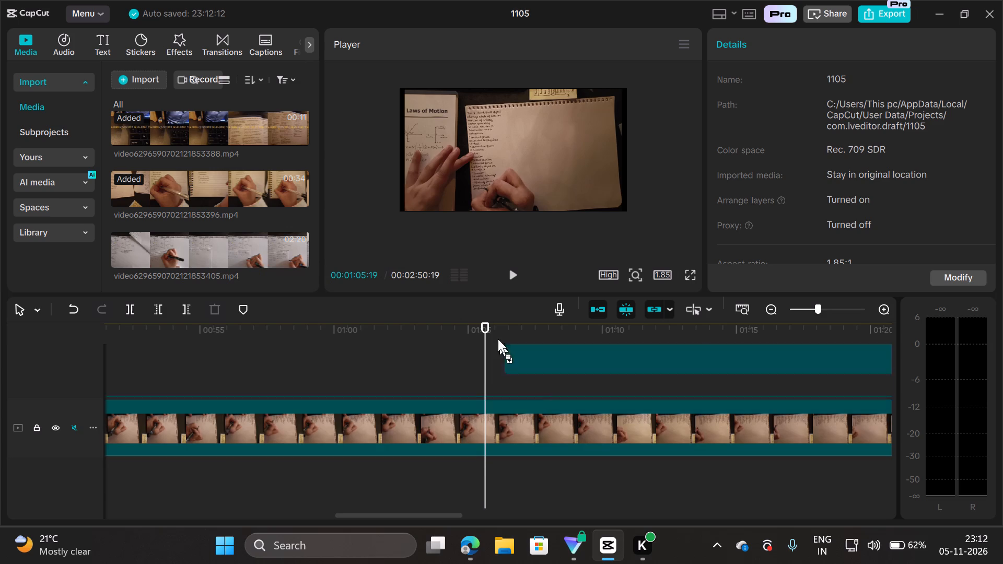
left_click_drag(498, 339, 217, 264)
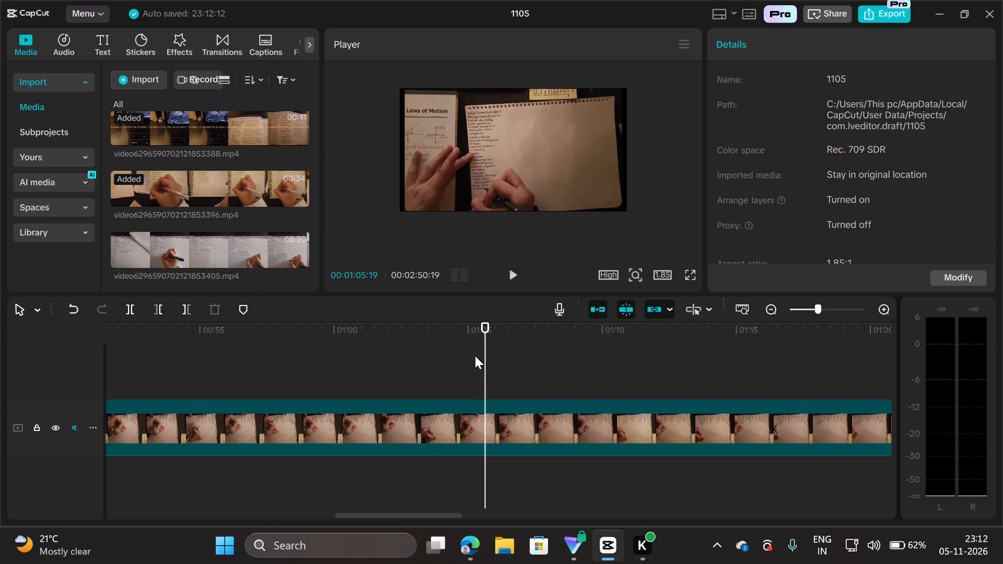
Add video6296590702121853405.mp4 to the main track at the end of the timeline, directly after the 1.1X closing clip.
left_click_drag(485, 368, 818, 395)
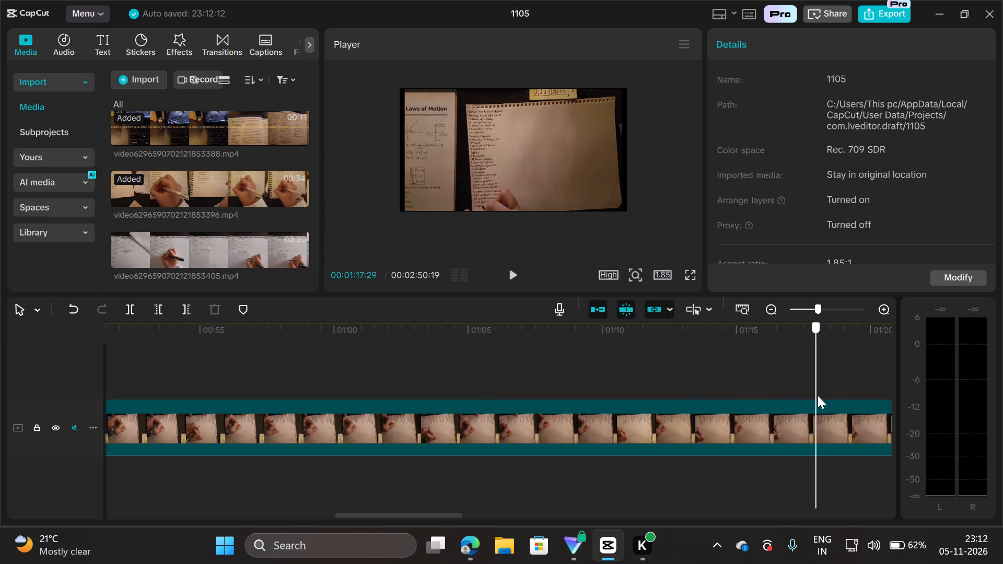
left_click_drag(818, 395, 1002, 388)
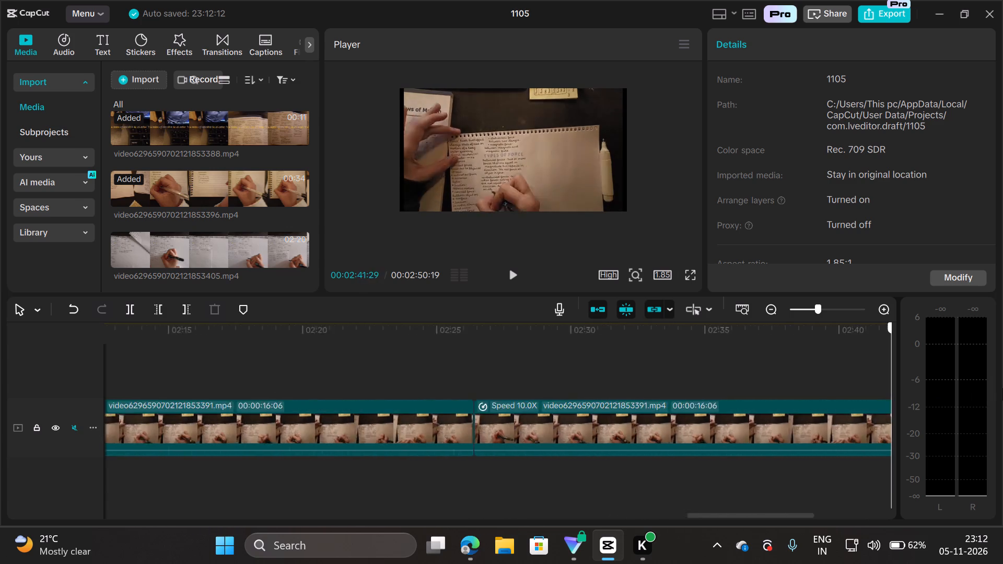
left_click_drag(1002, 388, 1002, 387)
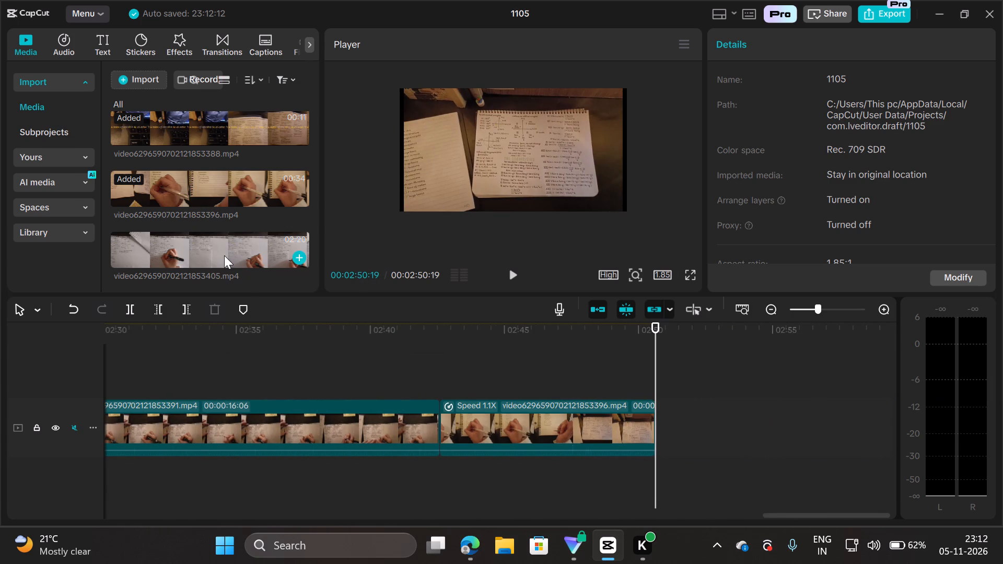
left_click_drag(224, 255, 681, 427)
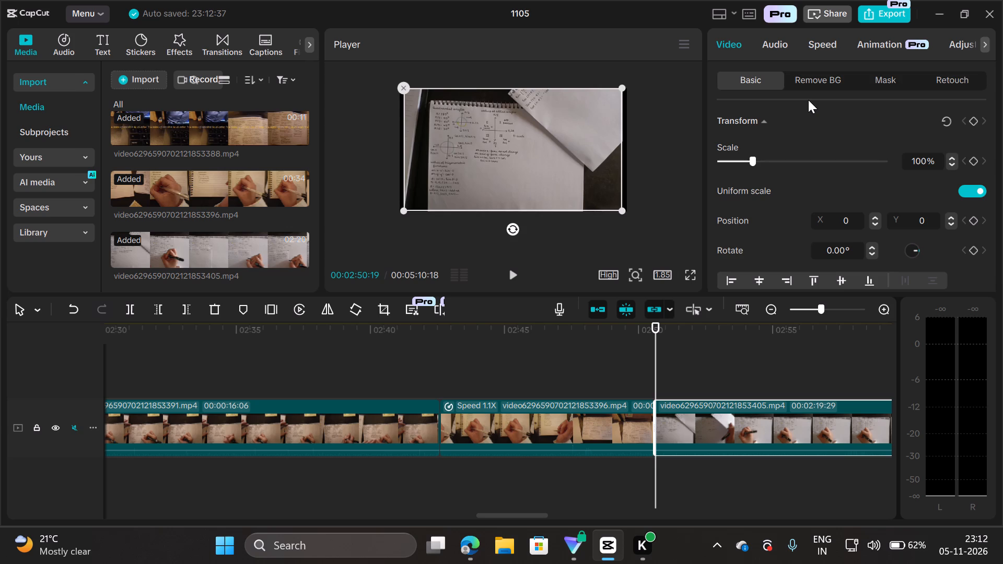
Set the newly added clip's playback speed to about 8x.
left_click(820, 52)
left_click_drag(760, 144, 844, 142)
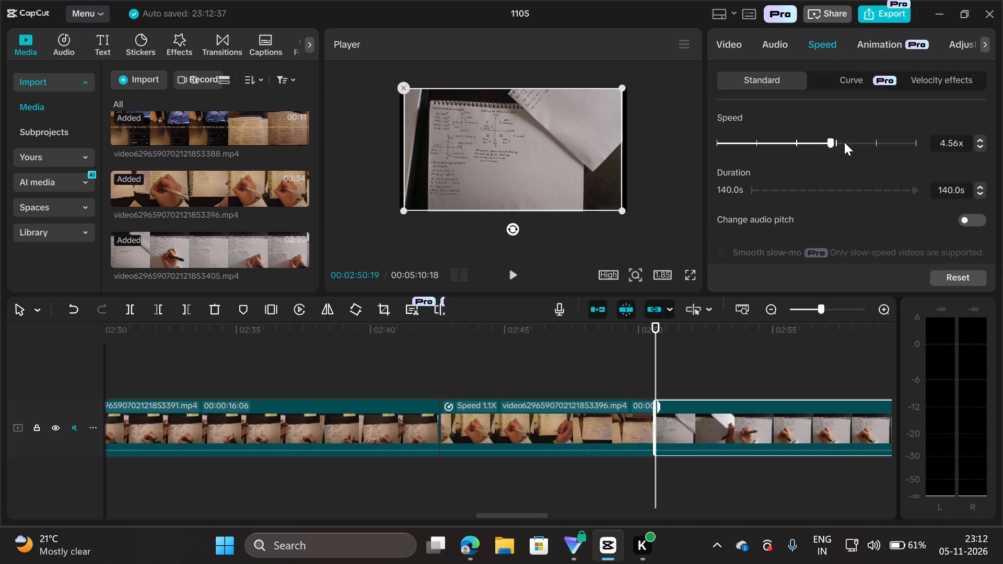
left_click_drag(844, 142, 859, 146)
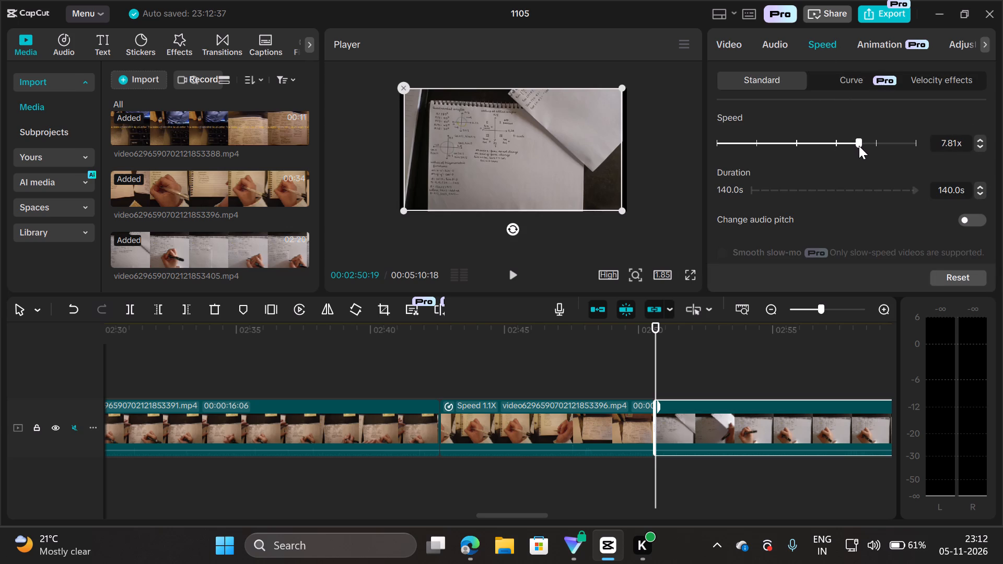
left_click_drag(859, 146, 861, 147)
left_click(861, 147)
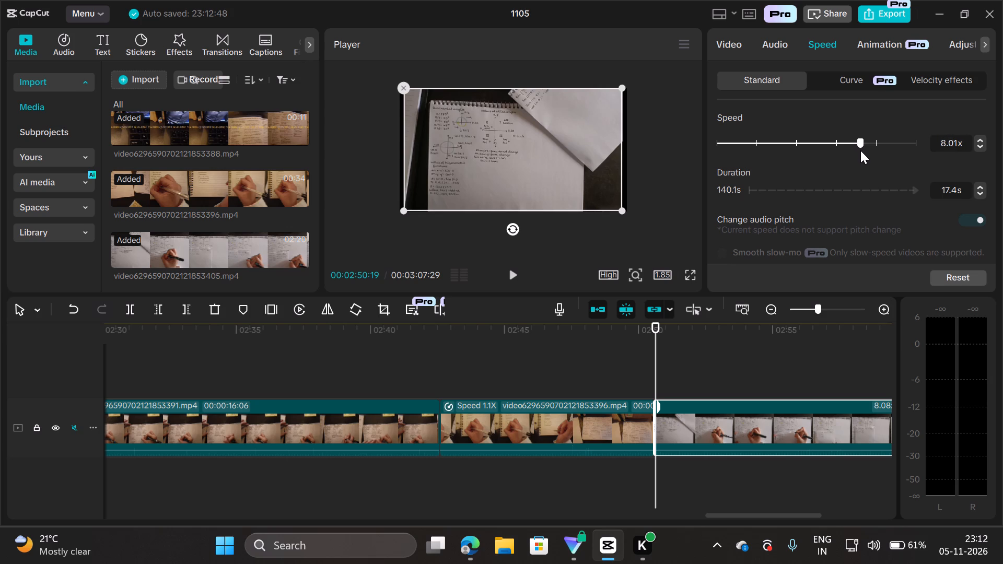
Review the edit from the captioned intro through the first sped-up handwriting clips, playing and scrubbing along the timeline.
left_click(515, 280)
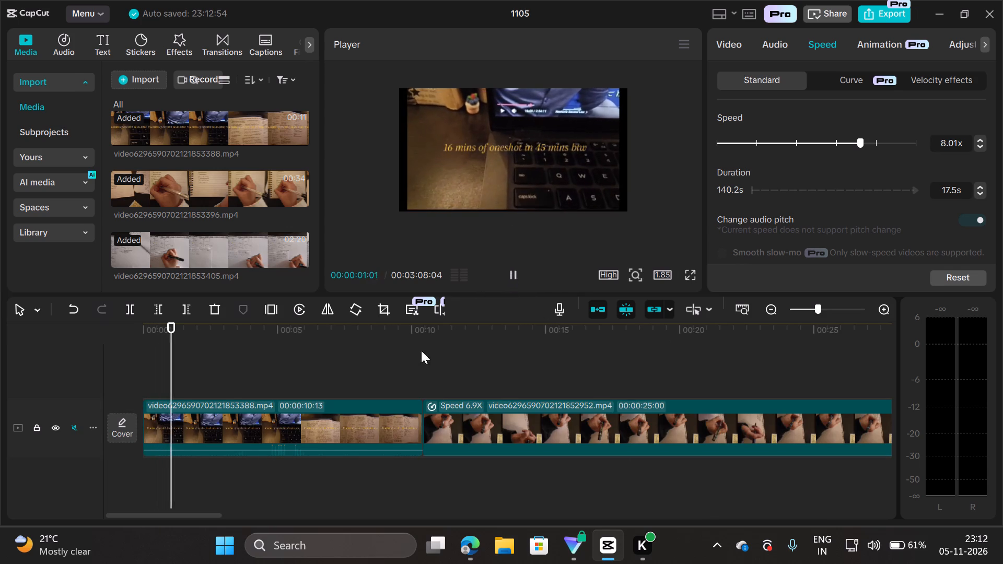
left_click_drag(199, 369, 401, 390)
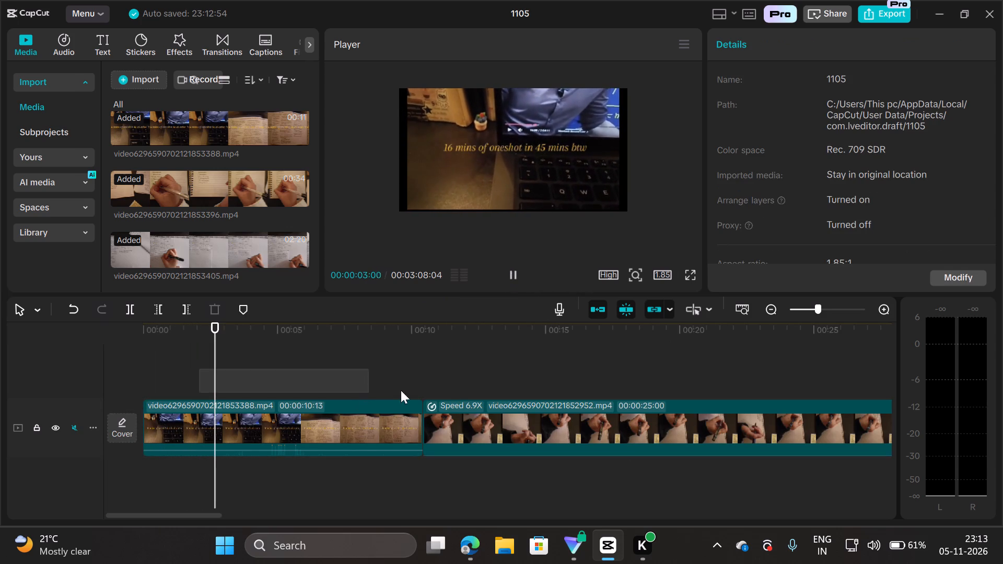
left_click_drag(401, 390, 274, 368)
left_click_drag(264, 365, 287, 366)
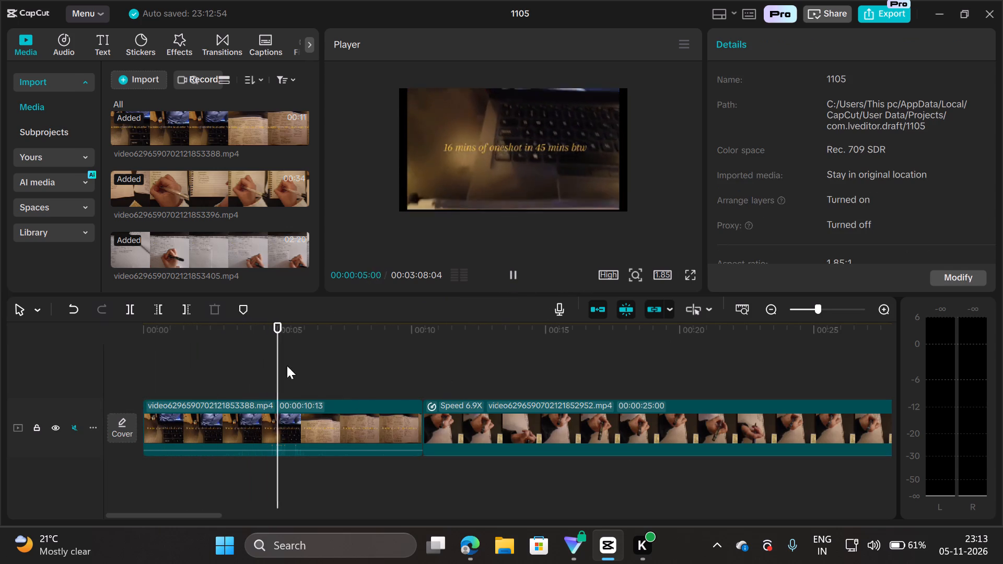
left_click_drag(287, 366, 287, 366)
left_click_drag(287, 366, 663, 360)
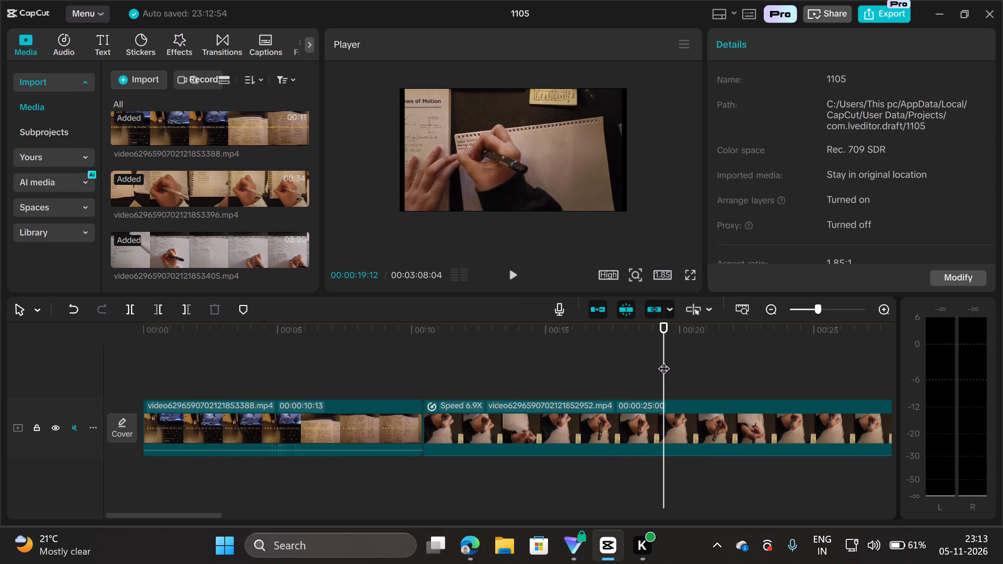
left_click_drag(666, 361, 924, 382)
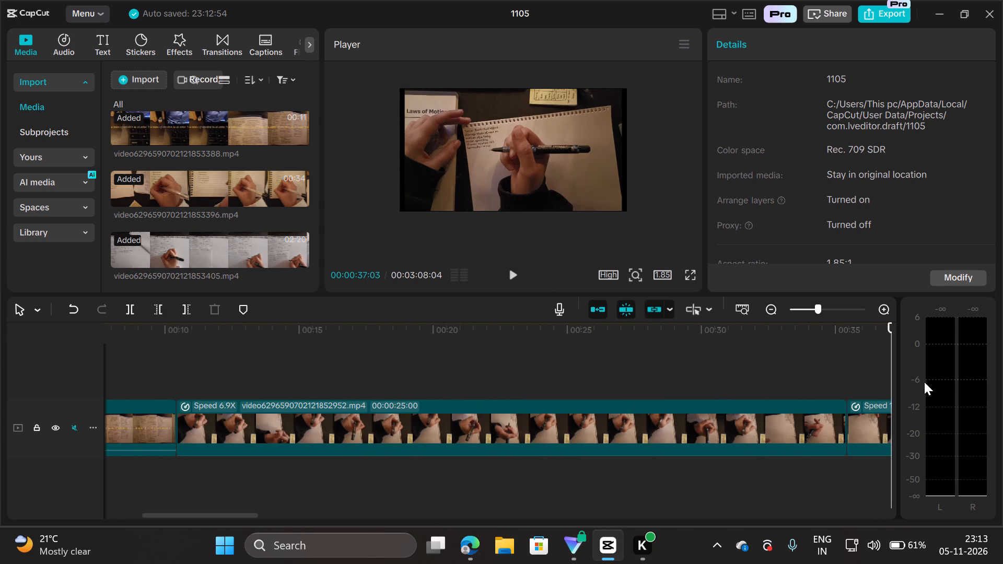
scroll(734, 434, "left", 5)
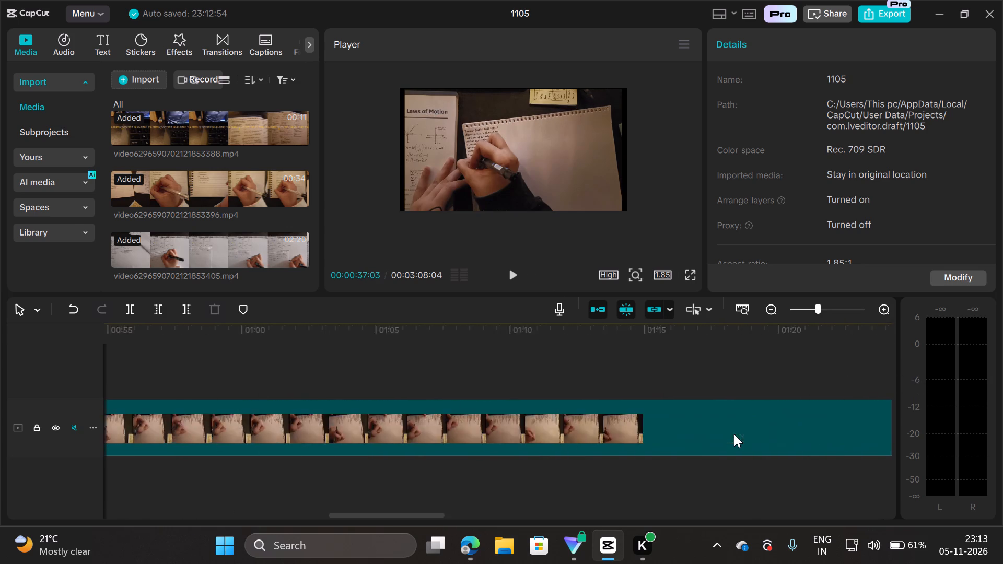
scroll(734, 434, "left", 3)
Play the video full screen, skipping ahead through the Types of Force writing to the closing notes shot.
left_click(511, 280)
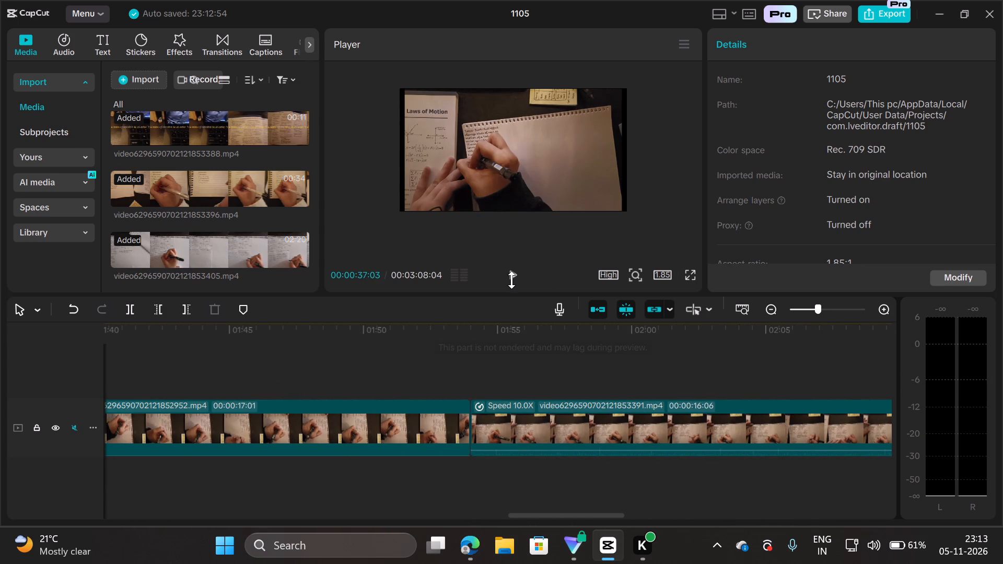
left_click(687, 272)
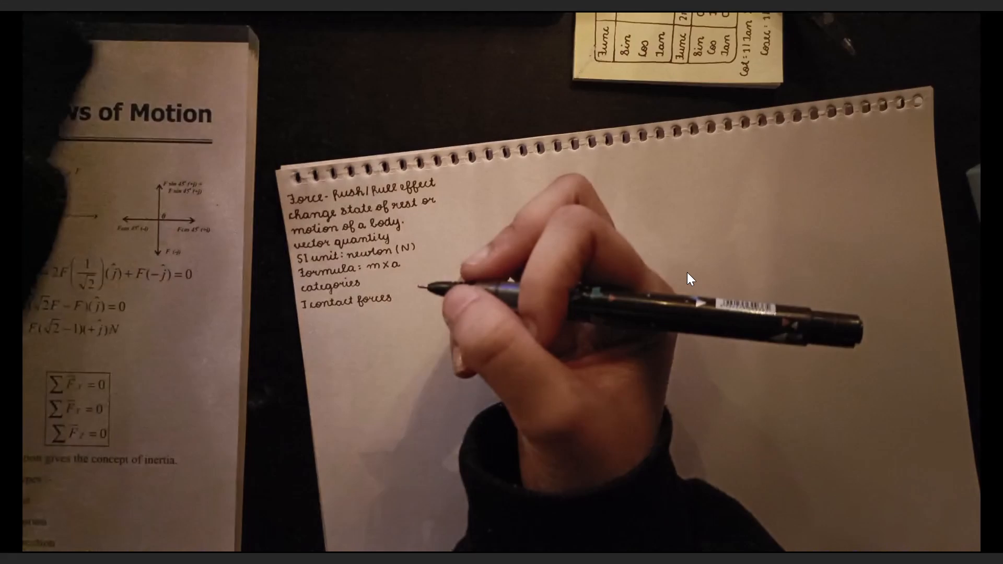
left_click_drag(495, 496, 616, 504)
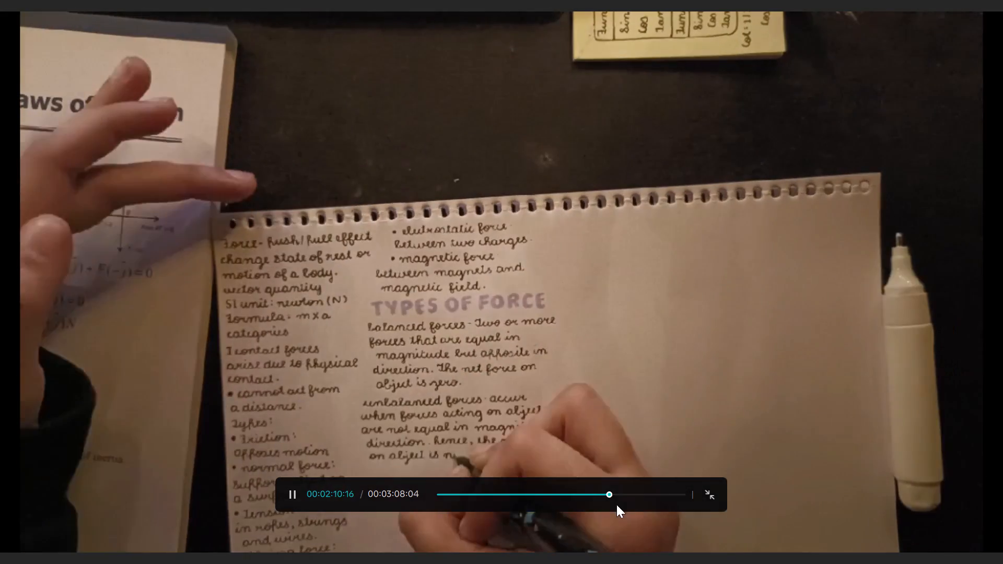
left_click_drag(616, 504, 633, 504)
left_click_drag(633, 504, 644, 510)
left_click_drag(633, 493, 651, 496)
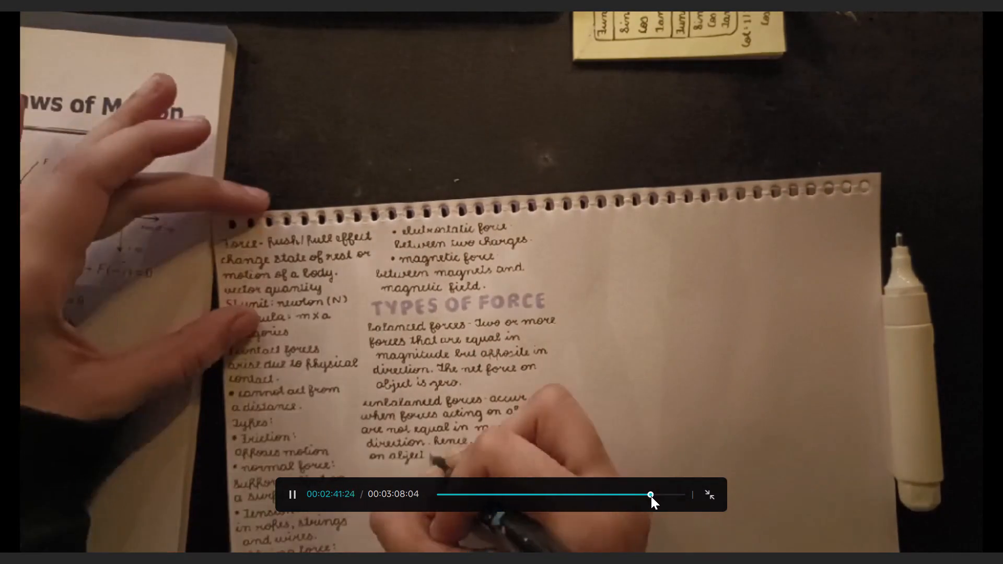
left_click_drag(651, 496, 651, 498)
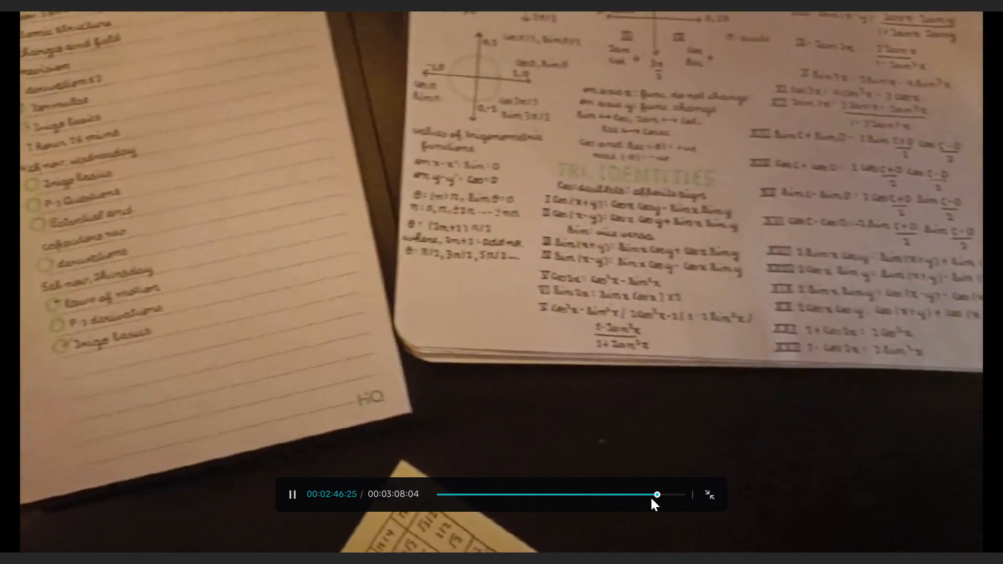
key("Escape")
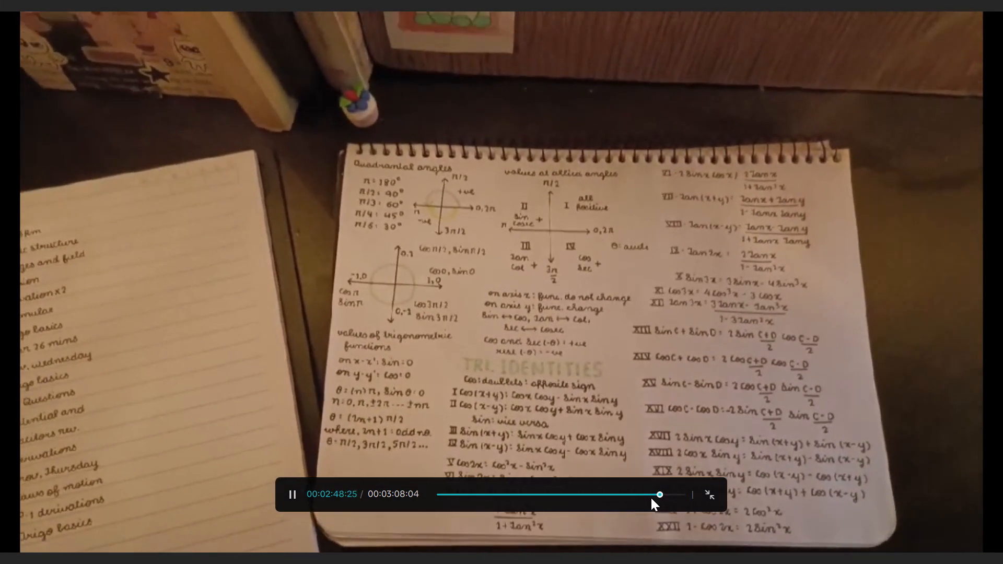
Move the 8.0X clip video6296590702121853405.mp4 ahead of the closing 1.1X clip, directly after the last 10.0X clip.
scroll(744, 395, "left", 9)
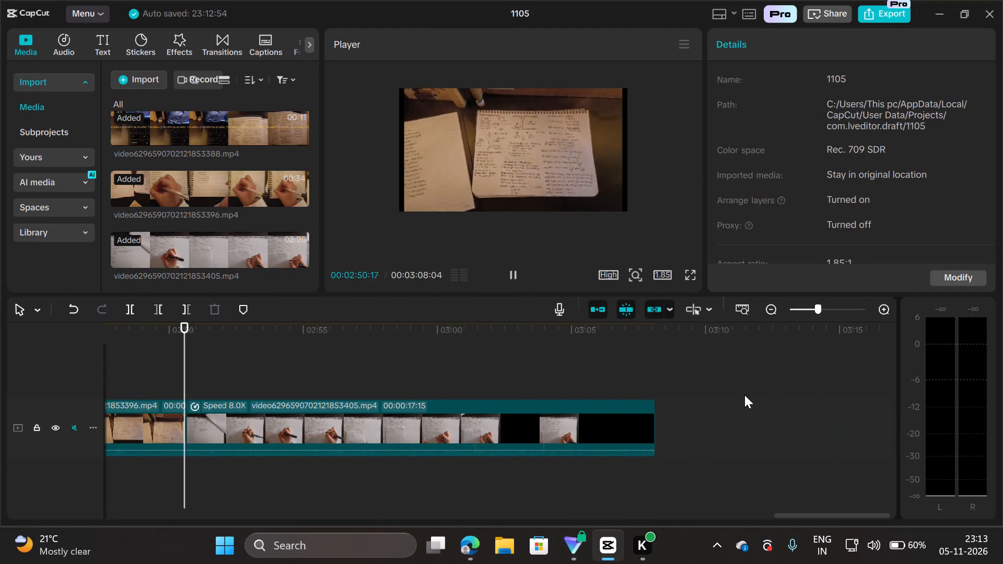
left_click_drag(509, 414, 366, 419)
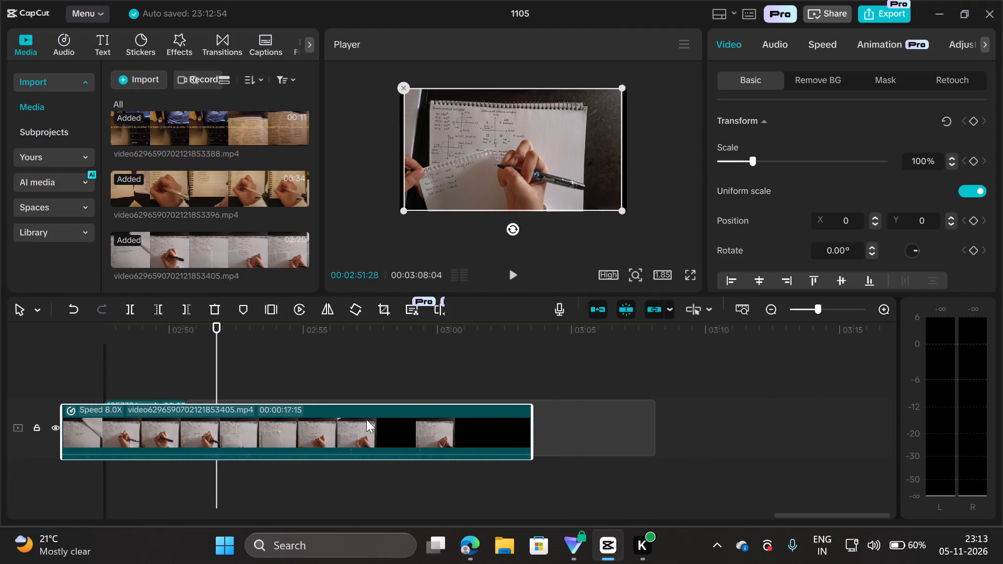
left_click_drag(366, 419, 153, 431)
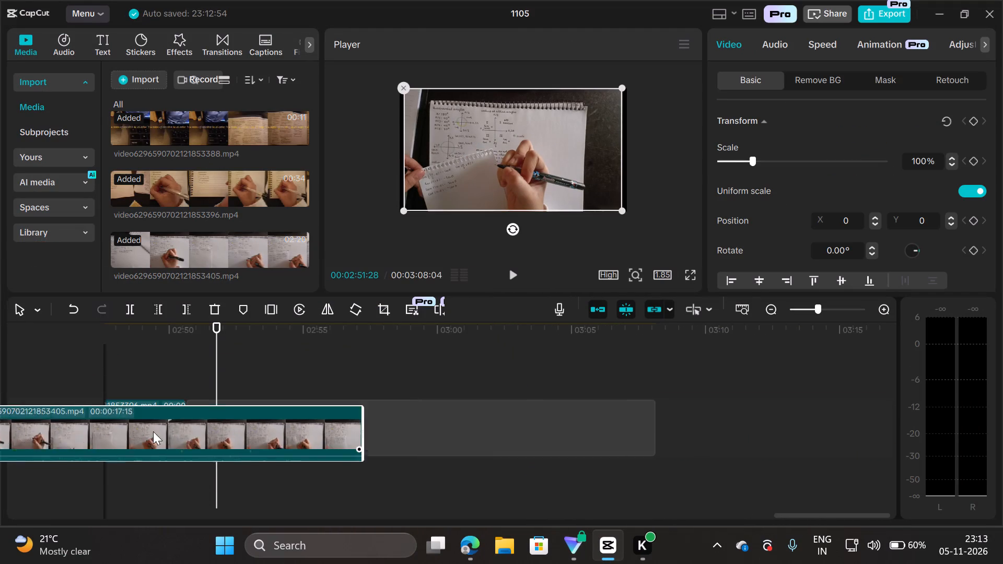
left_click_drag(153, 431, 374, 418)
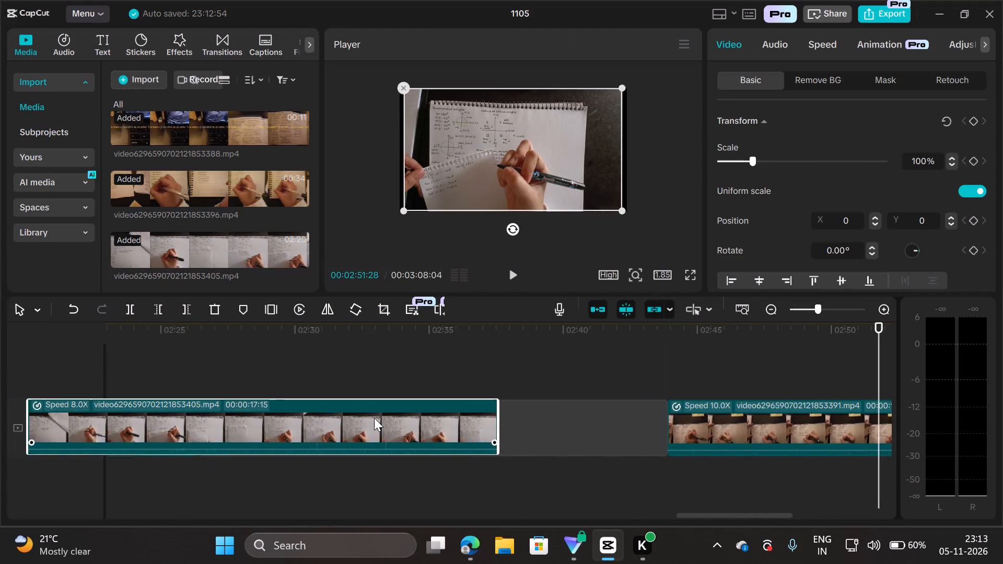
left_click_drag(374, 418, 628, 430)
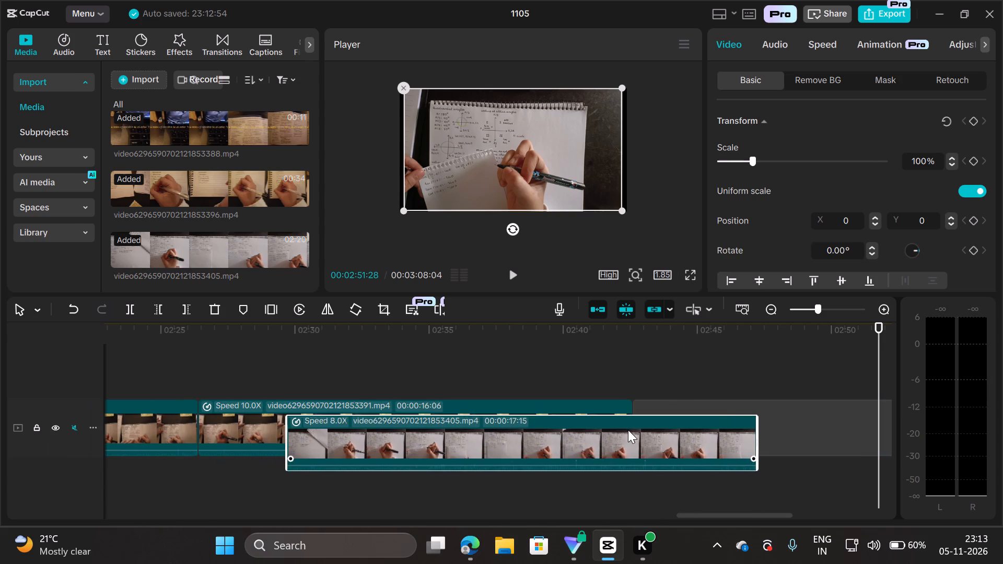
left_click_drag(628, 430, 708, 411)
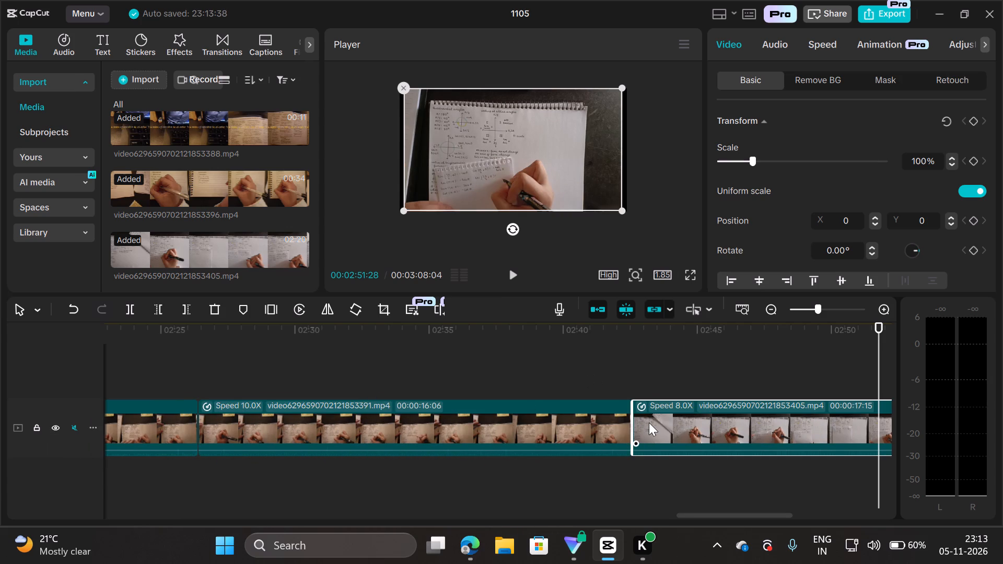
scroll(649, 422, "left", 2)
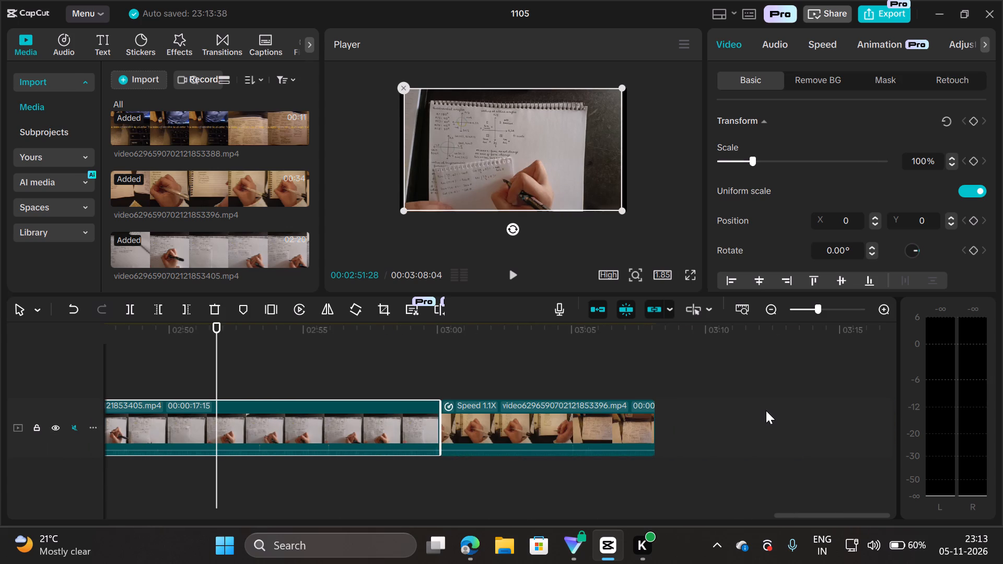
Review the edit full screen around the moved trigonometry clip, skipping back to the Types of Force writing and watching through to the closing notes shot.
scroll(322, 417, "right", 2)
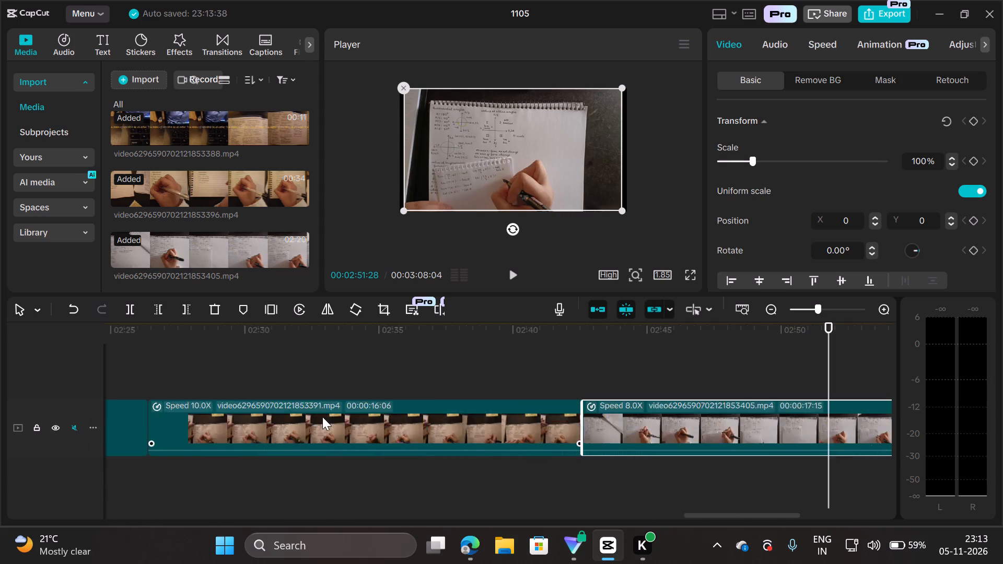
scroll(322, 417, "right", 1)
left_click(363, 421)
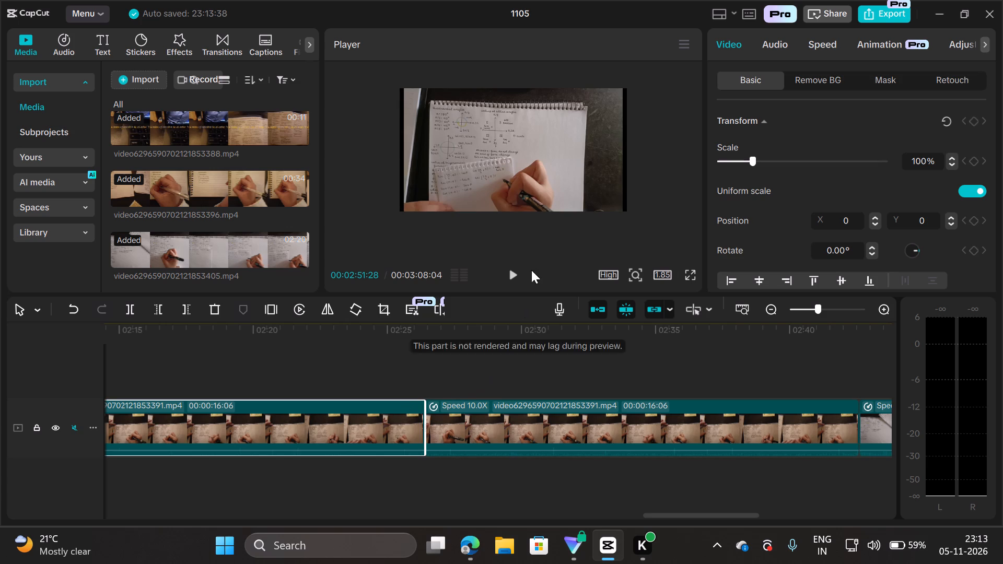
left_click(512, 274)
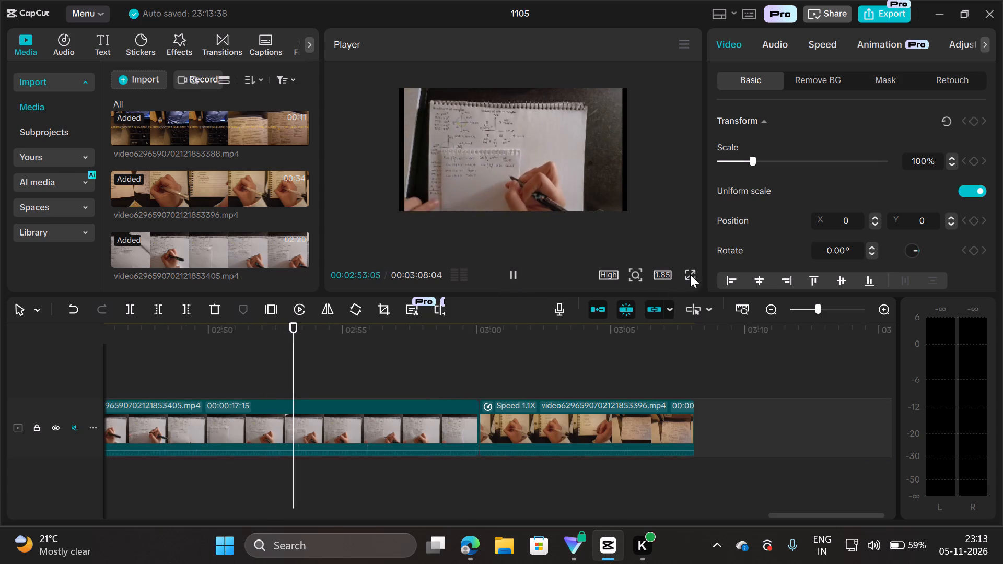
left_click(690, 274)
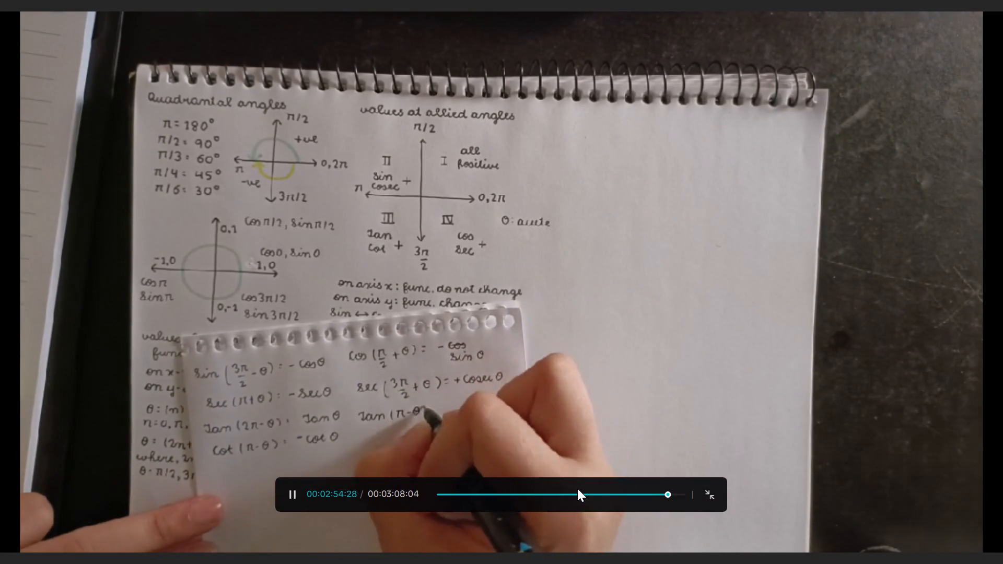
left_click(579, 494)
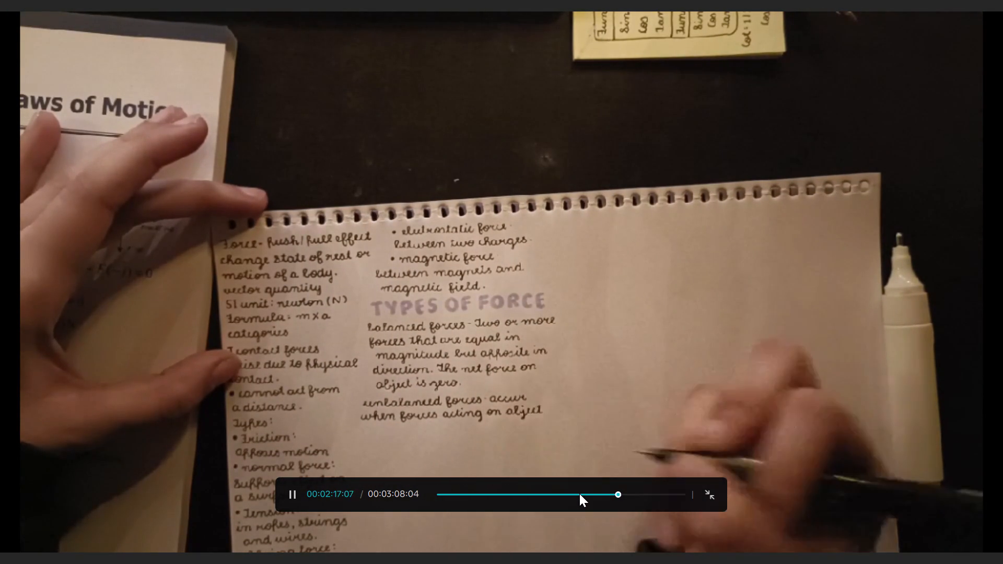
left_click_drag(628, 498, 647, 506)
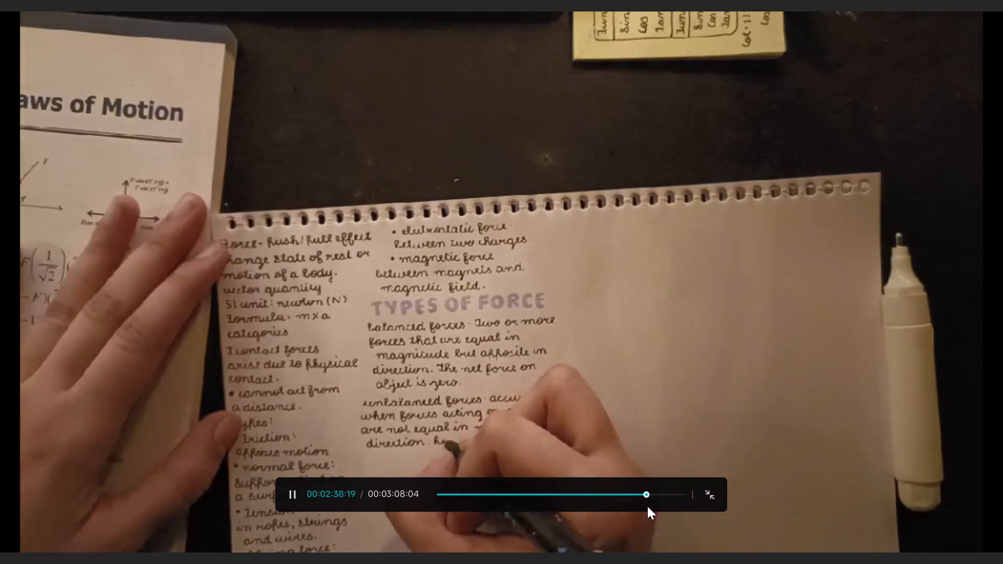
left_click_drag(647, 506, 651, 509)
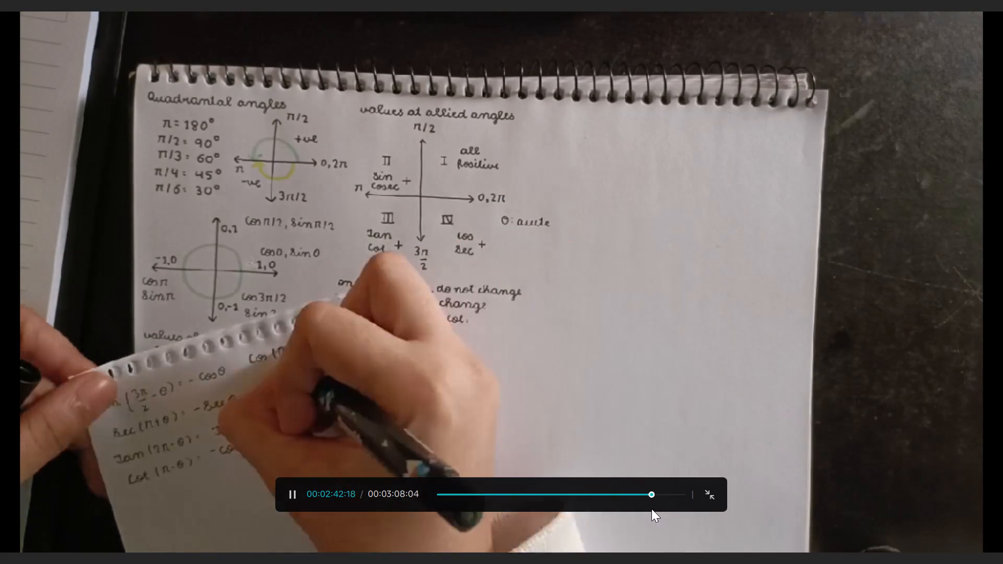
left_click_drag(651, 509, 651, 509)
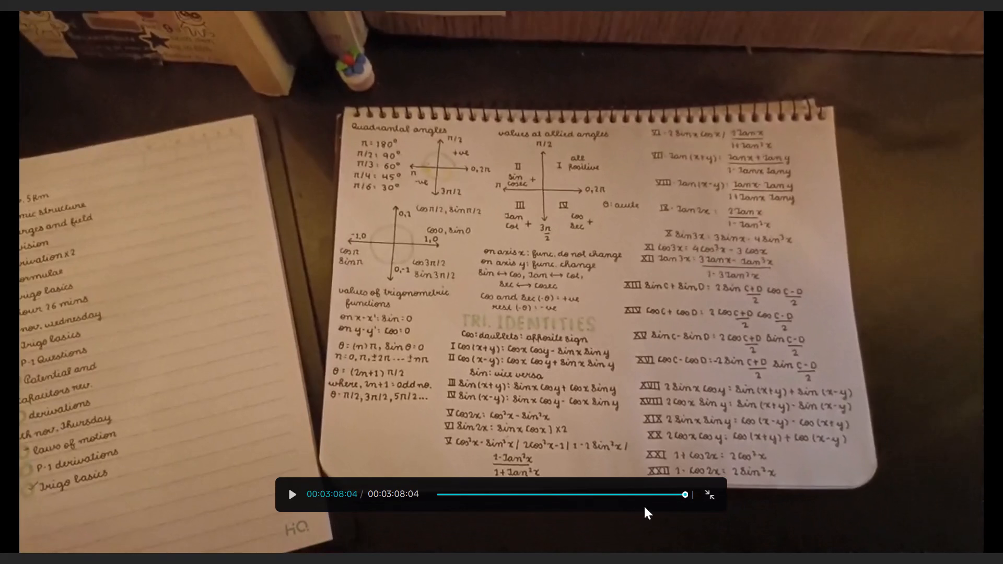
key("Escape")
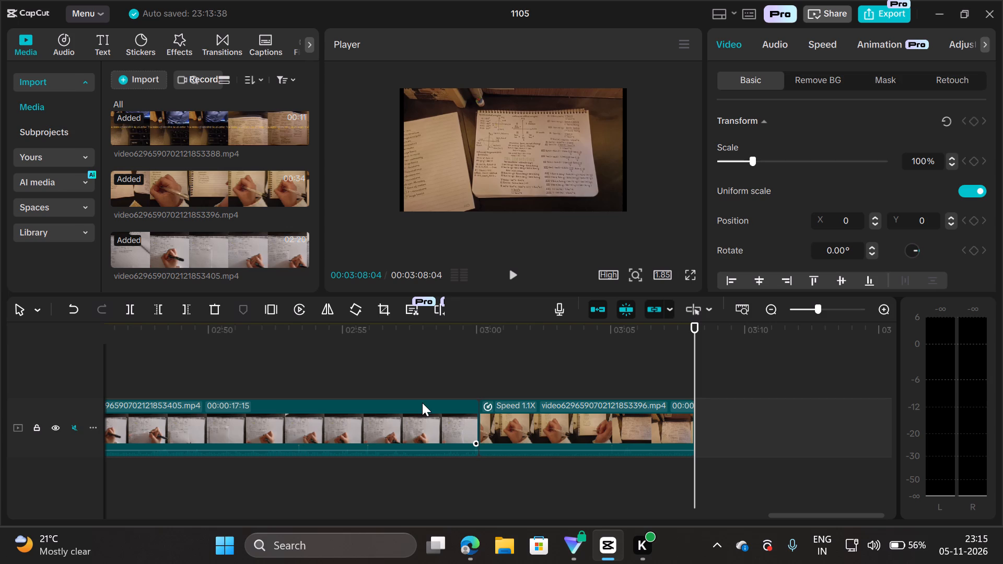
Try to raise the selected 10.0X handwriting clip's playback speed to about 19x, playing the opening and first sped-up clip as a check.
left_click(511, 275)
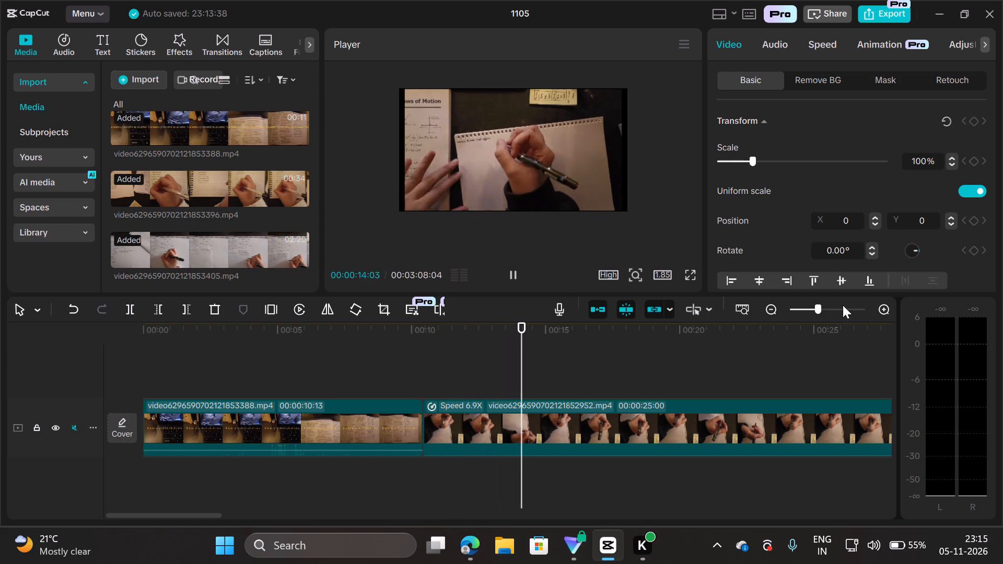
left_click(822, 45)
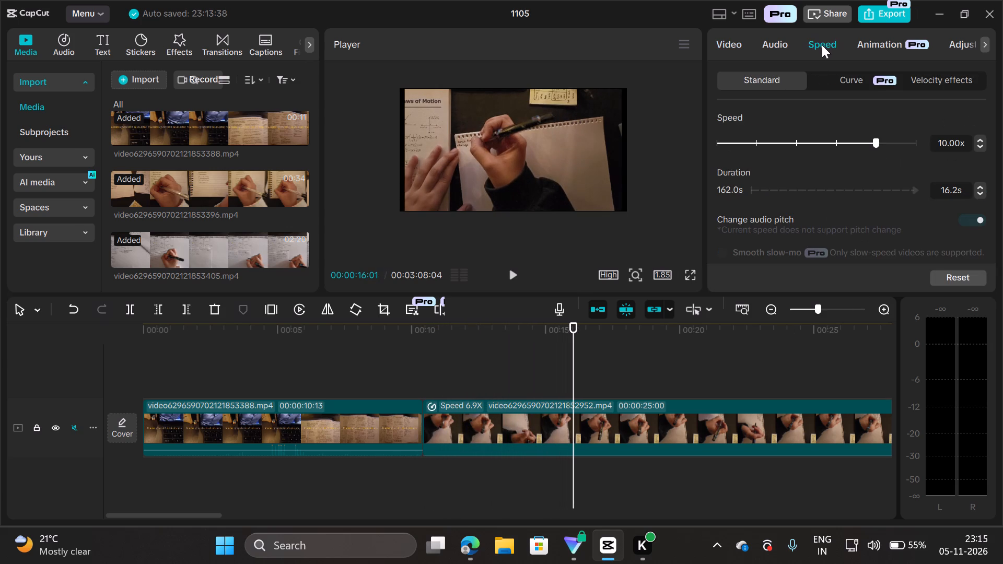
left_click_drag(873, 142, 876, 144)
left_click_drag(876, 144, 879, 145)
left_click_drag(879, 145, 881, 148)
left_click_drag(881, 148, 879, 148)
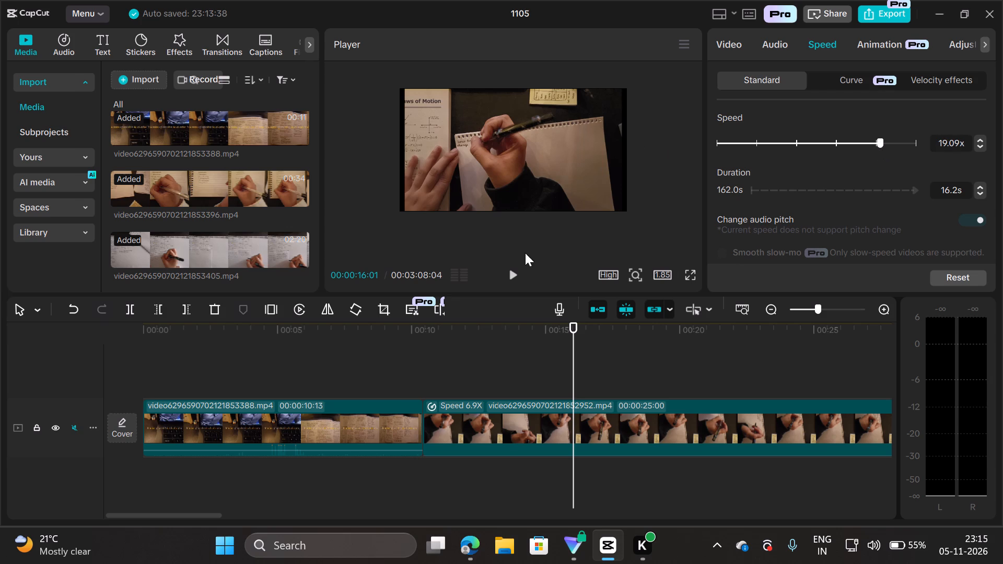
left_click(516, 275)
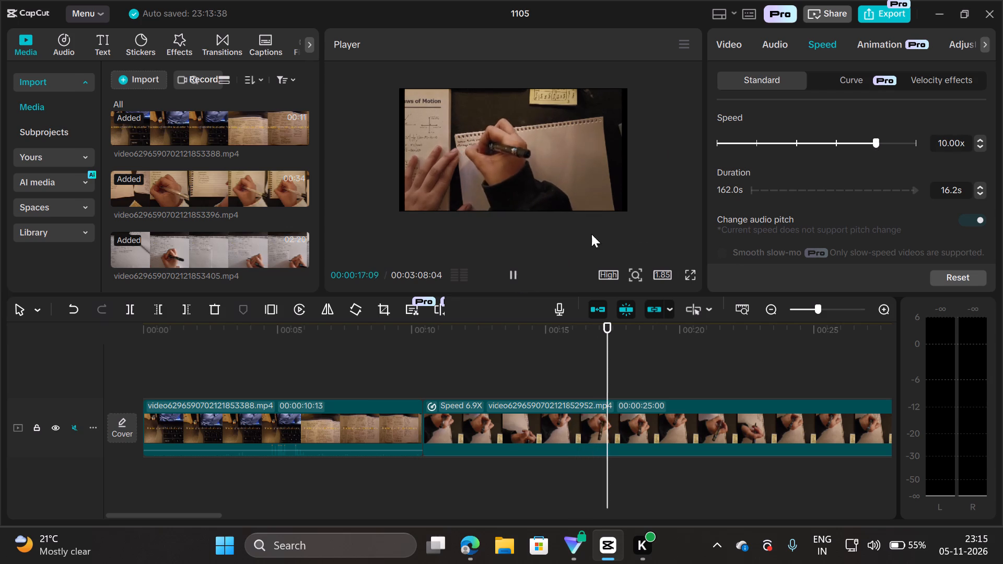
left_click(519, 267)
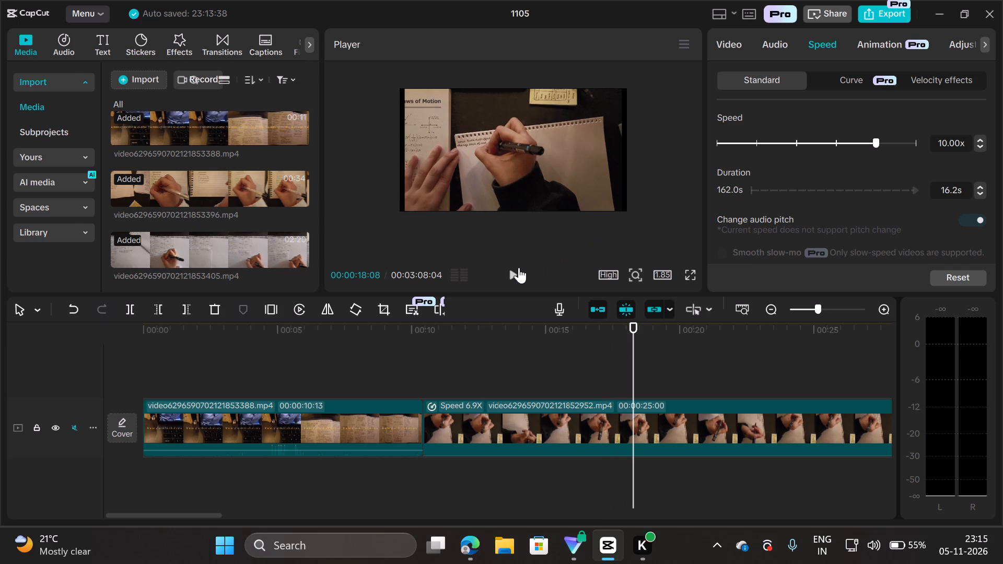
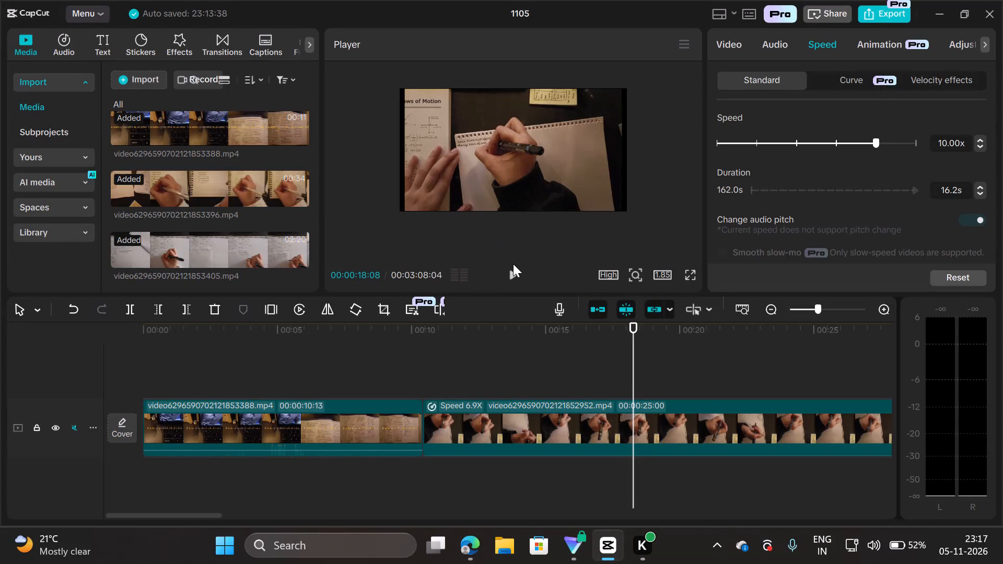
Play a short stretch of the 6.9X handwriting clip in the preview, then pause it.
left_click(514, 273)
left_click(514, 273)
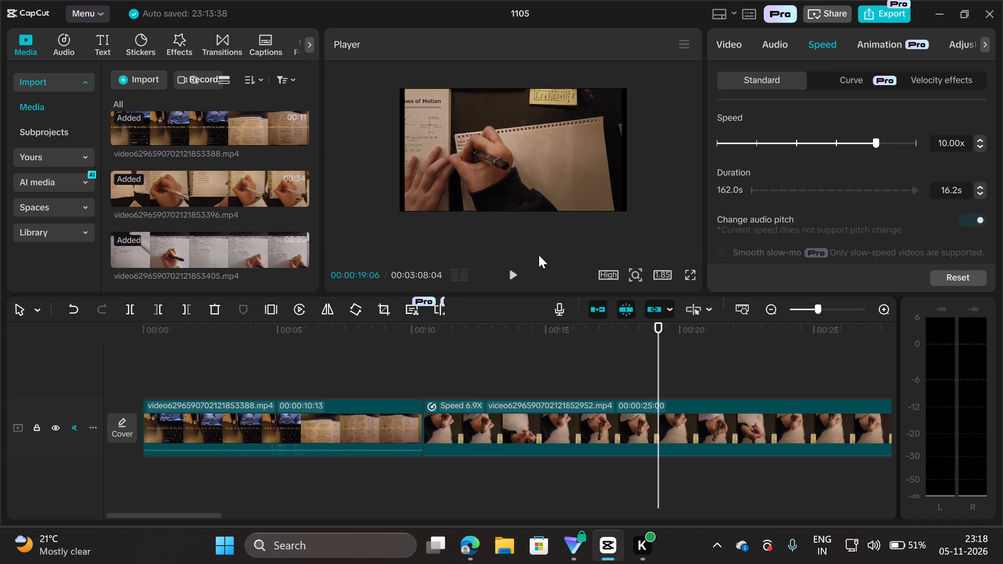
Switch to the Edge browser window showing the Telegram chat with the source videos.
left_click(491, 480)
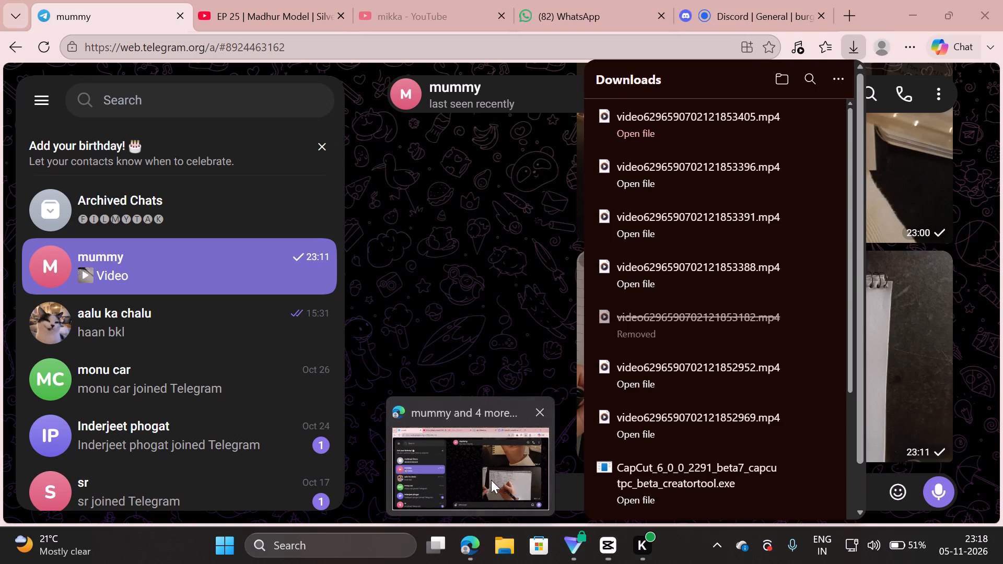
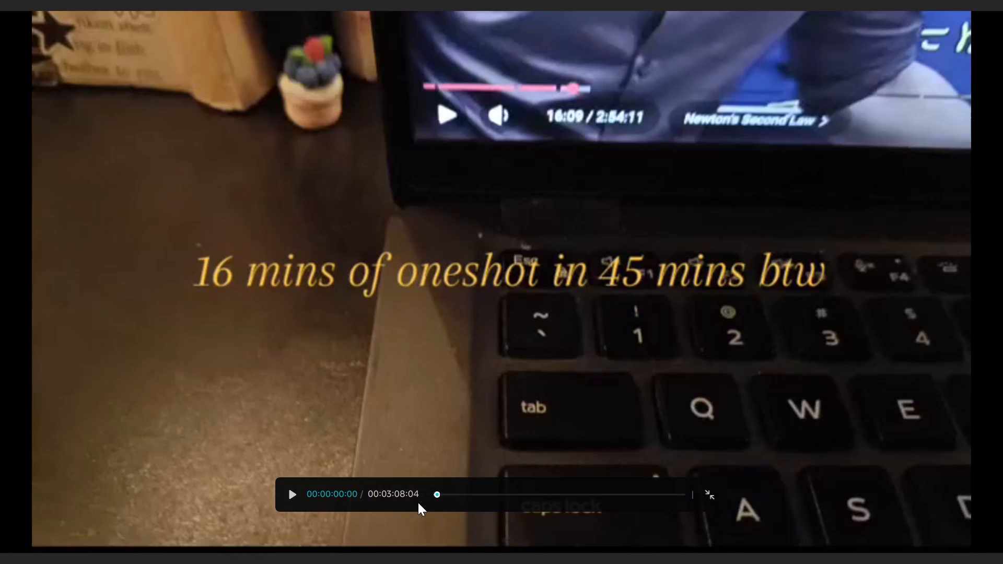
Play the edited video from the beginning in the full-screen preview.
left_click_drag(418, 502, 418, 502)
left_click(293, 497)
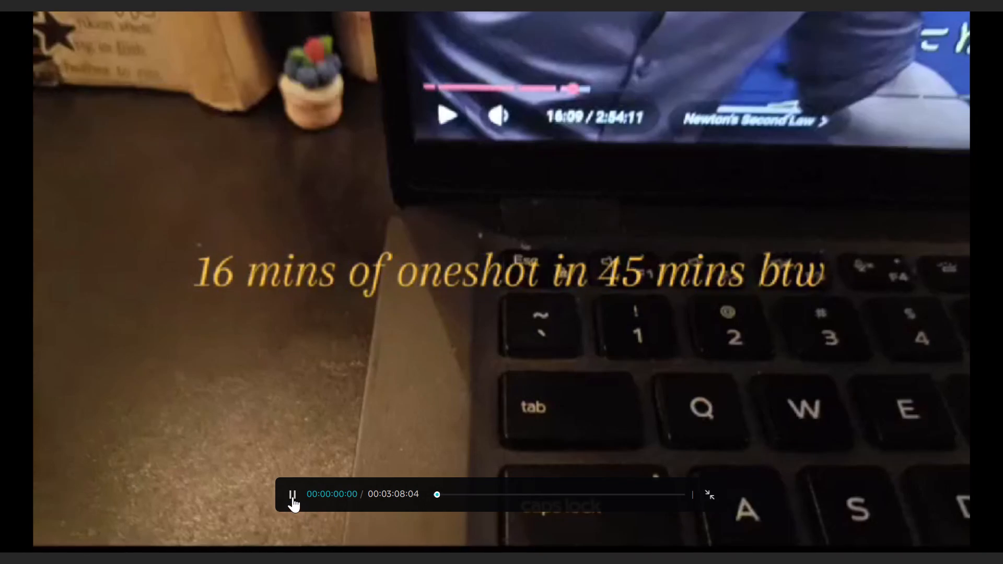
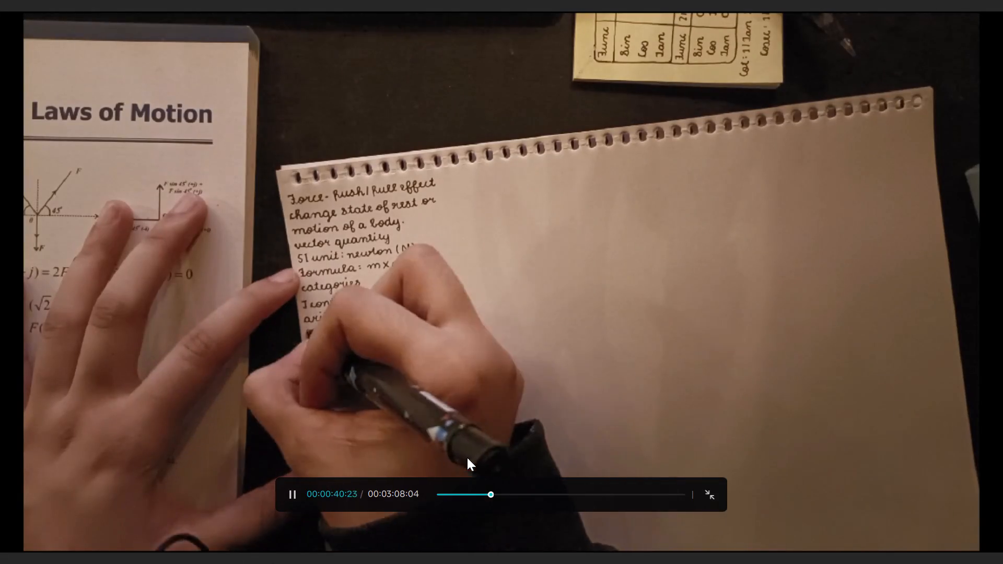
Skim the Laws of Motion handwriting footage in the full-screen preview from about 0:40 to 2:50, looking for repeated segments.
left_click_drag(493, 494, 496, 495)
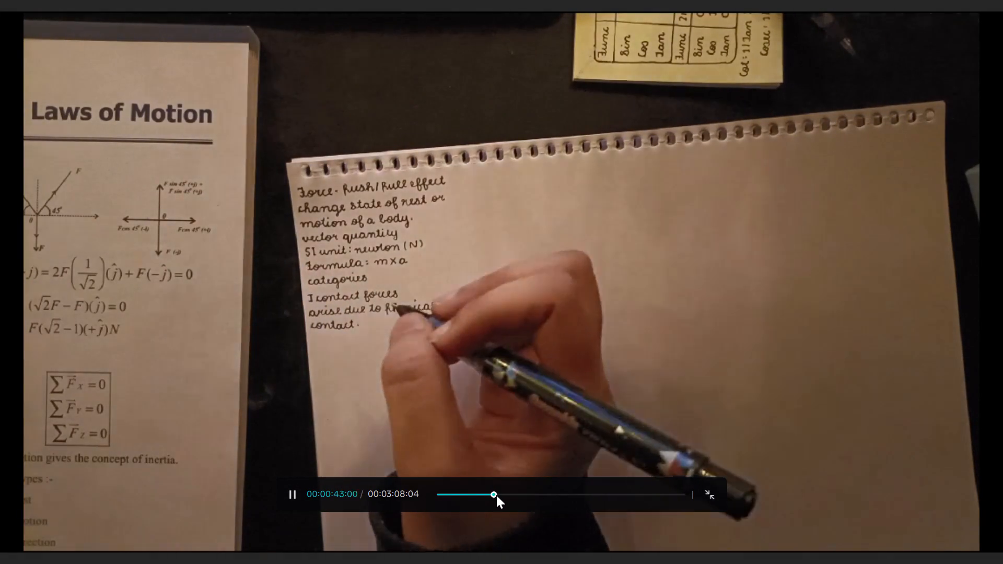
left_click_drag(496, 495, 568, 503)
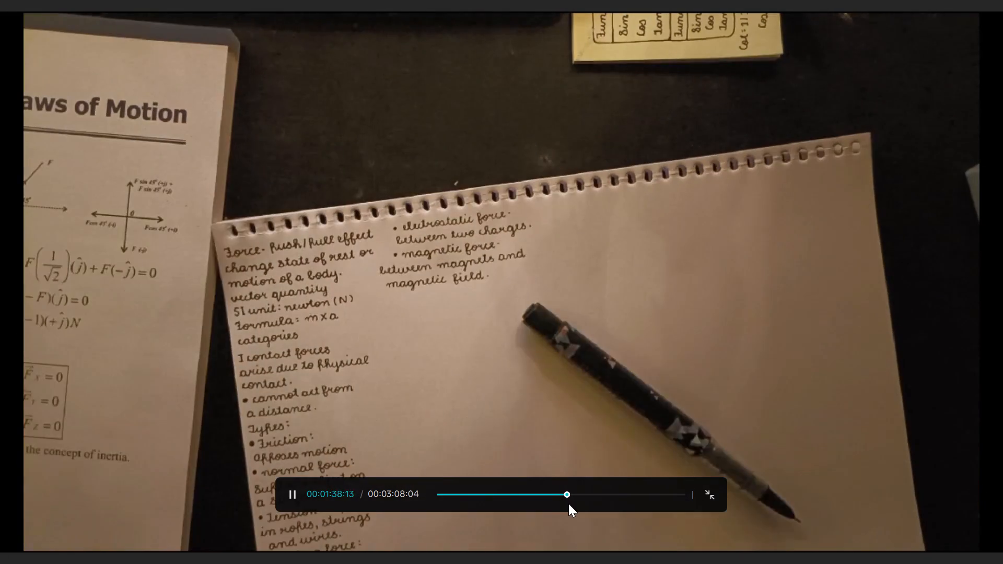
left_click_drag(568, 503, 613, 498)
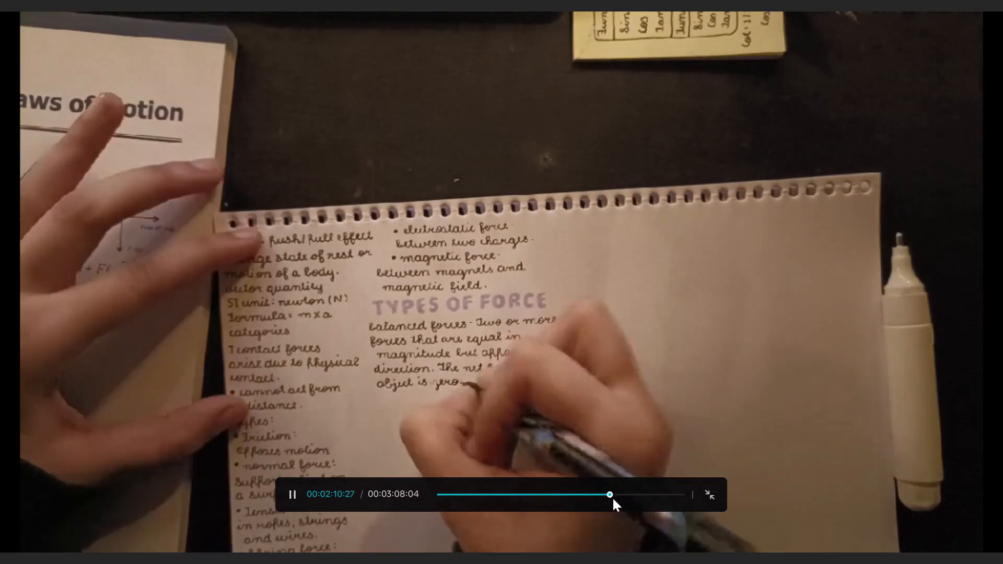
left_click_drag(613, 498, 600, 507)
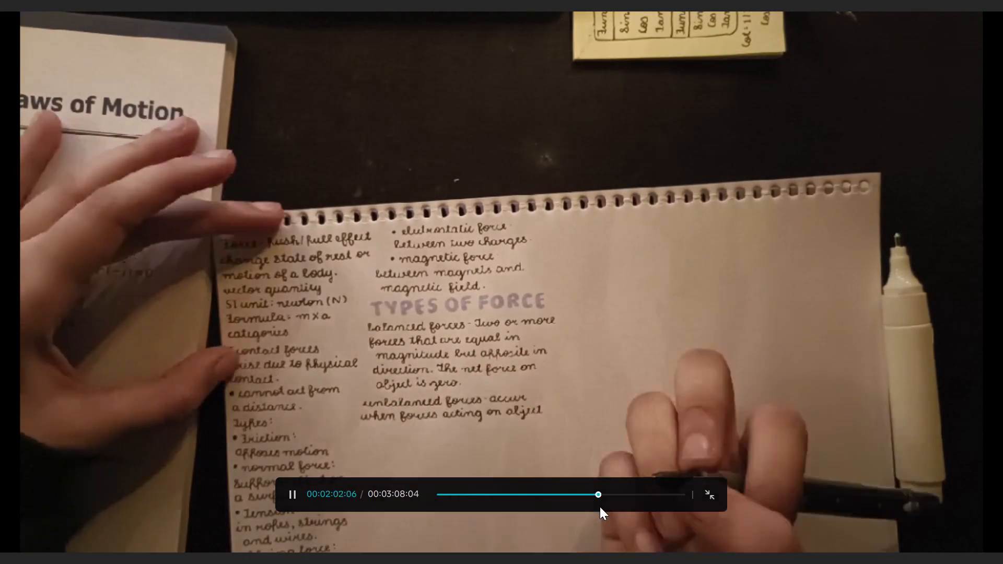
left_click_drag(600, 507, 600, 516)
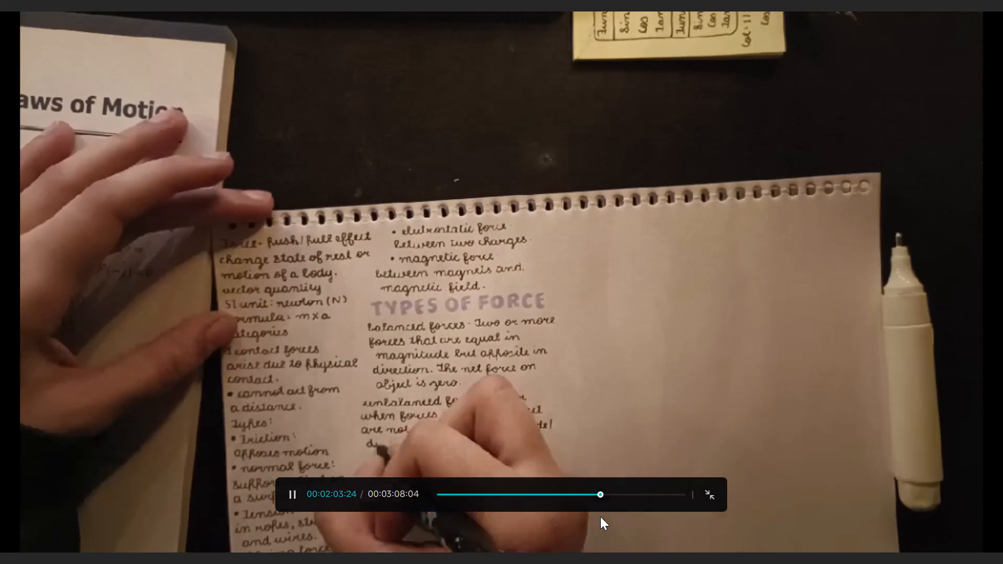
left_click_drag(600, 516, 608, 515)
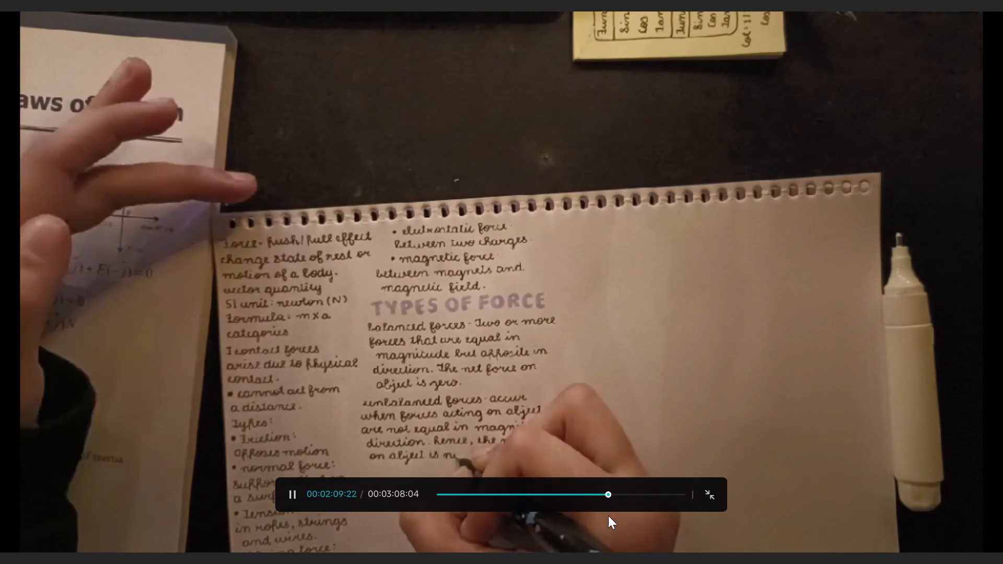
left_click_drag(608, 515, 621, 514)
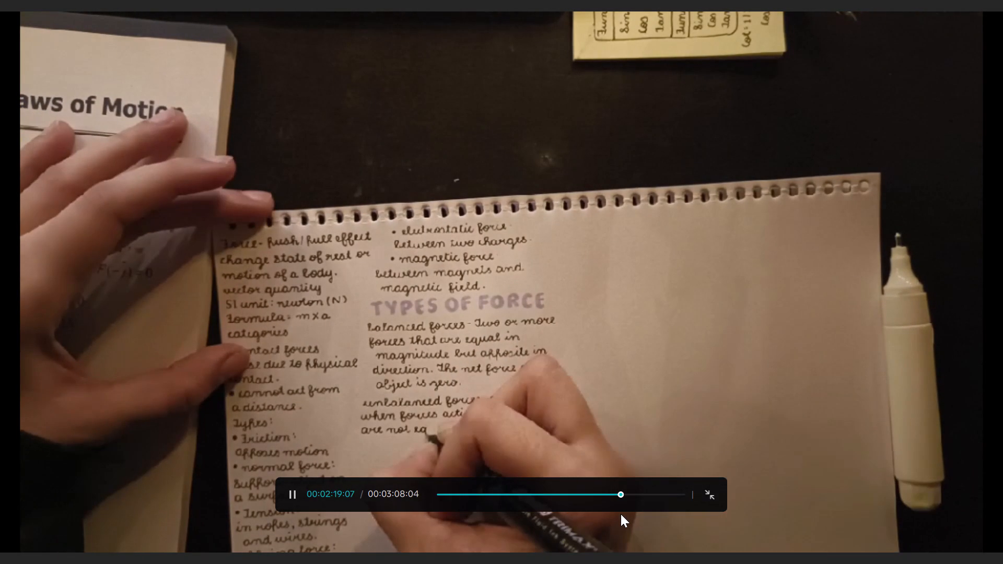
left_click_drag(621, 514, 643, 506)
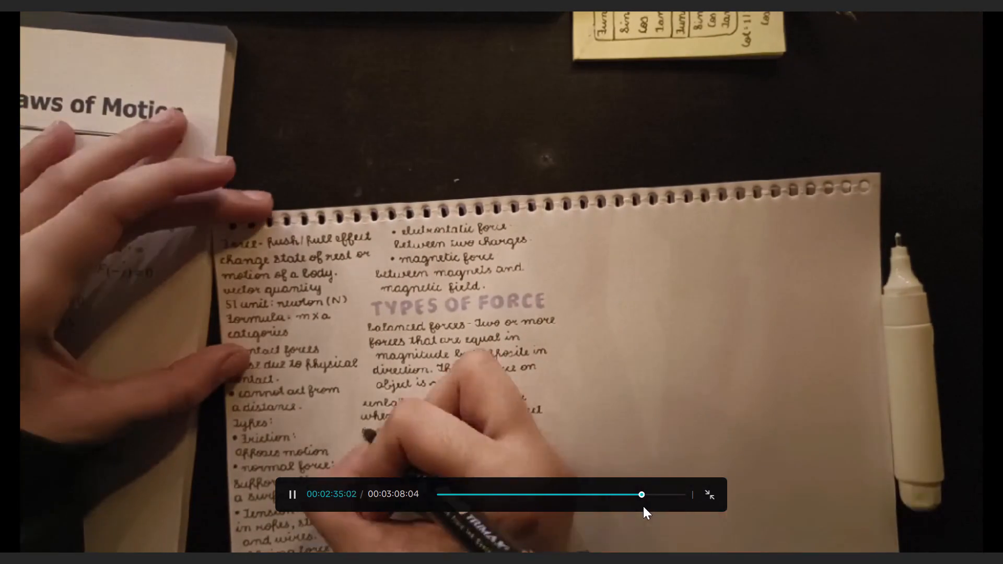
left_click_drag(643, 506, 608, 521)
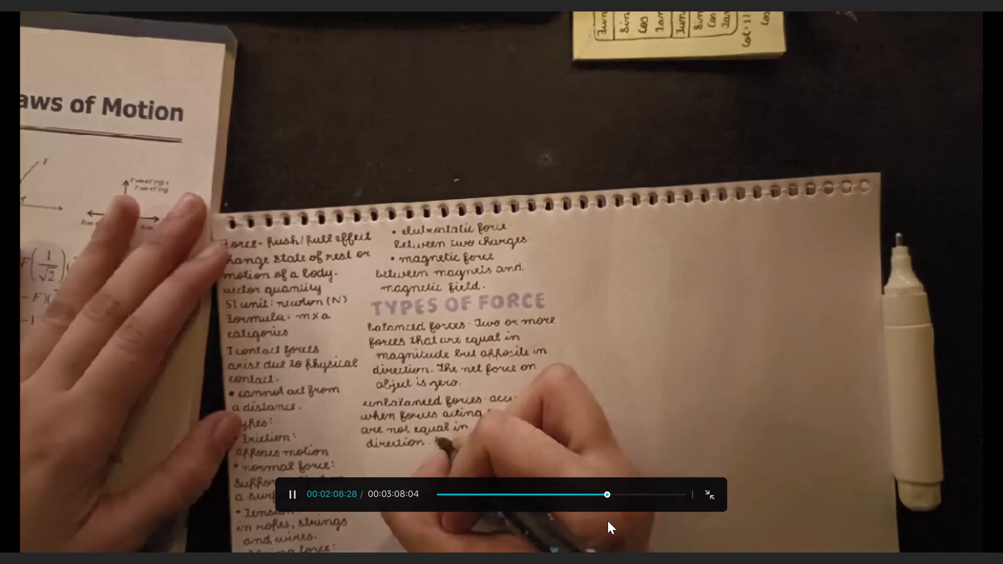
left_click_drag(608, 521, 643, 516)
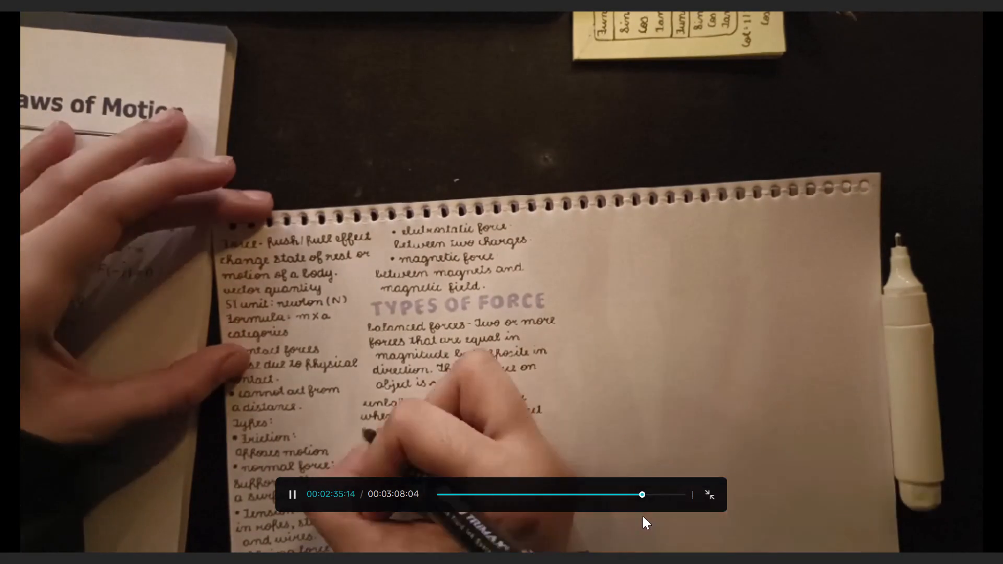
left_click_drag(643, 516, 660, 512)
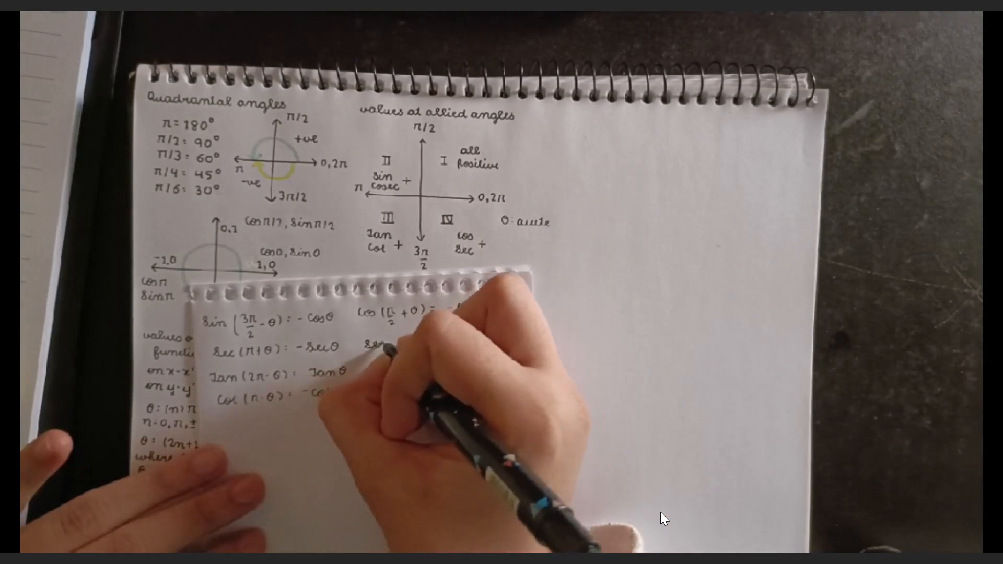
key("Escape")
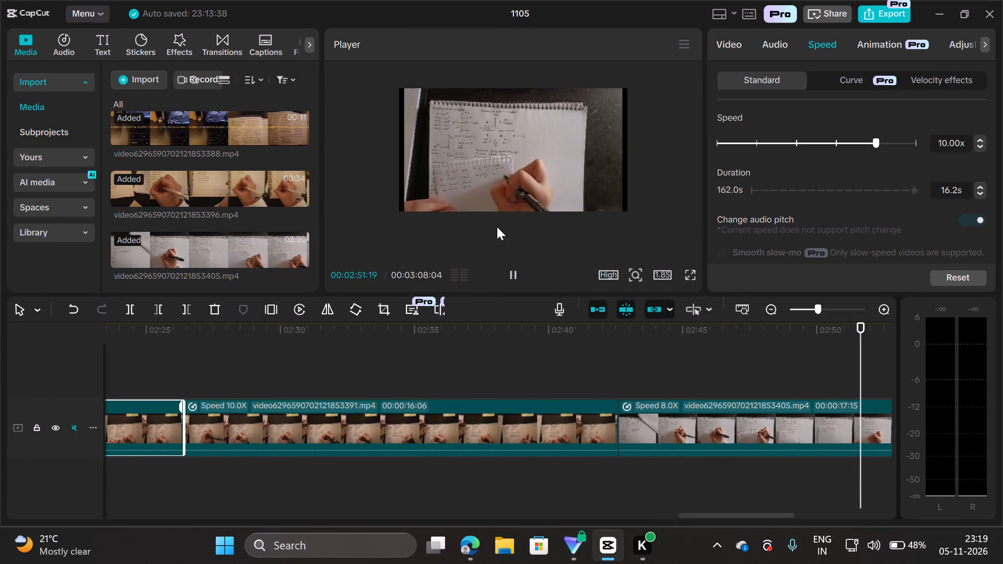
Review the cut again in full-screen preview from about 0:36, watching the Types of Force section past 1:49 for repeated footage.
left_click(691, 272)
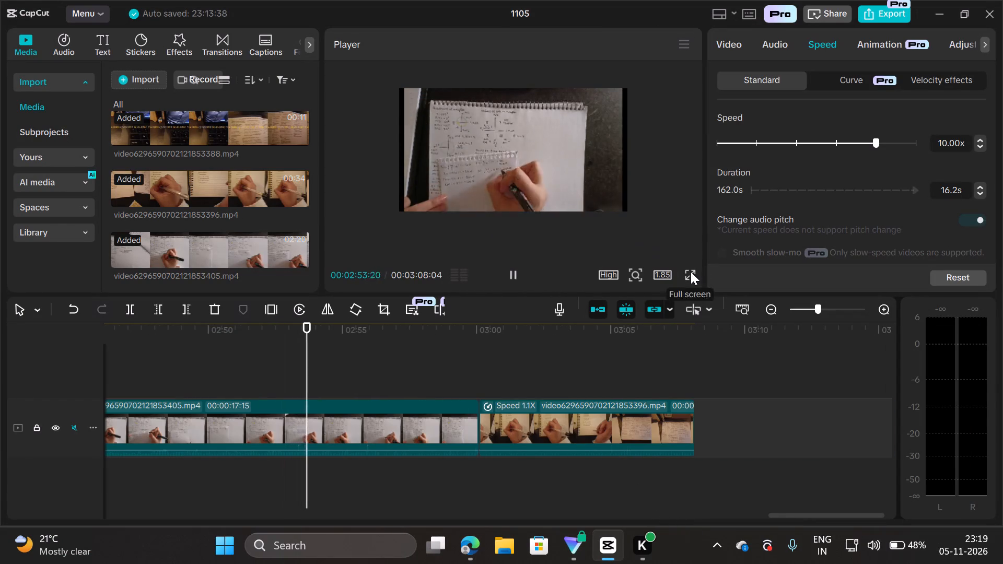
left_click(484, 492)
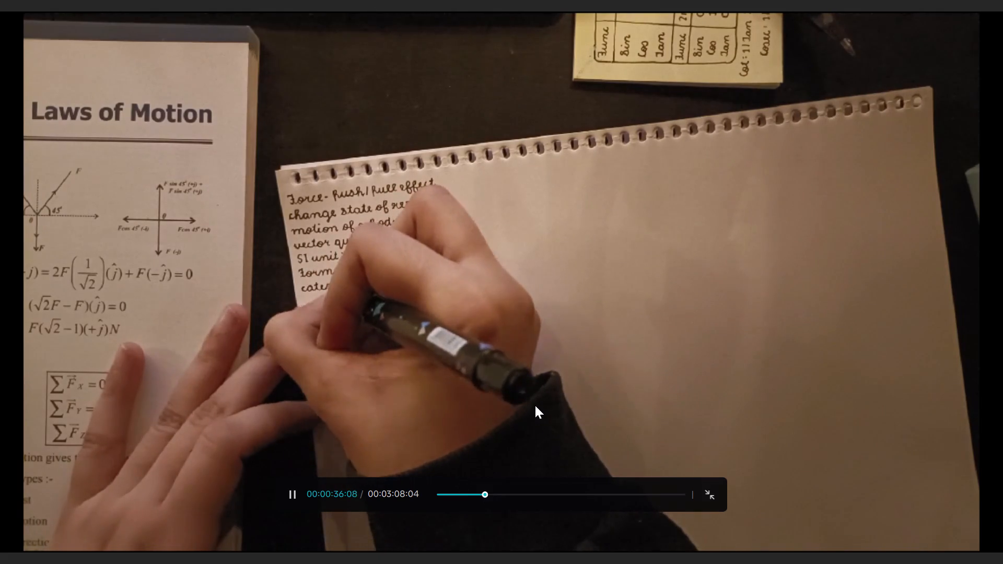
left_click(509, 497)
left_click(529, 496)
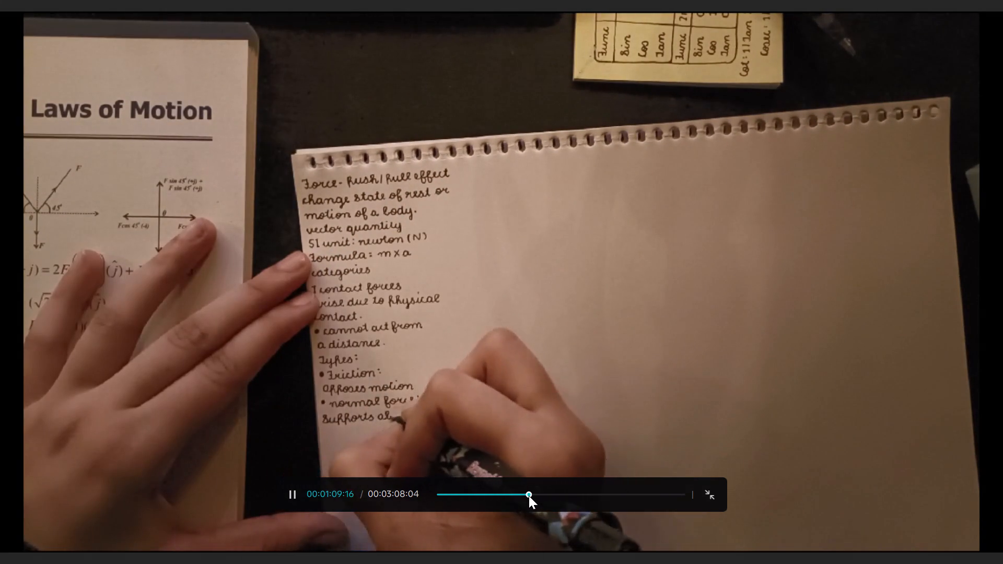
left_click(544, 495)
left_click_drag(544, 495, 562, 496)
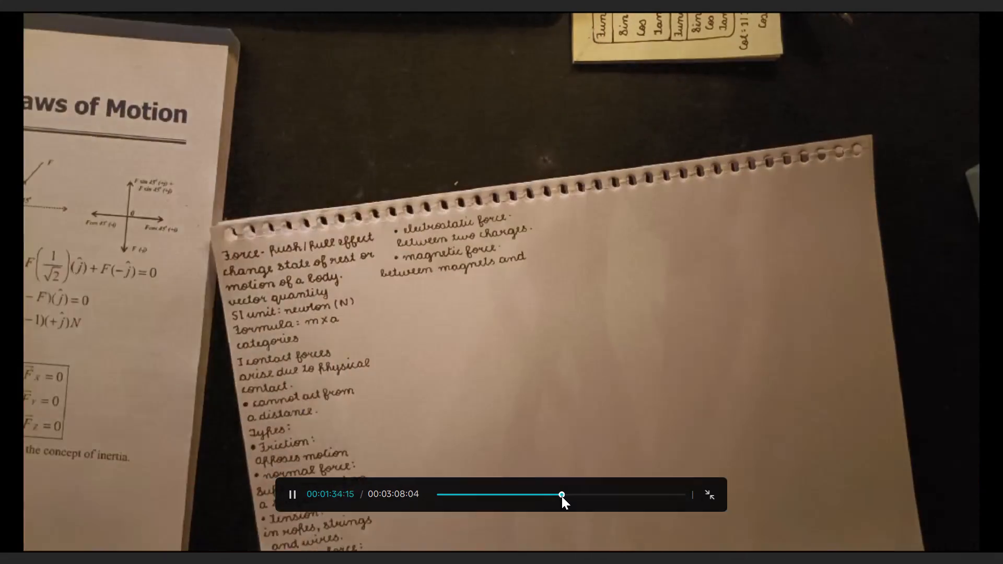
left_click_drag(562, 496, 580, 498)
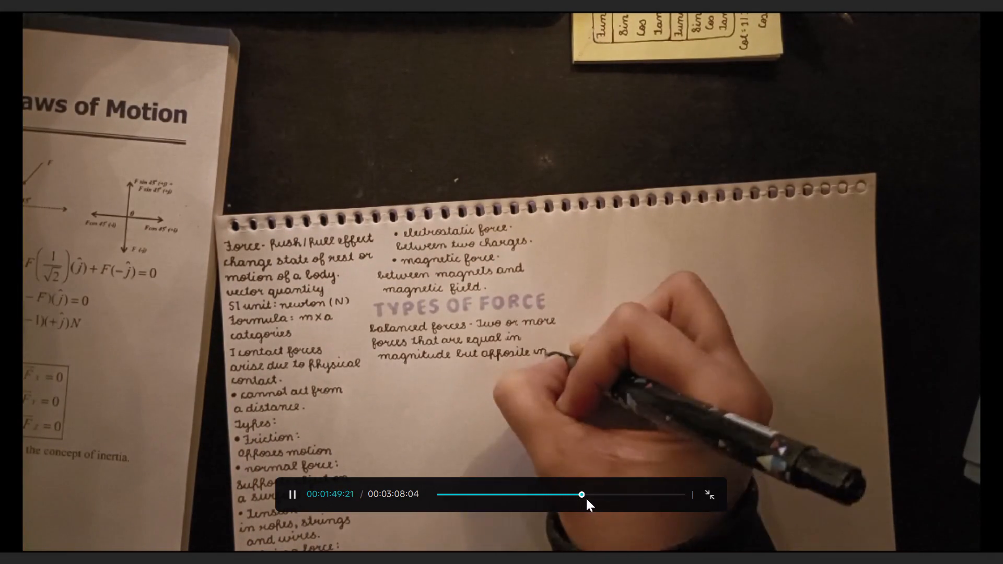
left_click(810, 365)
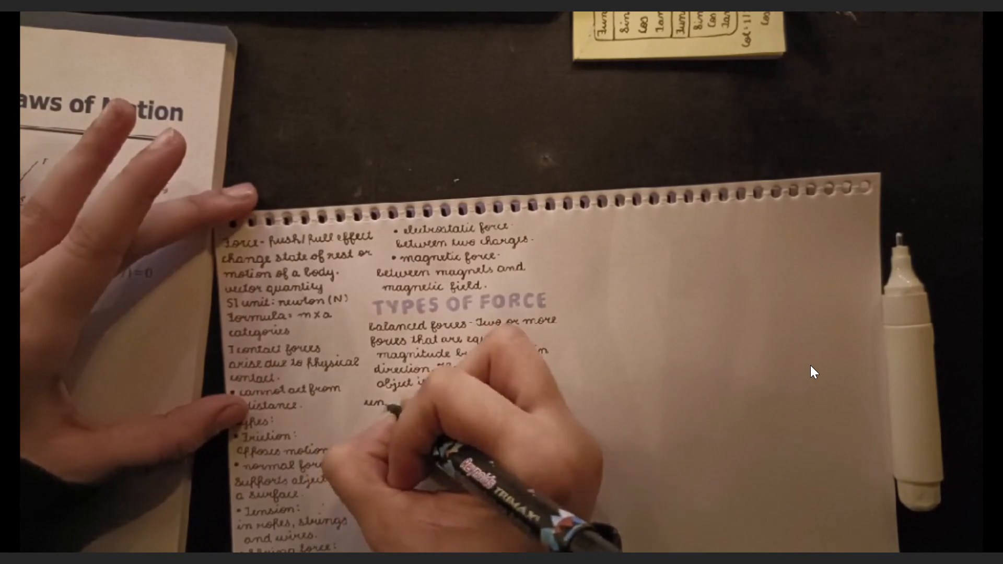
key("Escape")
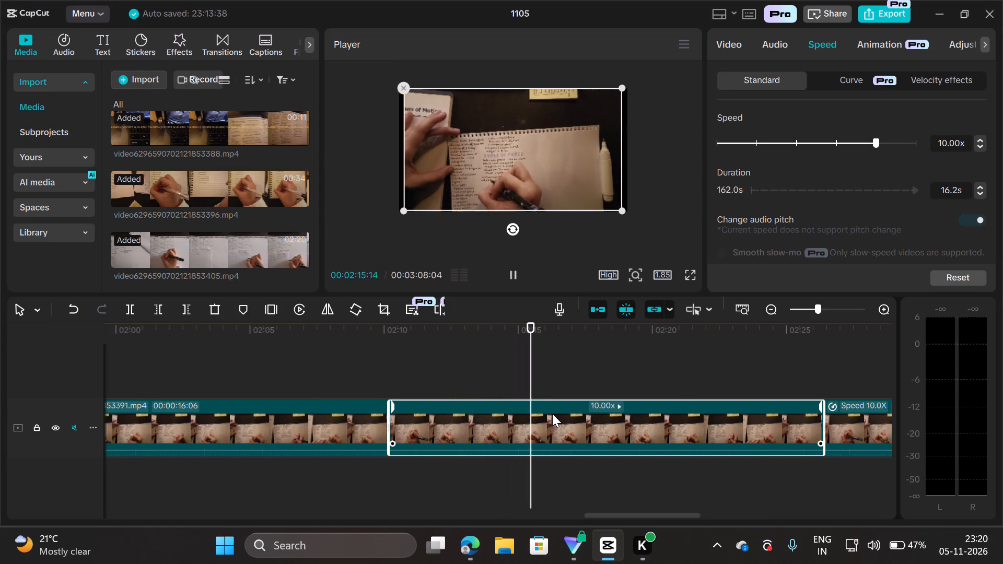
Delete the selected 10x handwriting clip that starts at about 2:10 on the timeline.
right_click(663, 425)
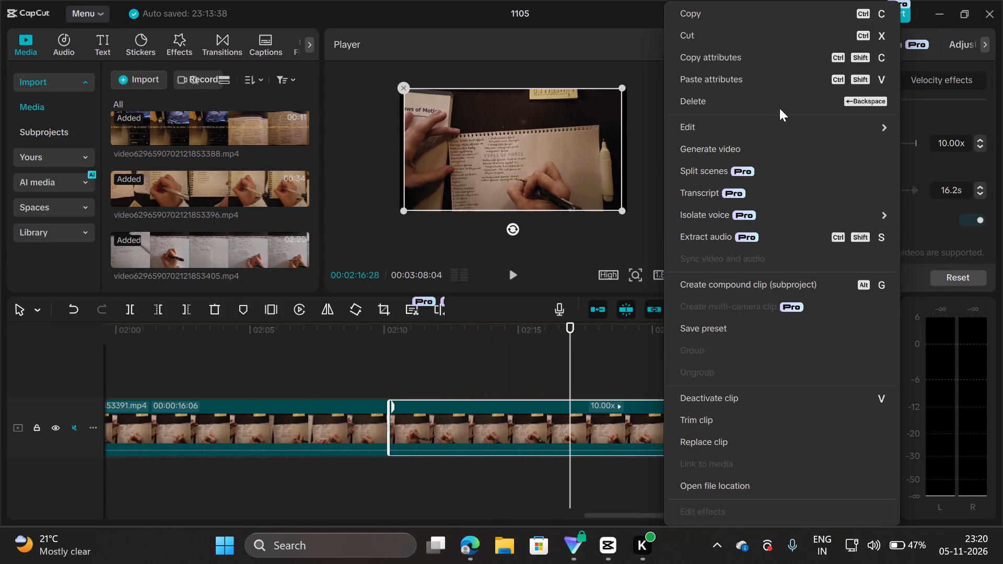
left_click(781, 105)
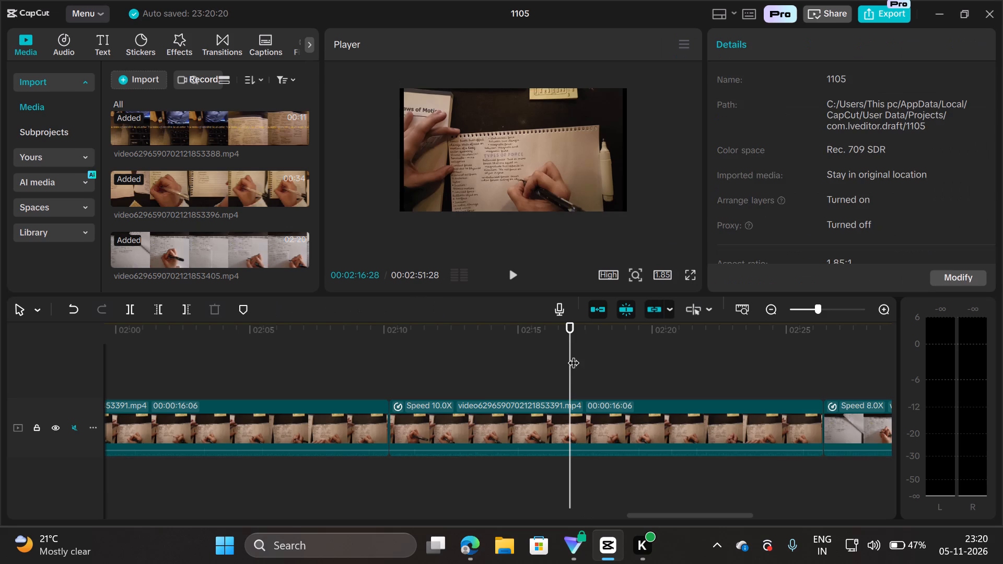
Compare the footage on both sides of the join at about 2:10 between the two adjacent 10x handwriting clips.
left_click(330, 424)
left_click_drag(572, 385, 328, 371)
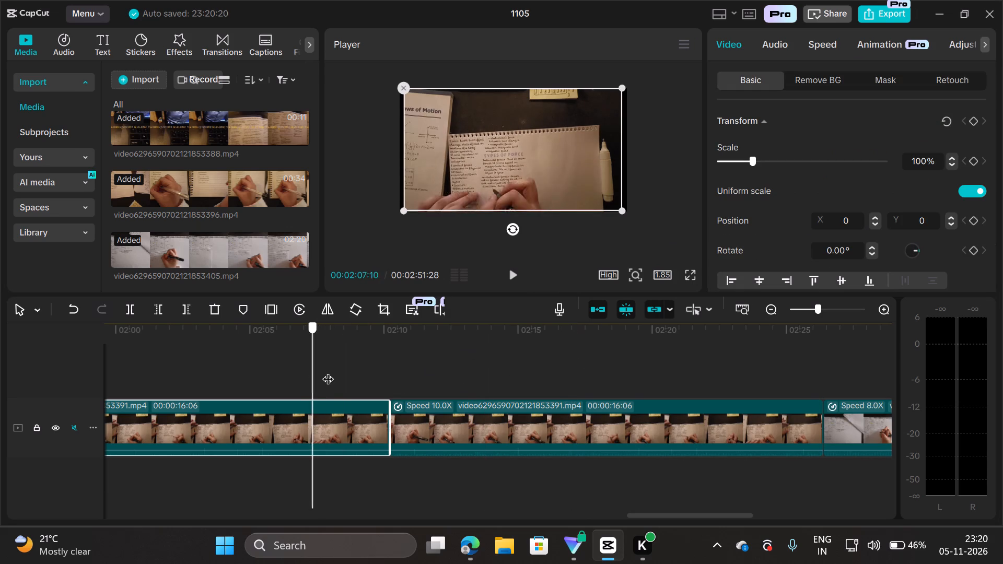
left_click_drag(328, 371, 449, 402)
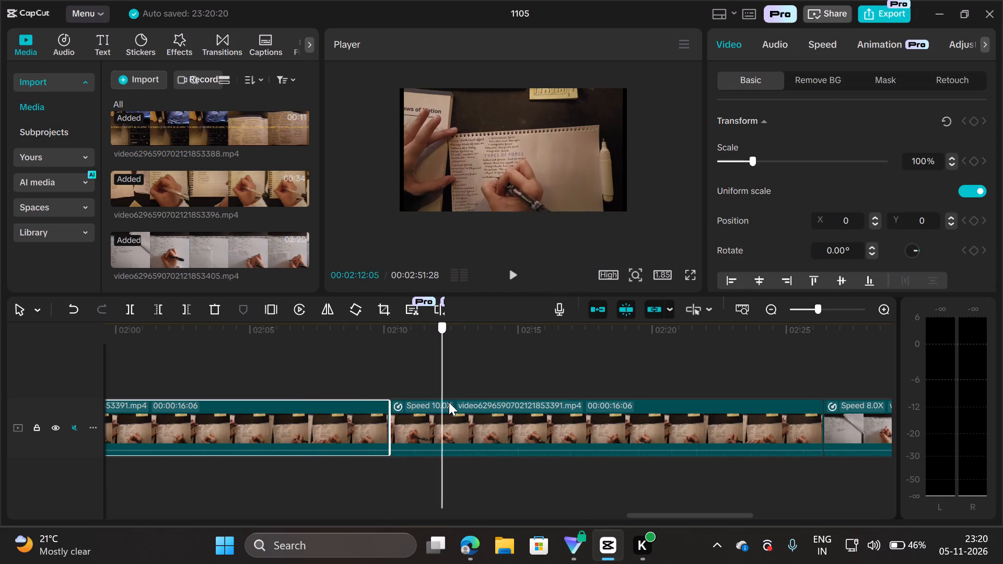
left_click_drag(449, 402, 452, 402)
left_click(534, 438)
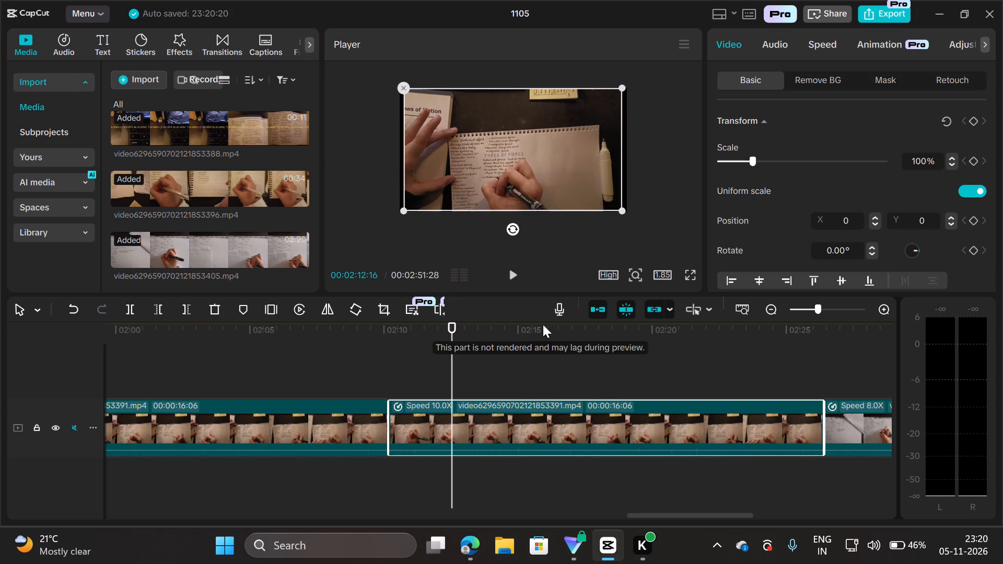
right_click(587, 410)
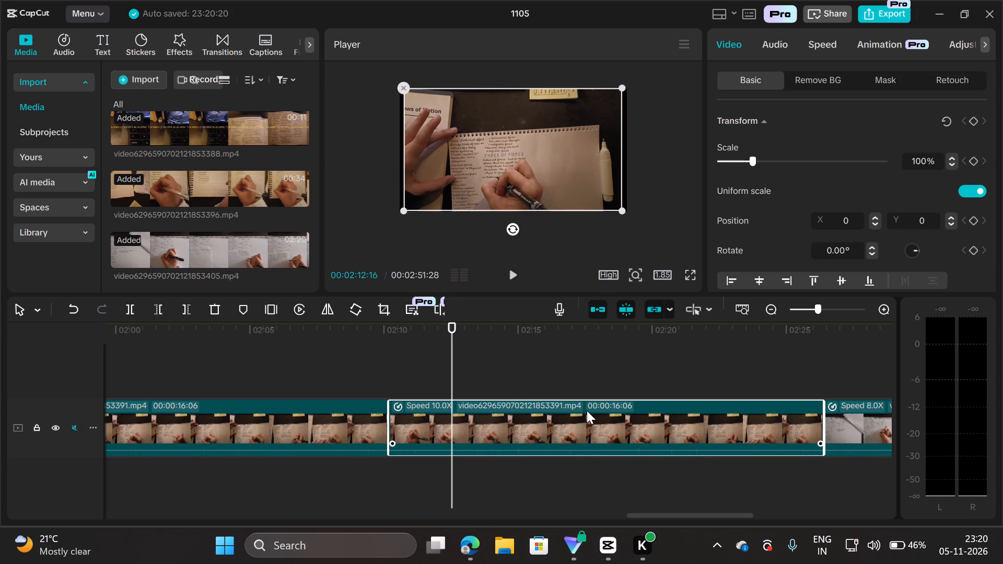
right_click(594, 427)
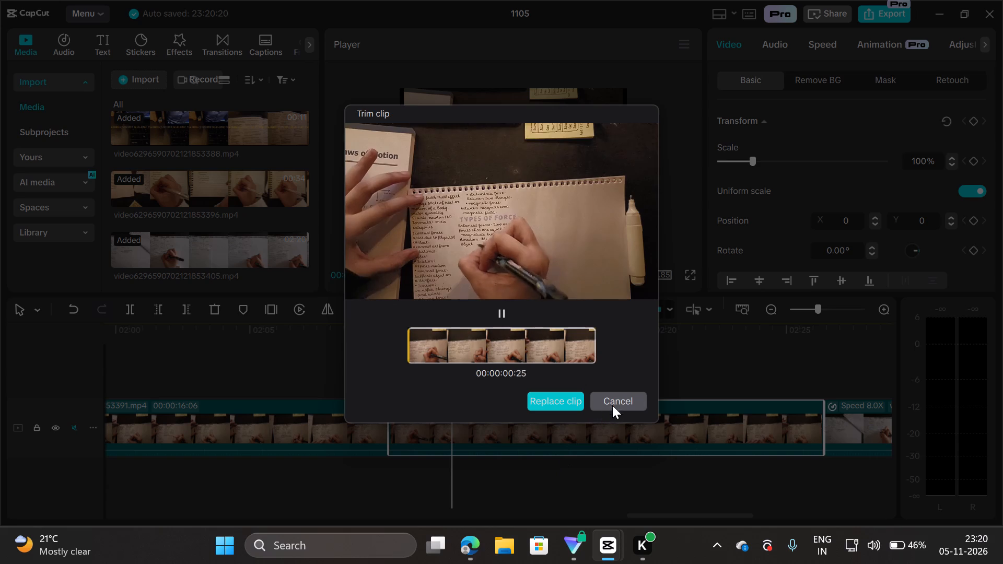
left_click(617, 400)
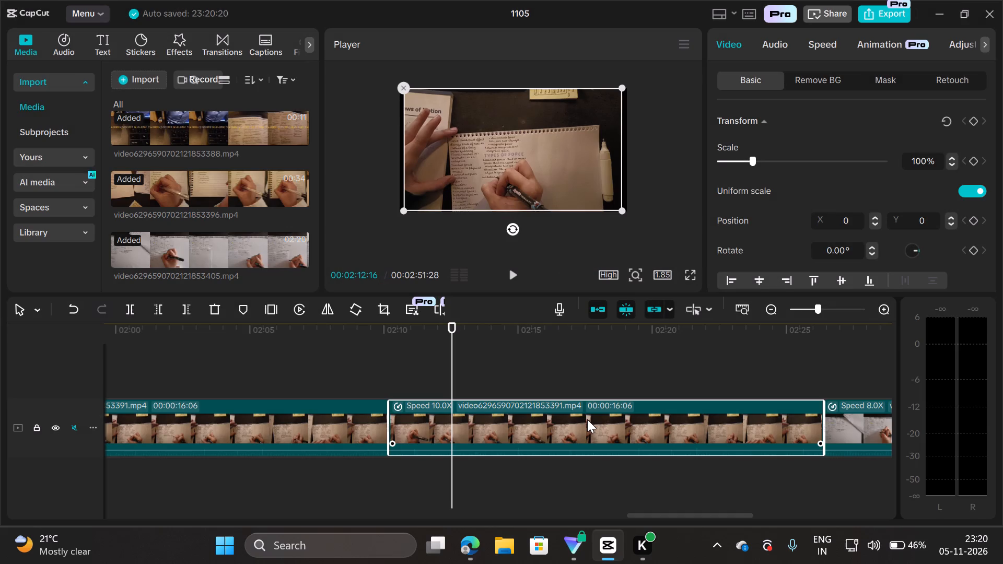
Delete the remaining 10x handwriting clip between about 2:10 and the 8x clip.
right_click(587, 419)
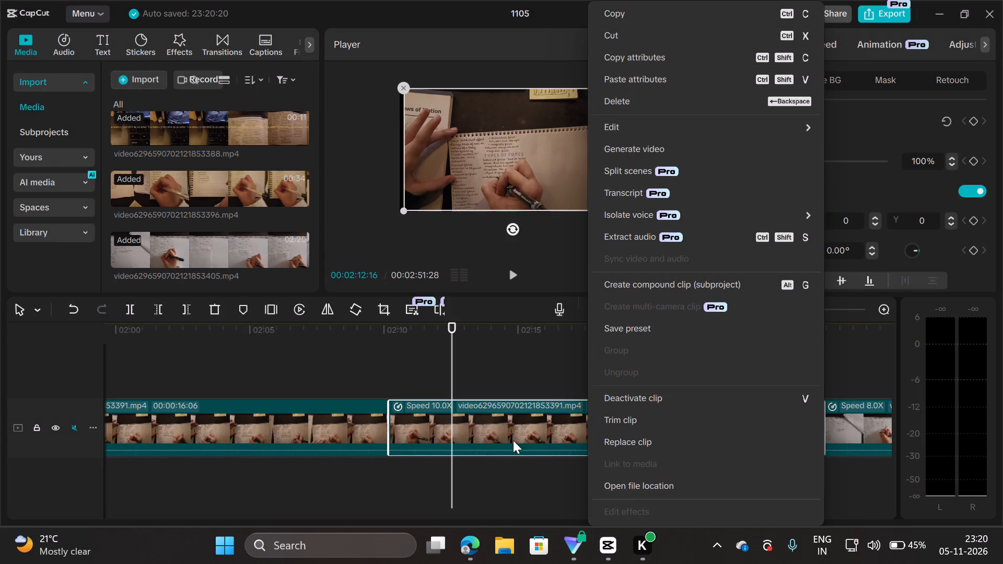
left_click(681, 106)
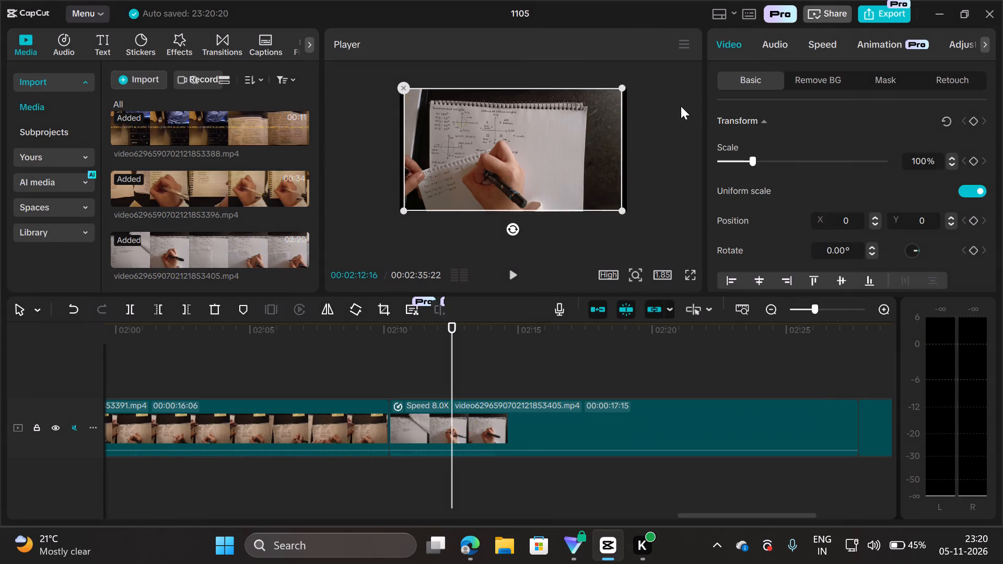
Play the shortened cut in full-screen preview from shortly before the 2:10 join through the closing 1.1x clip, and pause near the end.
left_click(291, 411)
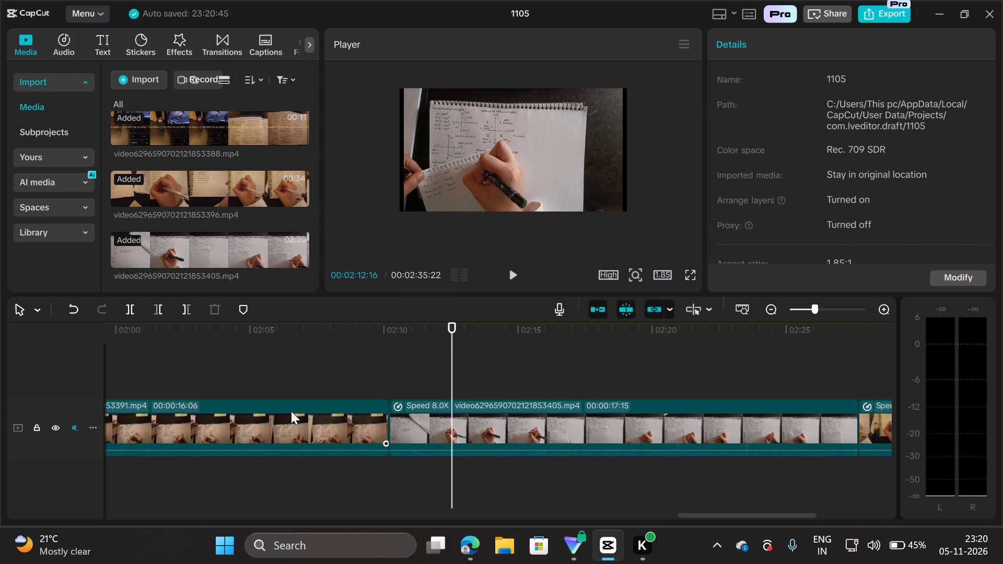
left_click_drag(451, 365, 276, 371)
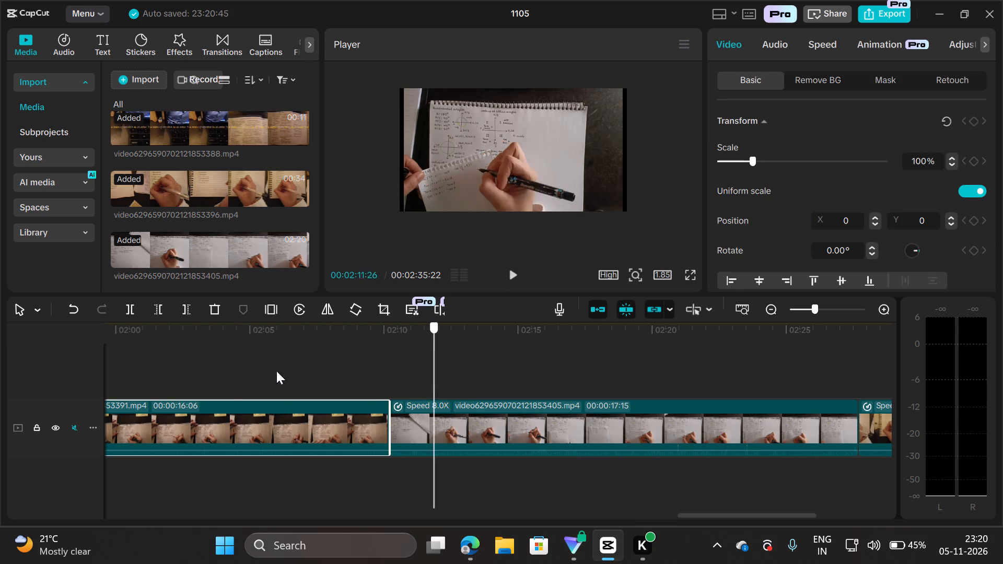
left_click_drag(276, 371, 159, 356)
left_click(511, 278)
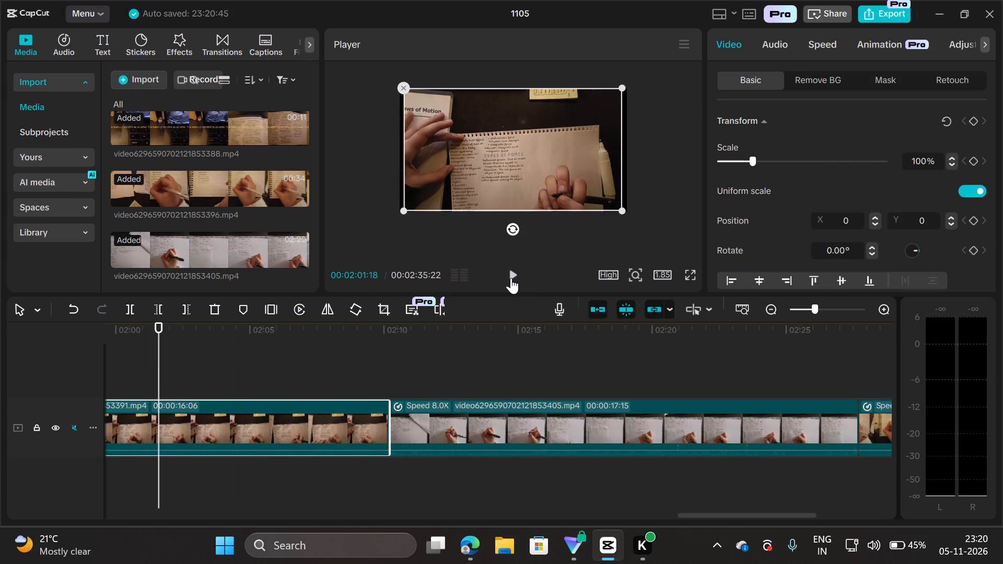
left_click(692, 271)
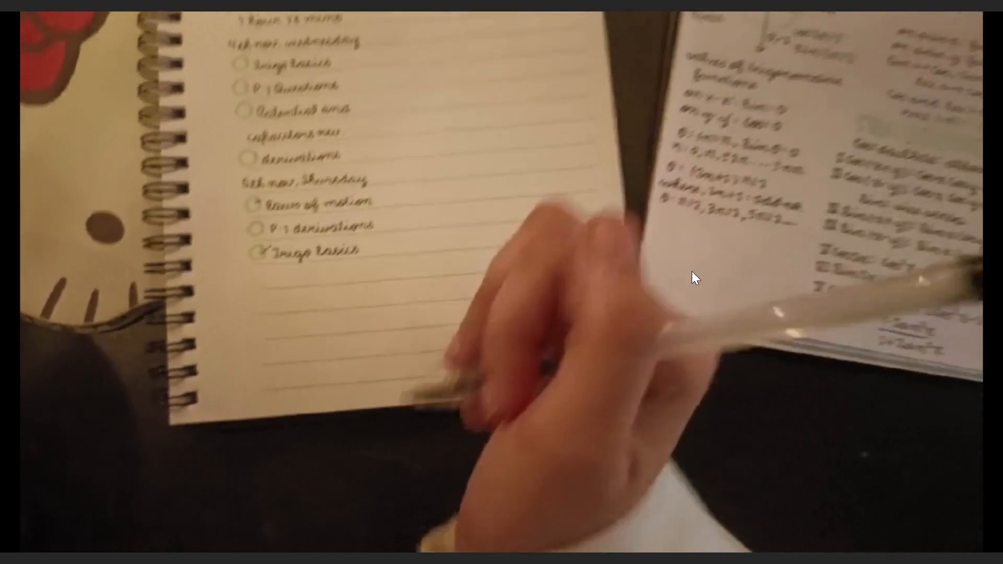
key("Escape")
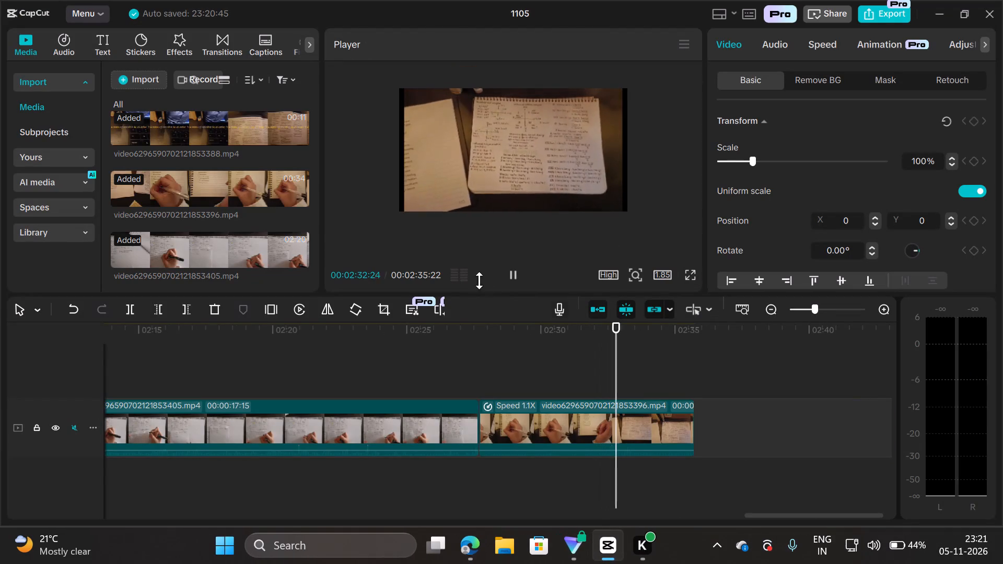
left_click(512, 276)
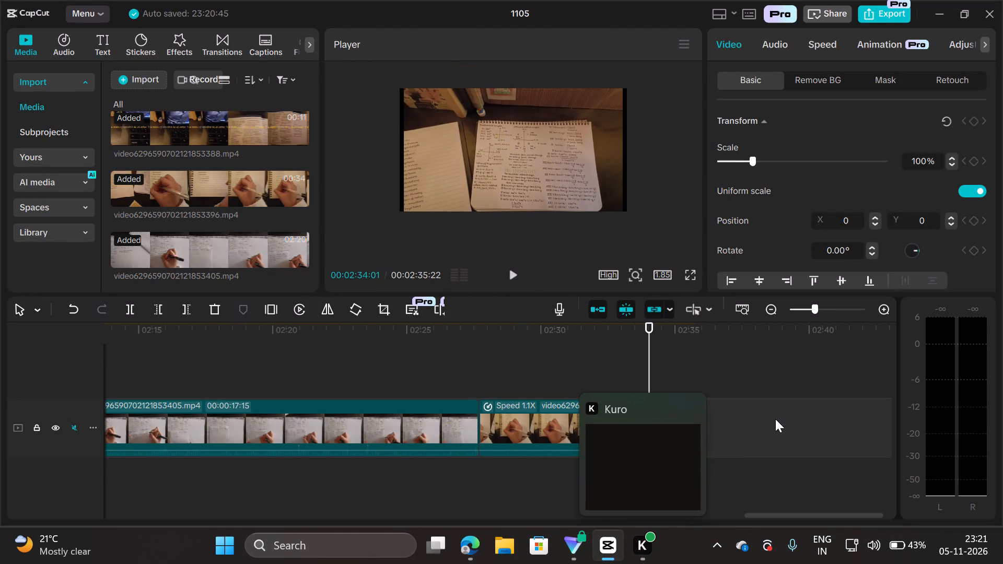
Open the system Settings from the recent Windows searches.
left_click(358, 548)
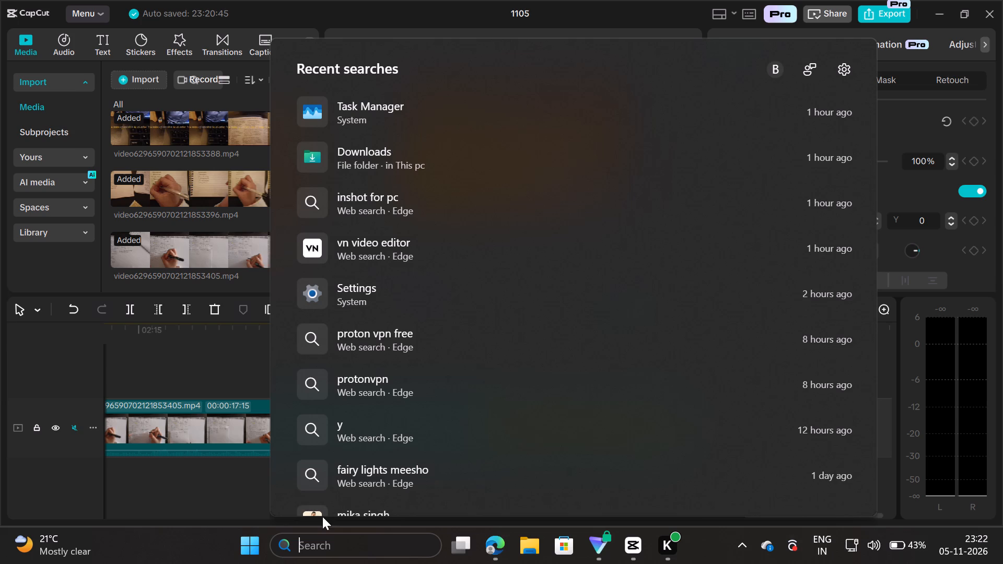
left_click(423, 303)
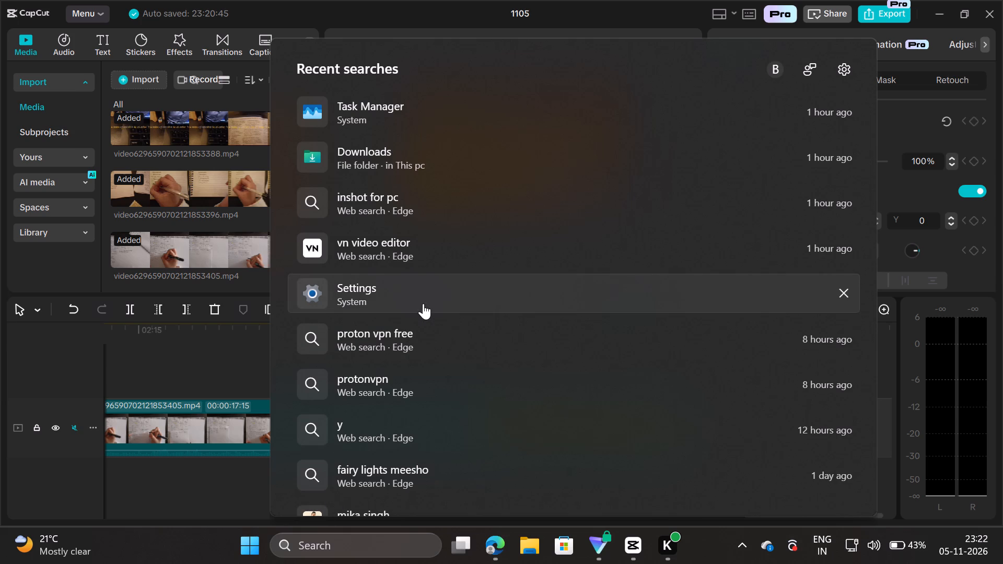
double_click(423, 303)
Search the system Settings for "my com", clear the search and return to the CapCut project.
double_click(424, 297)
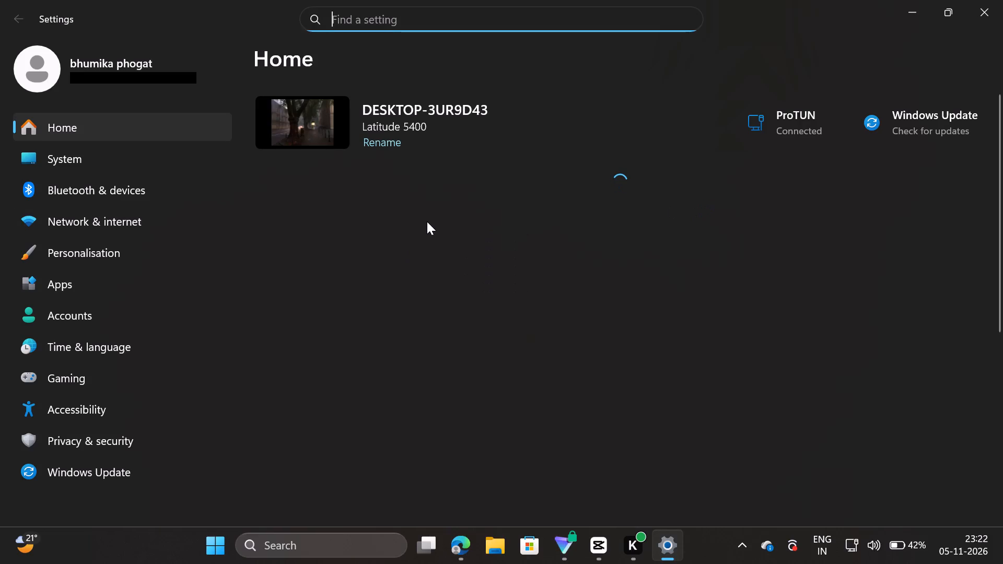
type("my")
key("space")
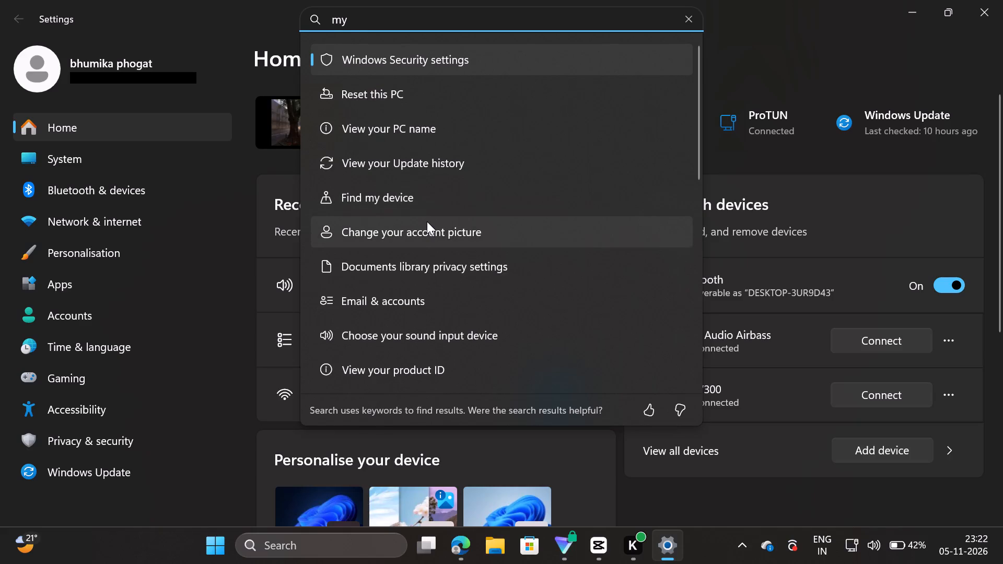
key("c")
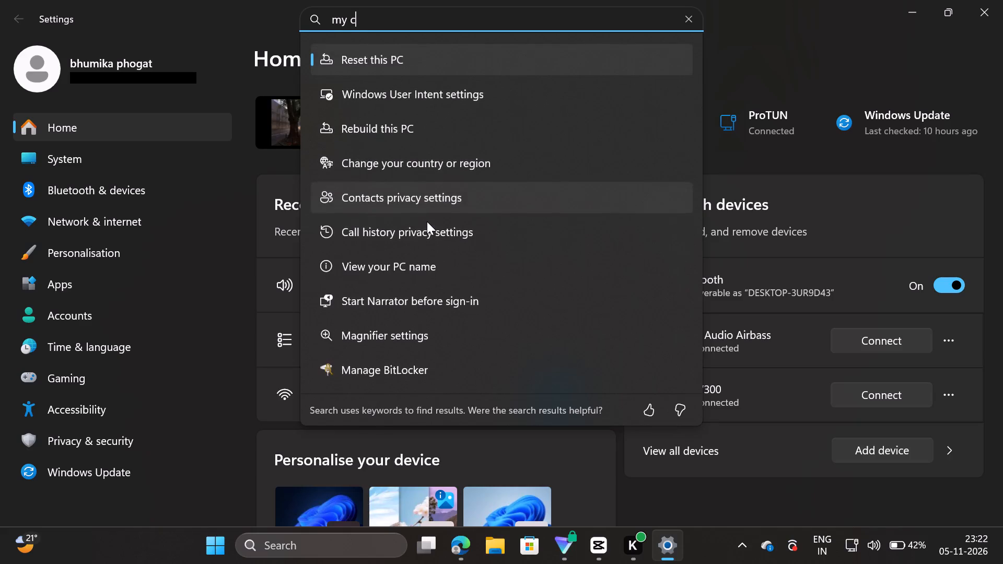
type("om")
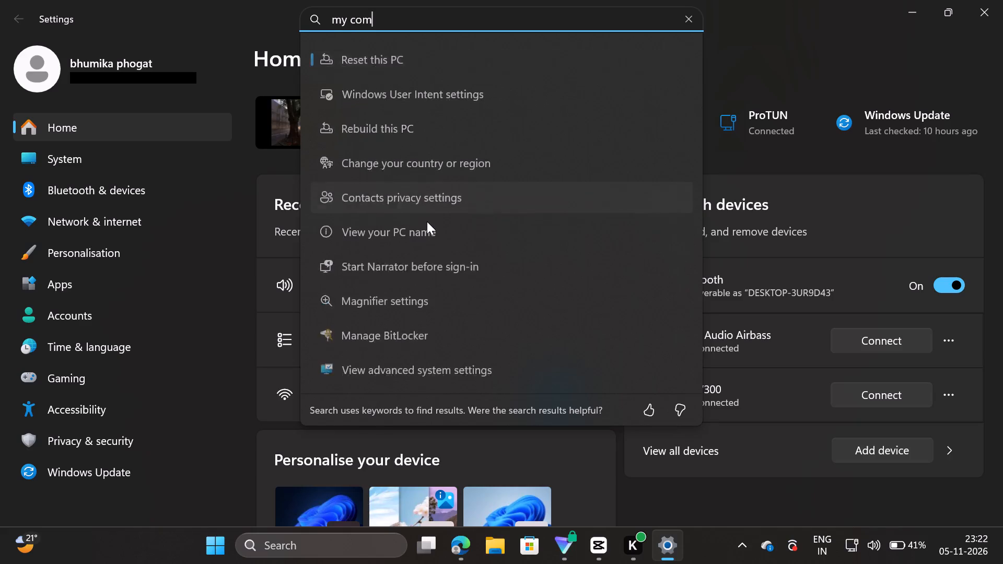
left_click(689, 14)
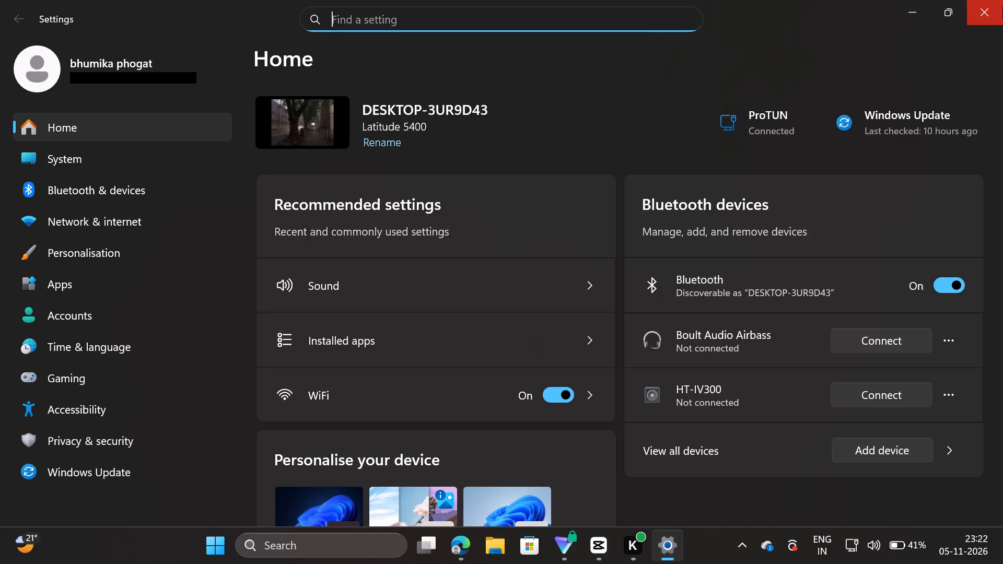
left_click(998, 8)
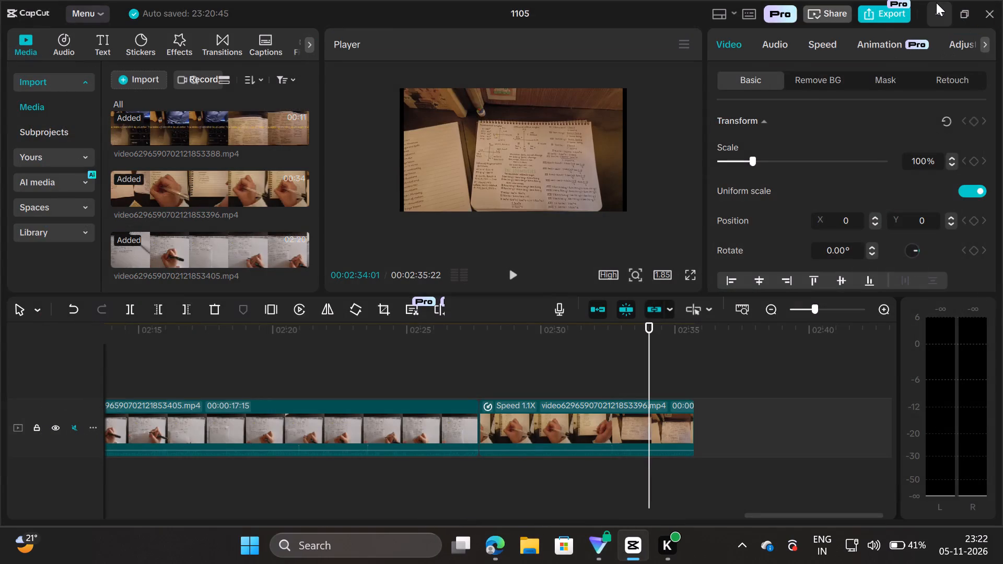
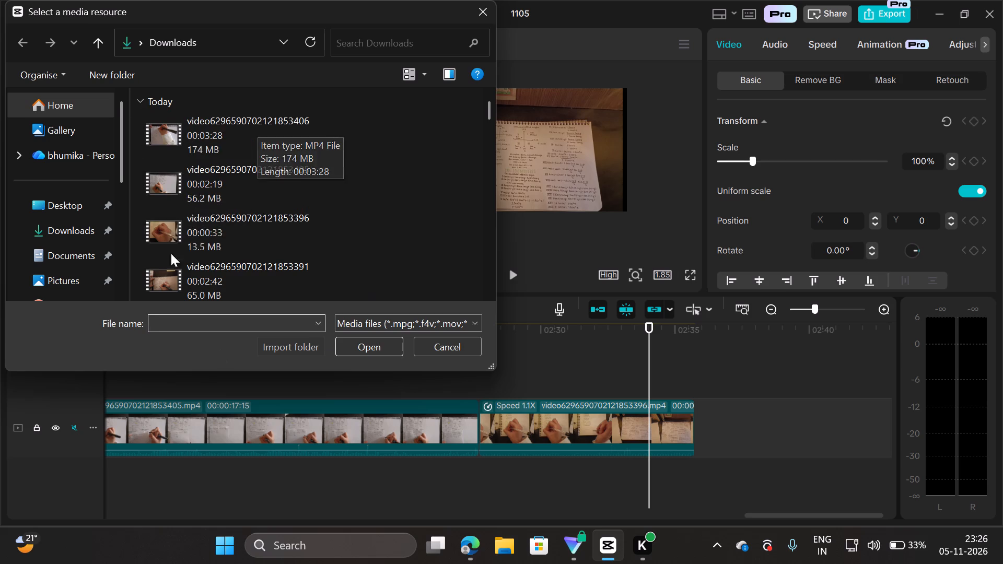
double_click(227, 131)
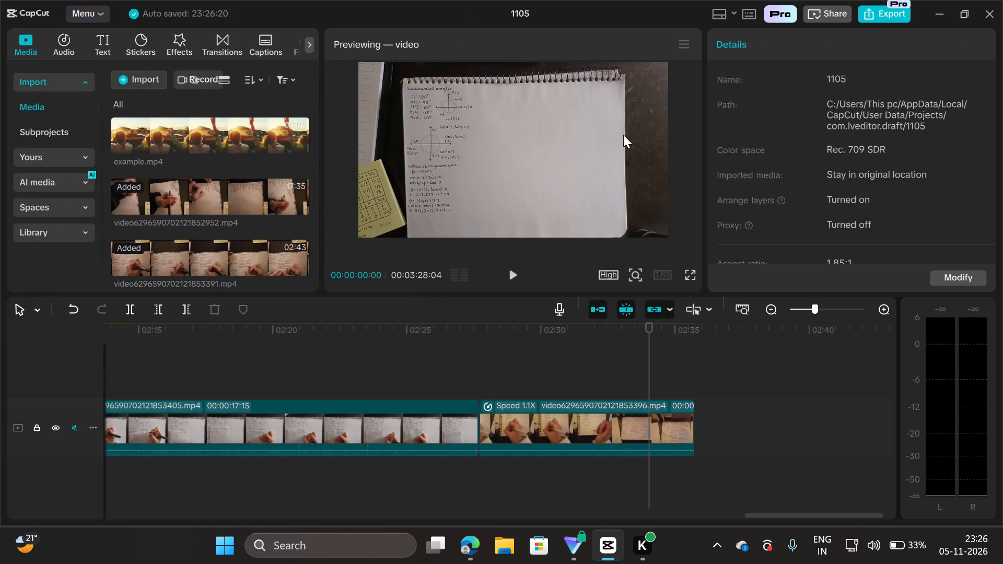
Check the closing footage from about 2:24 to the end, then preview the source video6296590702121853405.mp4.
left_click(578, 203)
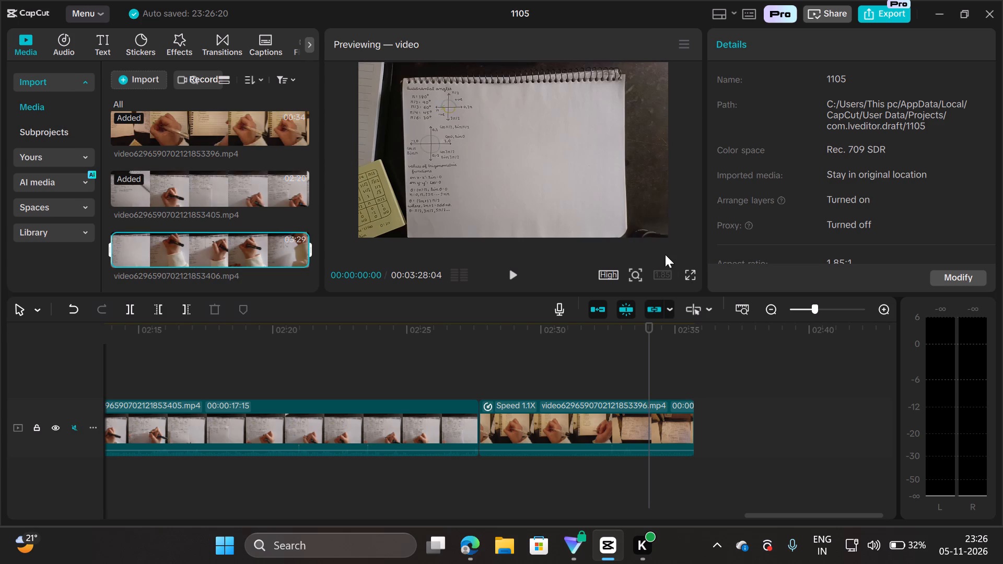
left_click(530, 190)
left_click(423, 436)
left_click(466, 430)
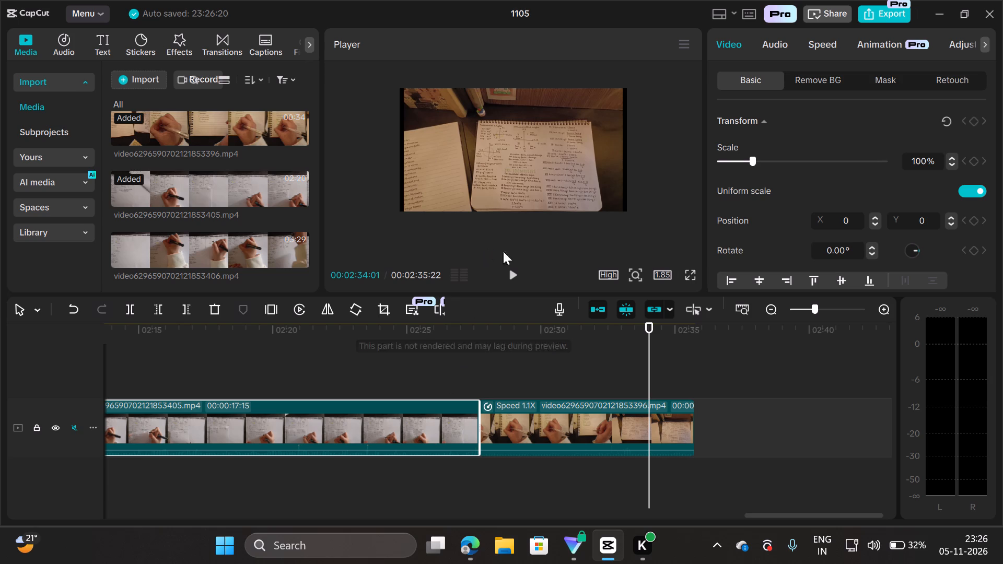
left_click(511, 274)
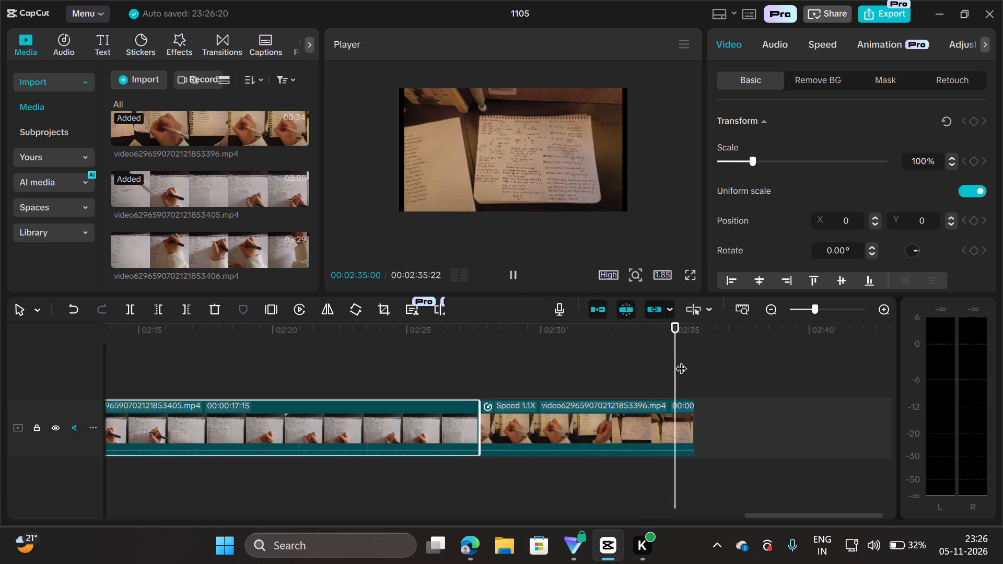
left_click_drag(695, 362, 531, 391)
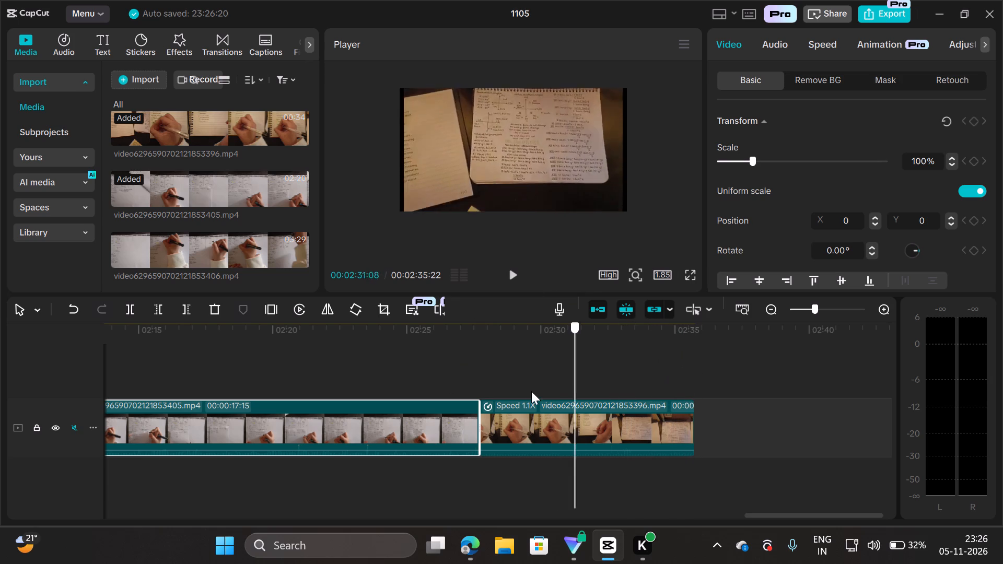
left_click_drag(531, 391, 387, 382)
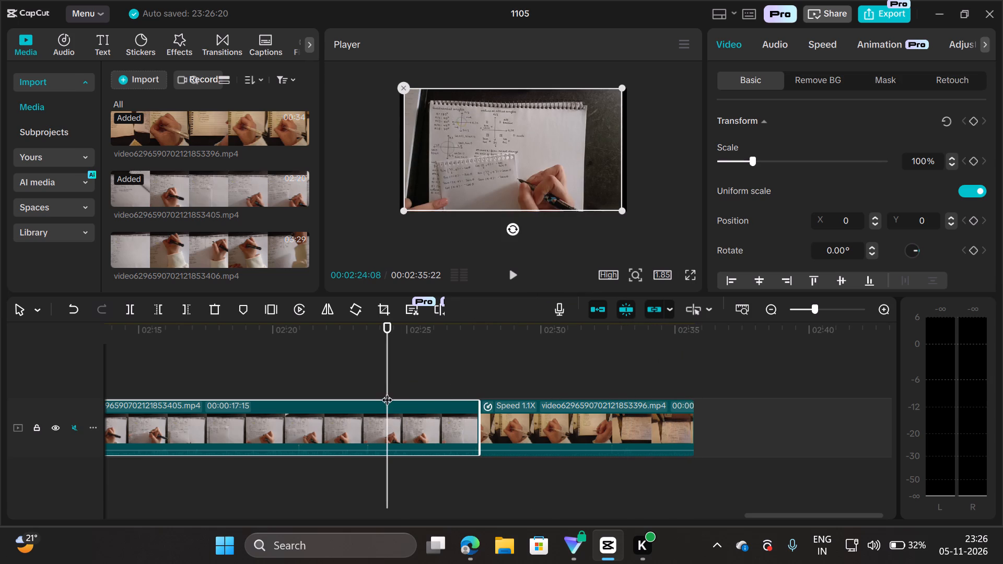
left_click(195, 206)
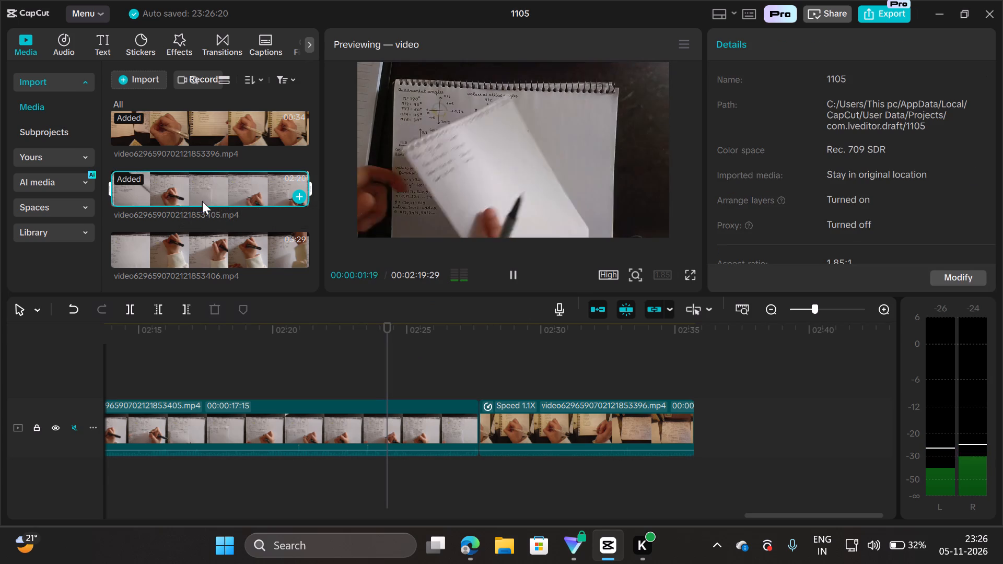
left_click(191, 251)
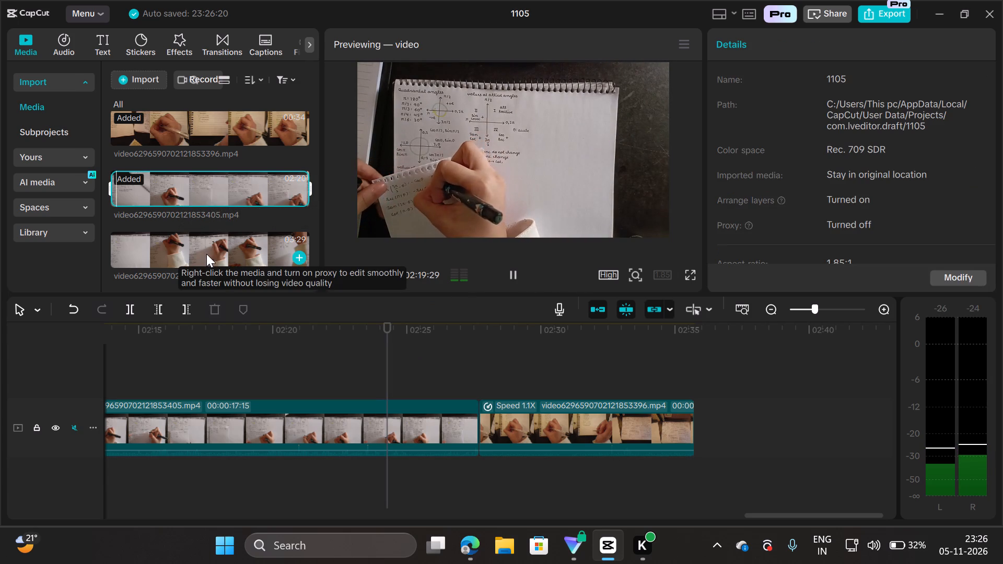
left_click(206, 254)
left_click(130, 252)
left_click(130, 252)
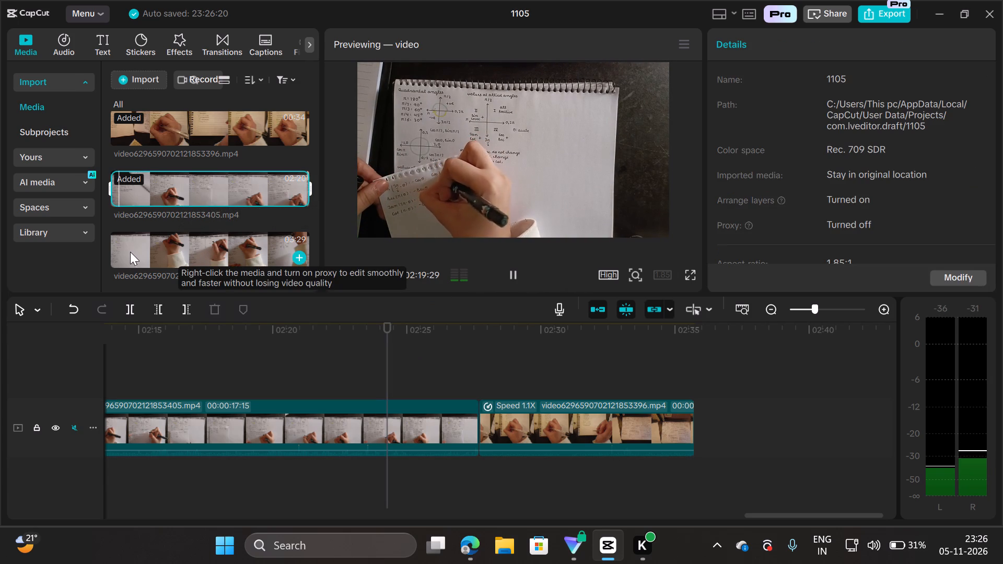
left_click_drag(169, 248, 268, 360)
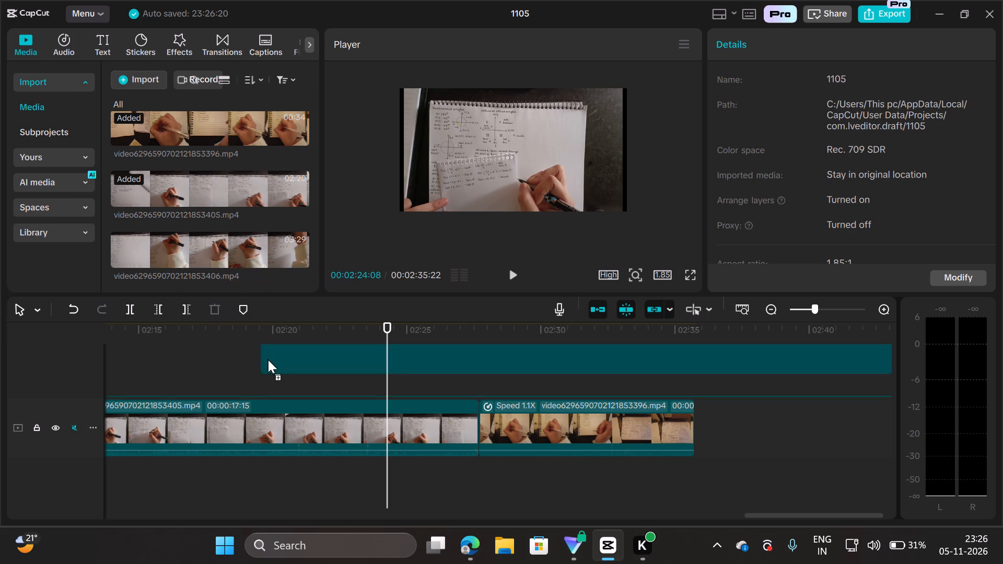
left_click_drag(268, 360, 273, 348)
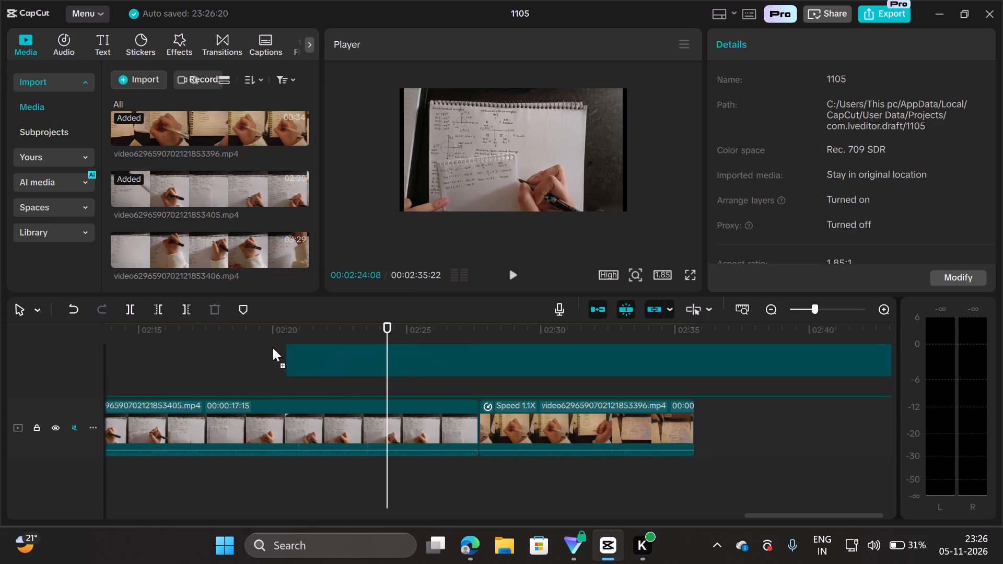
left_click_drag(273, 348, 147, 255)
Insert video6296590702121853406.mp4 on the main track at about 2:10, between the 10x handwriting clip and the 8x clip.
scroll(239, 408, "right", 2)
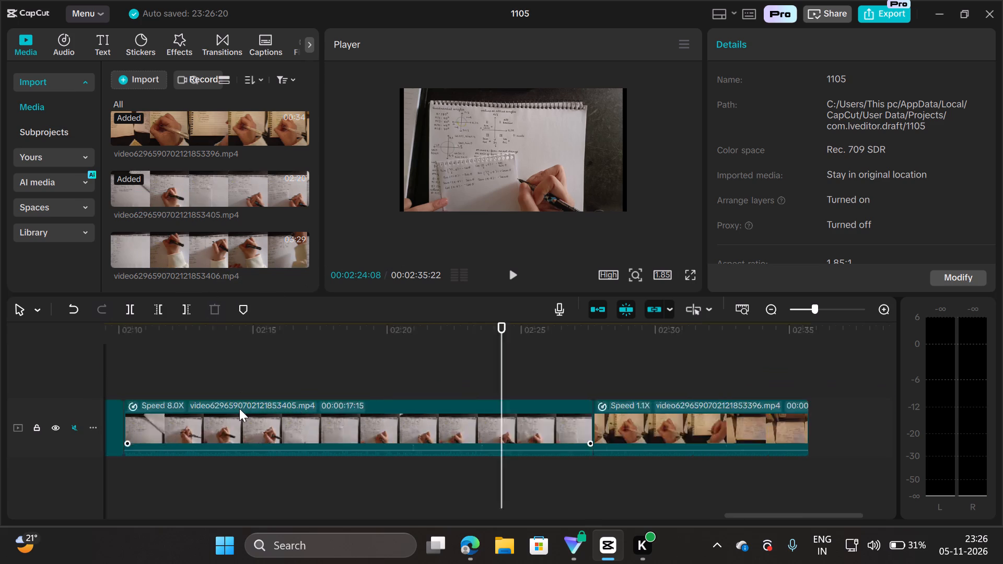
scroll(239, 408, "right", 2)
scroll(239, 408, "left", 1)
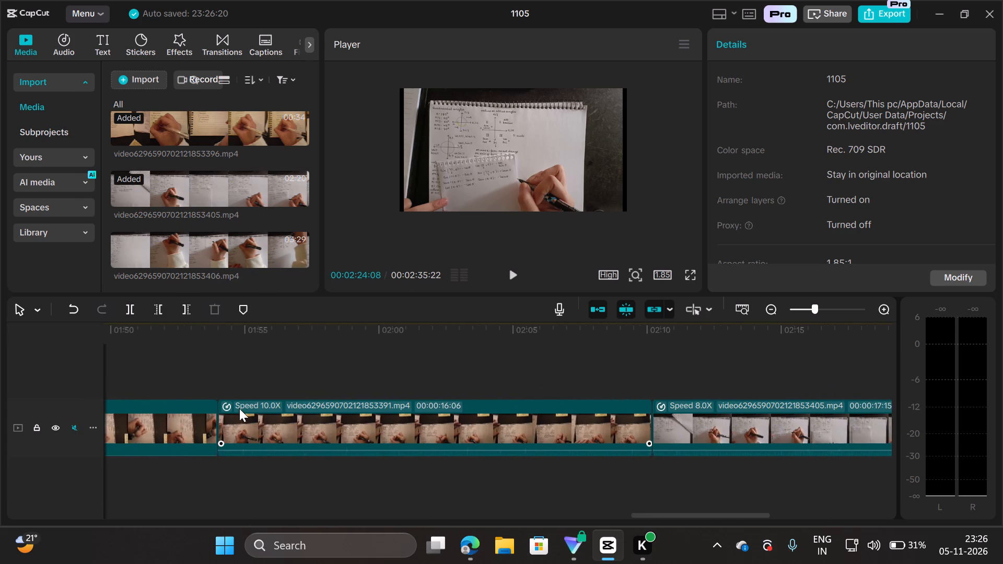
scroll(239, 408, "left", 2)
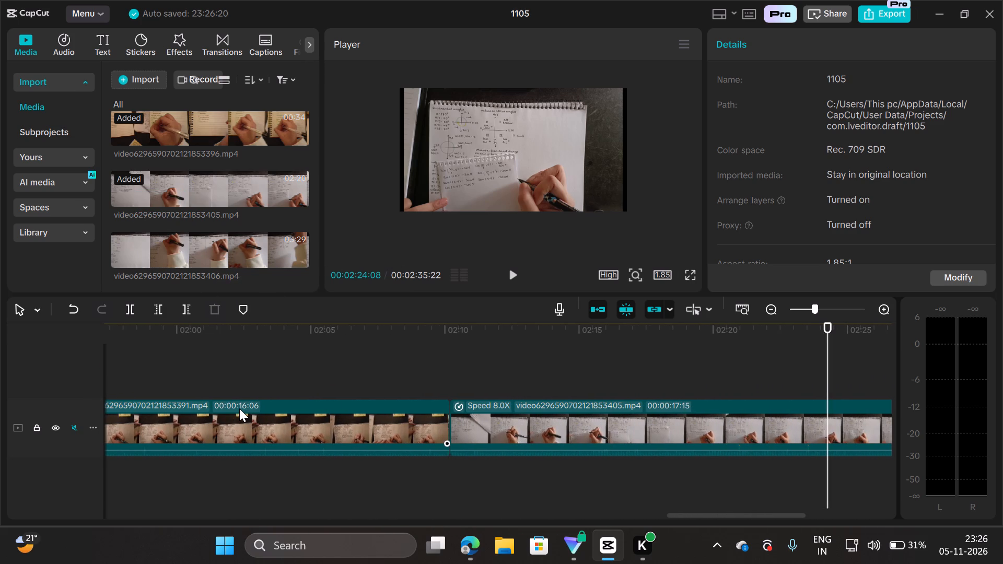
left_click_drag(213, 254, 266, 295)
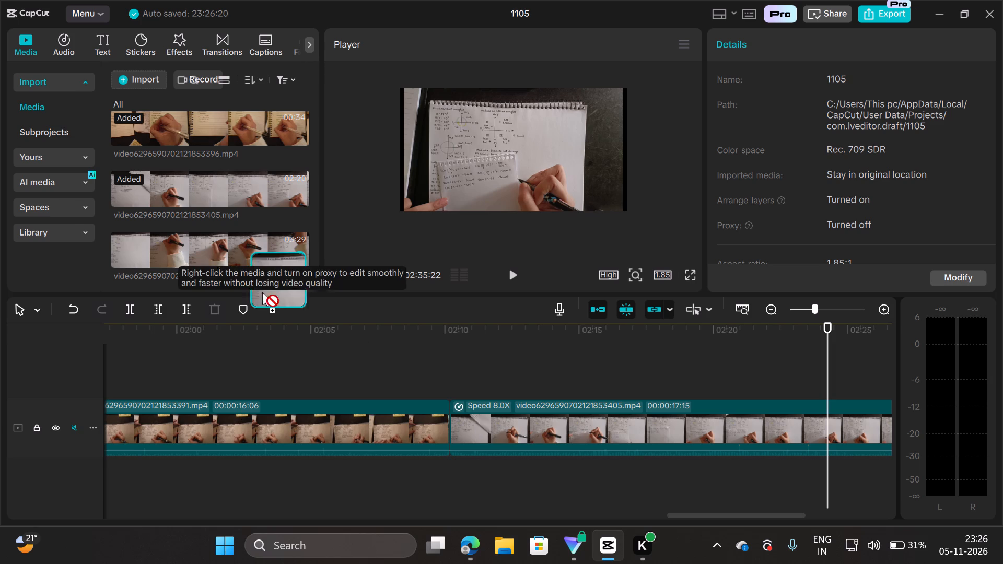
left_click_drag(266, 295, 423, 412)
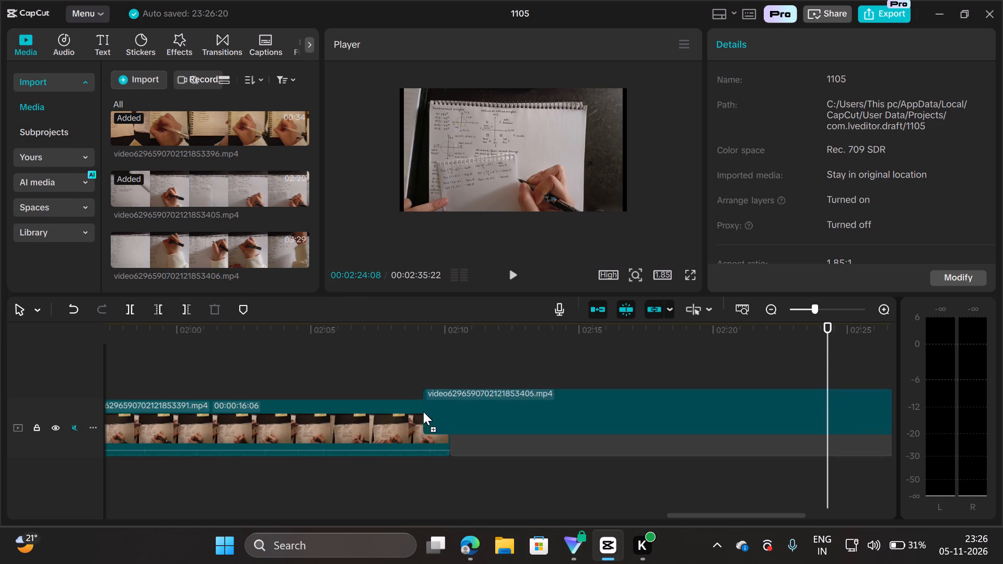
left_click_drag(423, 412, 437, 429)
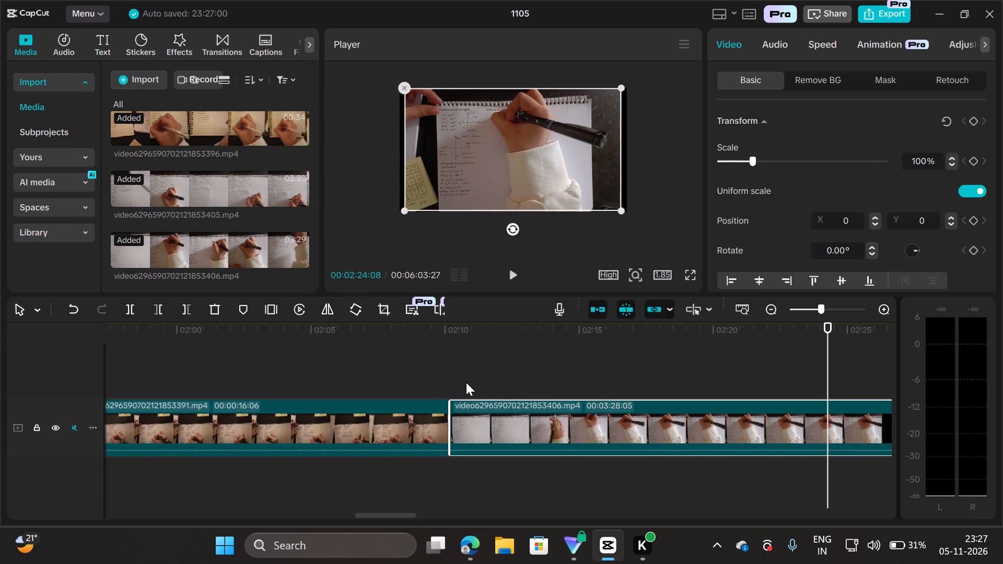
Set the inserted clip's playback speed to 8.01x.
left_click(820, 42)
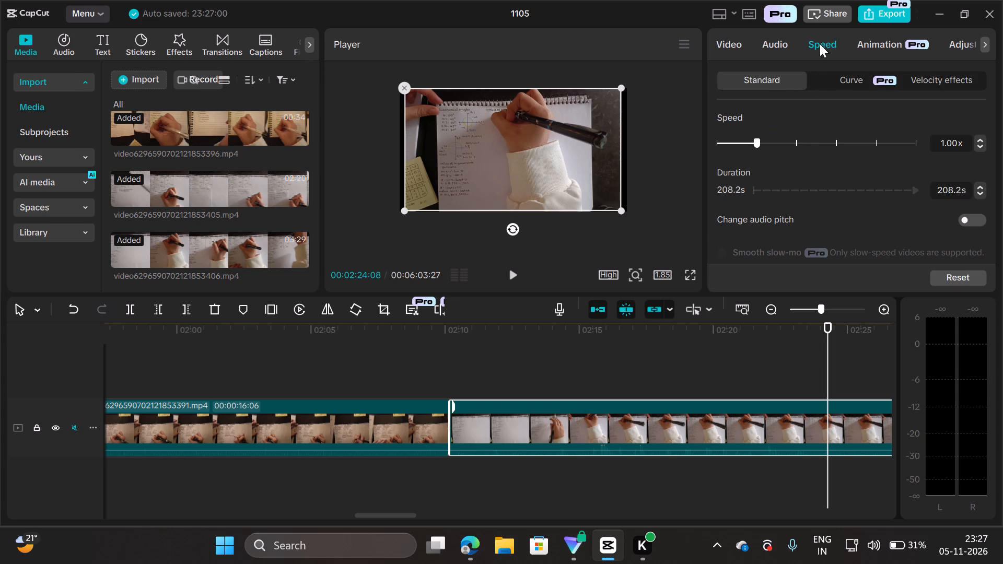
left_click_drag(760, 144, 806, 149)
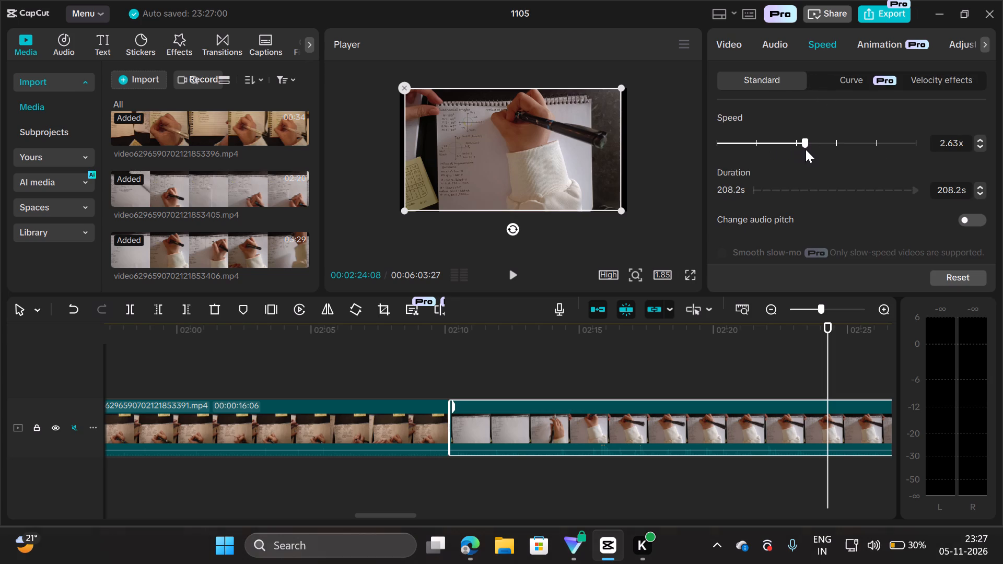
left_click_drag(806, 149, 857, 151)
left_click_drag(857, 151, 861, 154)
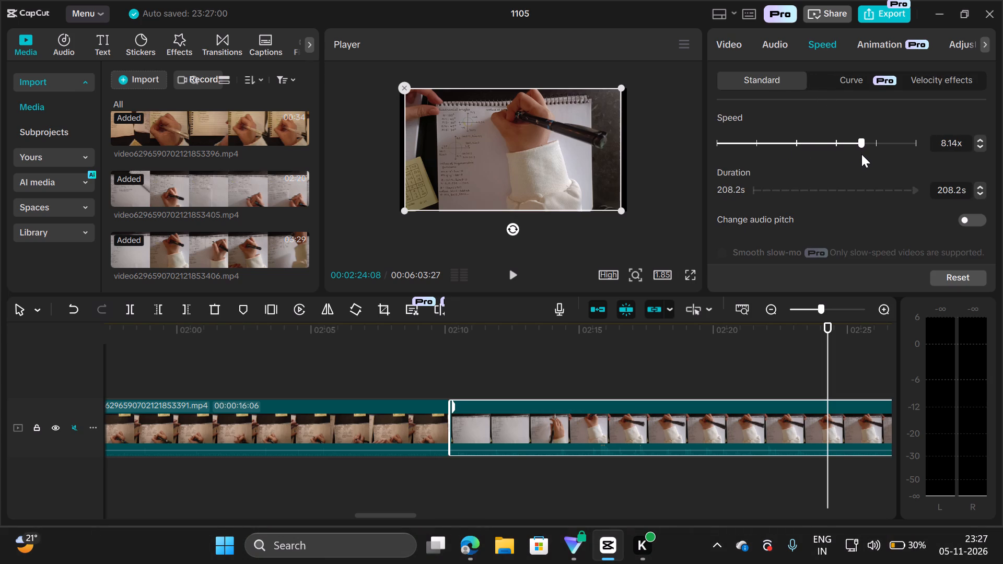
left_click_drag(861, 154, 859, 155)
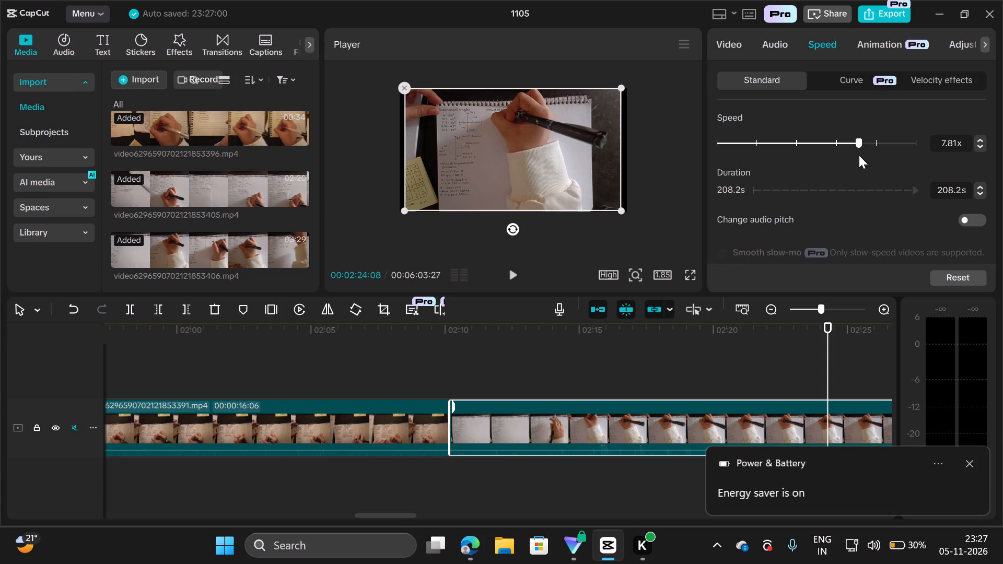
left_click_drag(859, 155, 860, 155)
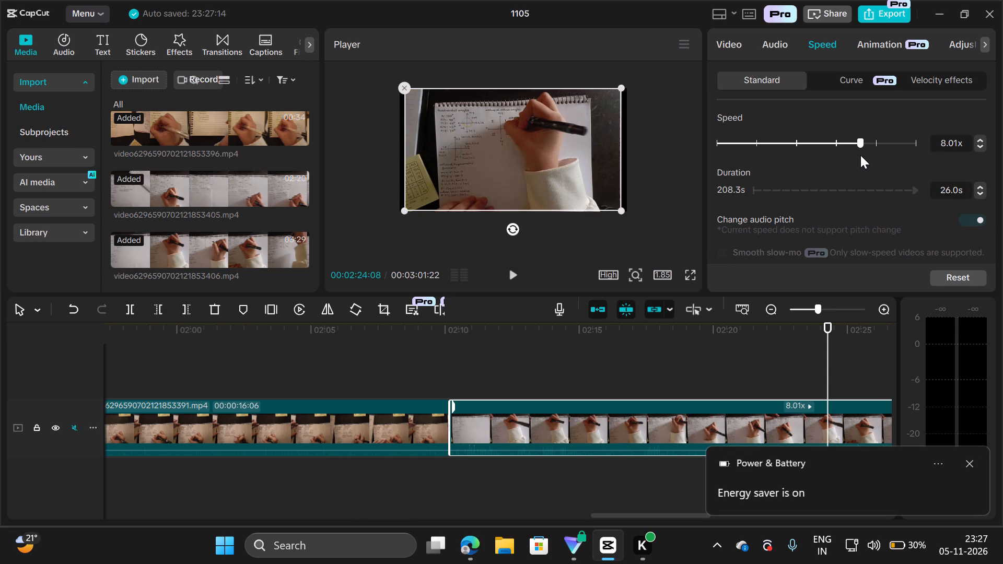
Play the cut from about 2:24 across the join between the inserted clip and the following 8x clip.
left_click(515, 273)
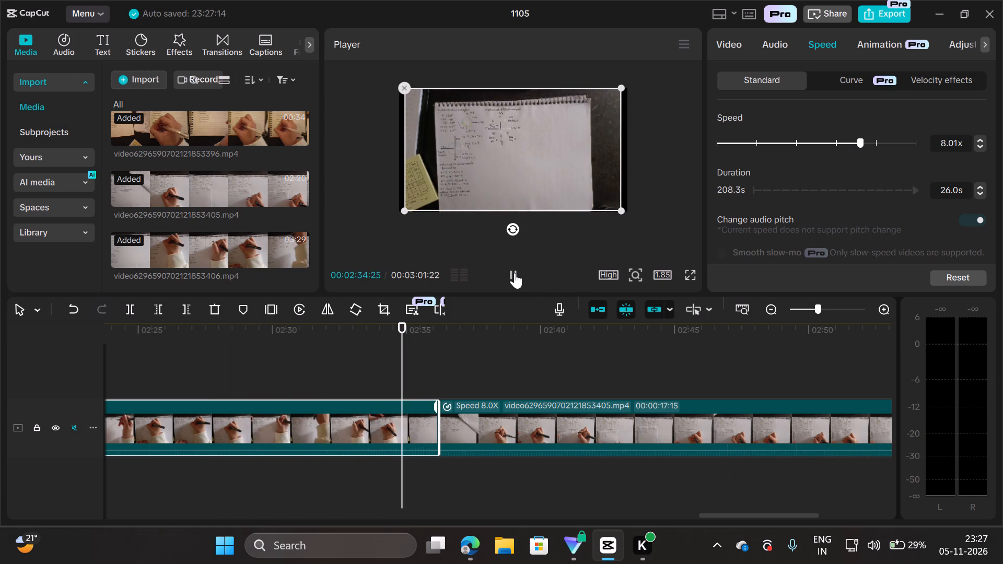
scroll(267, 426, "right", 1)
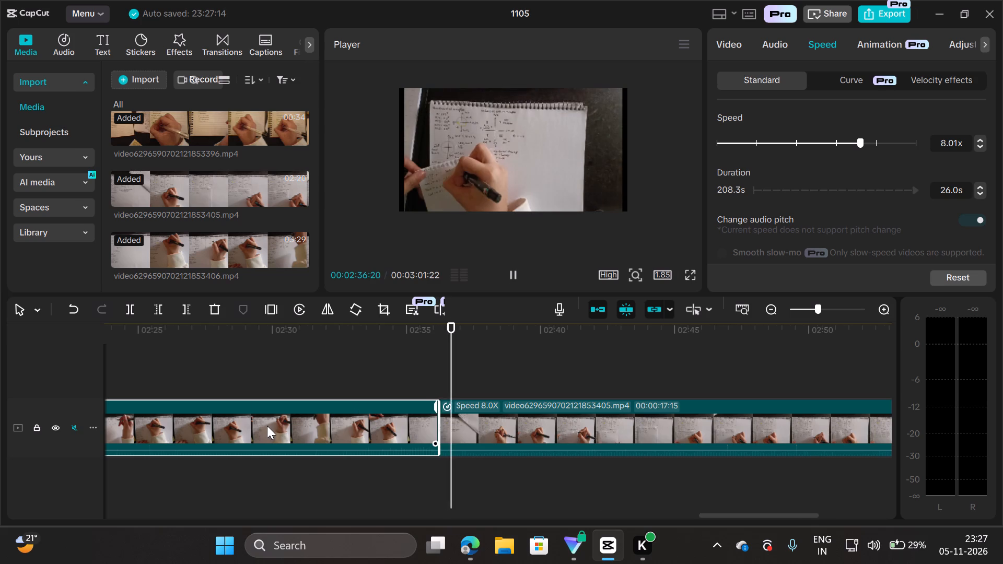
scroll(267, 426, "right", 1)
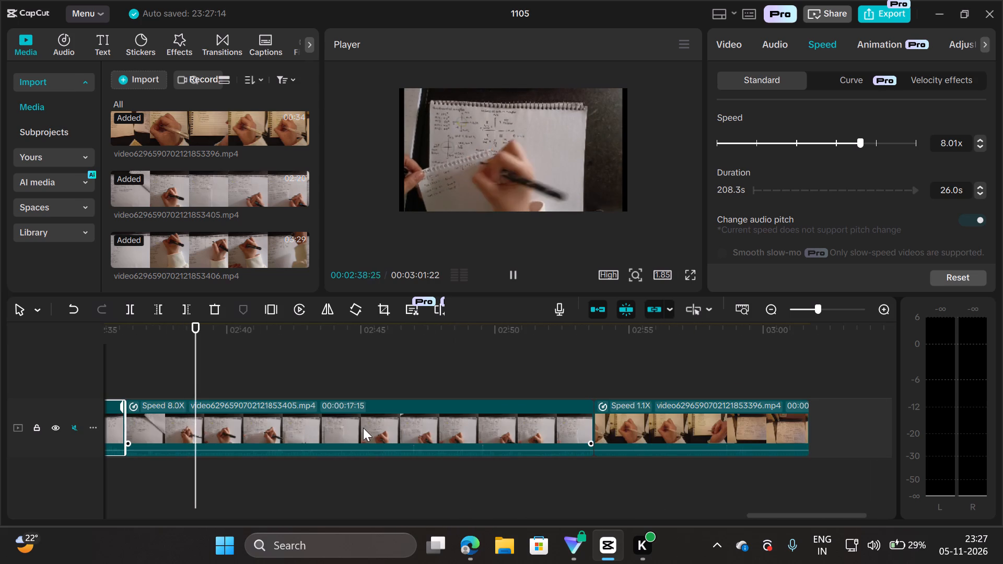
scroll(363, 428, "right", 6)
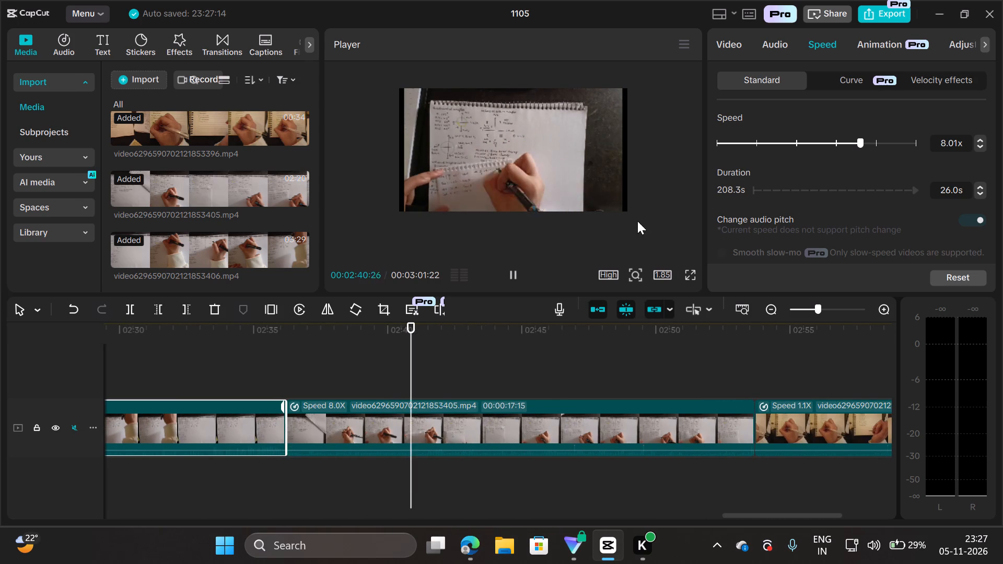
Review the cut in full-screen preview, skipping ahead from about 1:01 and replaying the inserted clip through its join with the 8x clip.
double_click(689, 274)
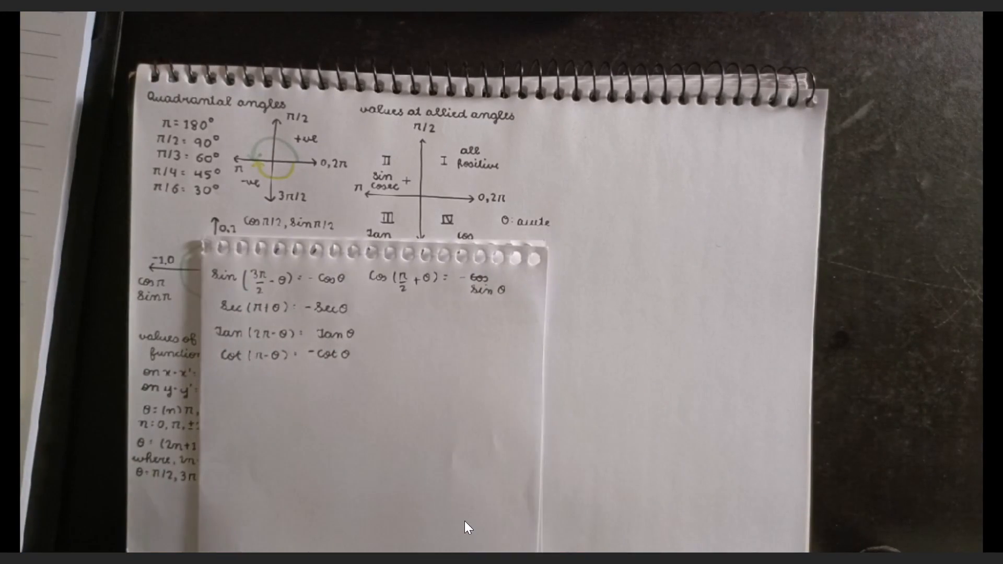
left_click(380, 394)
left_click(519, 496)
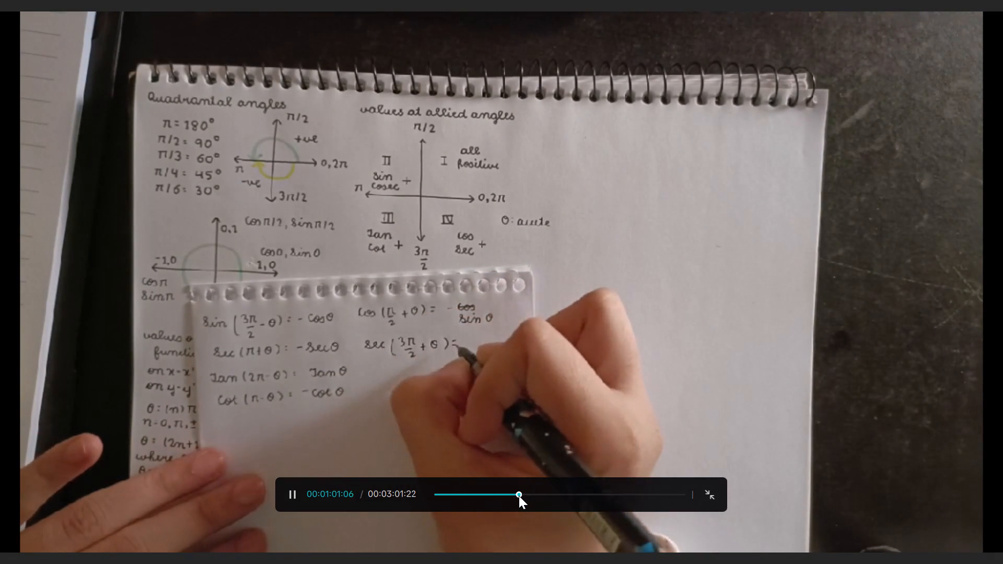
left_click(535, 498)
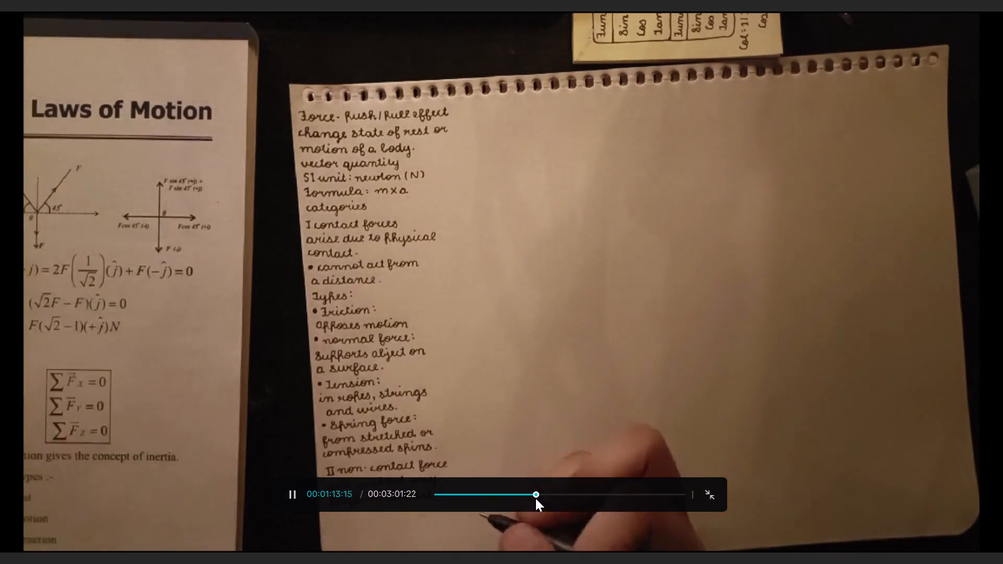
left_click_drag(546, 495, 588, 507)
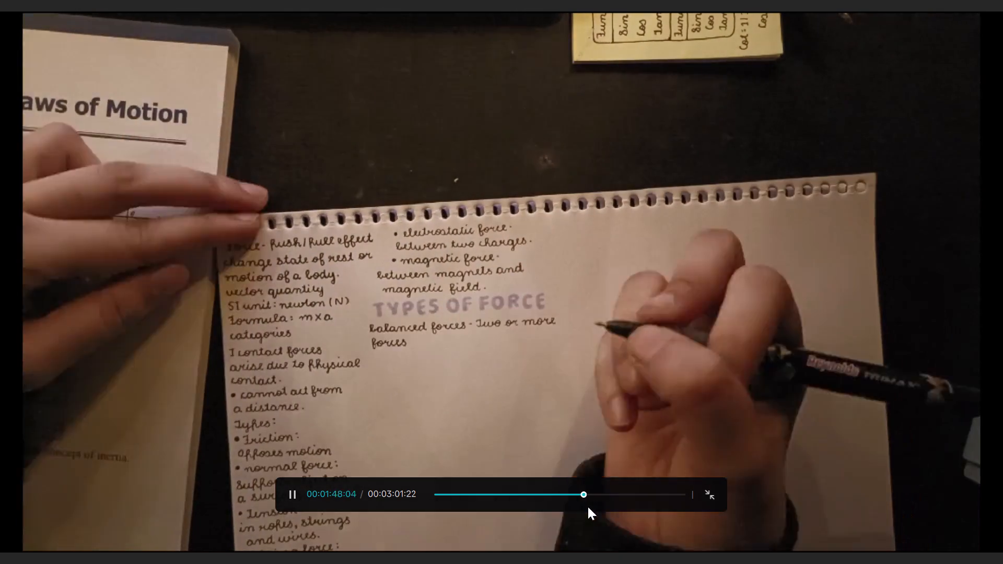
left_click_drag(588, 507, 623, 507)
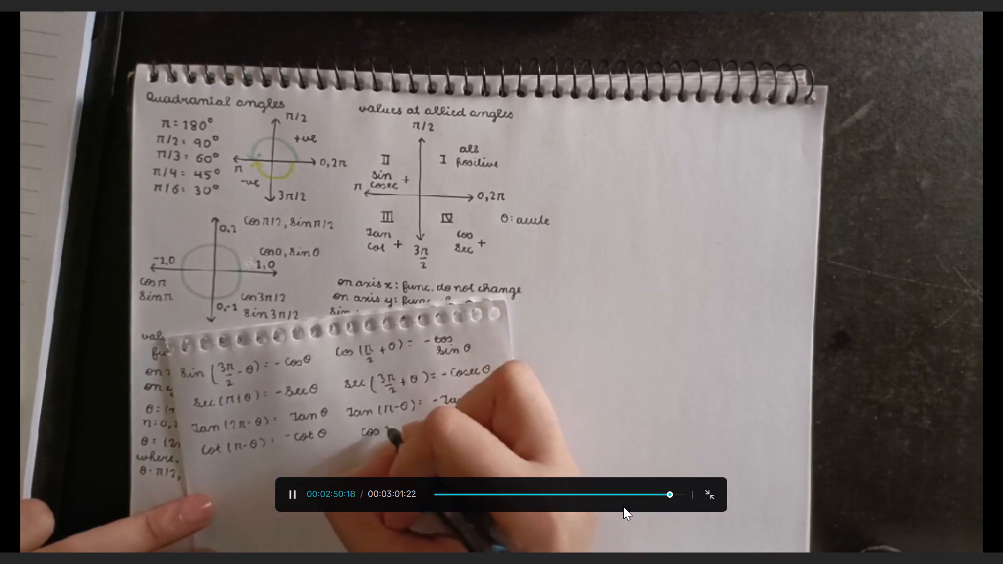
left_click(613, 501)
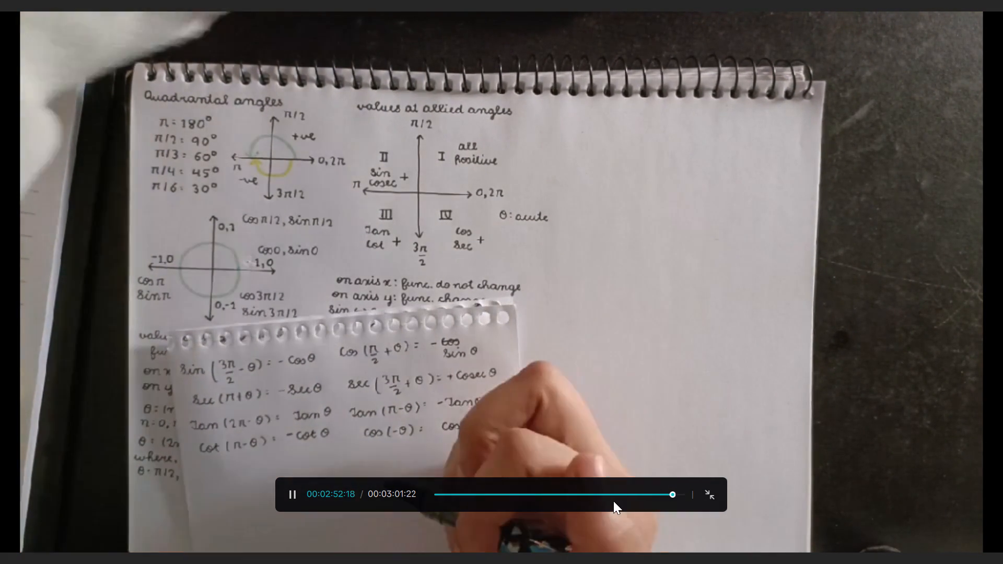
left_click(604, 497)
left_click(617, 490)
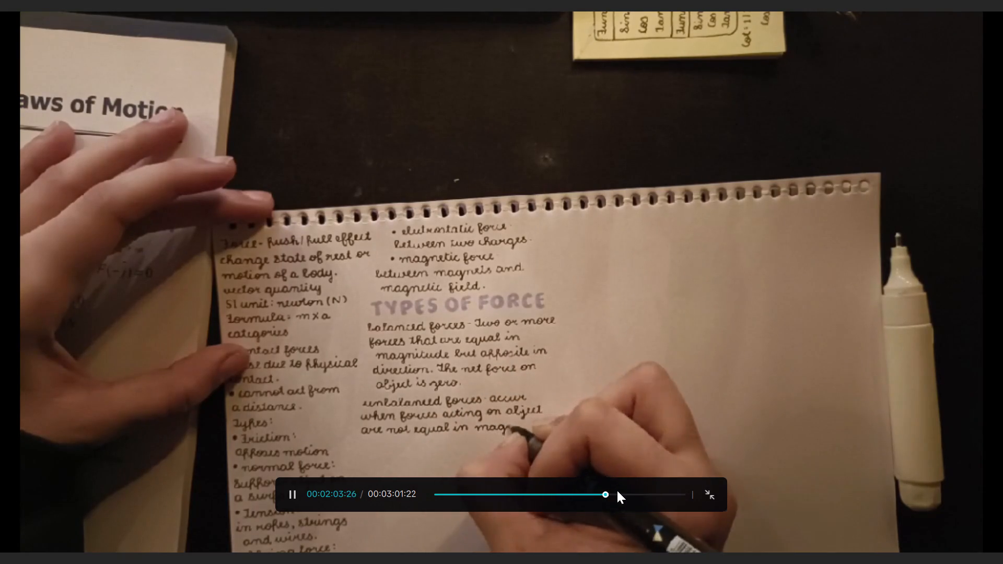
left_click(623, 496)
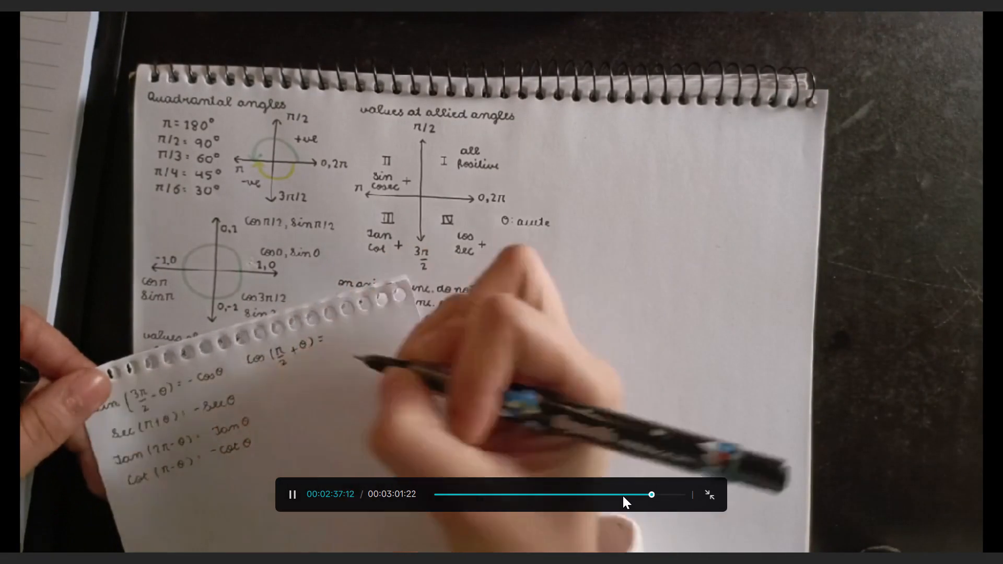
key("Escape")
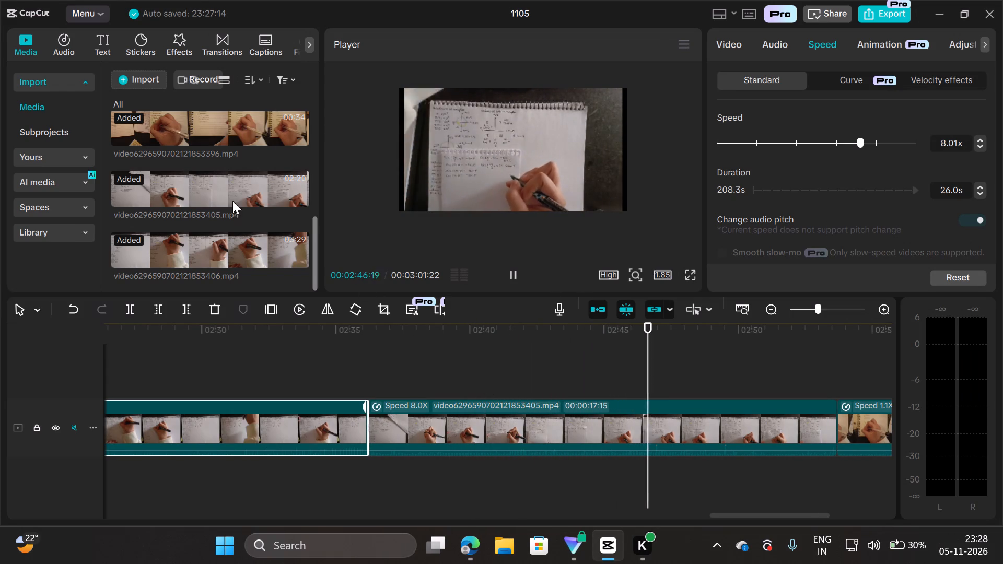
scroll(227, 196, "down", 1)
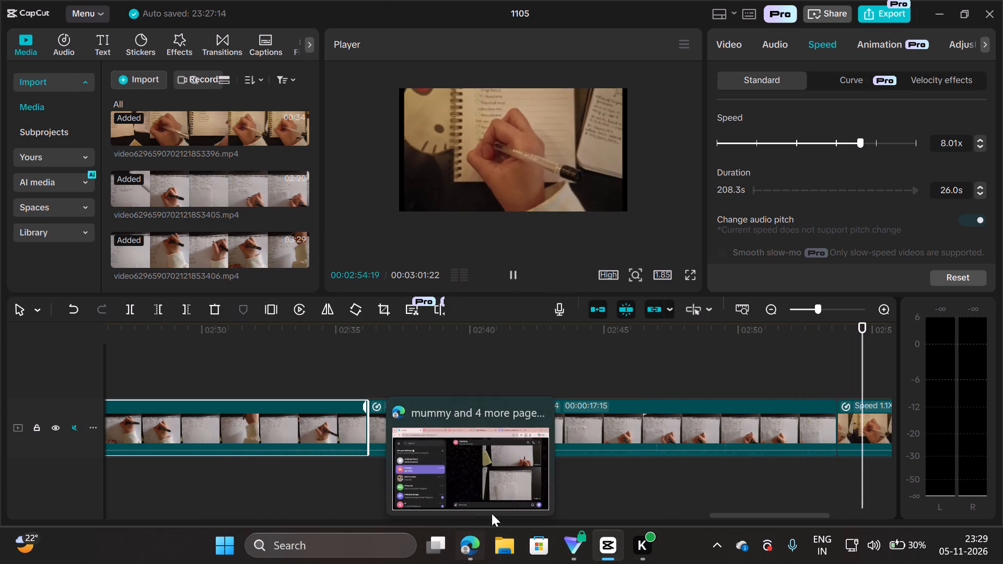
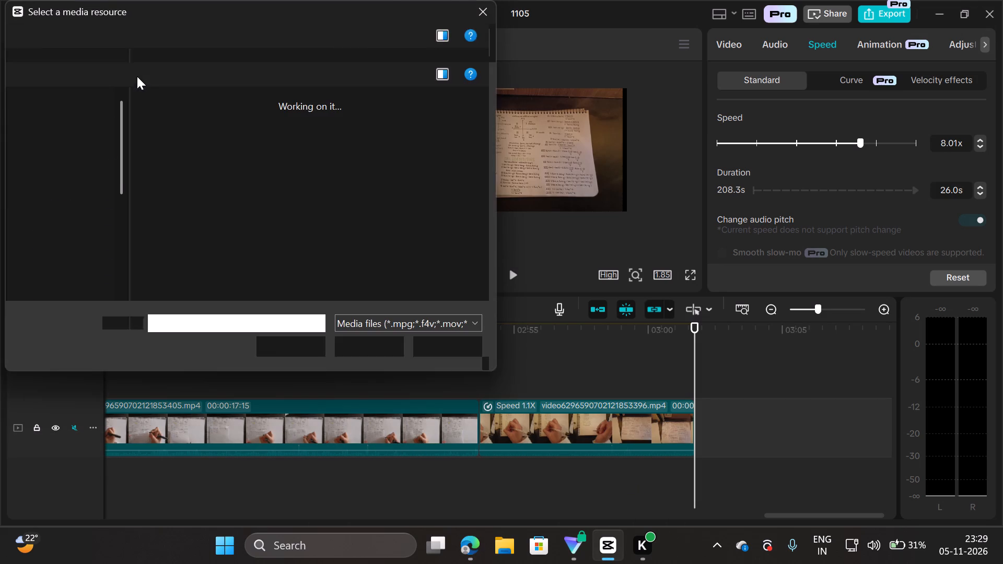
left_click(227, 121)
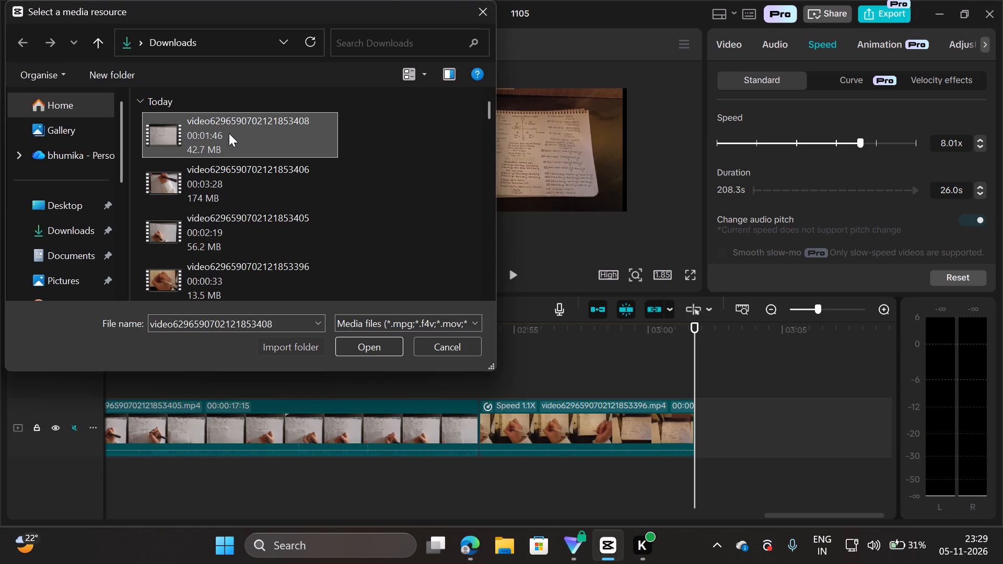
double_click(229, 133)
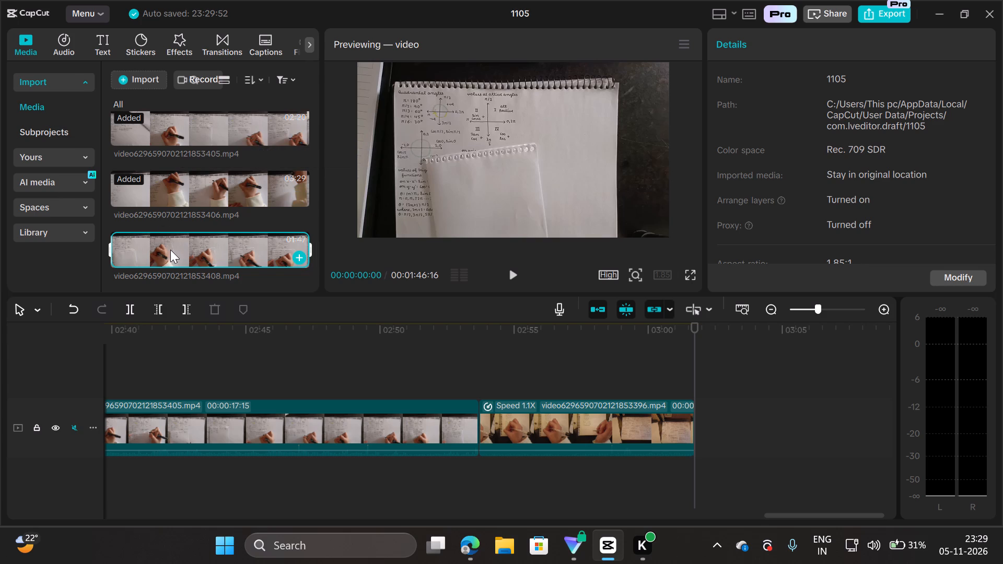
Preview the opening seconds of source clip video6296590702121853408.mp4 and look over the frame.
scroll(304, 430, "right", 1)
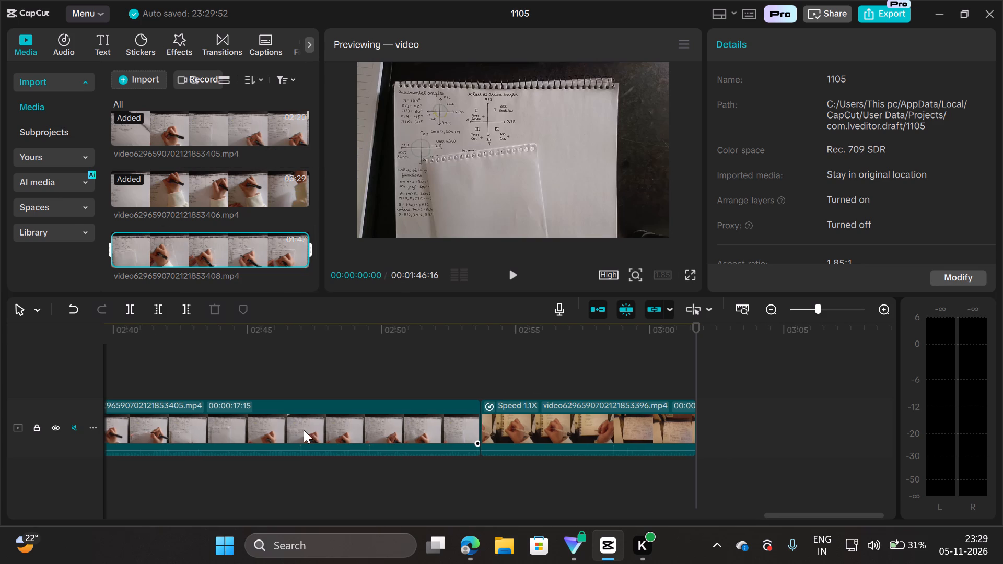
scroll(304, 430, "right", 5)
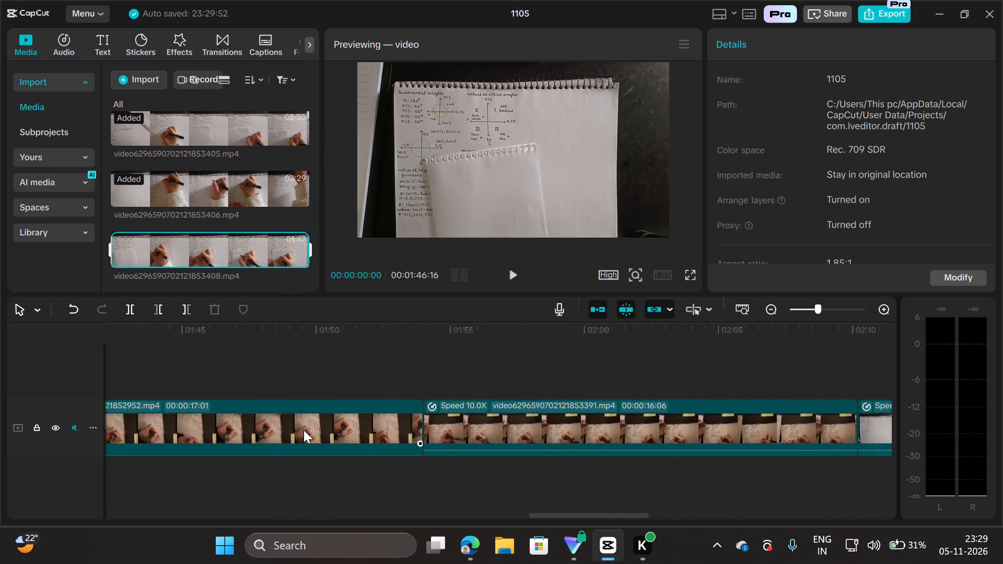
scroll(304, 430, "right", 1)
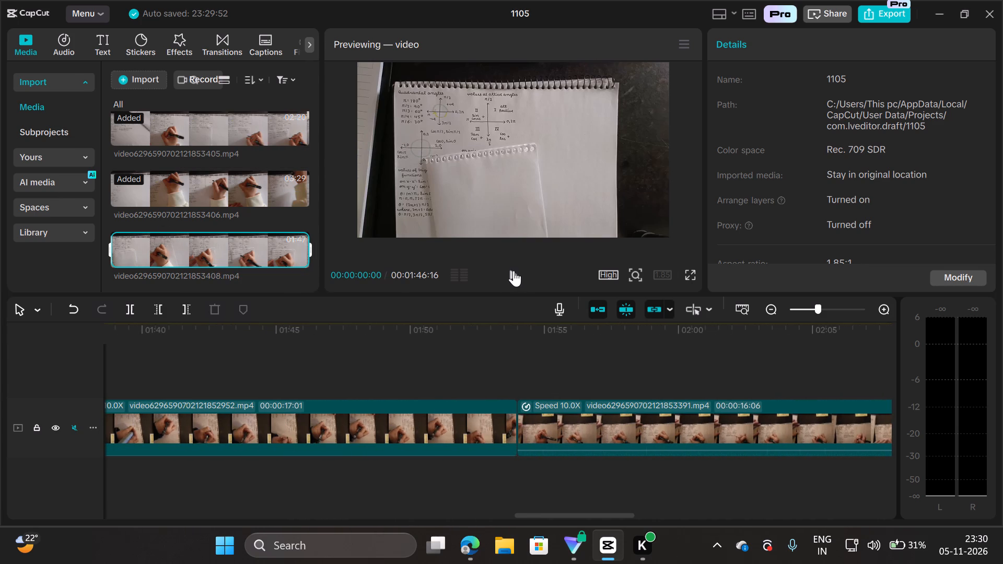
left_click(512, 272)
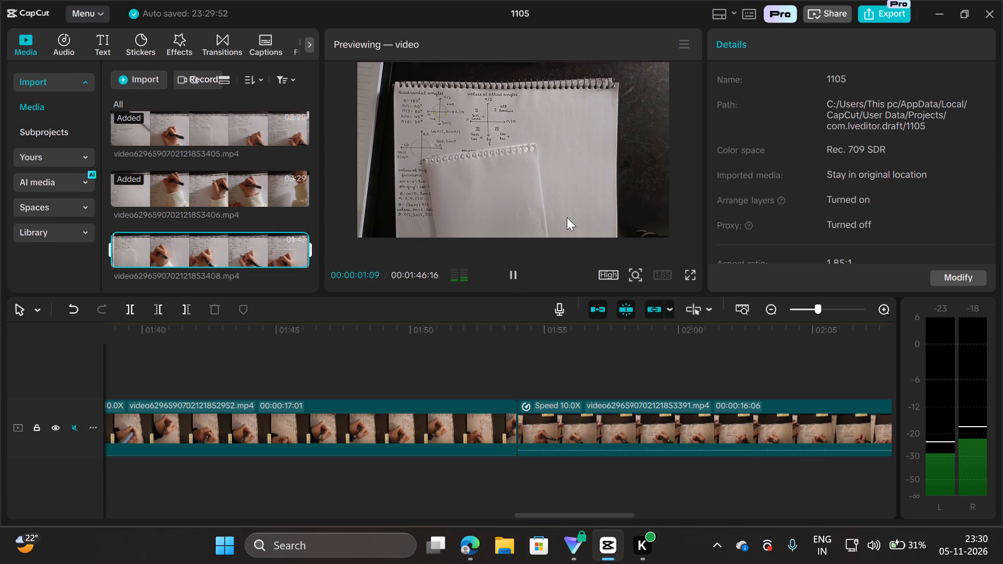
left_click(511, 271)
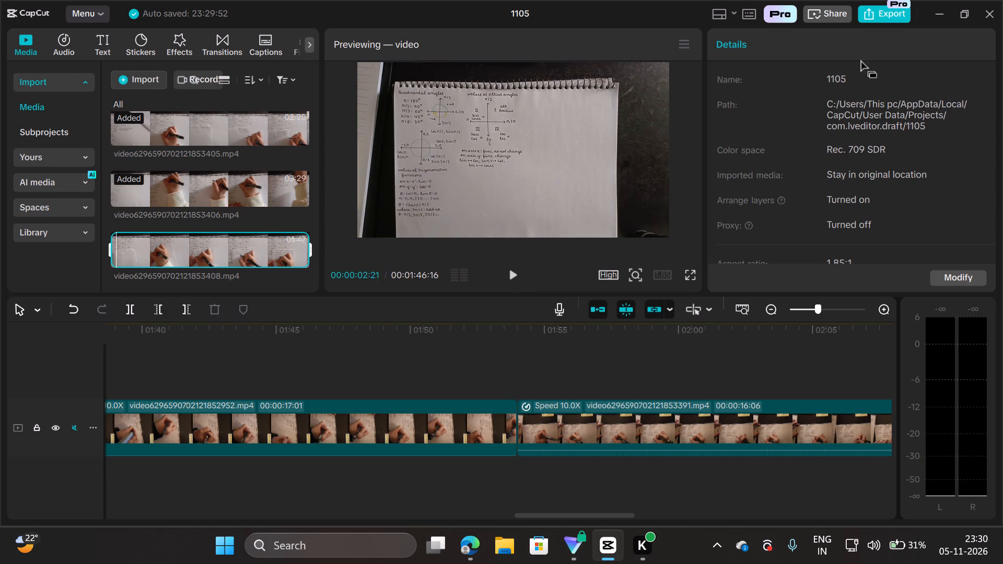
left_click(572, 157)
left_click(572, 157)
Insert video6296590702121853408.mp4 on the main track at about 2:36, between the two 8x handwriting clips.
left_click_drag(266, 243, 473, 410)
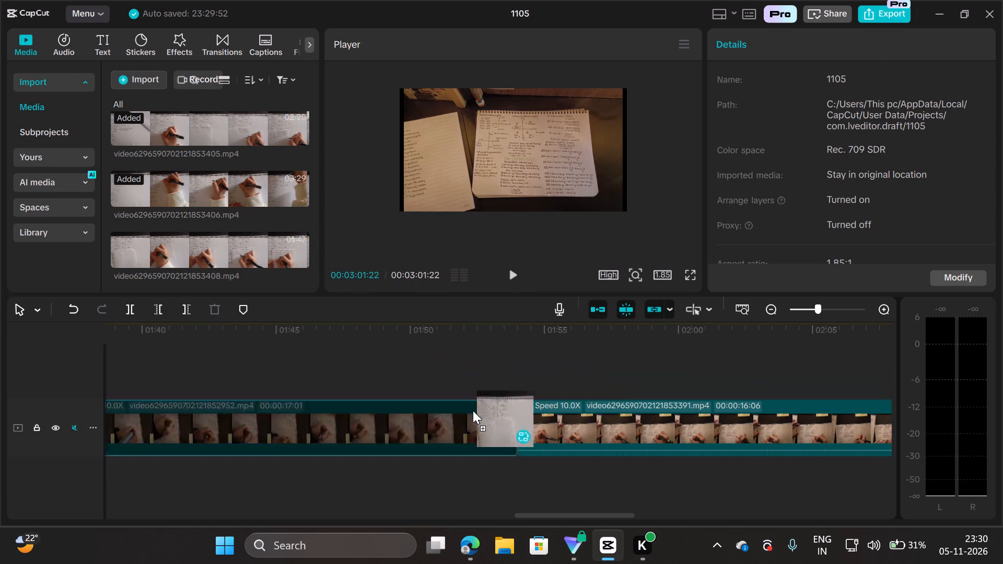
left_click_drag(473, 410, 208, 257)
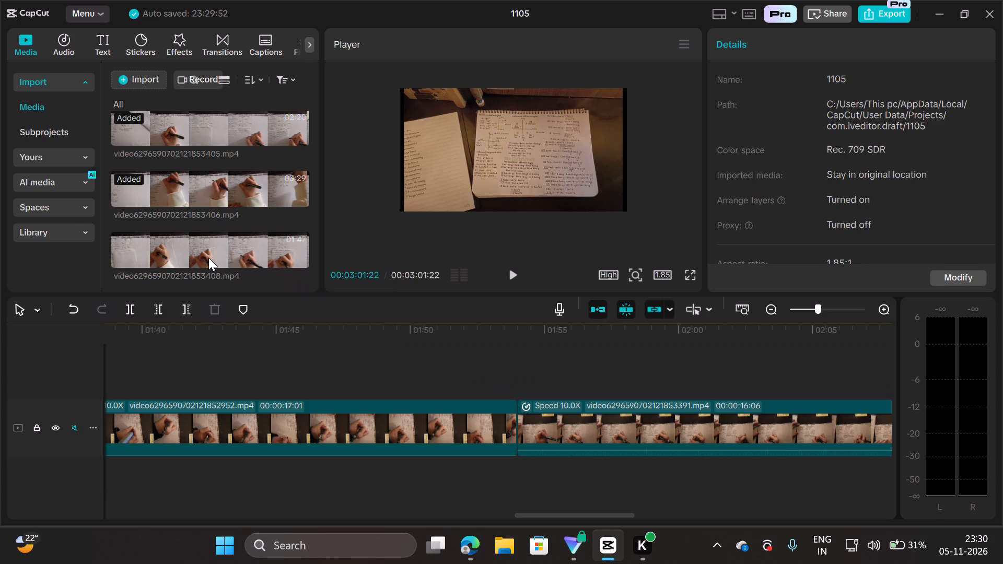
scroll(578, 441, "left", 5)
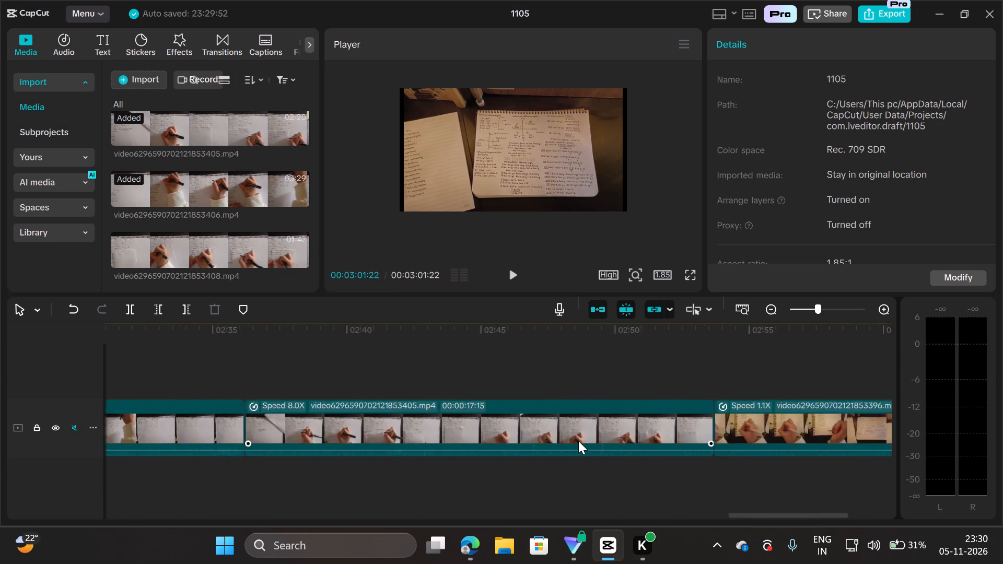
scroll(578, 441, "left", 1)
scroll(441, 441, "right", 1)
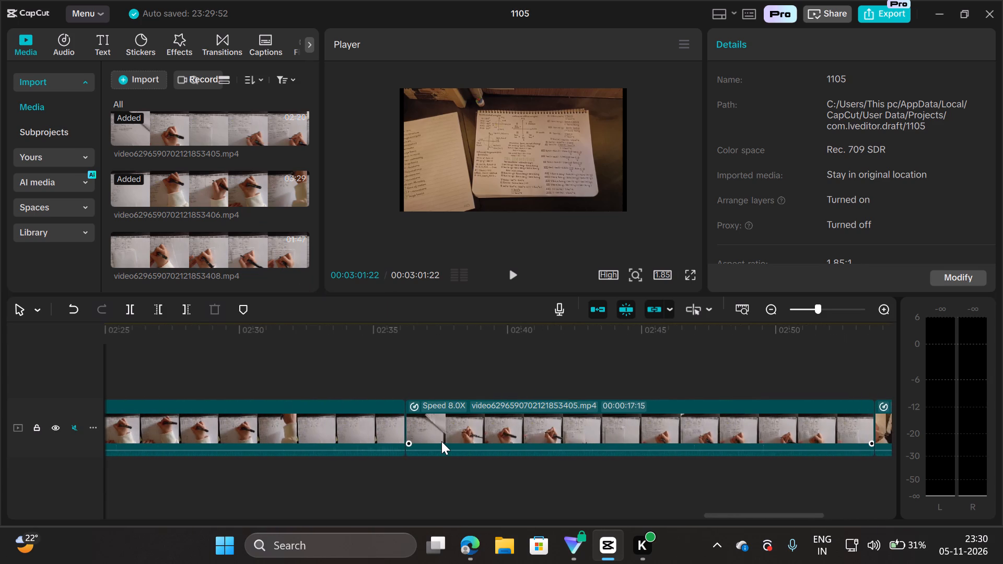
scroll(441, 441, "right", 2)
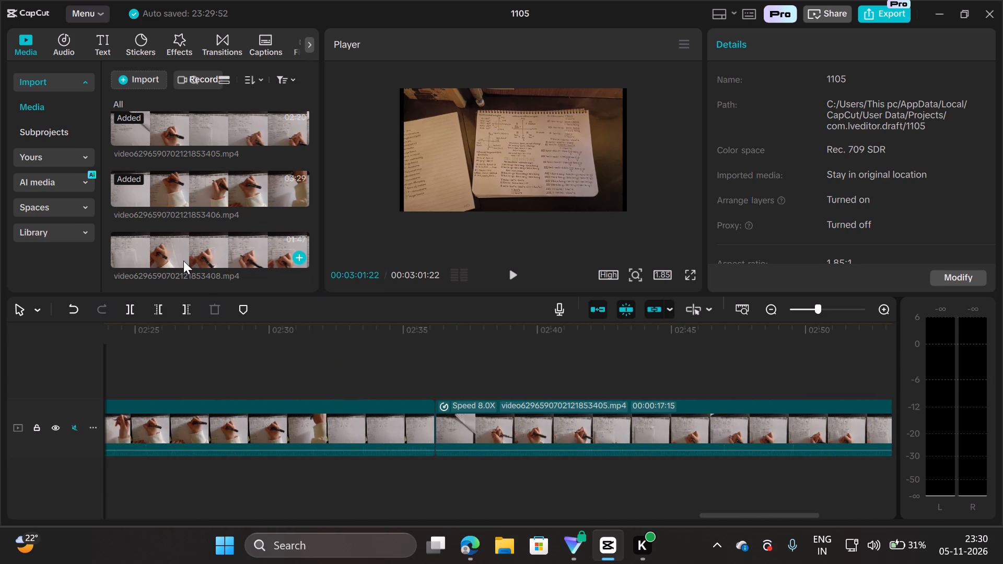
left_click_drag(183, 261, 430, 434)
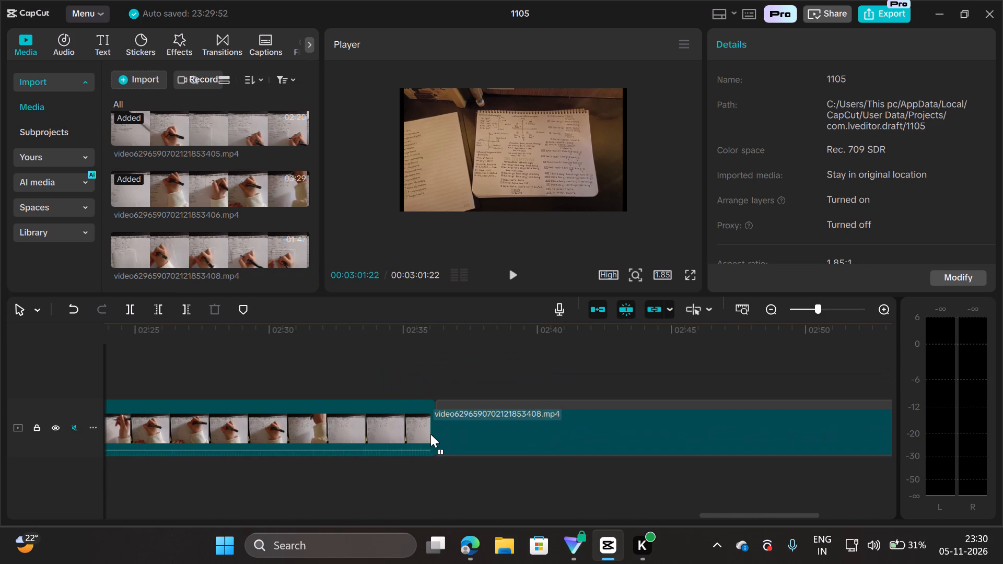
Play the inserted clip from about 3:01 and from about 3:38, and check the preceding clip's playback speed.
left_click(378, 432)
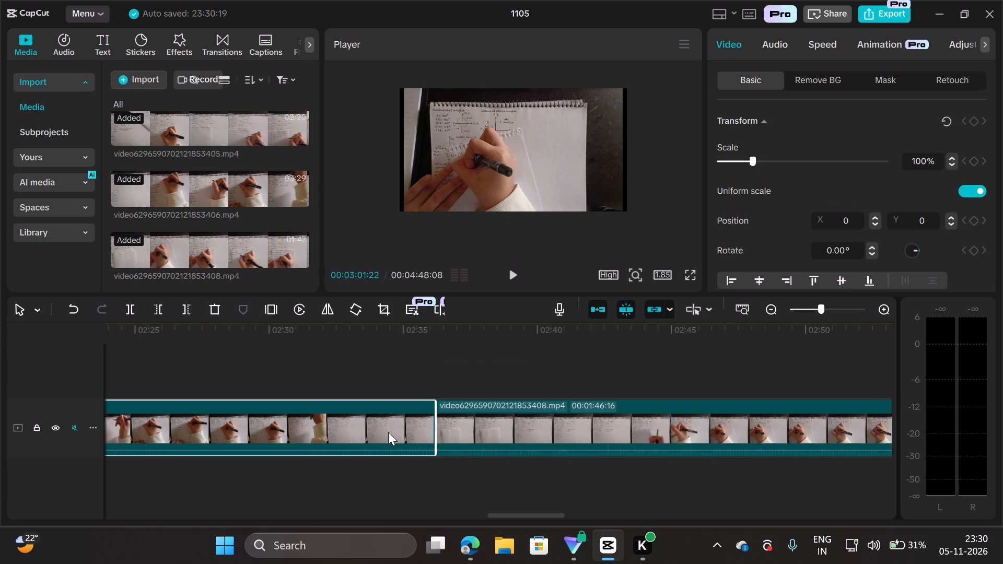
left_click(514, 277)
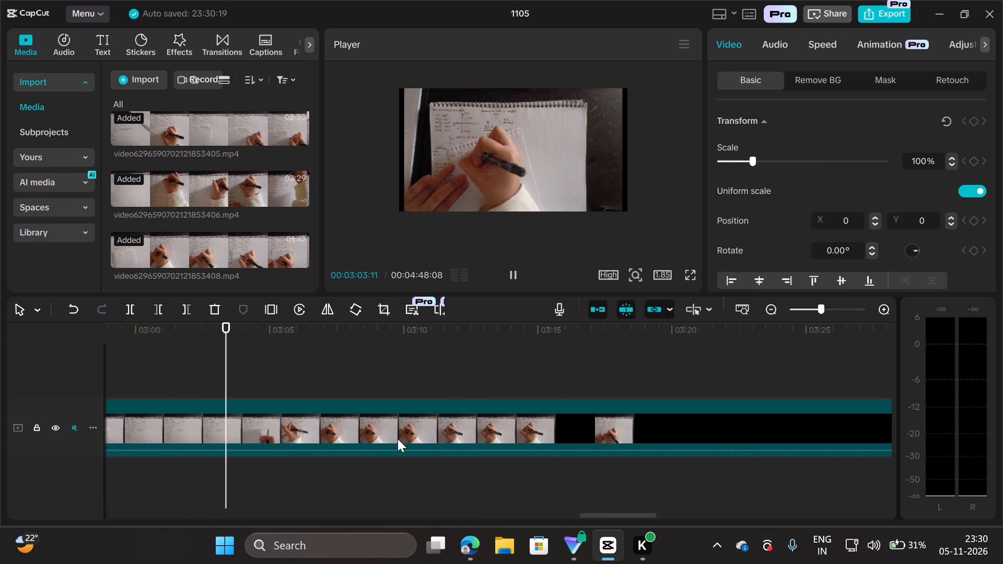
scroll(440, 422, "right", 11)
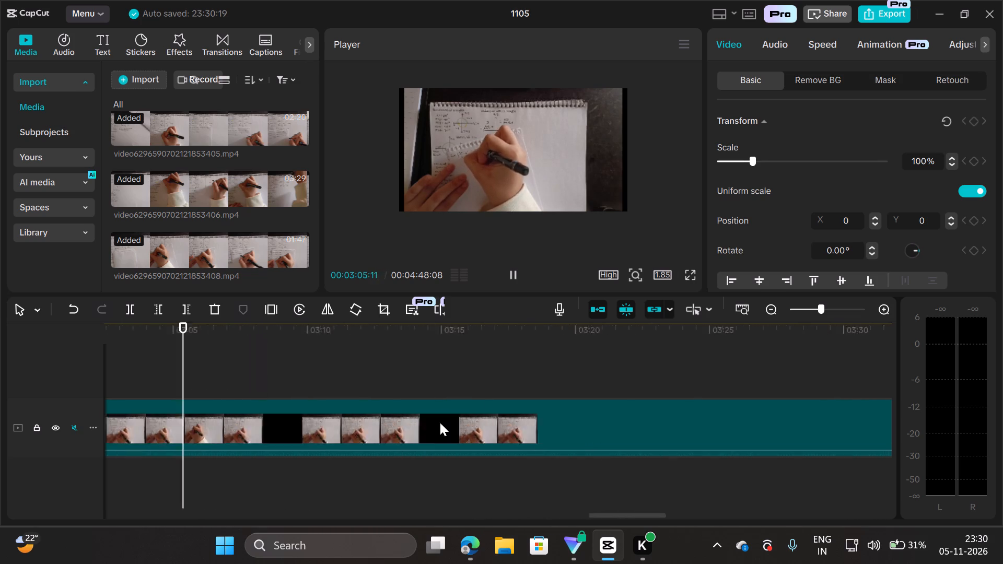
scroll(440, 422, "right", 2)
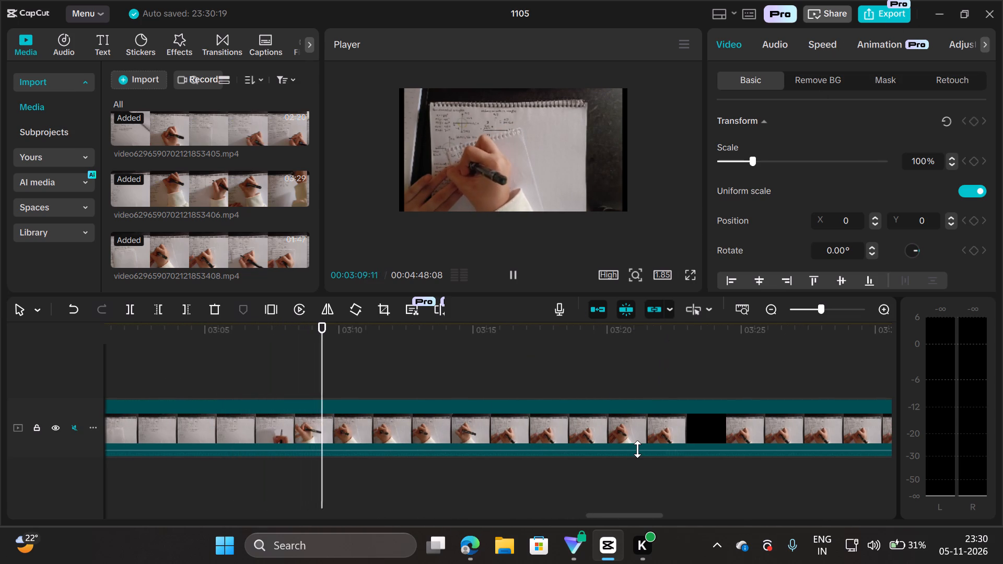
scroll(637, 449, "left", 11)
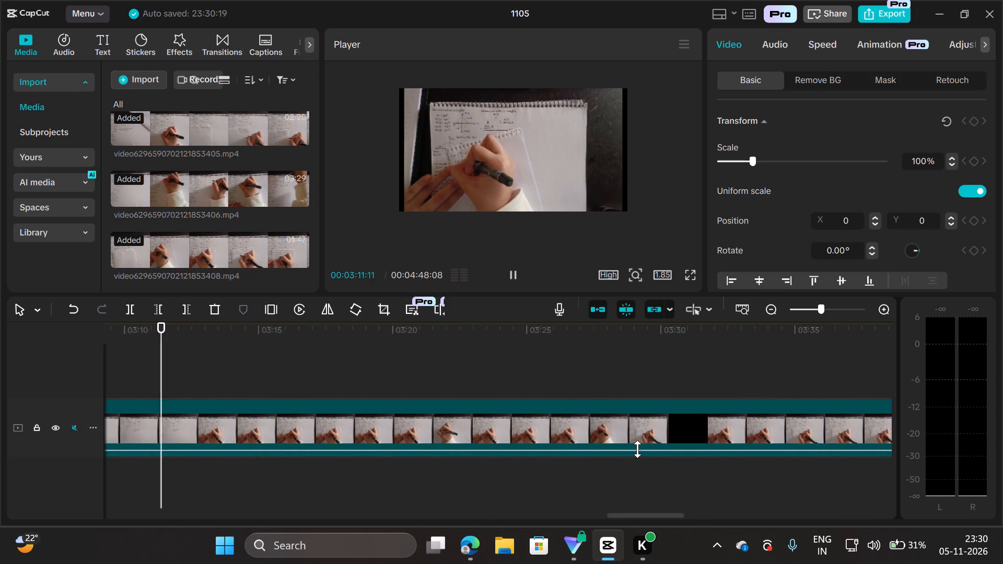
scroll(637, 449, "left", 4)
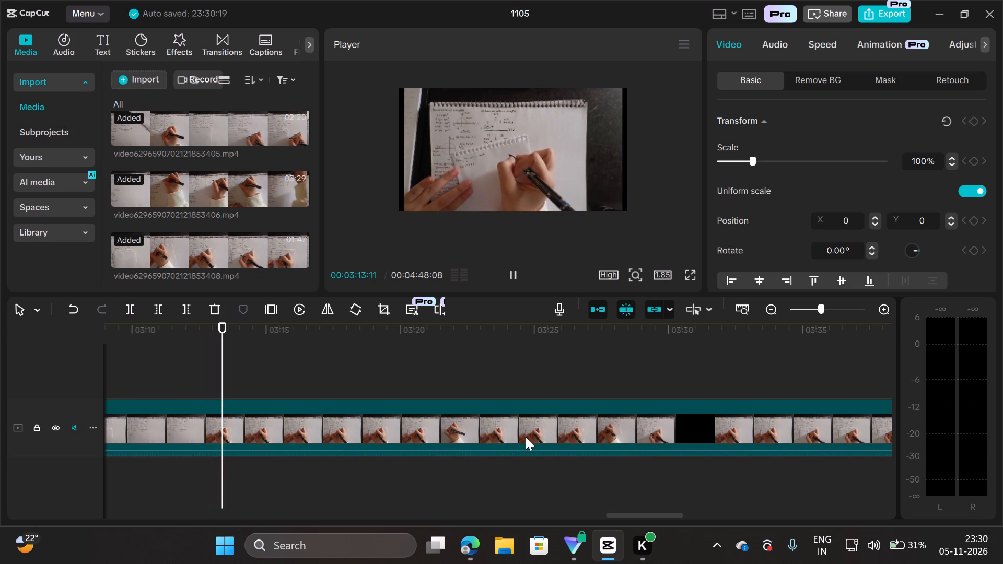
scroll(526, 437, "left", 2)
scroll(584, 429, "left", 1)
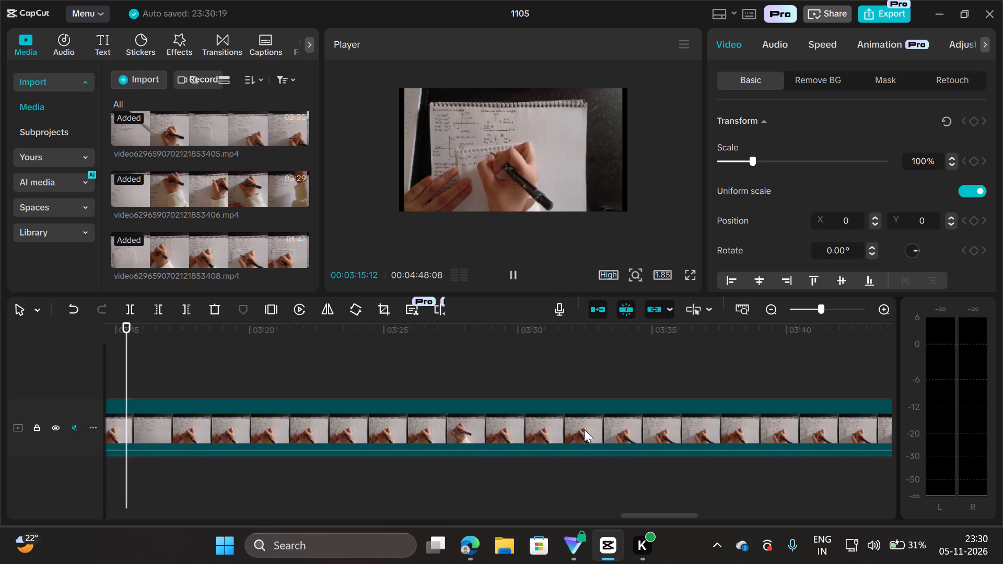
scroll(584, 429, "left", 1)
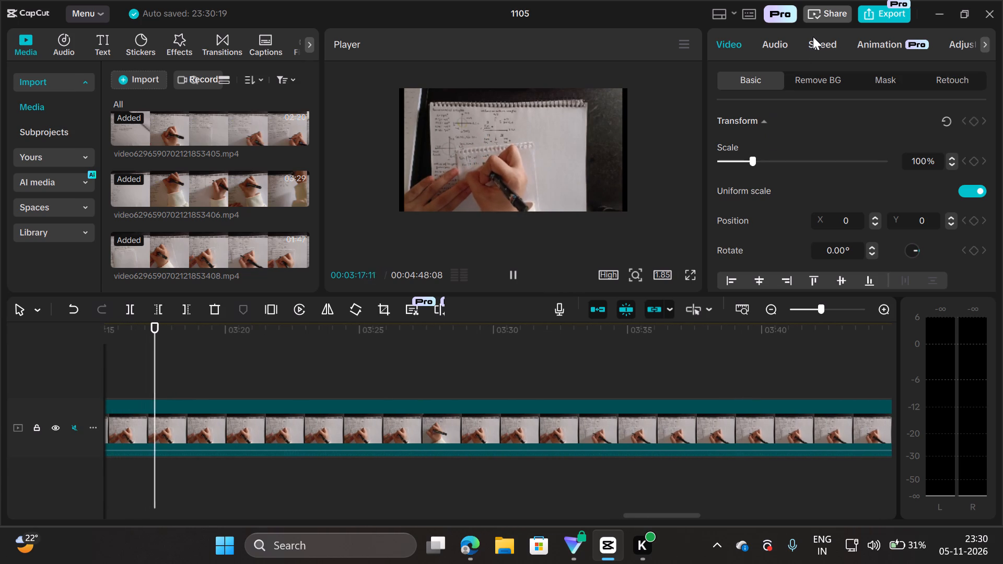
left_click(813, 37)
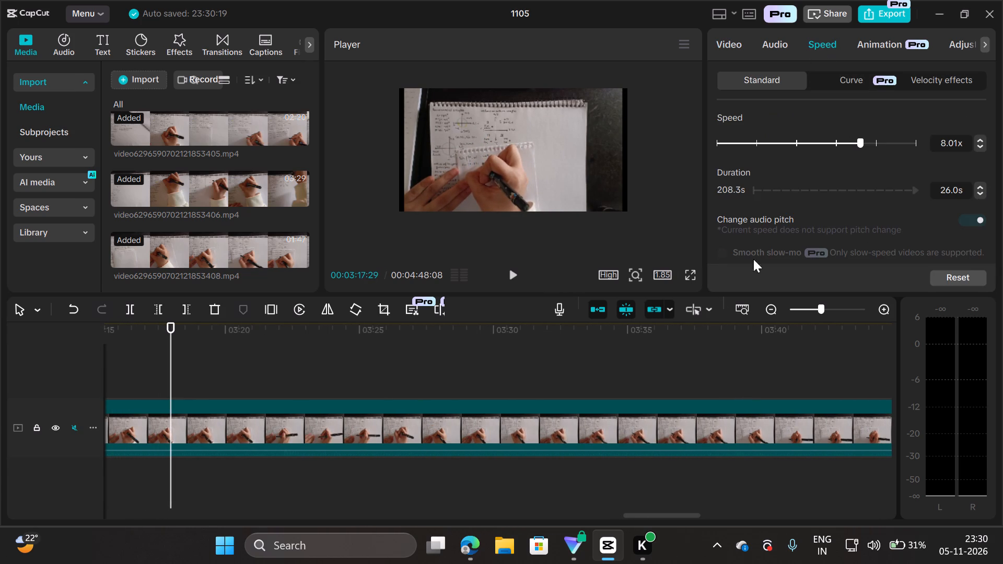
left_click(713, 351)
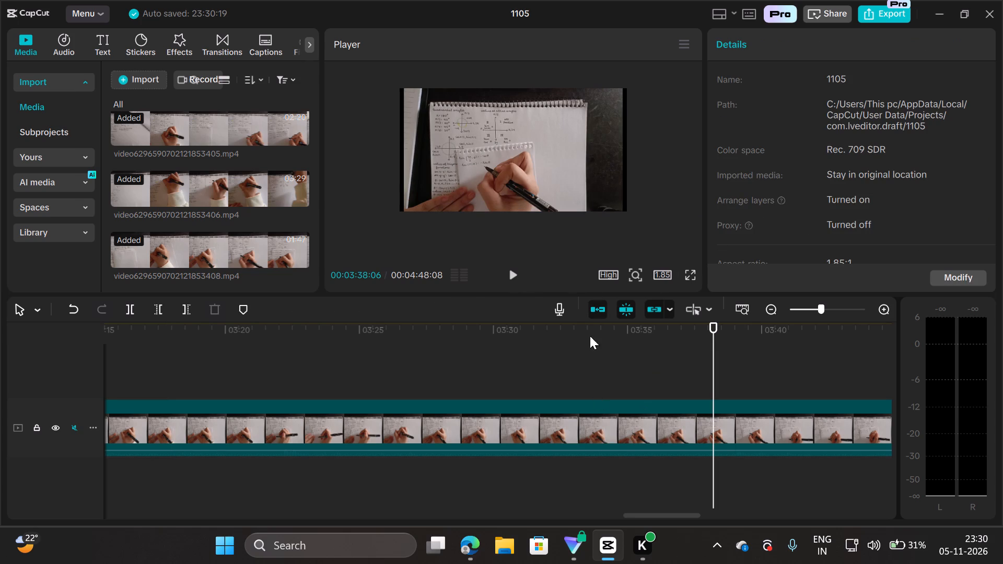
left_click(511, 274)
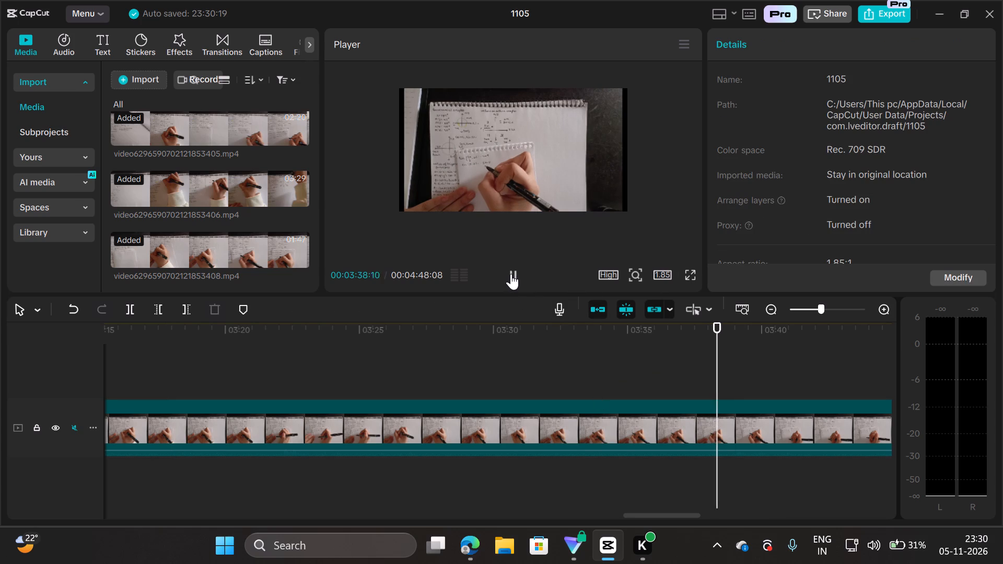
left_click(511, 274)
Raise the playback speed of the inserted clip video6296590702121853408.mp4 to about 7.22x.
left_click(558, 173)
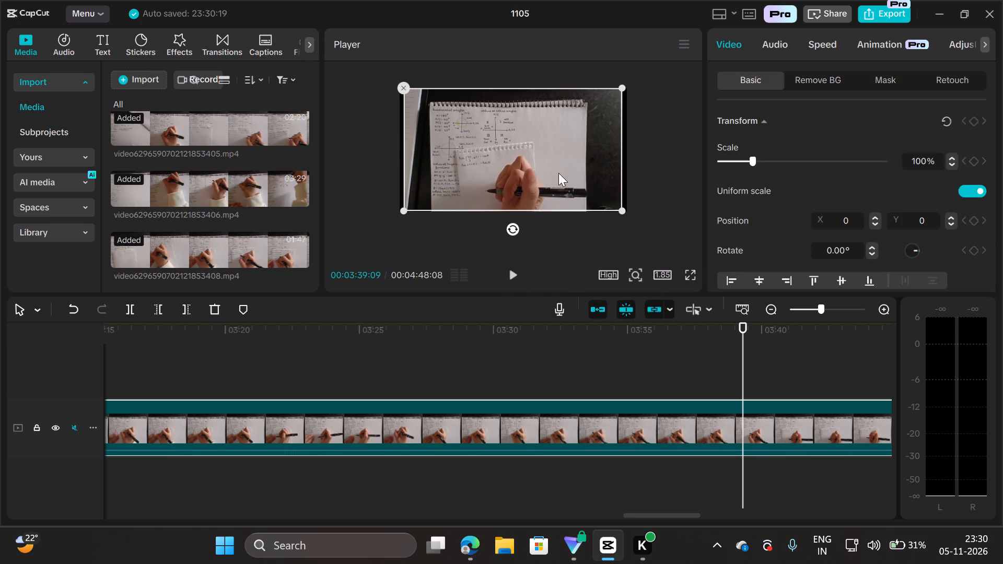
left_click(822, 43)
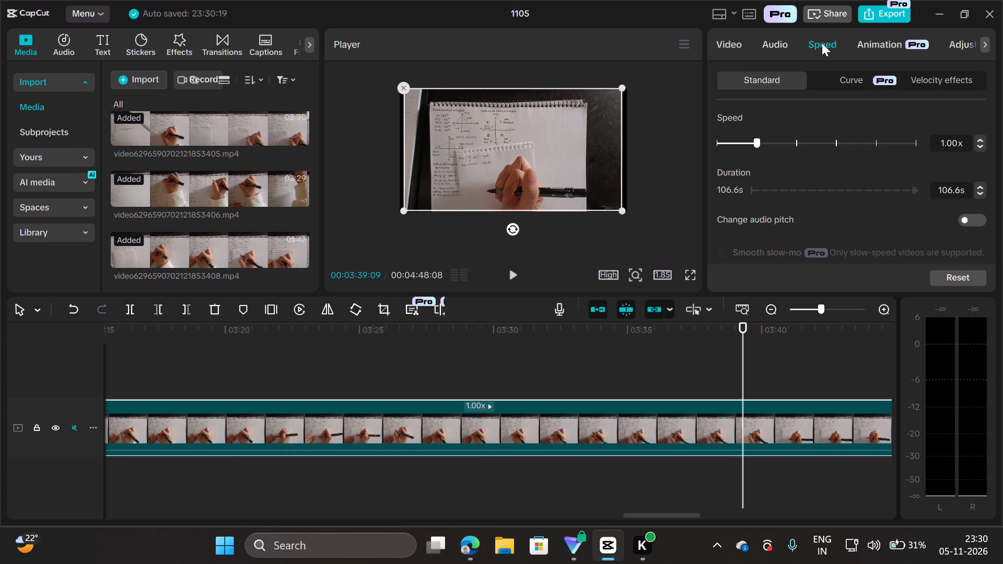
left_click(813, 140)
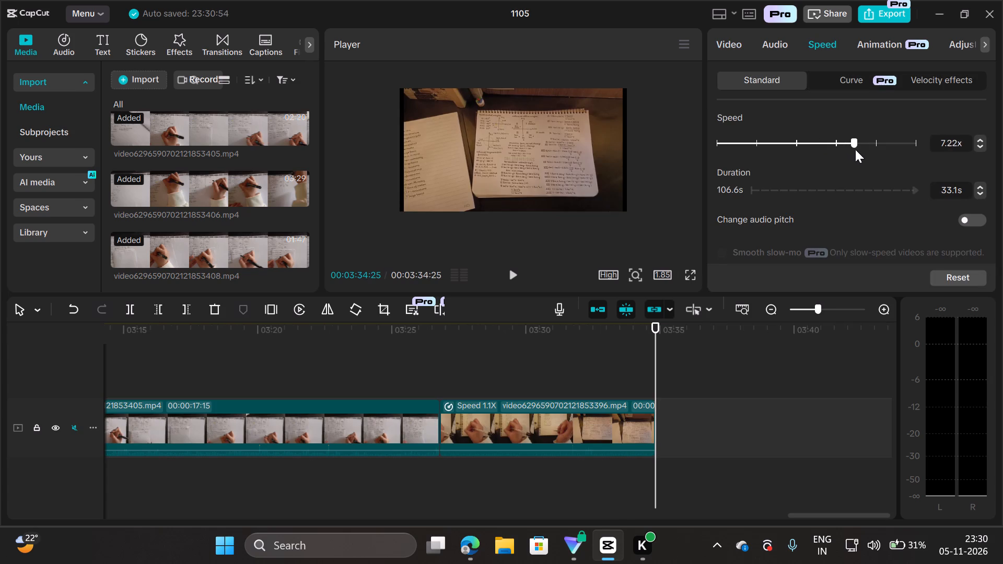
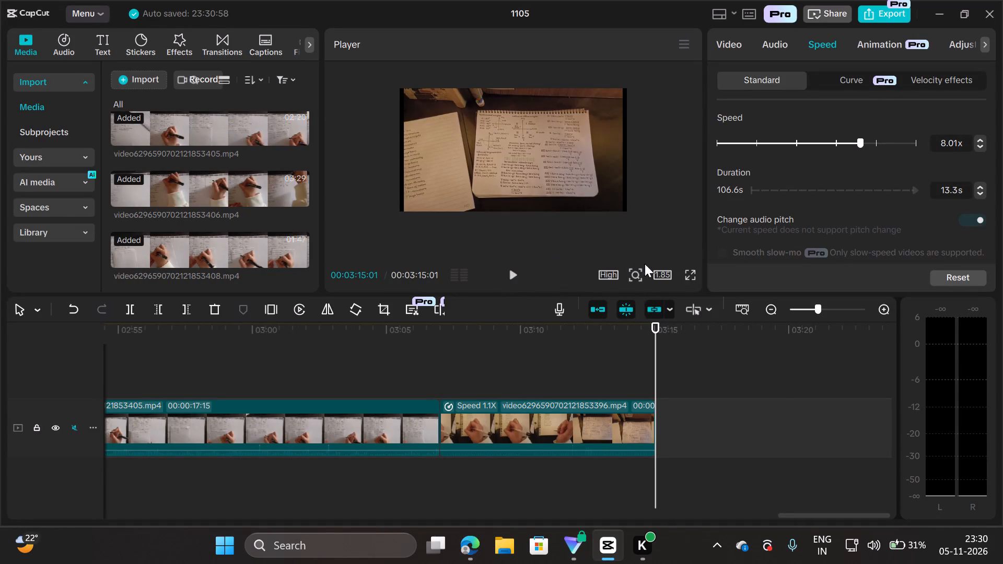
Review the cut full screen from its beginning, skipping ahead to about 0:38, 1:03 and 1:20.
left_click(581, 242)
left_click(576, 391)
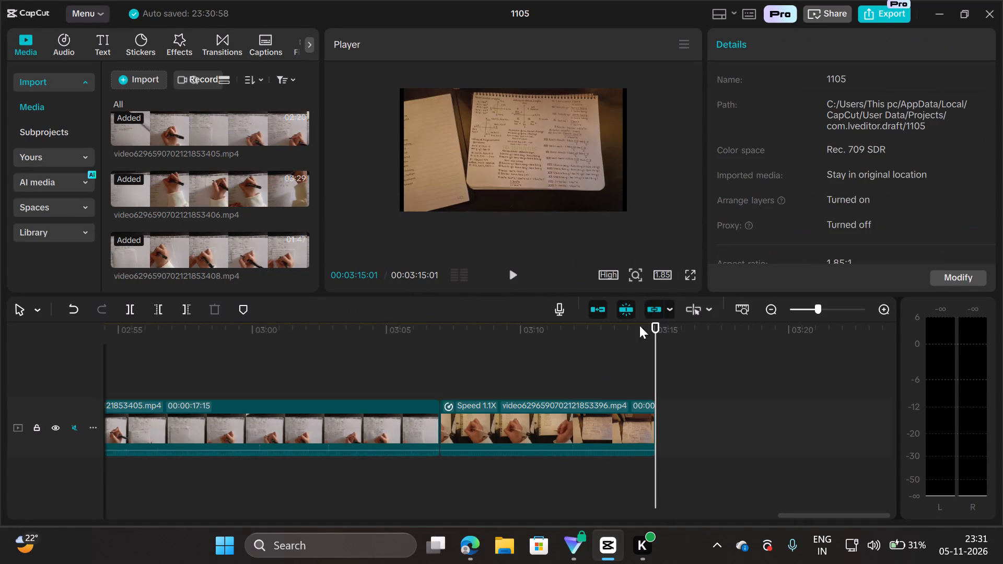
left_click(687, 273)
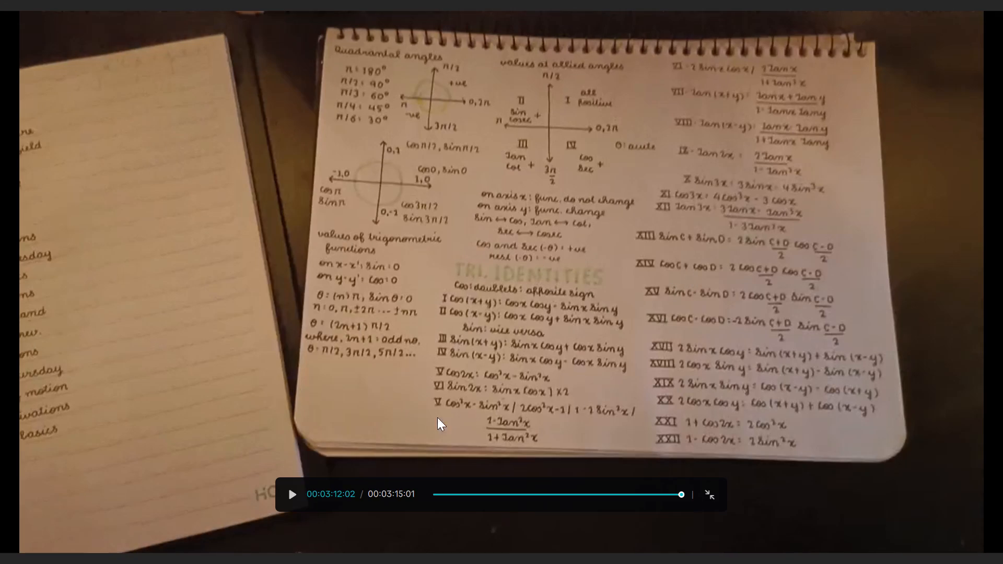
left_click(435, 496)
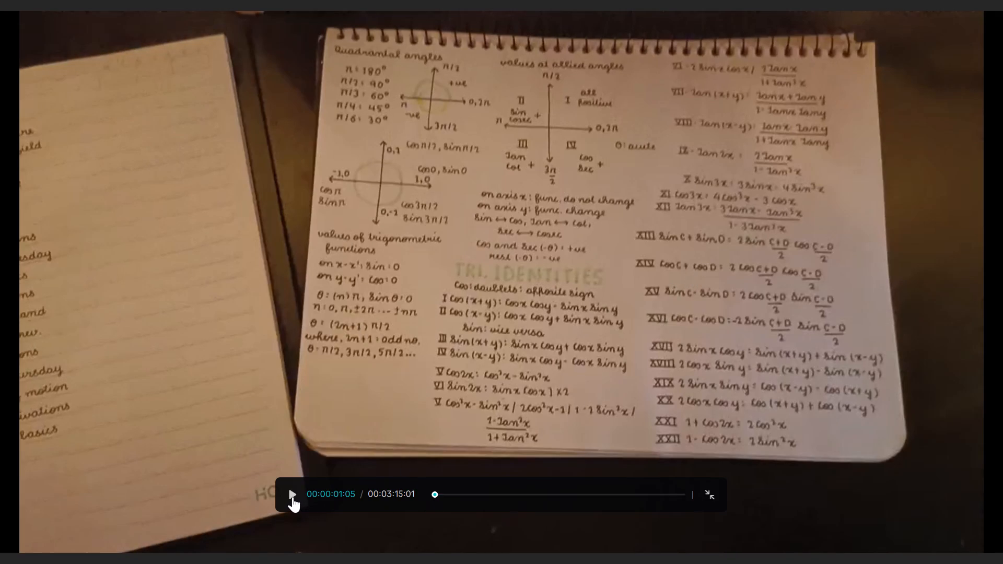
left_click(292, 495)
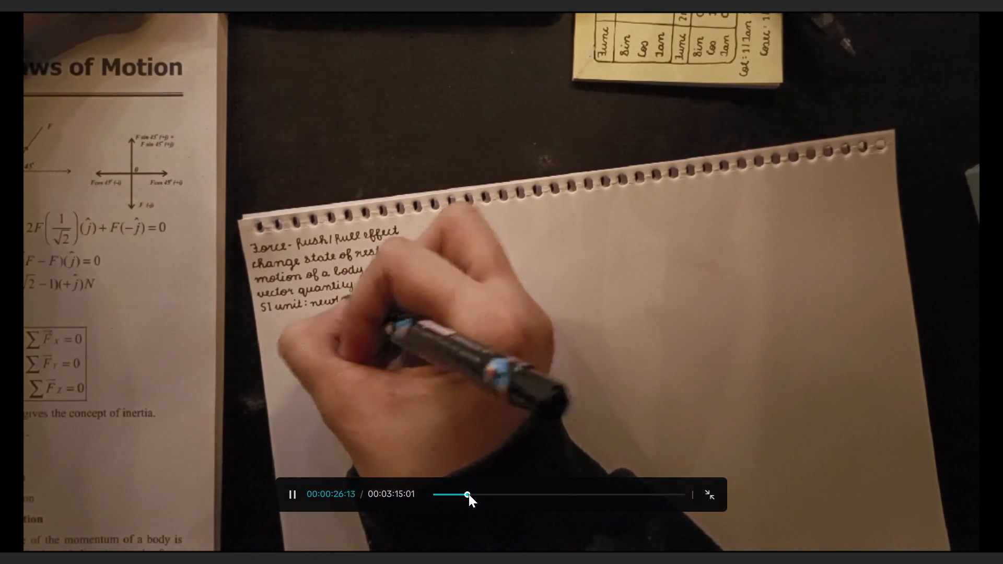
left_click_drag(469, 494, 485, 496)
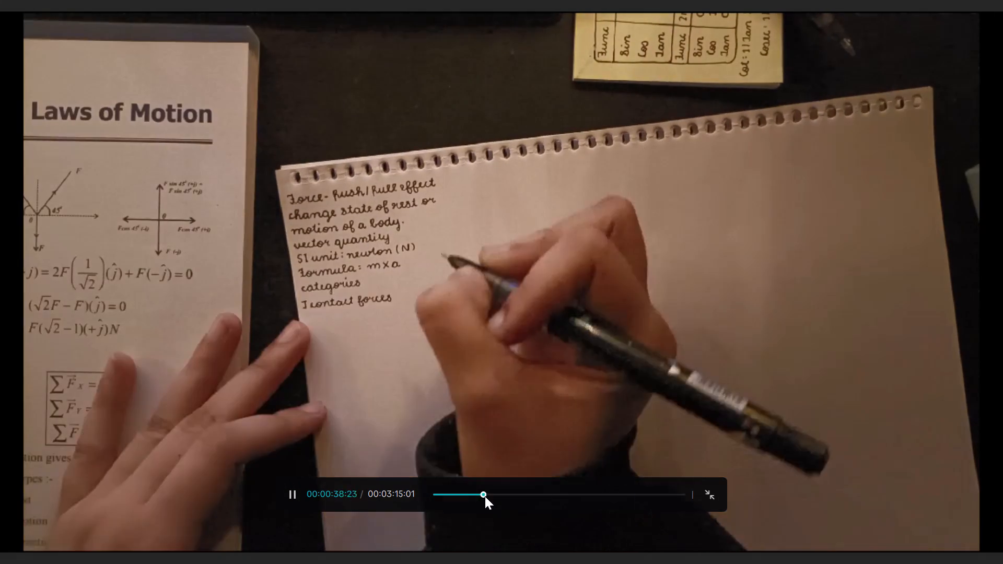
left_click_drag(485, 496, 515, 497)
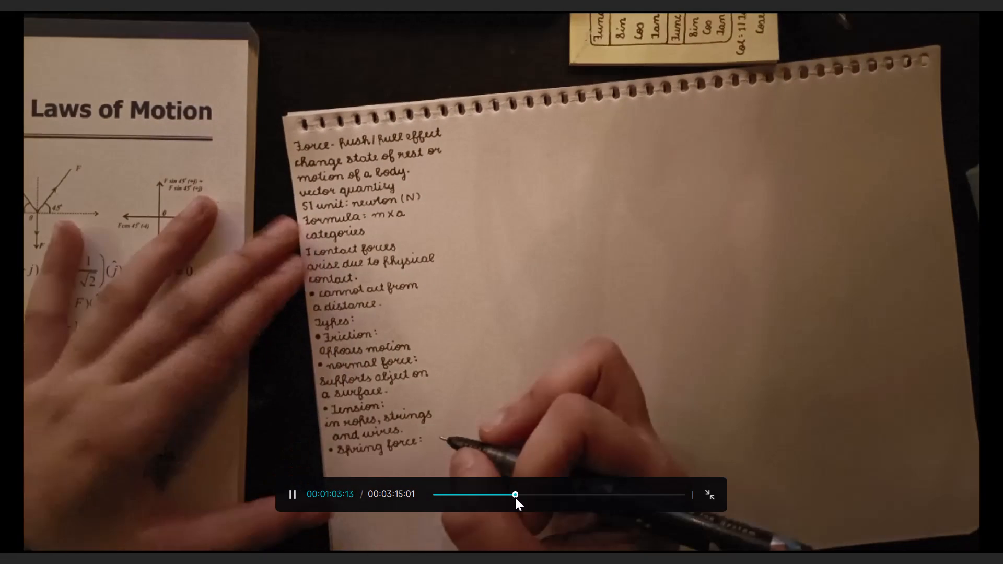
left_click_drag(515, 497, 537, 497)
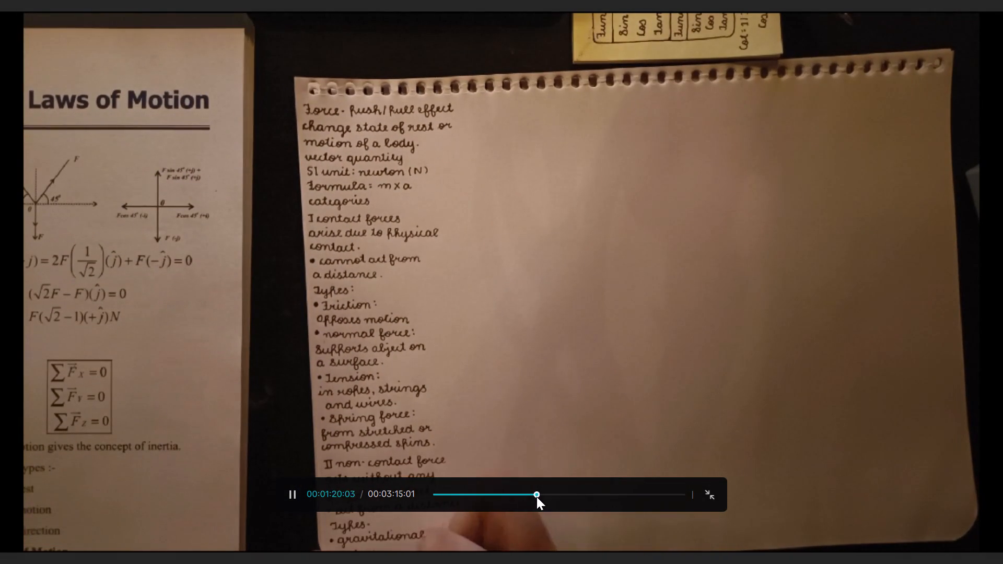
key("Escape")
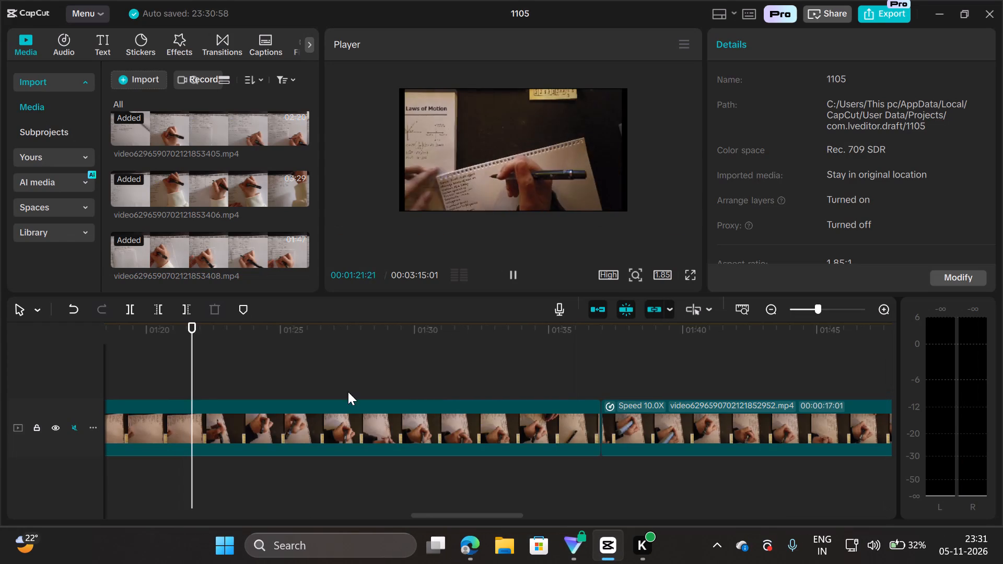
Switch to the Edge browser window with the Telegram chat and the list of downloaded video files.
left_click(492, 487)
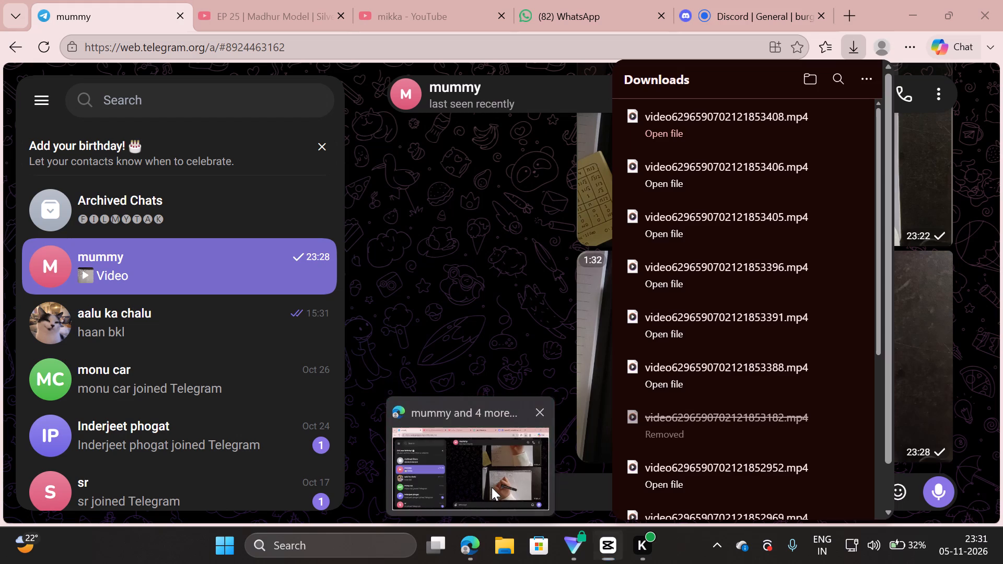
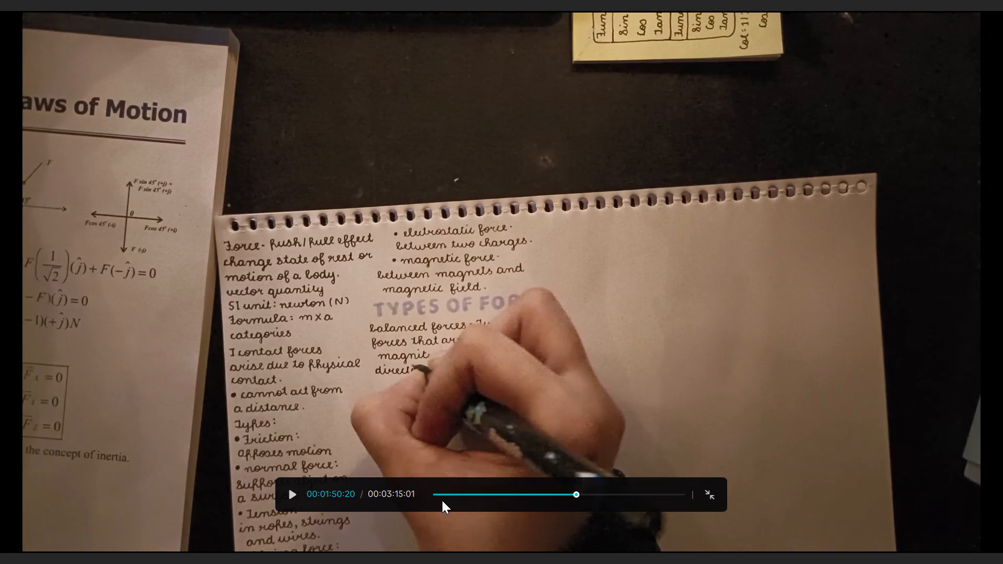
Review the opening handwriting footage full screen, starting from the captioned intro at about 0:03 and skipping ahead.
left_click(438, 495)
left_click_drag(438, 495, 420, 497)
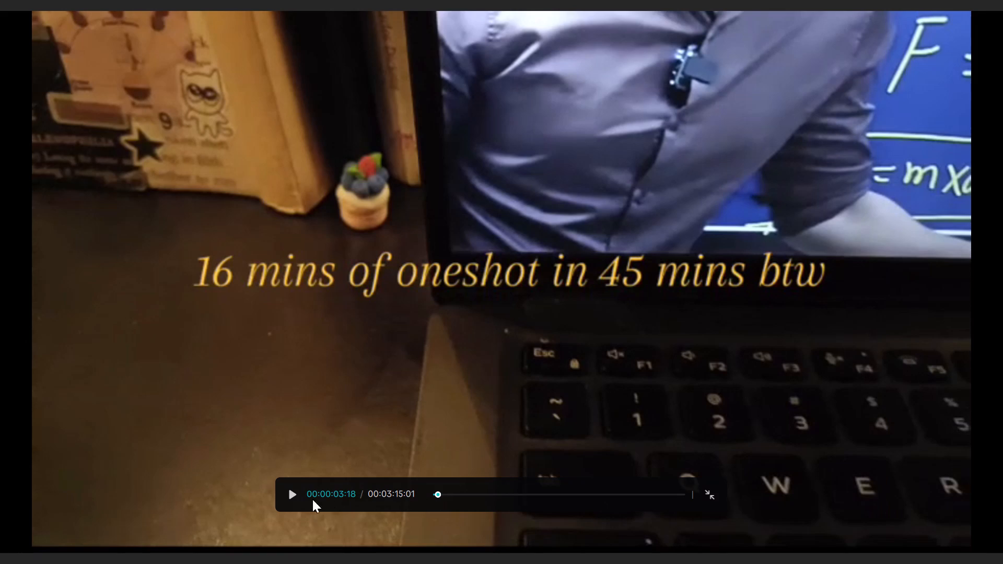
left_click(288, 495)
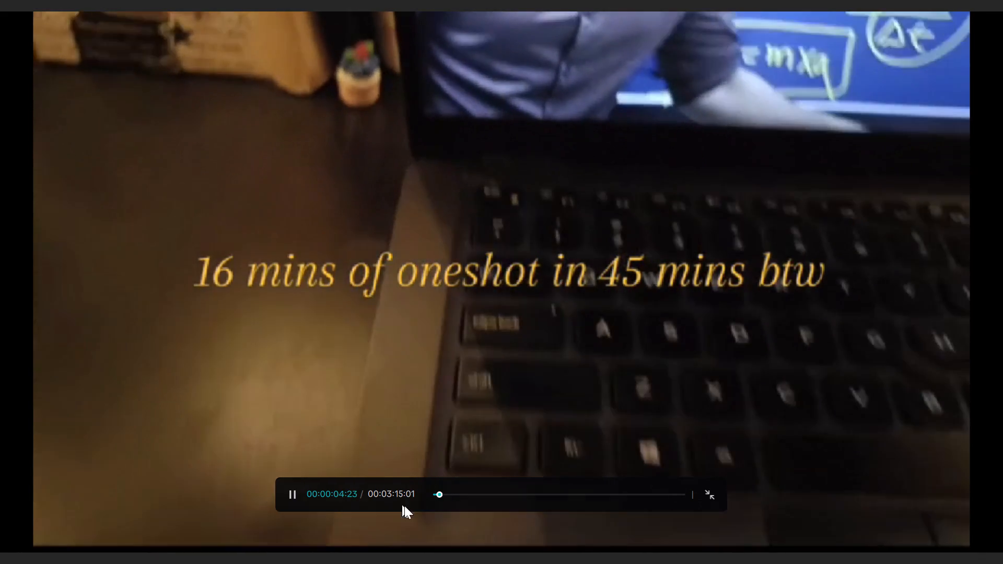
left_click(447, 496)
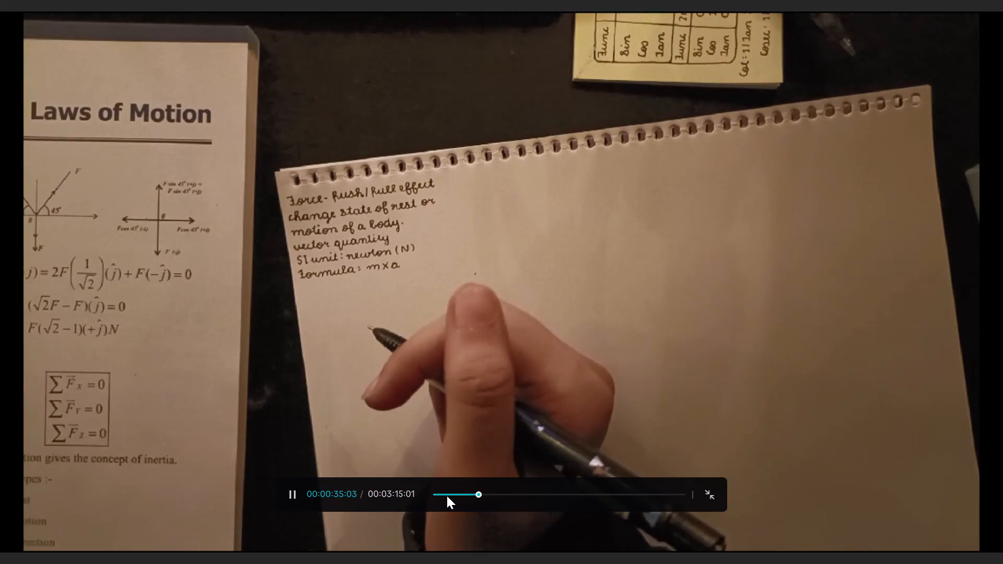
key("Escape")
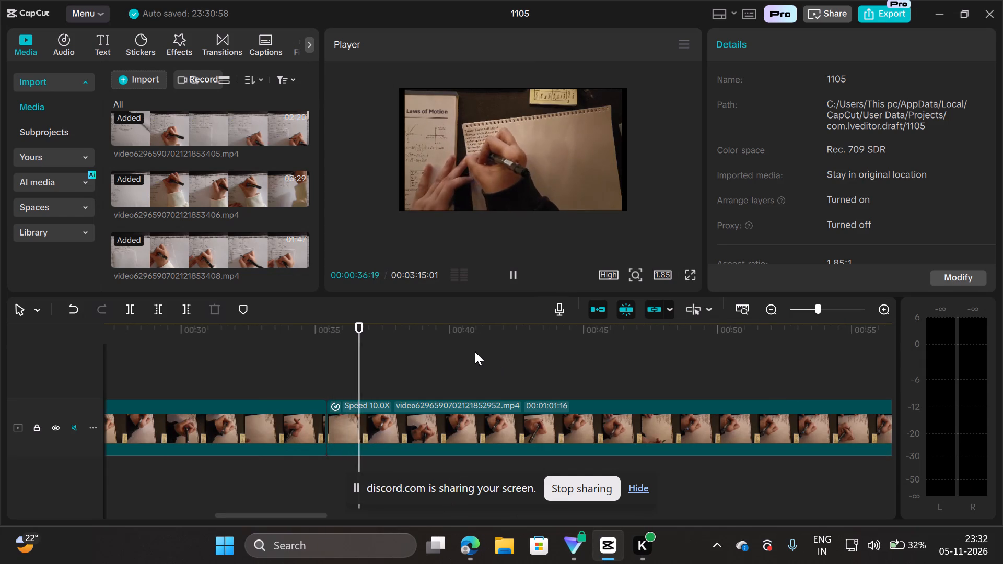
key("f")
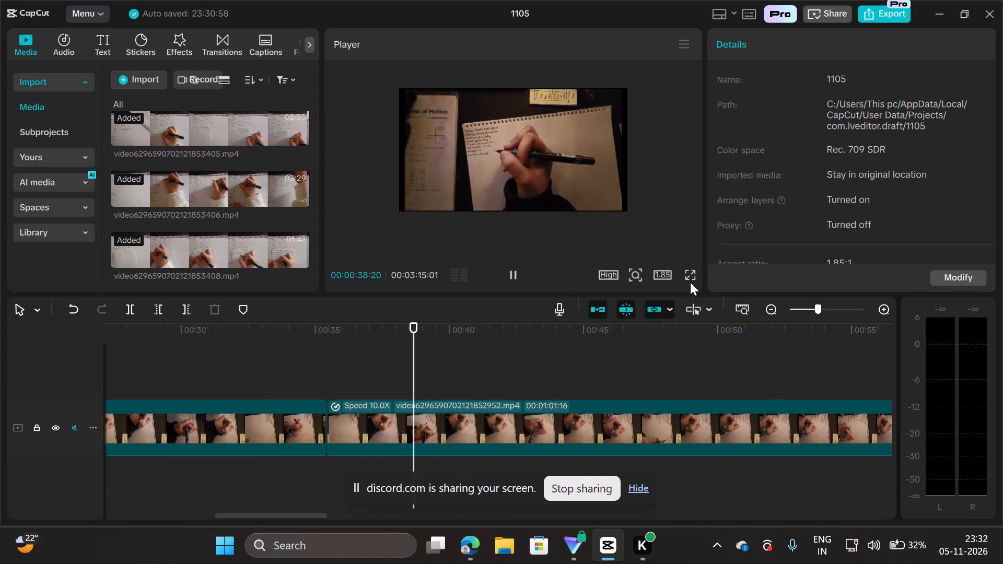
left_click(689, 277)
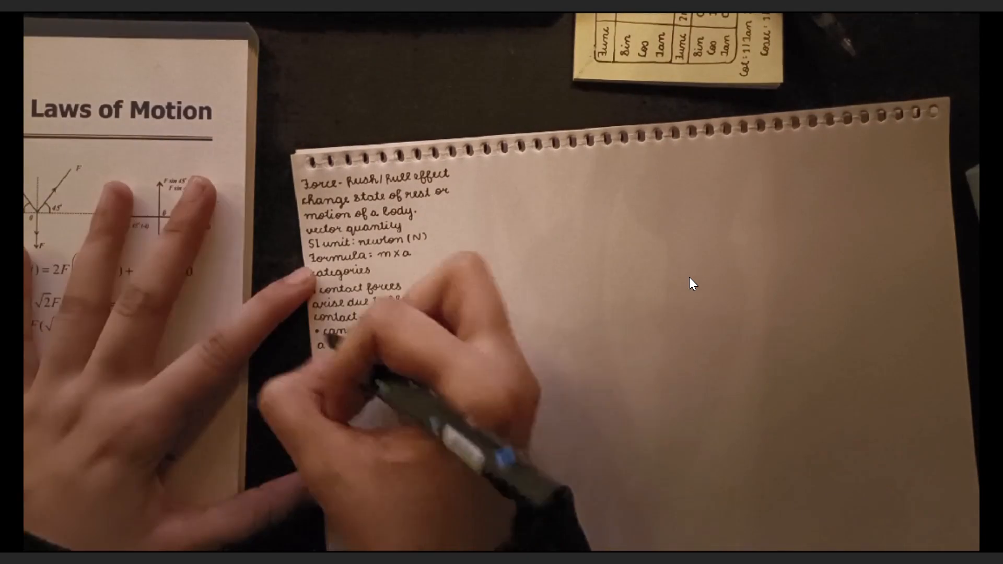
key("Escape")
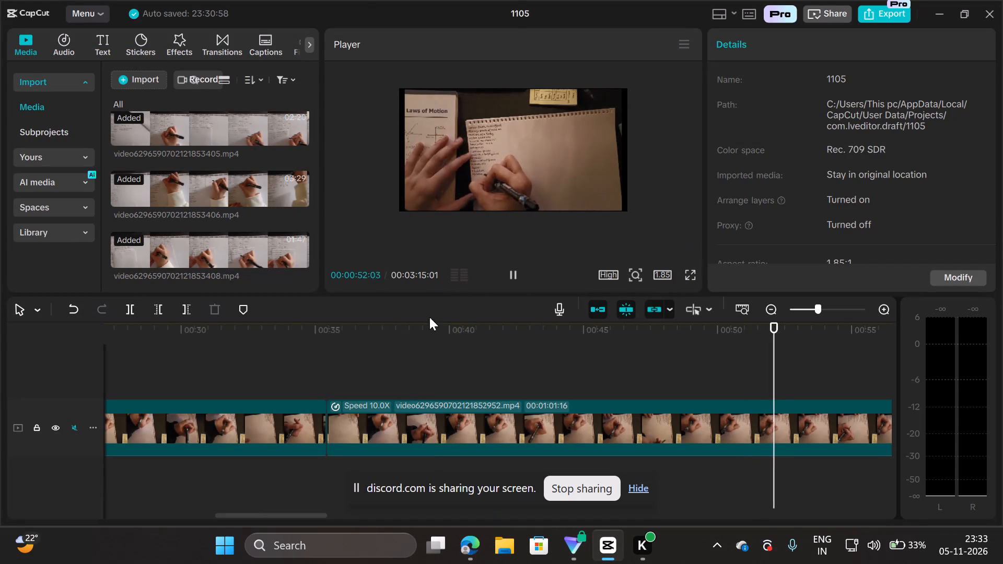
Set the speed of the first handwriting clip, directly after the captioned intro, to 10.00x.
scroll(402, 388, "right", 6)
scroll(326, 429, "right", 7)
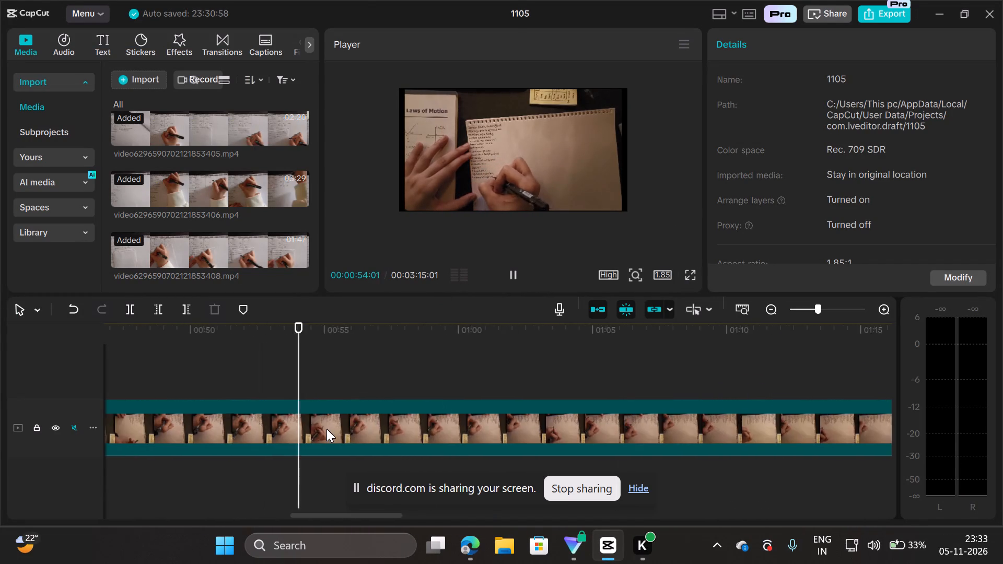
scroll(326, 429, "right", 13)
scroll(326, 429, "right", 20)
scroll(326, 429, "right", 7)
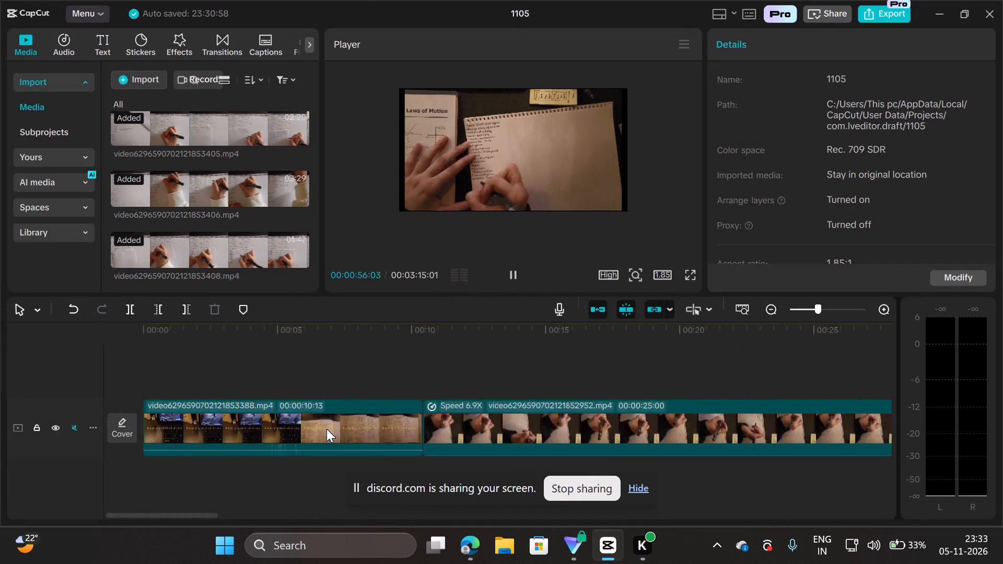
left_click(221, 363)
left_click_drag(221, 363, 62, 360)
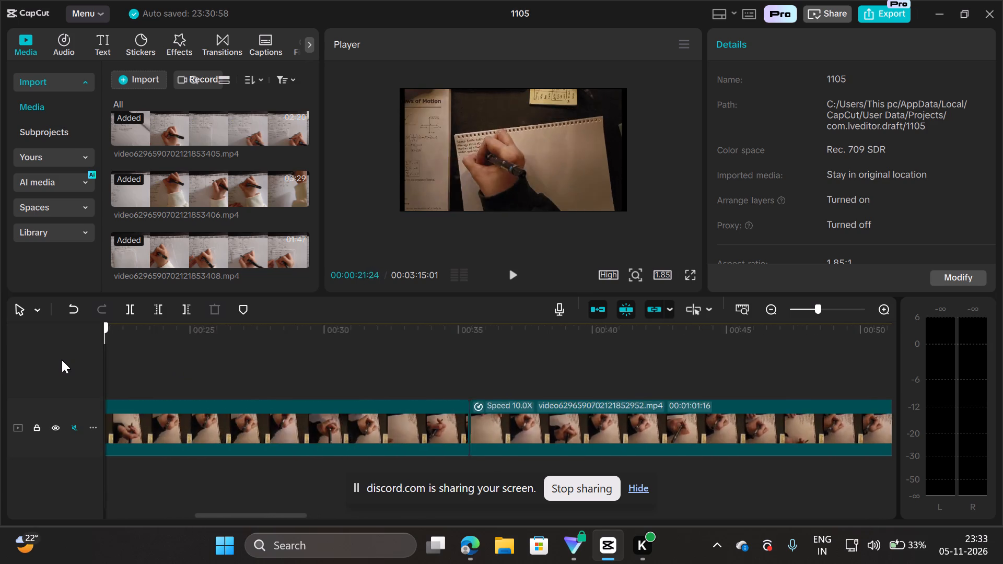
left_click_drag(62, 360, 436, 408)
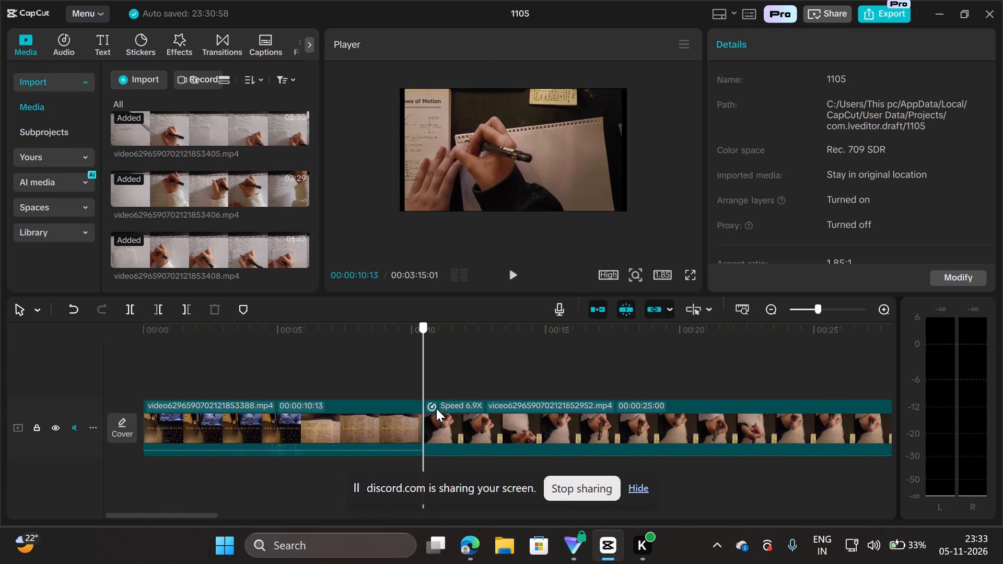
left_click_drag(436, 408, 472, 404)
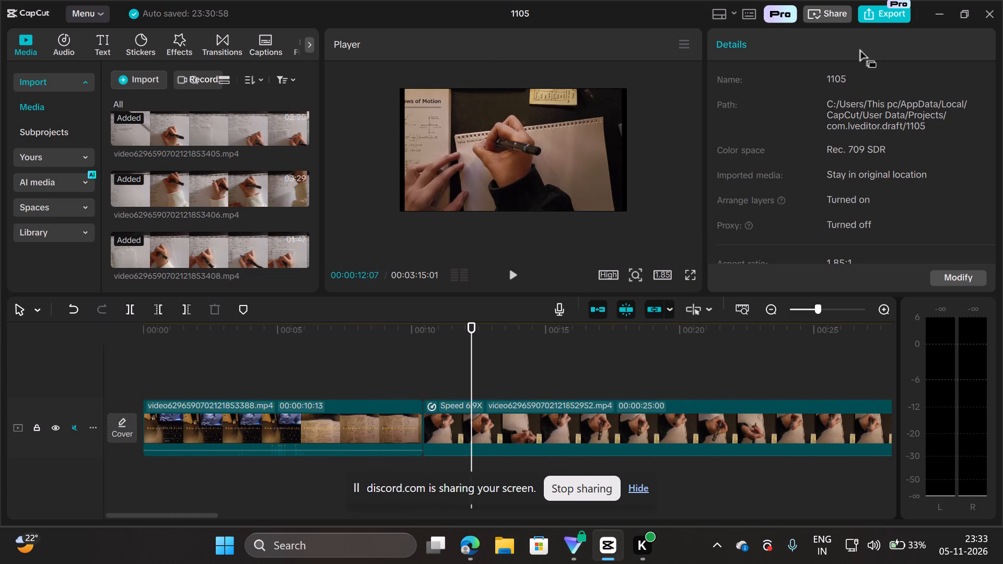
left_click(562, 428)
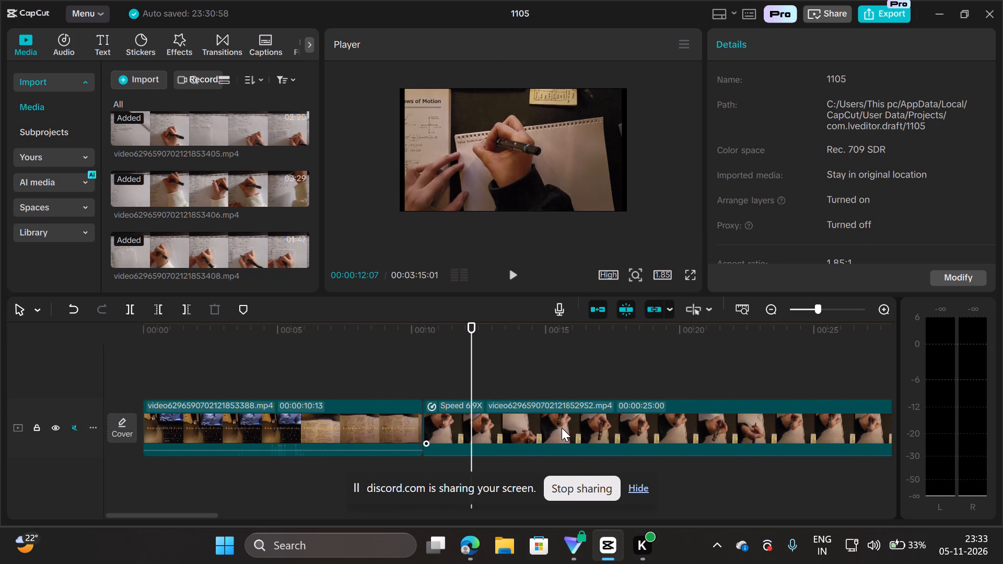
left_click(562, 428)
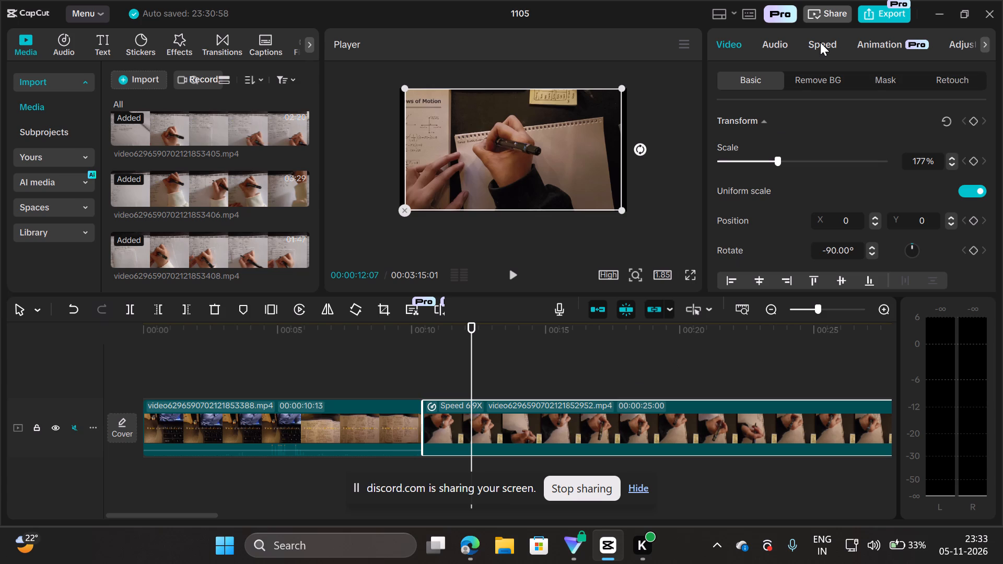
left_click(822, 41)
left_click_drag(853, 142, 875, 149)
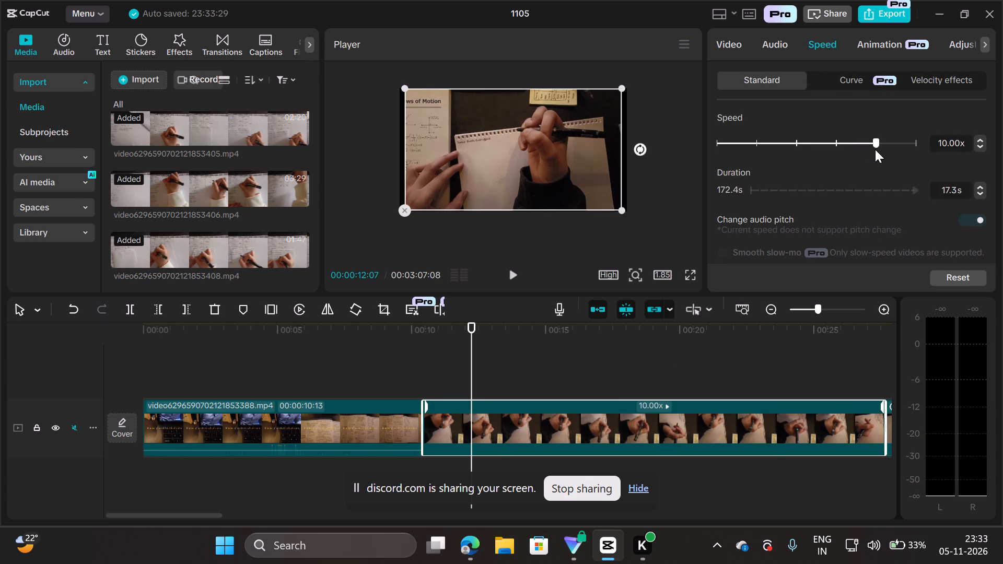
Enlarge the first handwriting clip to 185% scale so it fills the width of the frame.
scroll(497, 260, "up", 2, "ctrl")
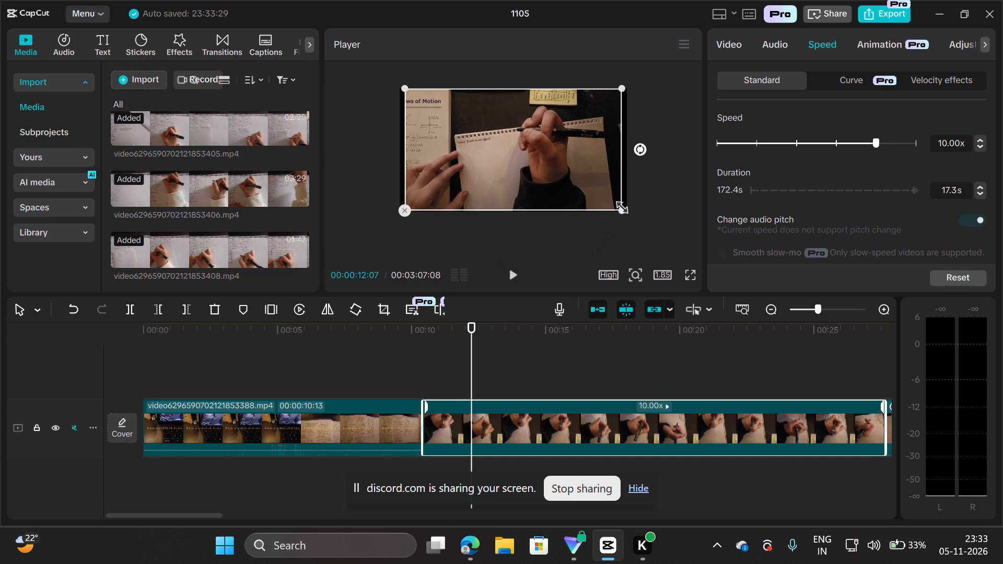
left_click(620, 210)
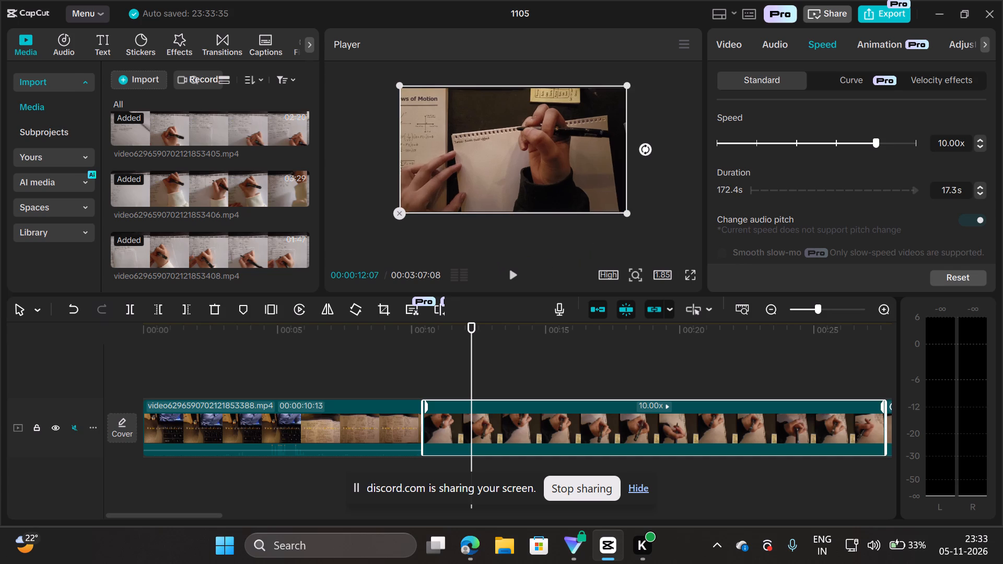
left_click(512, 378)
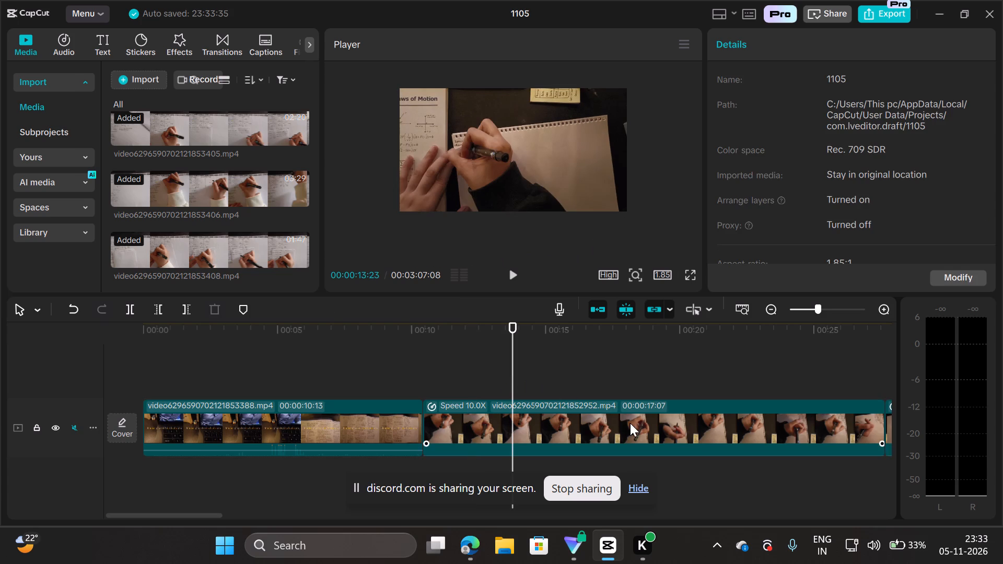
Examine the whole sequence of clips and their speeds on the timeline, through to the last frame of the cut.
scroll(630, 423, "down", 6, "ctrl")
scroll(630, 423, "up", 3, "ctrl")
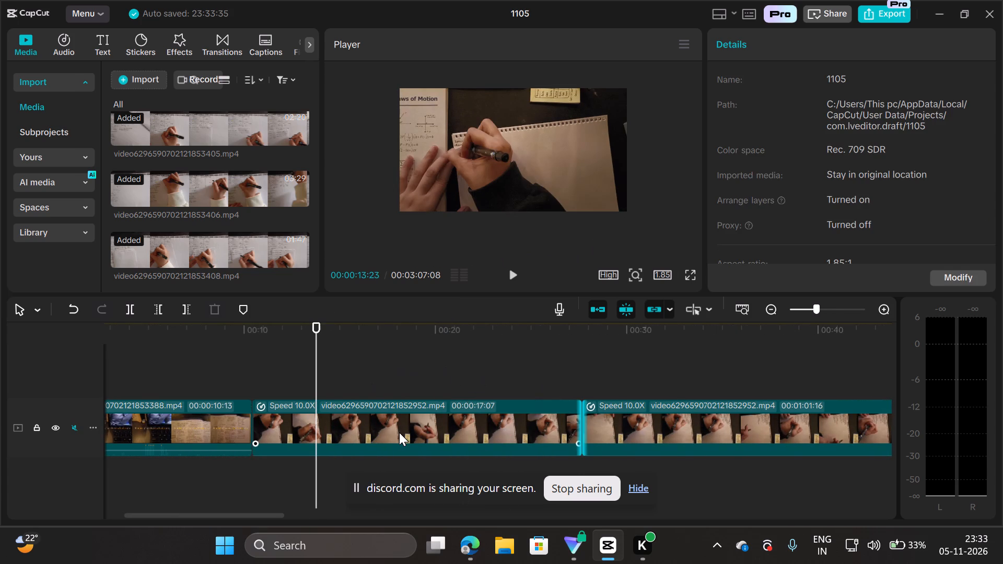
scroll(399, 432, "right", 5)
scroll(479, 425, "down", 3, "ctrl")
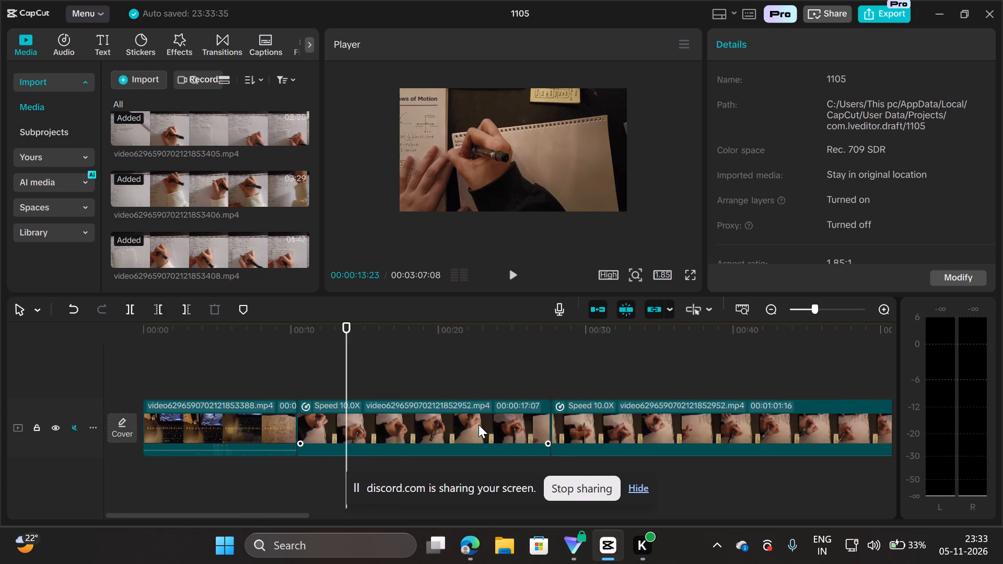
scroll(479, 425, "down", 17, "ctrl")
scroll(479, 425, "up", 4, "ctrl")
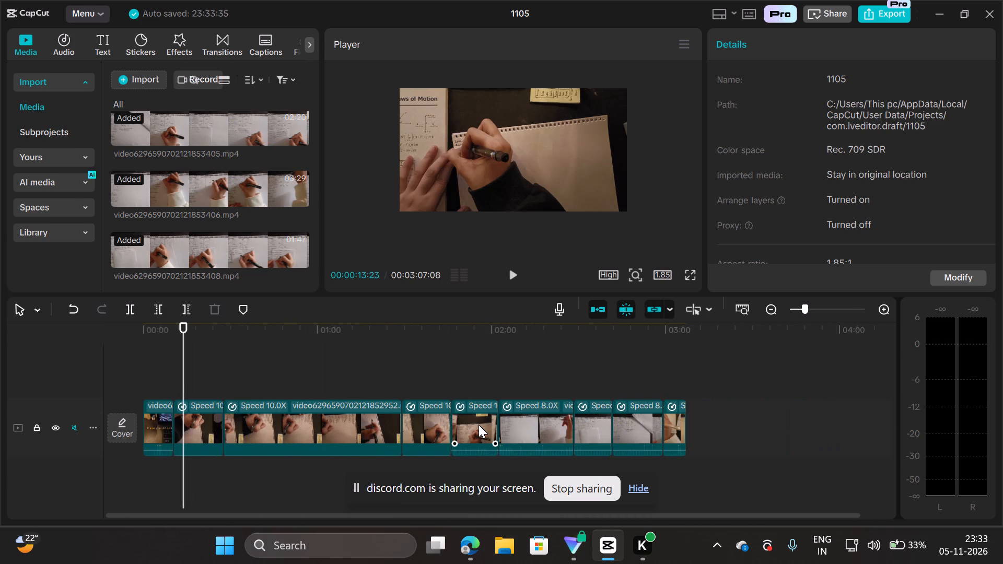
left_click(788, 408)
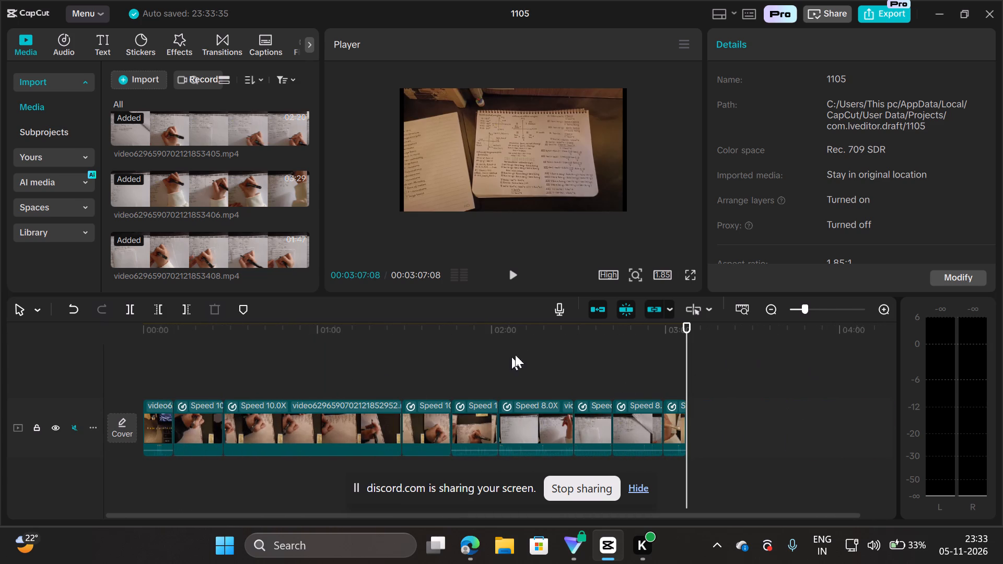
Play the cut full screen from the start of the first handwriting clip, at about 0:10.
left_click(195, 426)
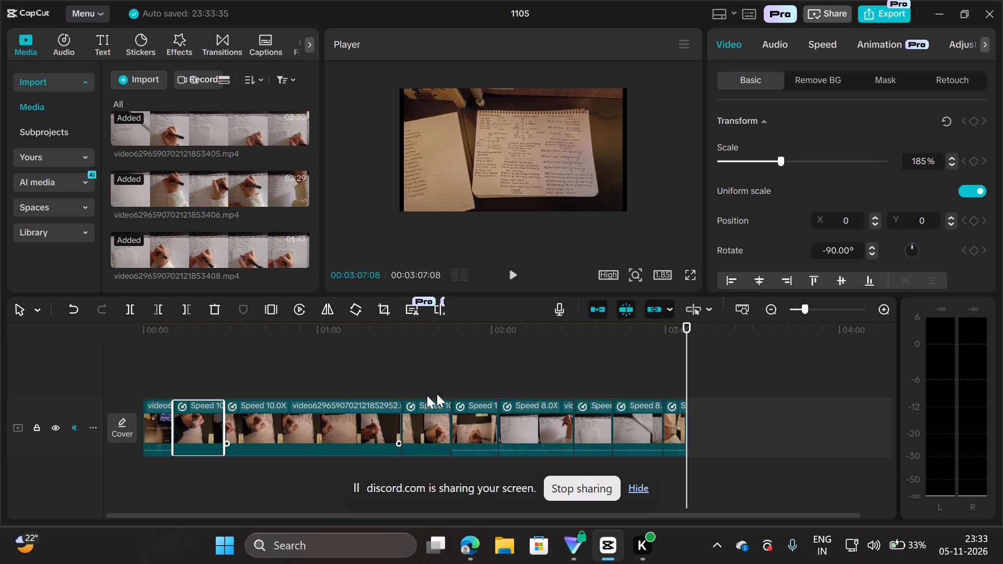
left_click_drag(690, 377, 146, 405)
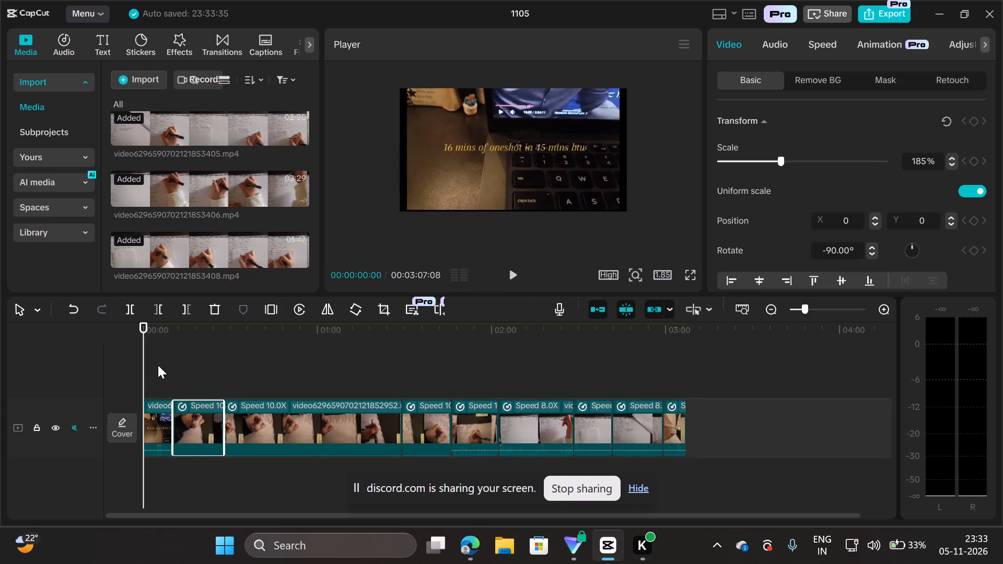
left_click_drag(144, 367, 171, 386)
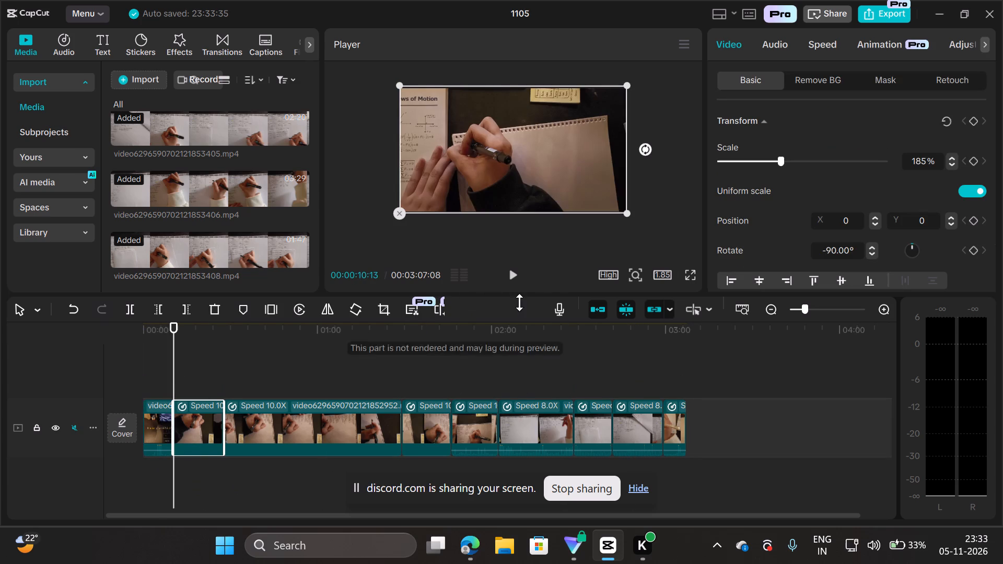
left_click(512, 271)
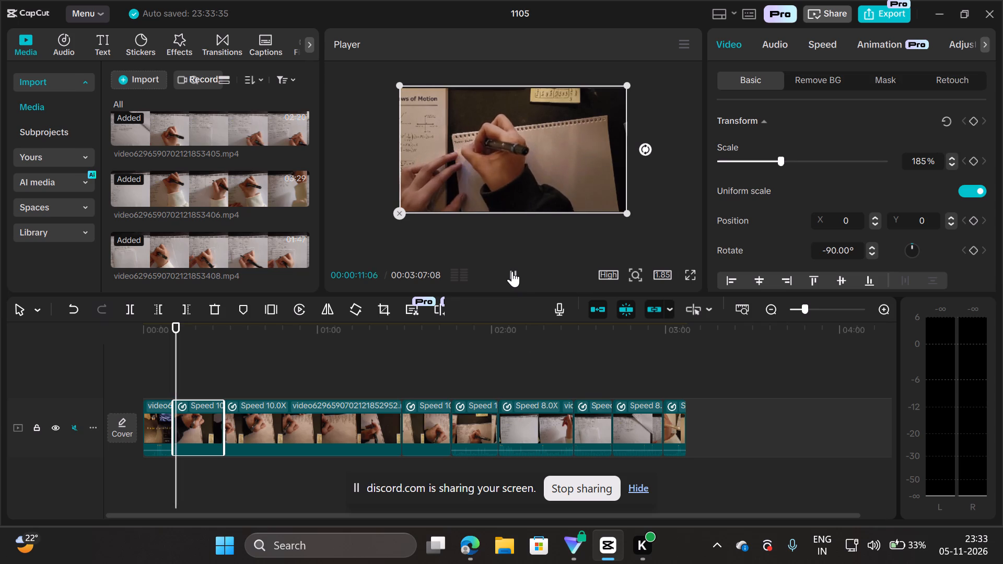
left_click(695, 275)
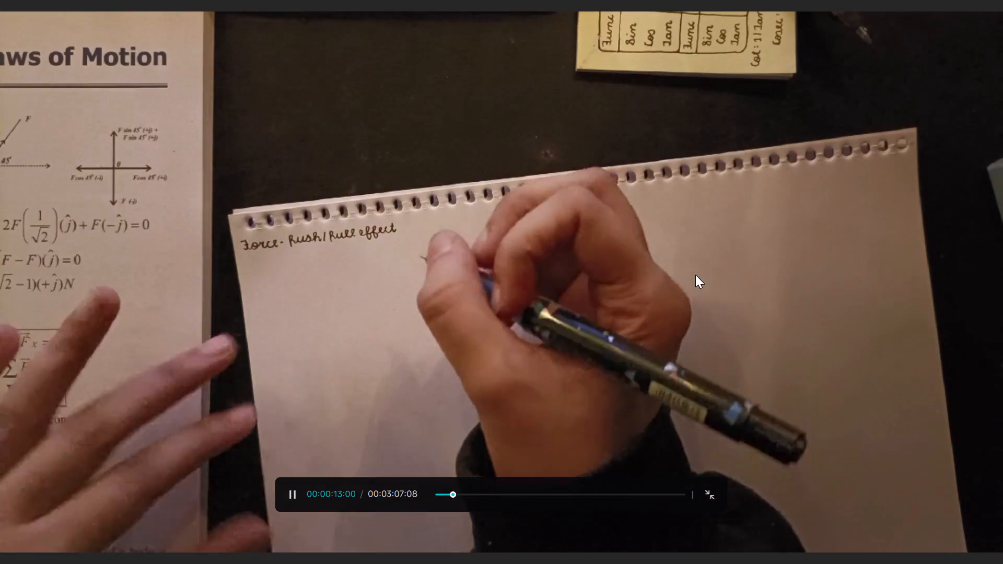
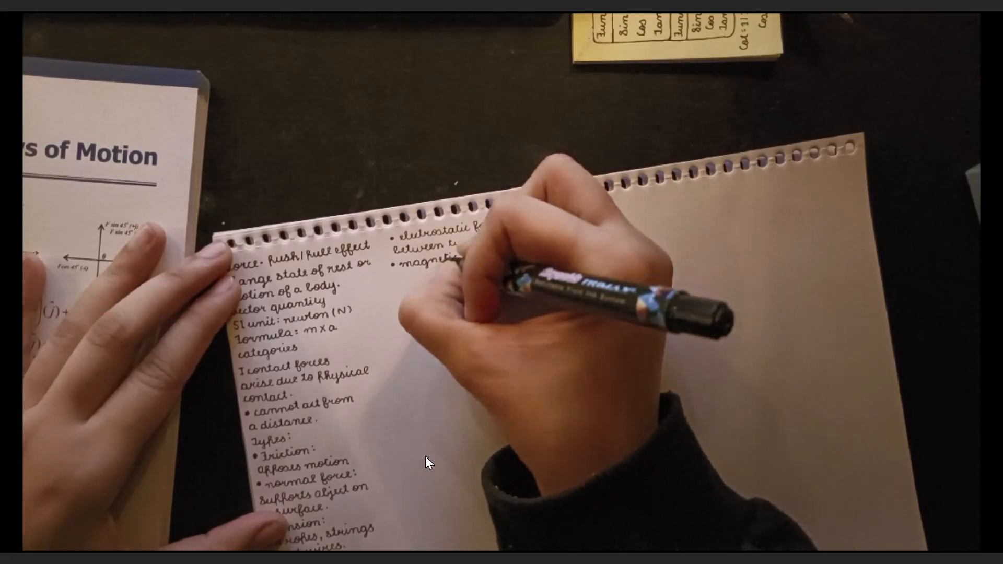
Review the handwriting footage full screen, skipping ahead from about 1:21 to about 2:02, and stop at about 2:23 in the trigonometry notes.
left_click(425, 456)
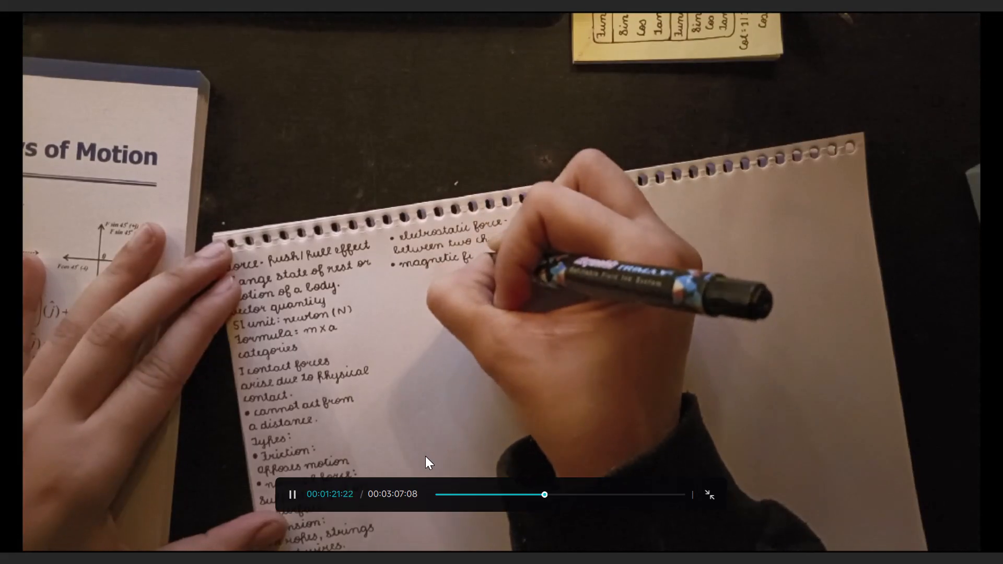
left_click_drag(545, 494, 552, 499)
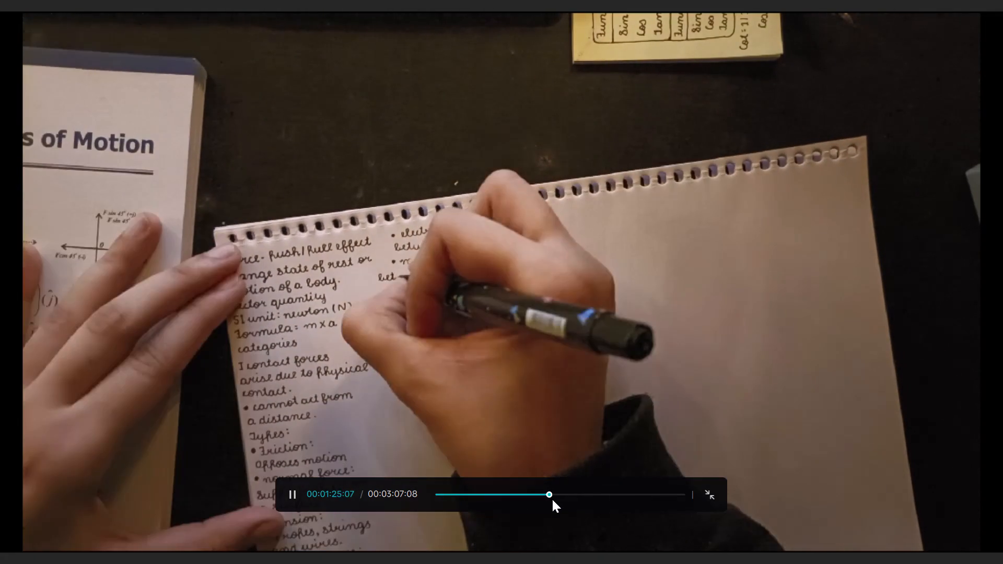
left_click_drag(552, 499, 572, 506)
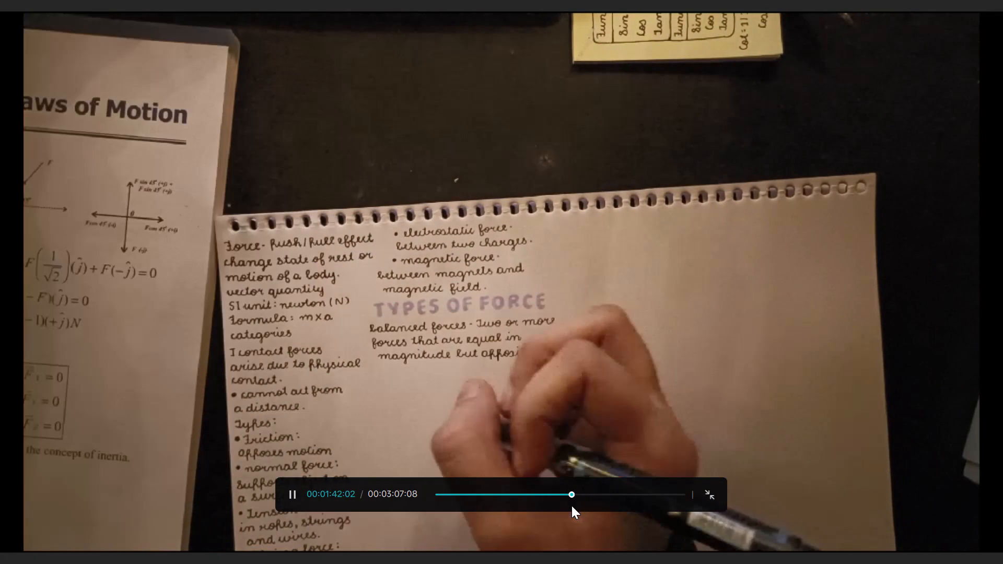
left_click_drag(572, 506, 598, 509)
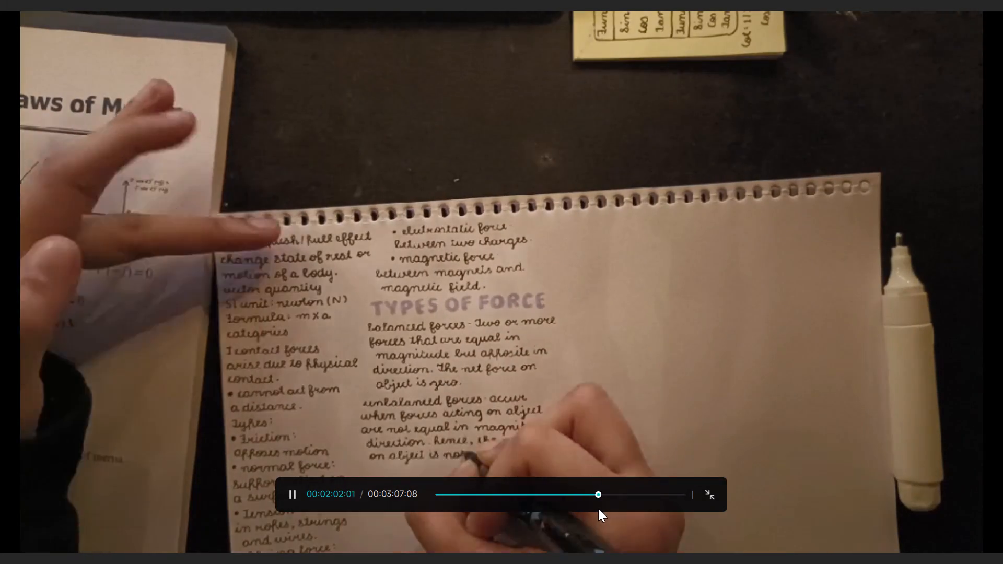
left_click_drag(598, 509, 594, 509)
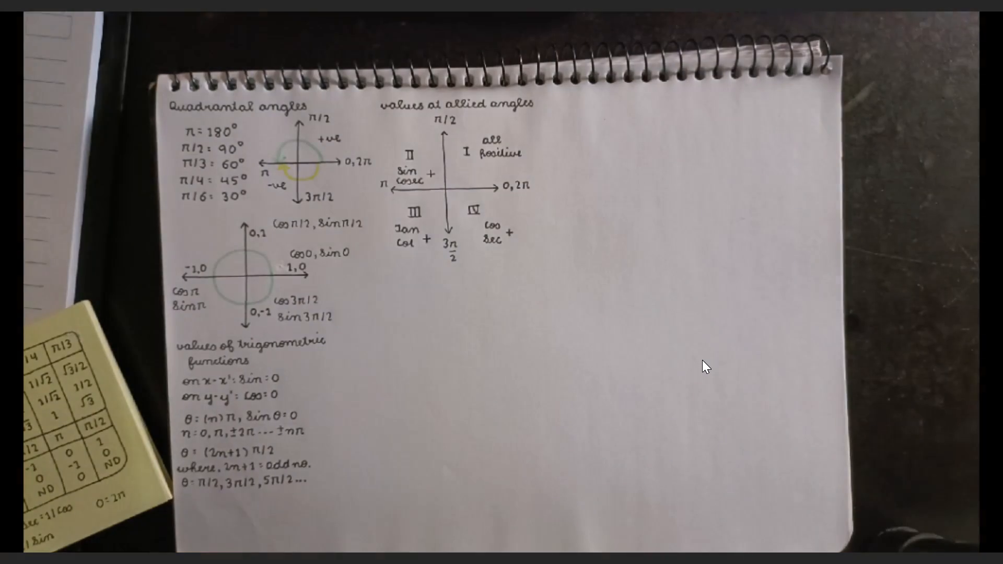
key("space")
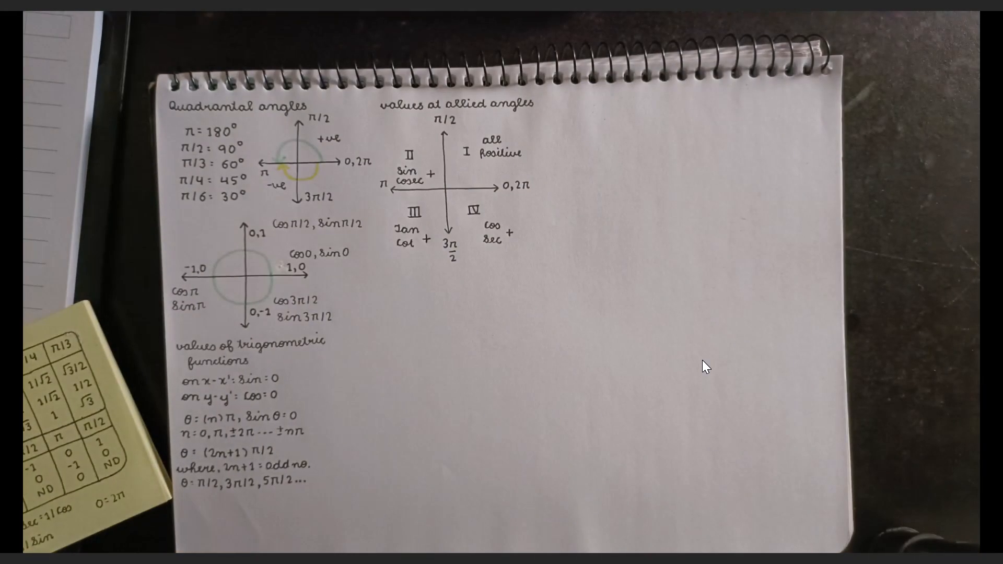
key("Escape")
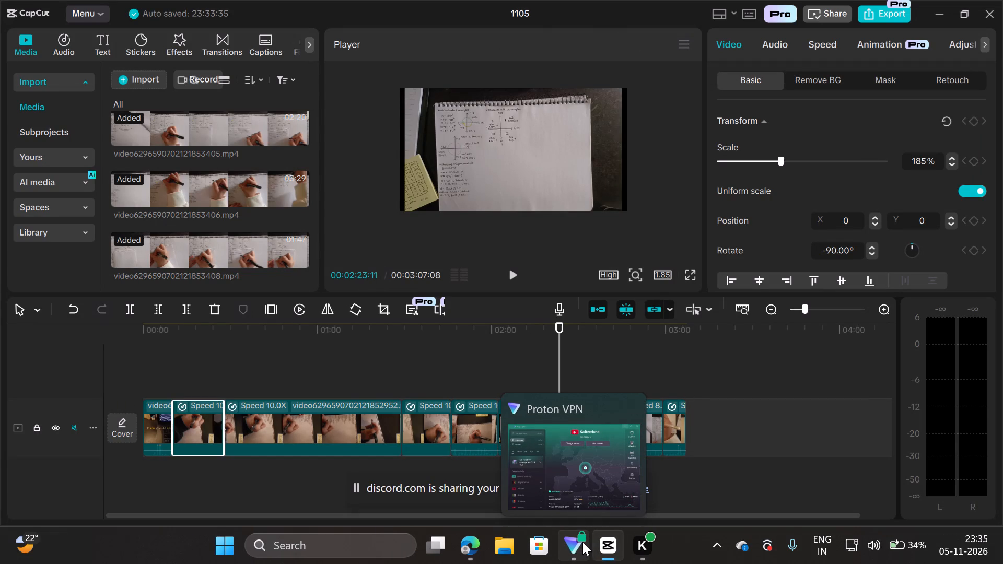
Switch to Proton VPN, disconnect from the Switzerland server, and return to the CapCut project.
left_click(588, 476)
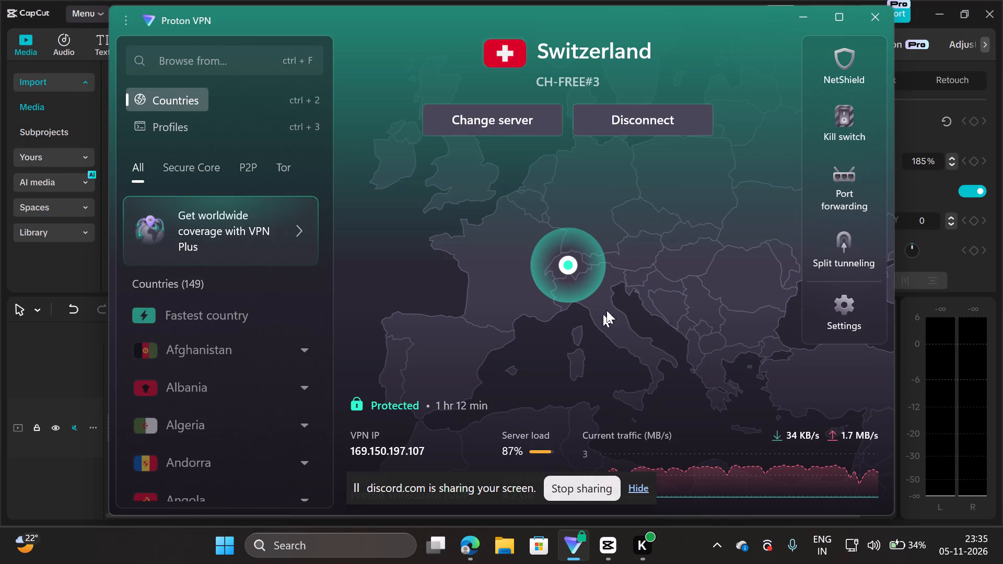
left_click(639, 115)
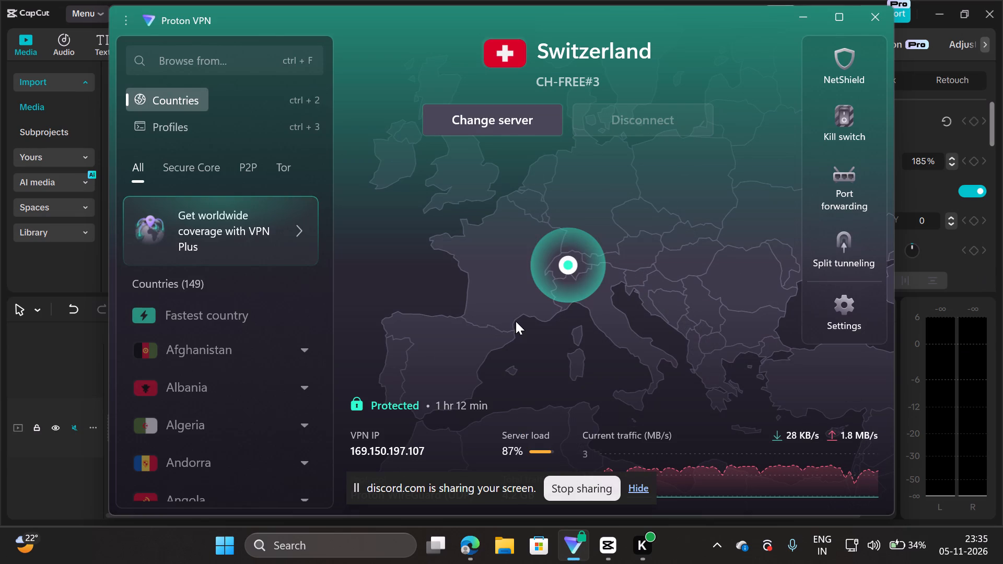
left_click(60, 480)
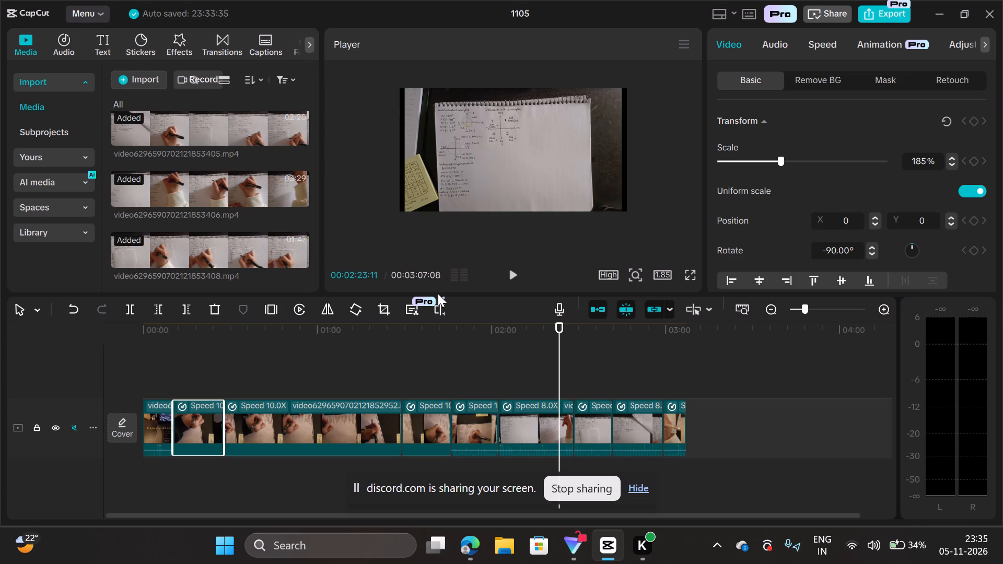
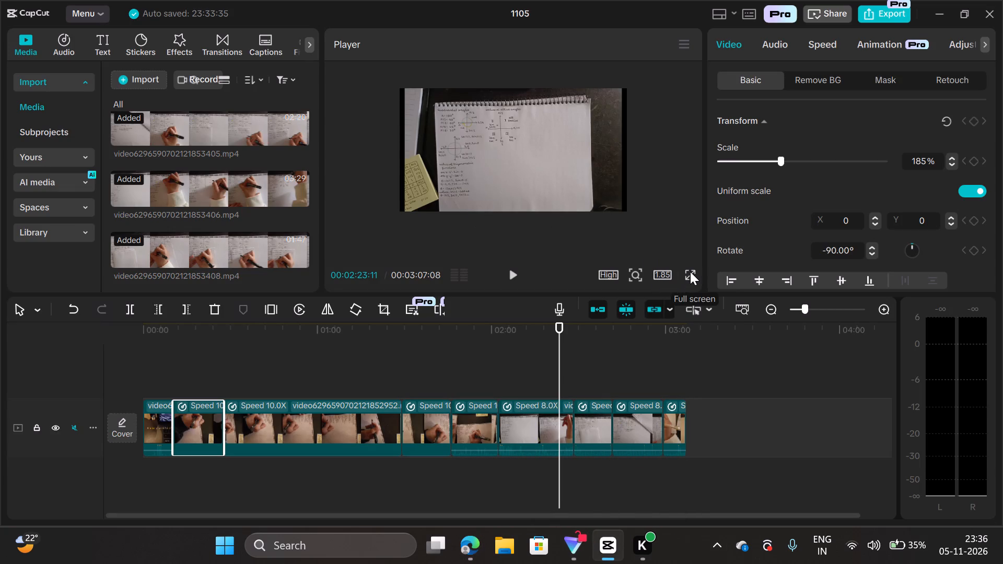
Reopen the preview full screen and skim the force notes footage from about 0:20 to about 1:49.
left_click(690, 272)
left_click(690, 279)
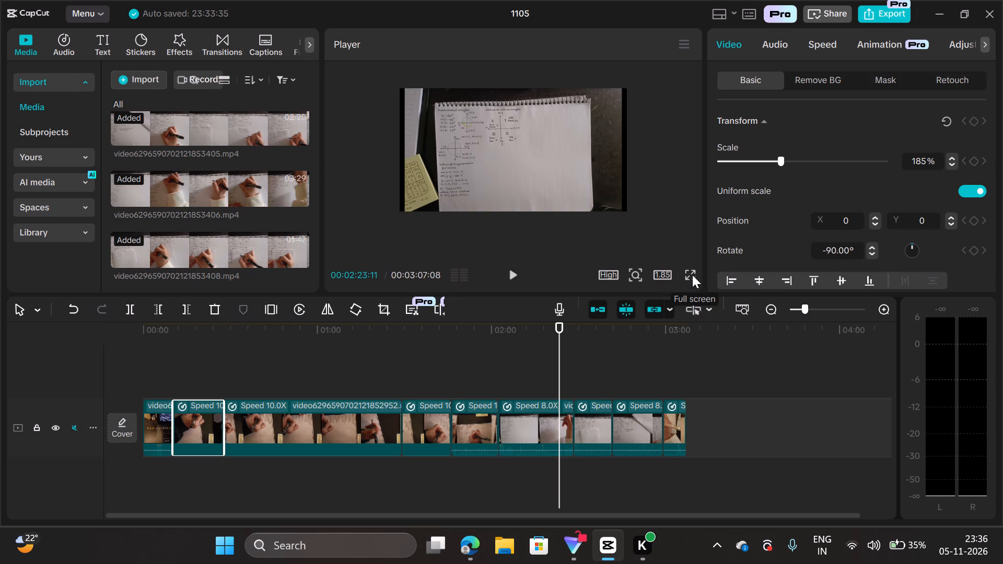
left_click(691, 274)
left_click(401, 397)
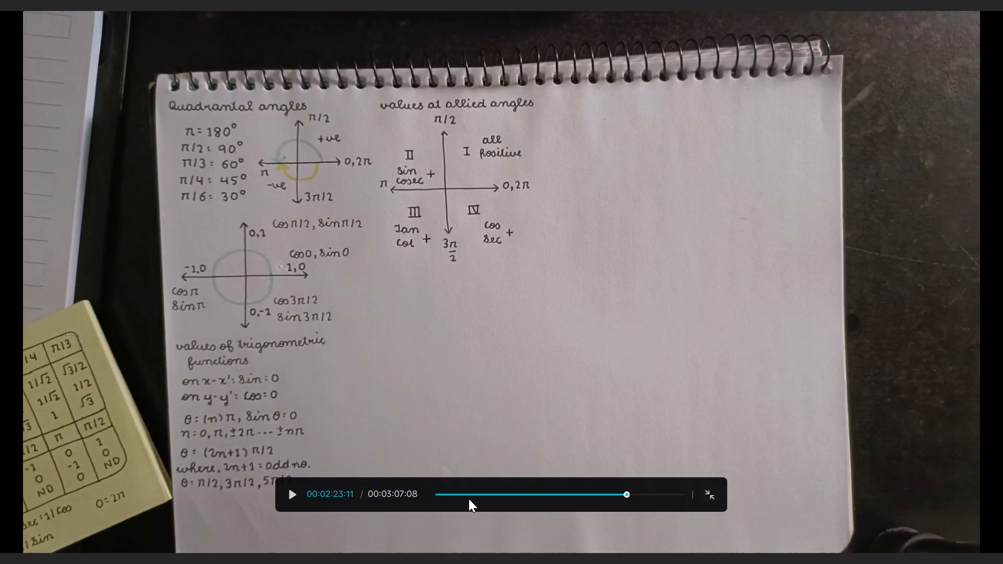
left_click(463, 495)
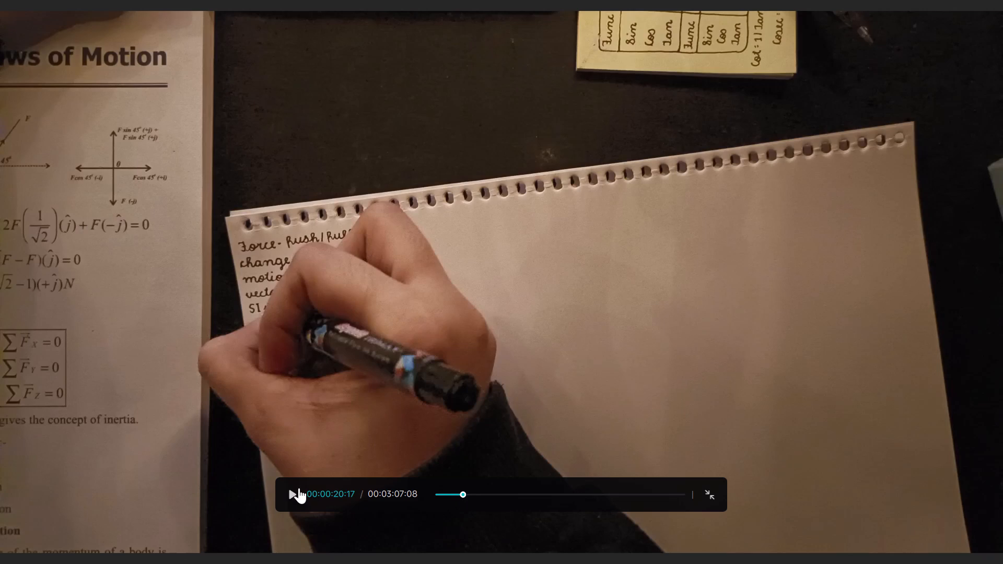
left_click(484, 499)
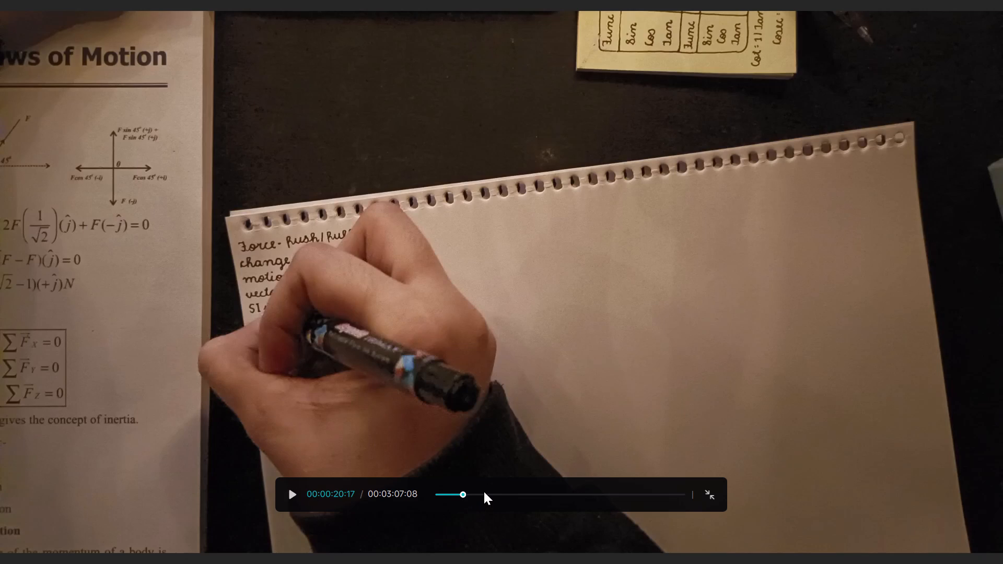
left_click(484, 492)
left_click_drag(484, 492, 505, 500)
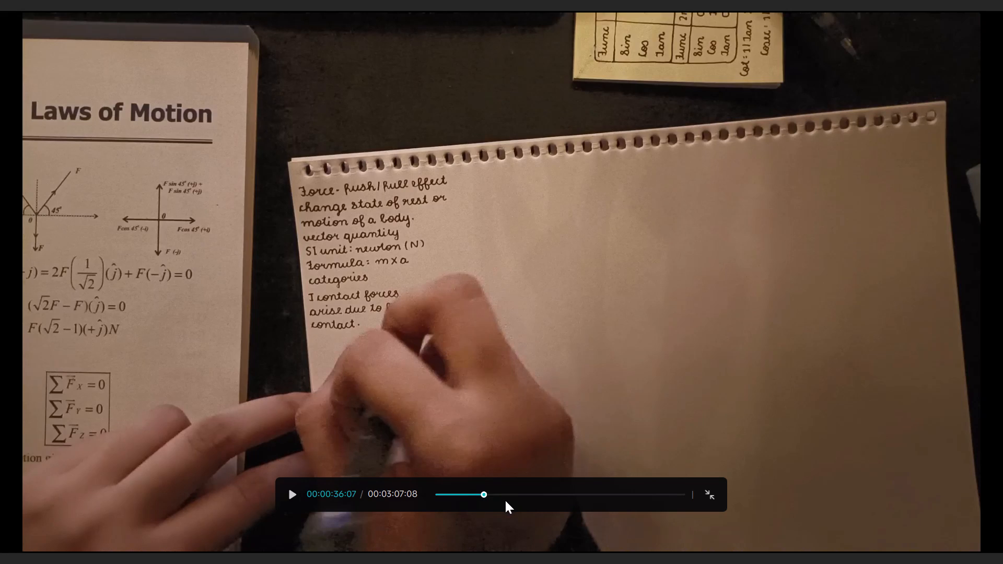
left_click_drag(505, 500, 506, 500)
left_click_drag(482, 492, 497, 496)
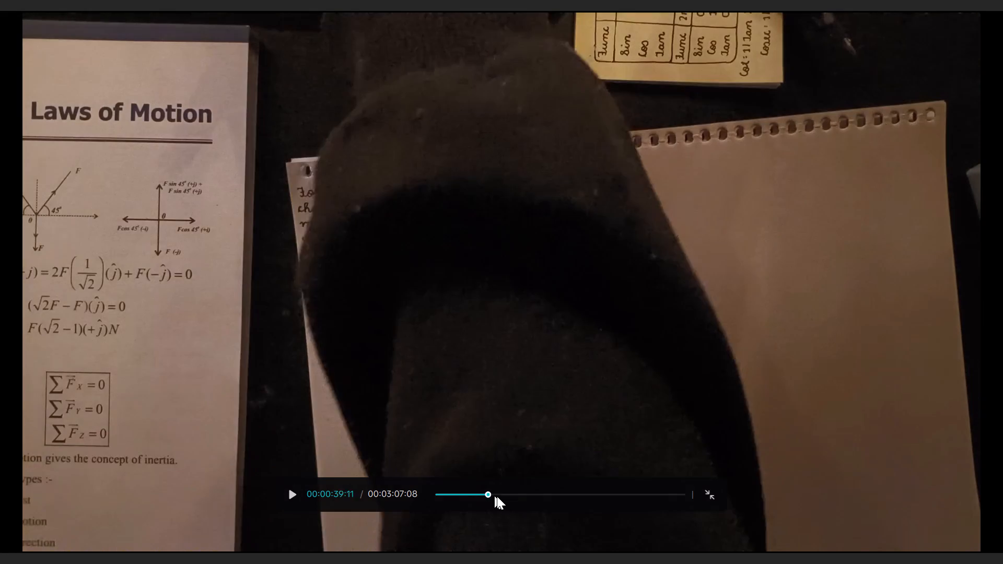
left_click_drag(497, 496, 554, 514)
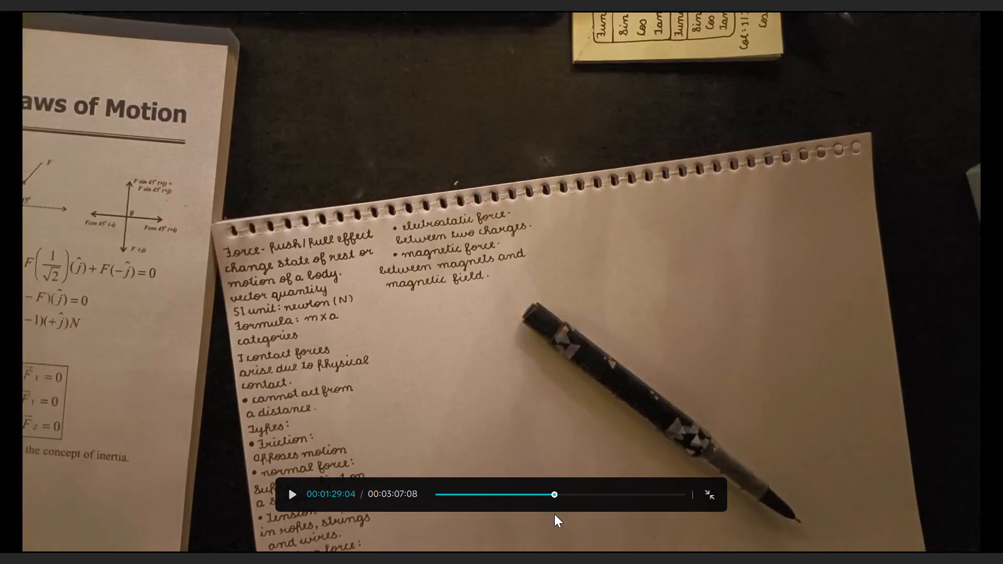
left_click_drag(554, 514, 589, 514)
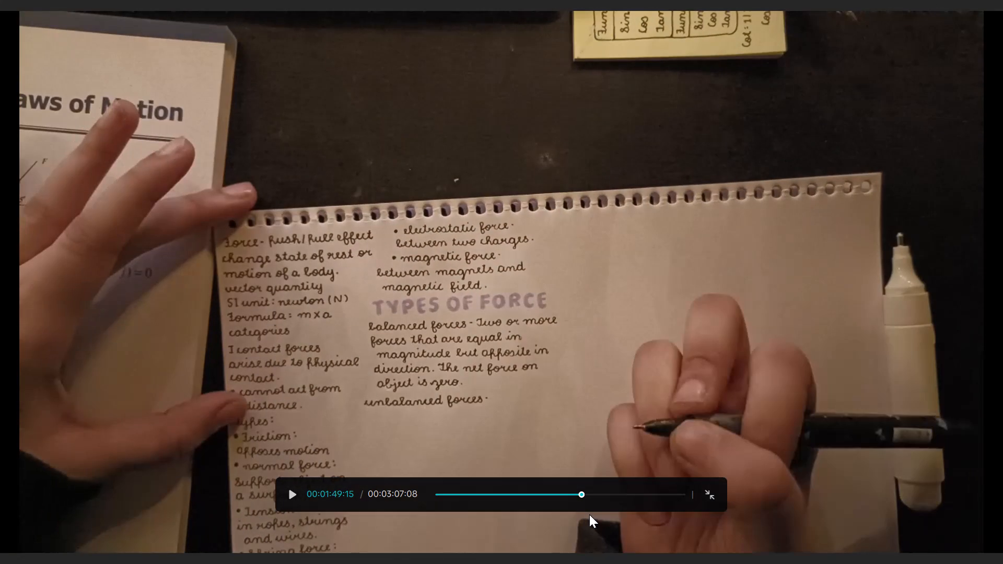
Check the footage between about 1:49 and 2:05, and play it from about 1:56 in the unbalanced forces notes.
left_click_drag(589, 514, 578, 495)
left_click_drag(580, 495, 587, 495)
left_click_drag(582, 494, 589, 495)
left_click_drag(577, 492, 581, 494)
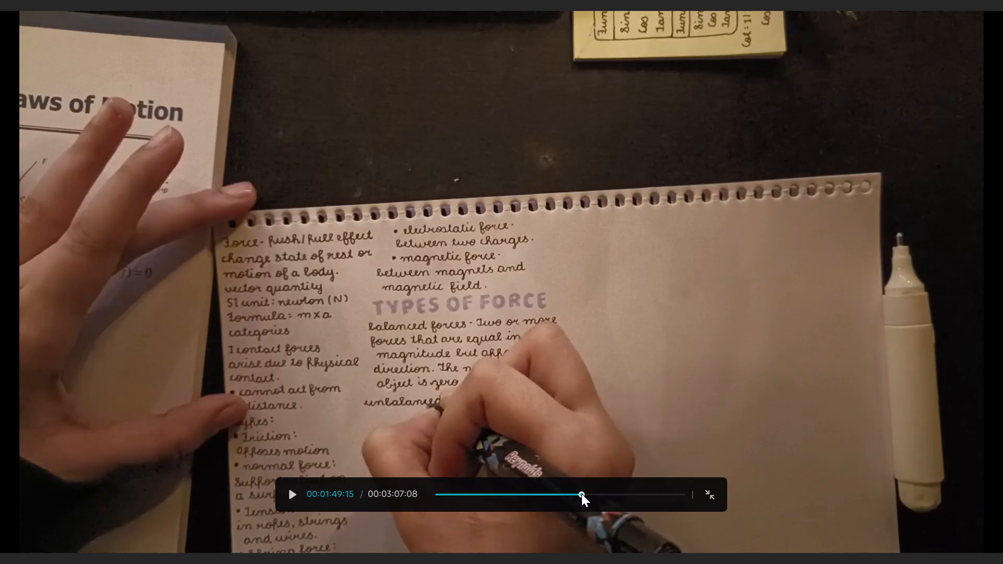
left_click_drag(581, 494, 602, 498)
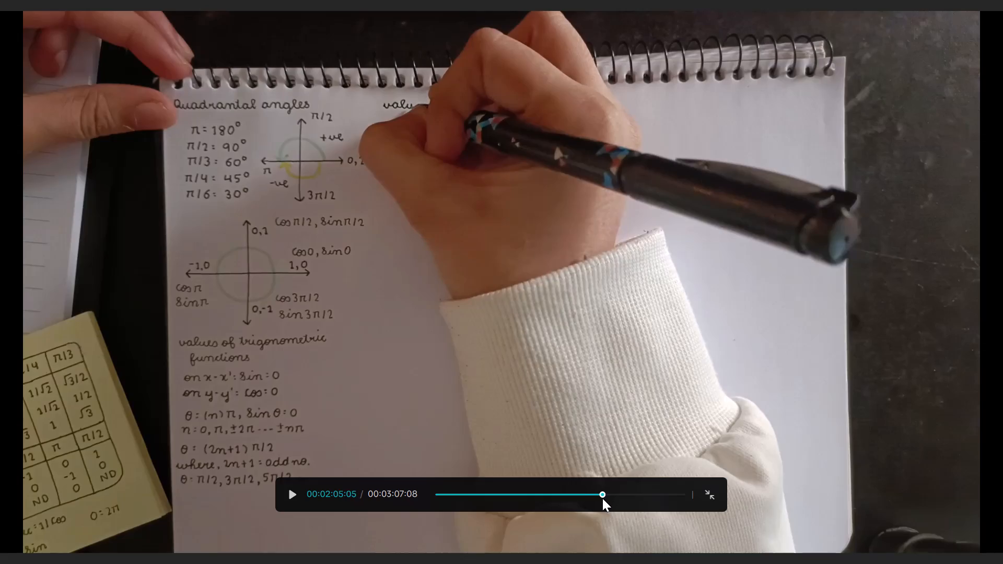
left_click_drag(602, 498, 591, 502)
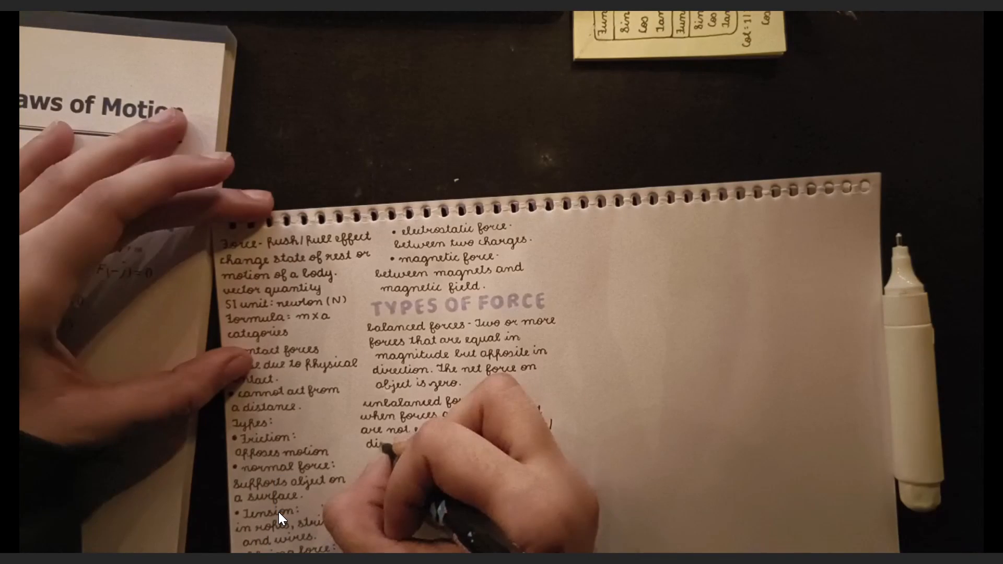
left_click(416, 396)
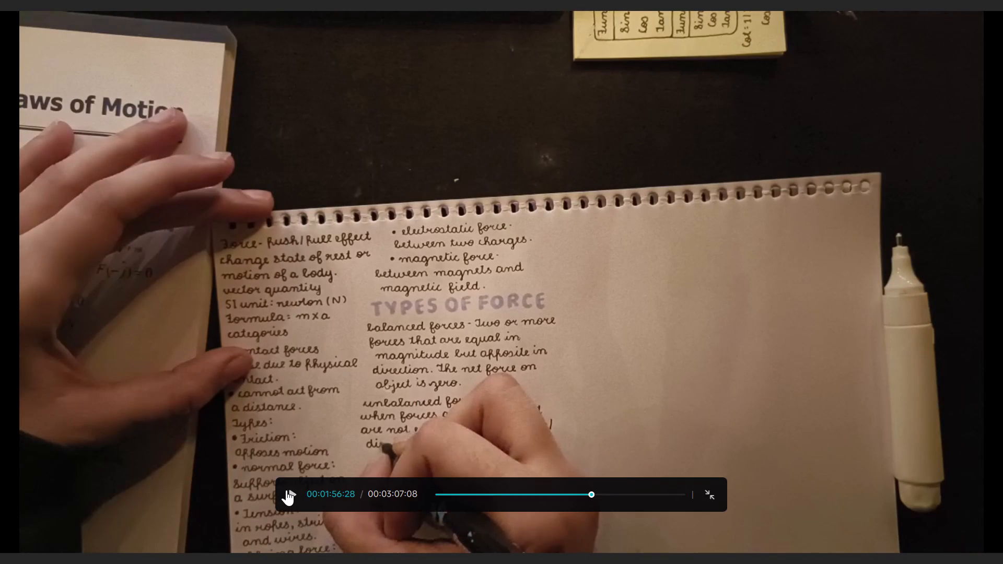
left_click(288, 490)
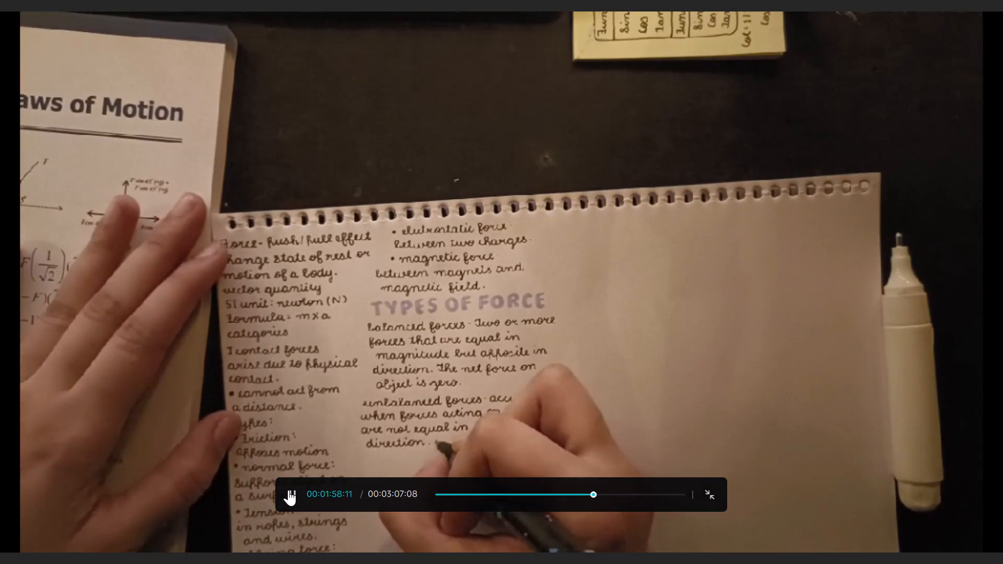
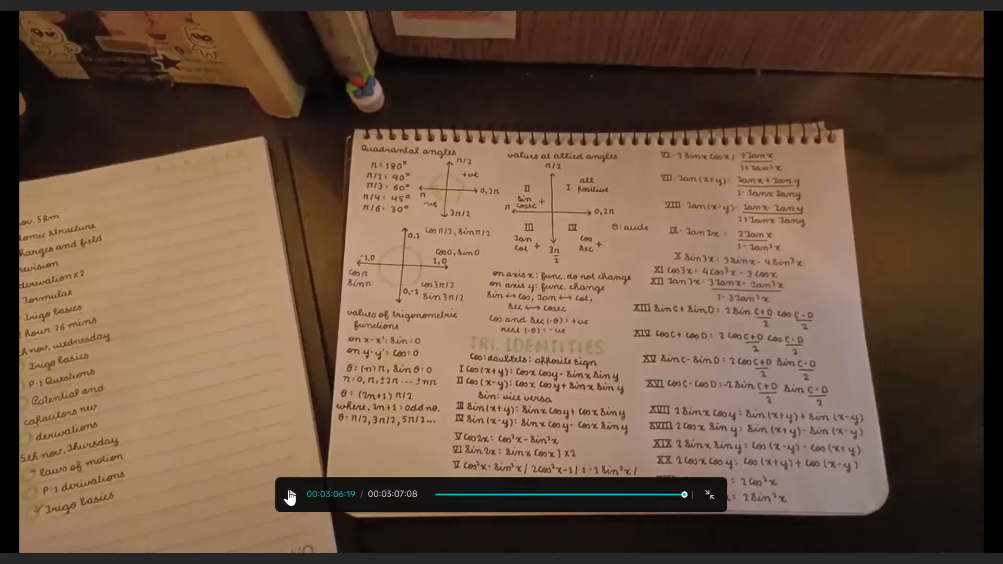
Leave the full-screen preview and play the final clip from about 2:59 to the end of the video.
key("Escape")
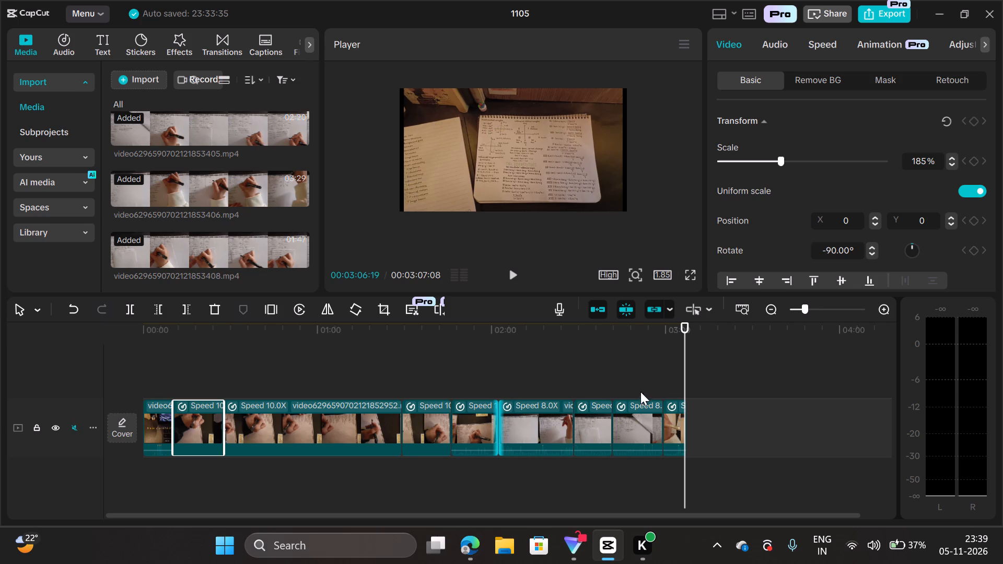
left_click(763, 411)
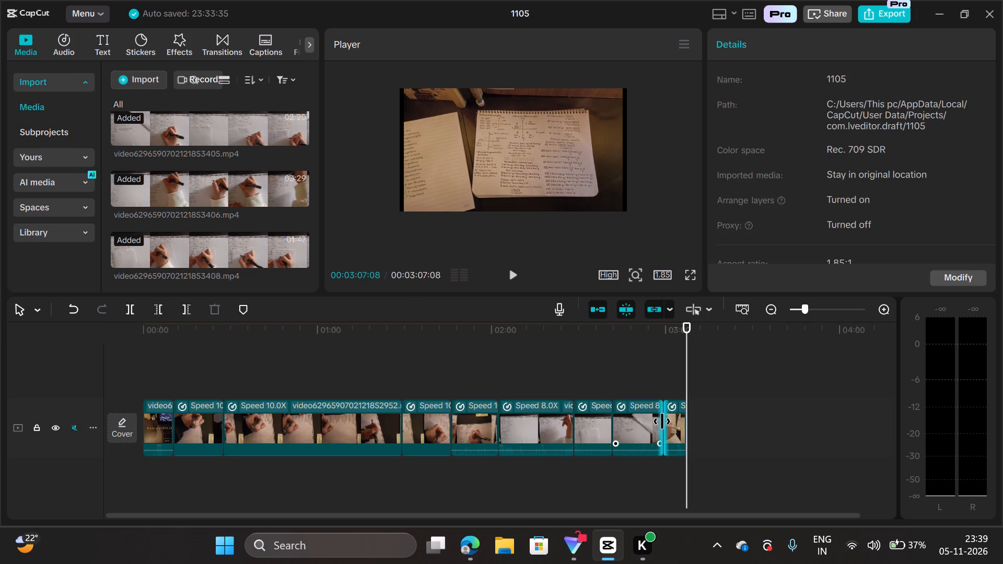
left_click_drag(688, 363, 660, 374)
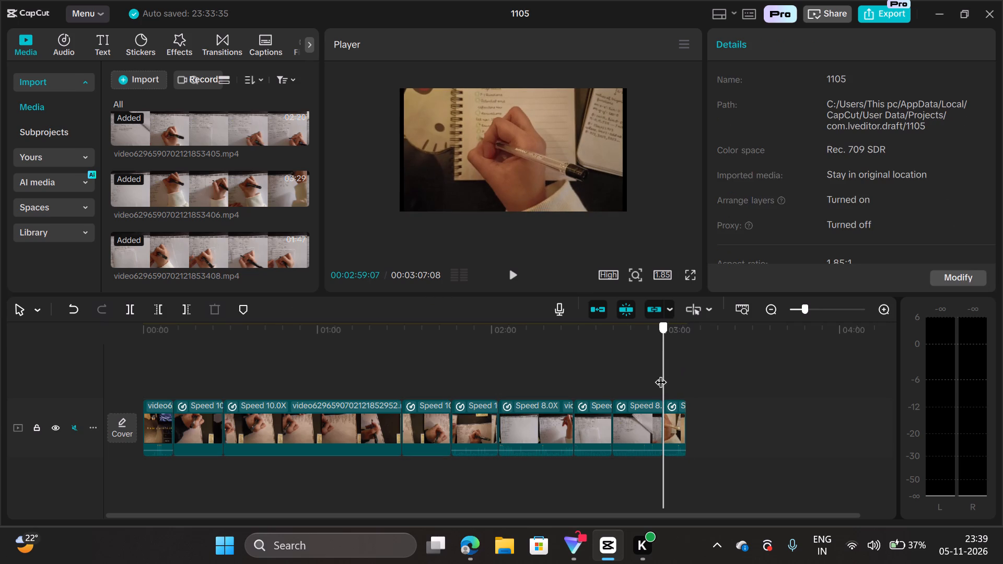
left_click_drag(660, 374, 660, 374)
left_click(514, 273)
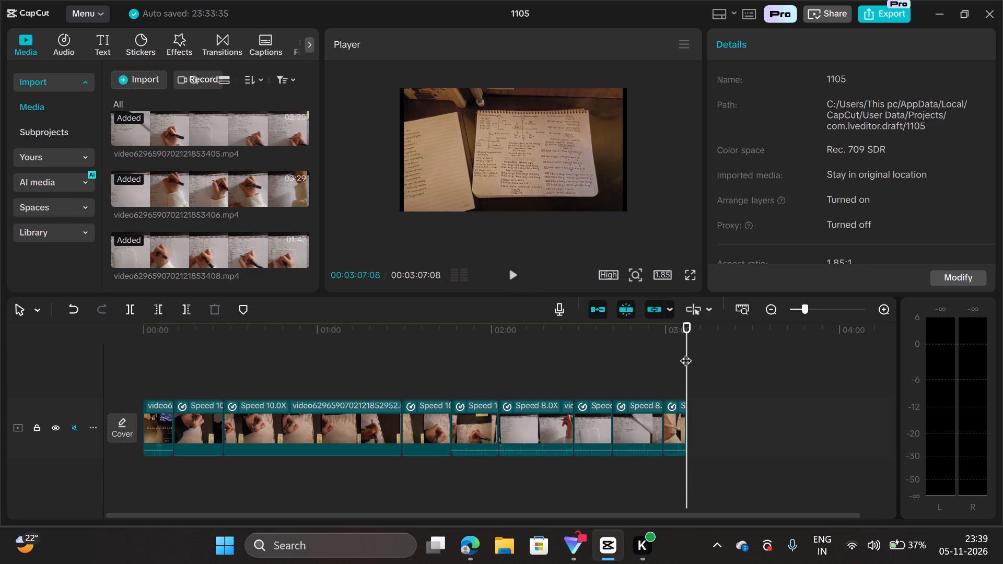
Scrub back from the end of the video to about 0:32 in the Laws of Motion writing footage.
left_click_drag(685, 352, 337, 380)
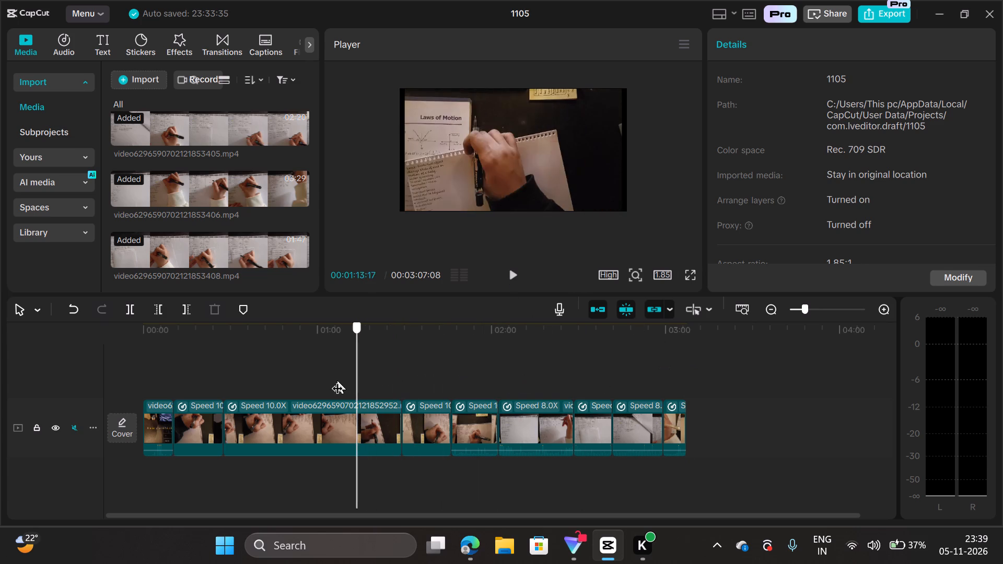
left_click_drag(337, 380, 238, 367)
scroll(411, 374, "right", 2)
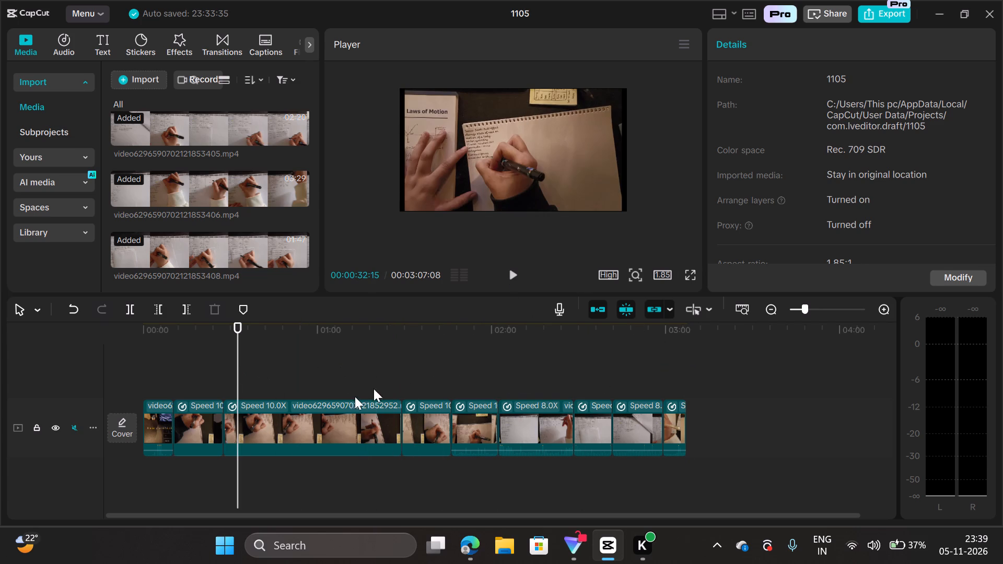
scroll(357, 426, "right", 1)
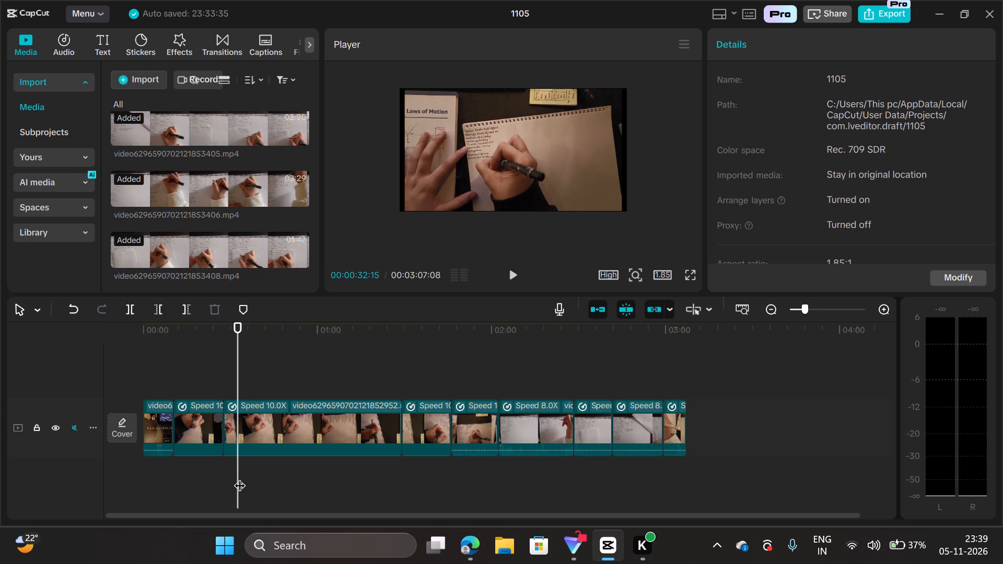
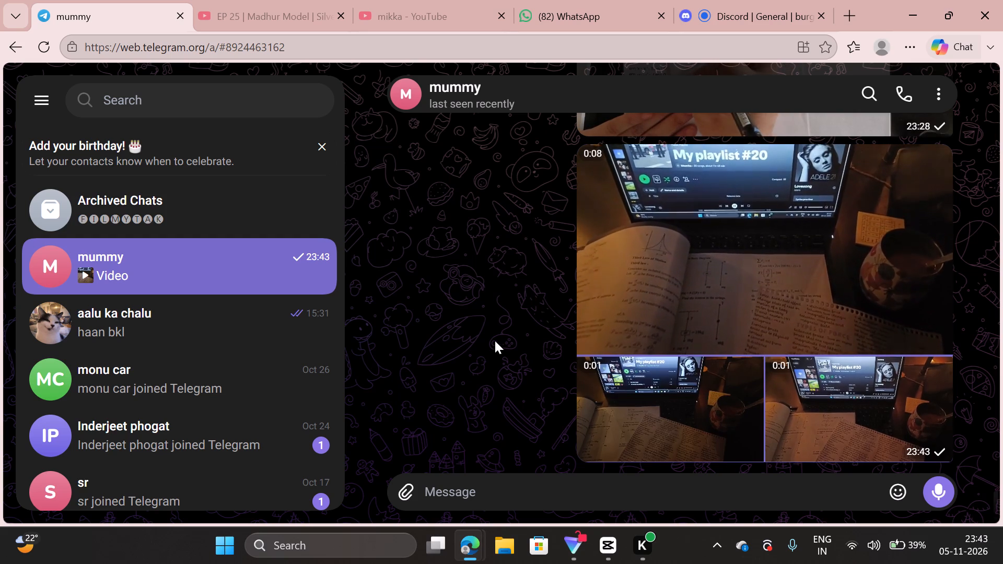
In the Telegram chat, download only the third laptop-and-notebook clip of the latest three-video album, cancelling the other two downloads.
right_click(832, 422)
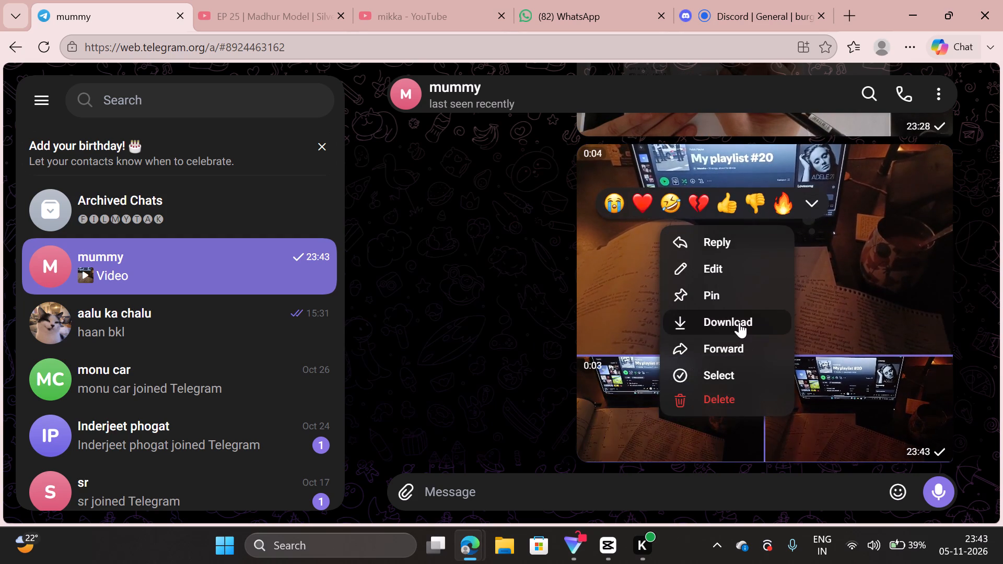
left_click(739, 322)
left_click(671, 399)
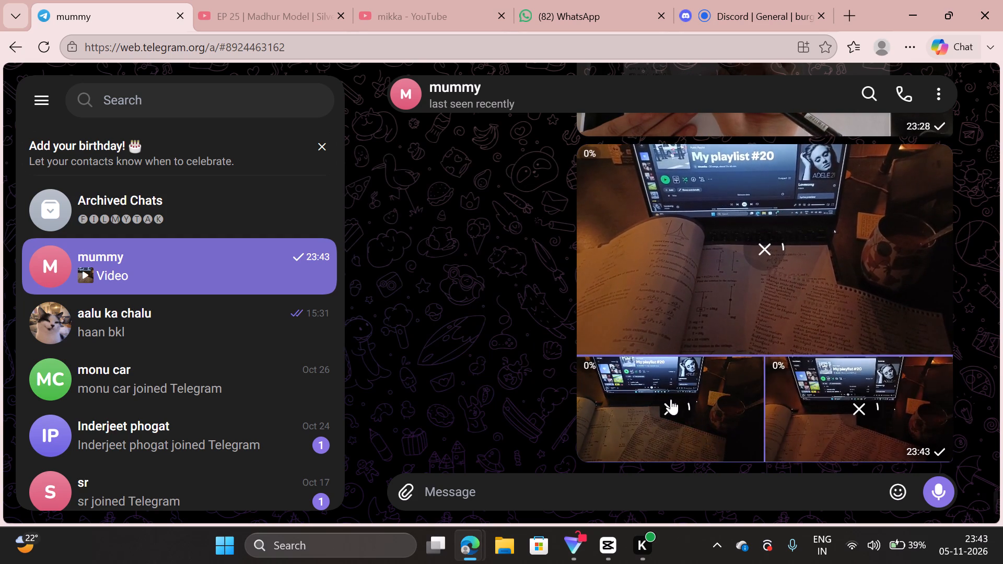
left_click(768, 245)
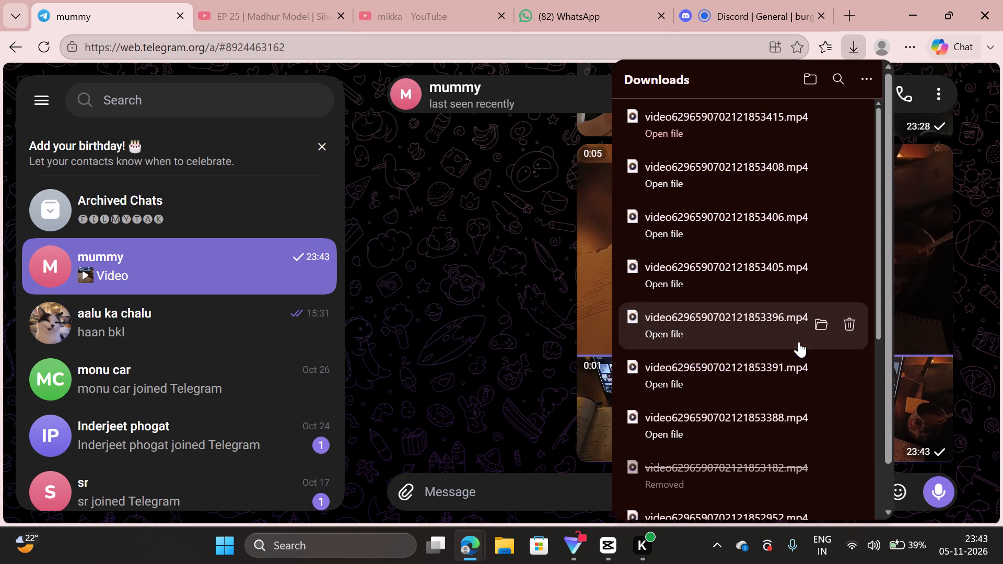
left_click(488, 247)
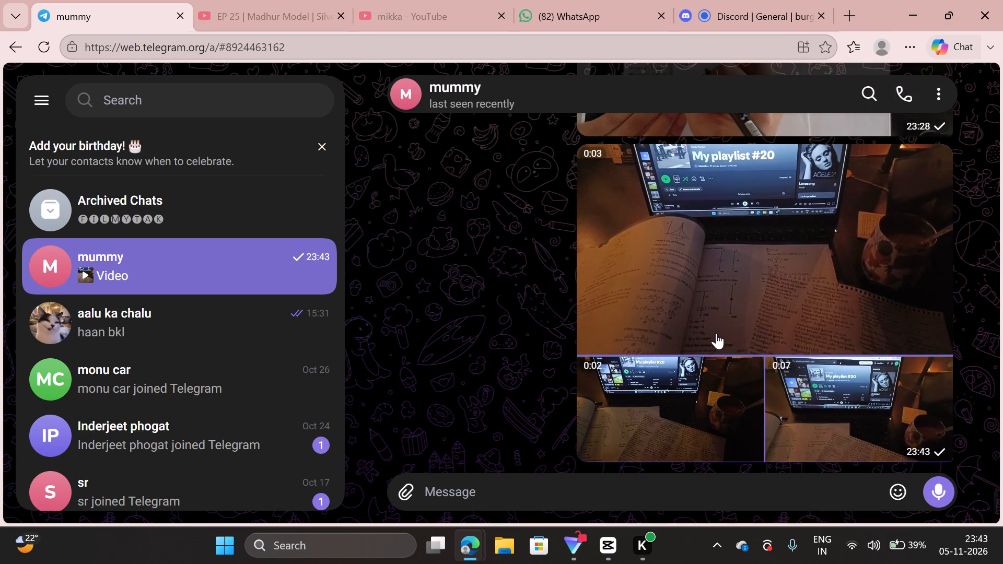
Open the newest video at the end of the Telegram chat.
scroll(716, 333, "down", 3)
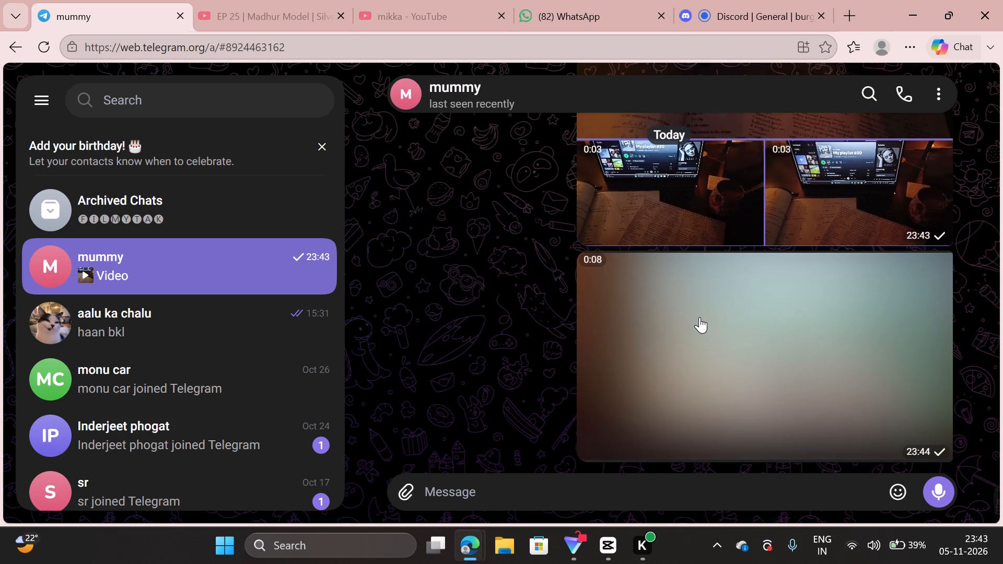
left_click(838, 345)
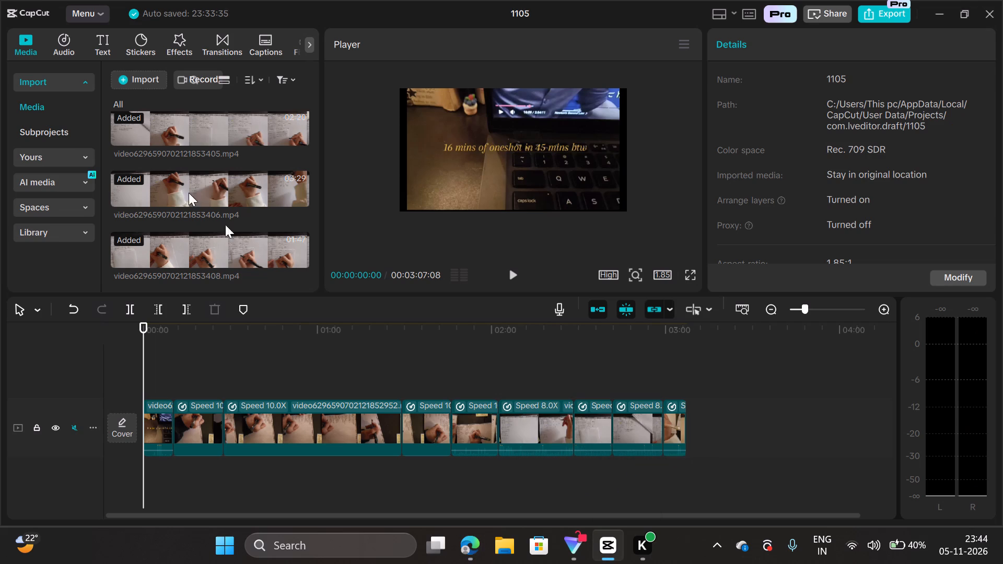
left_click(124, 87)
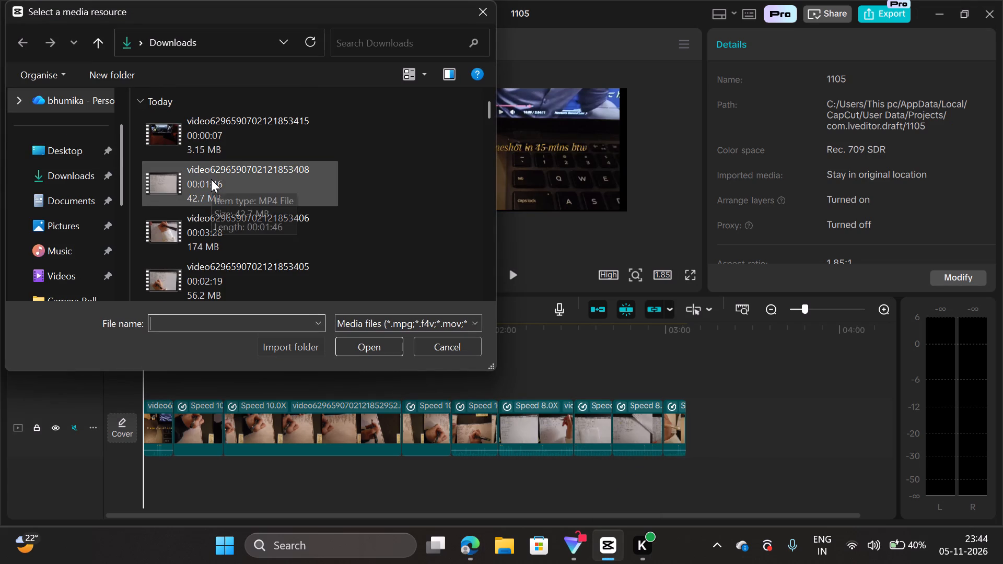
Try different view layouts for the Downloads files, reaching Details, and open the choice of layouts.
scroll(174, 175, "up", 5, "ctrl")
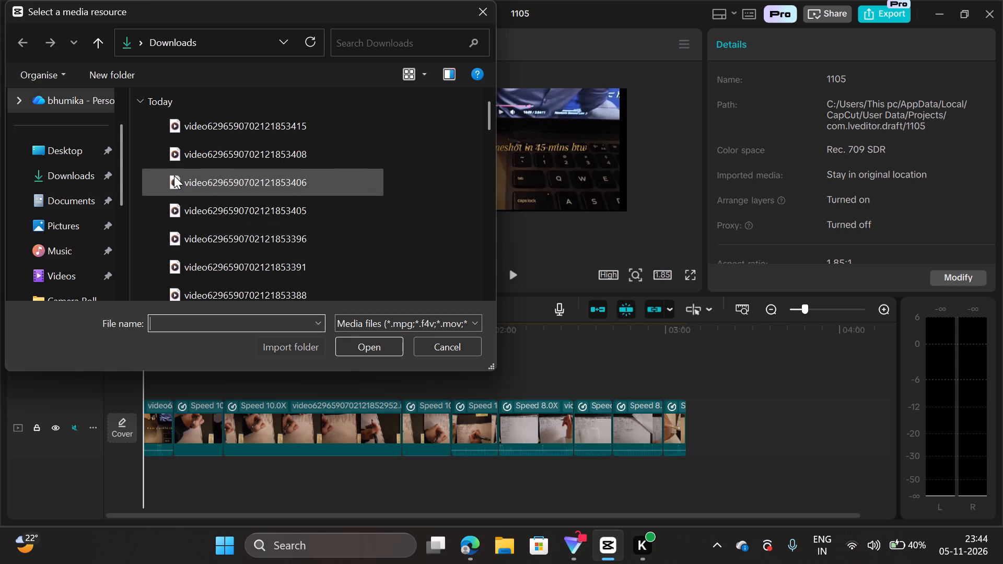
scroll(174, 175, "down", 3, "ctrl")
scroll(174, 175, "up", 8, "ctrl")
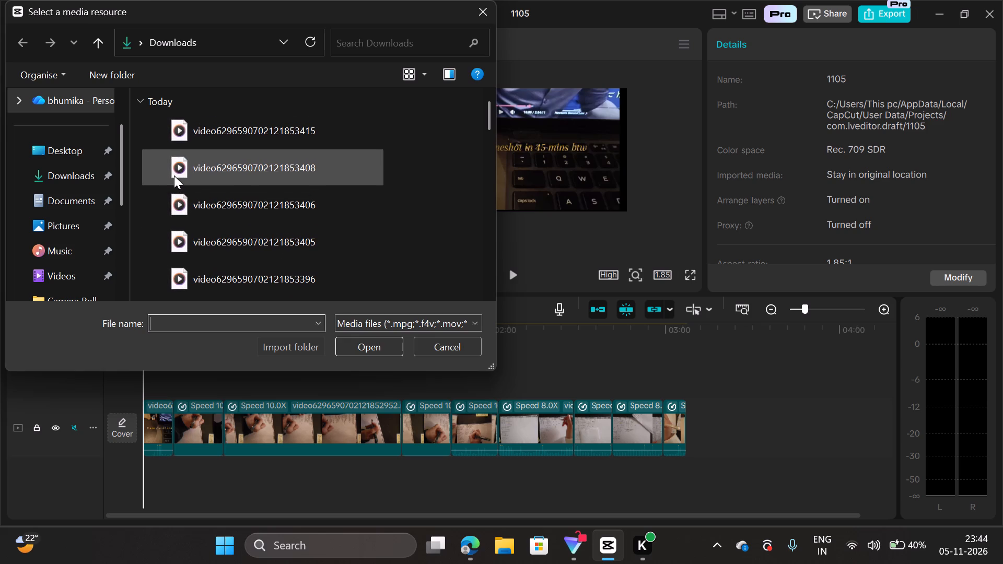
scroll(174, 175, "up", 3, "ctrl")
scroll(288, 179, "up", 1)
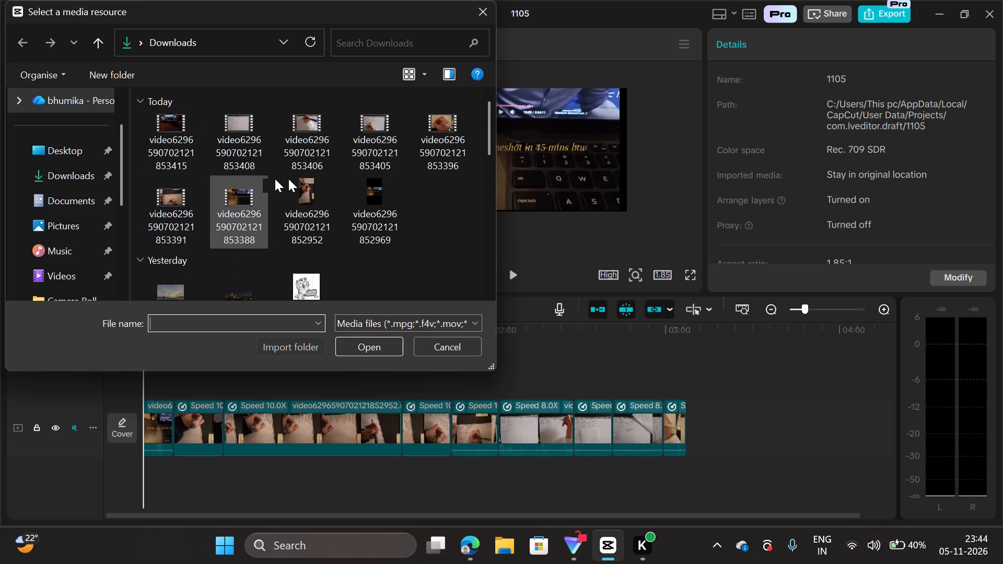
scroll(288, 179, "down", 2, "ctrl")
left_click(415, 76)
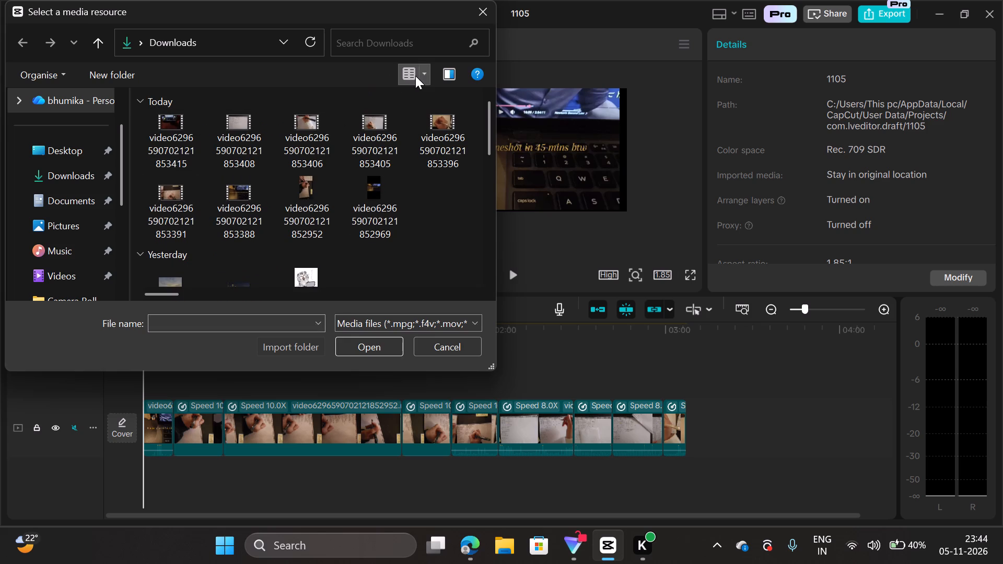
left_click(409, 76)
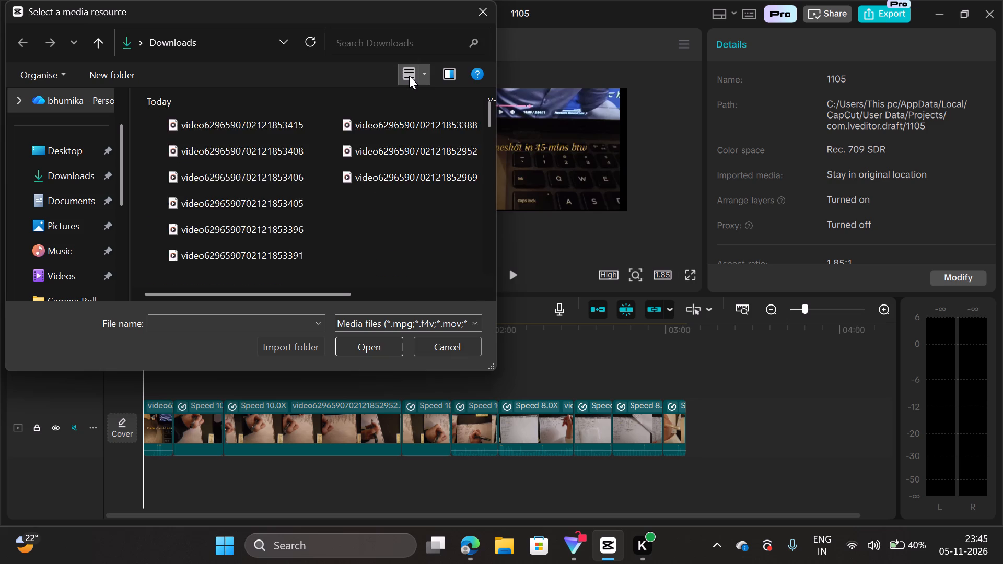
left_click(420, 74)
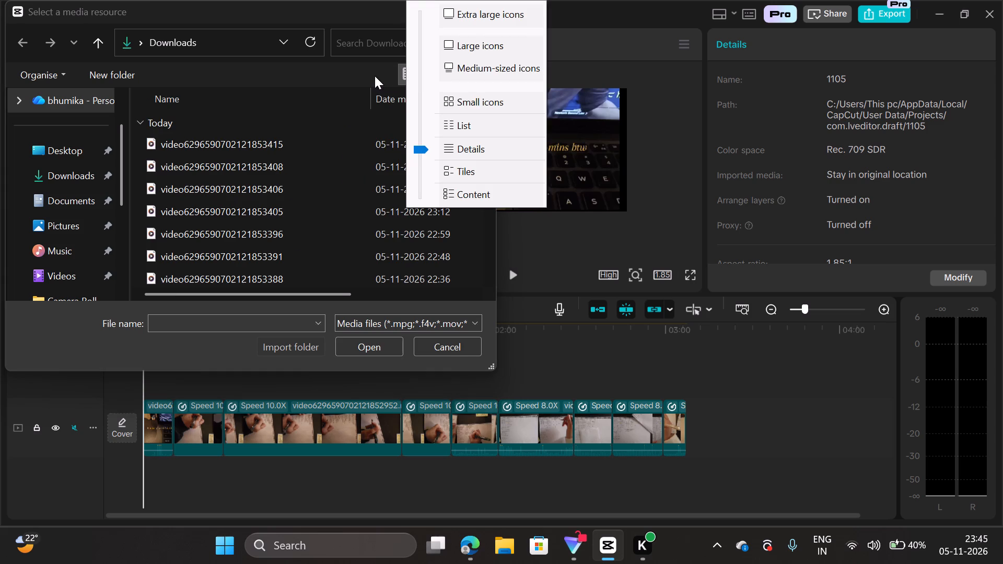
left_click(458, 46)
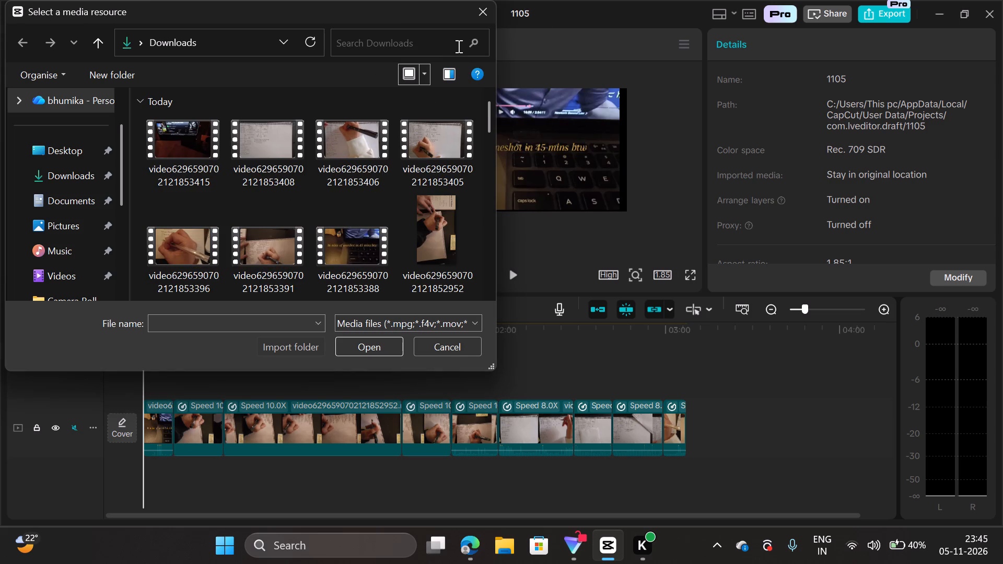
left_click(184, 139)
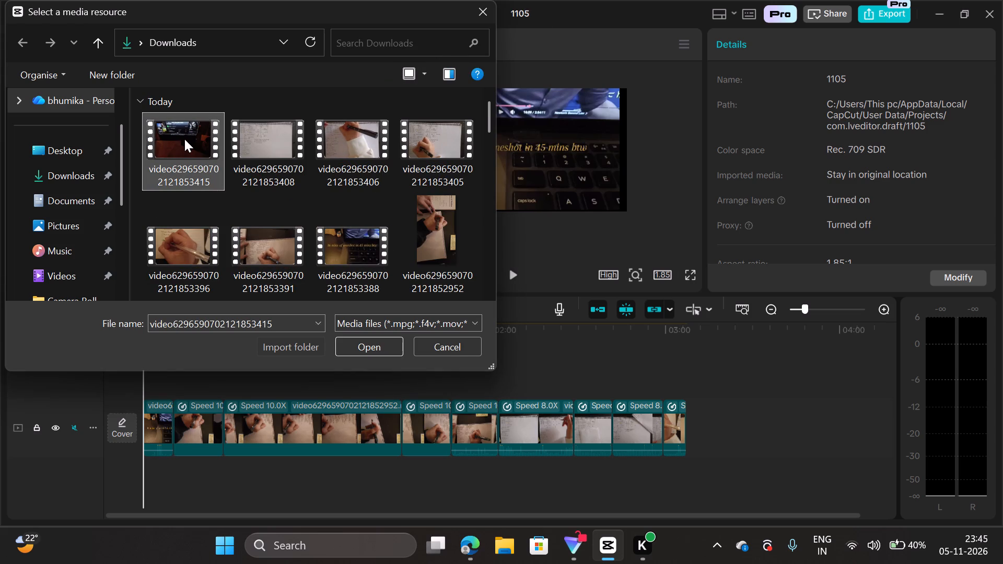
double_click(184, 139)
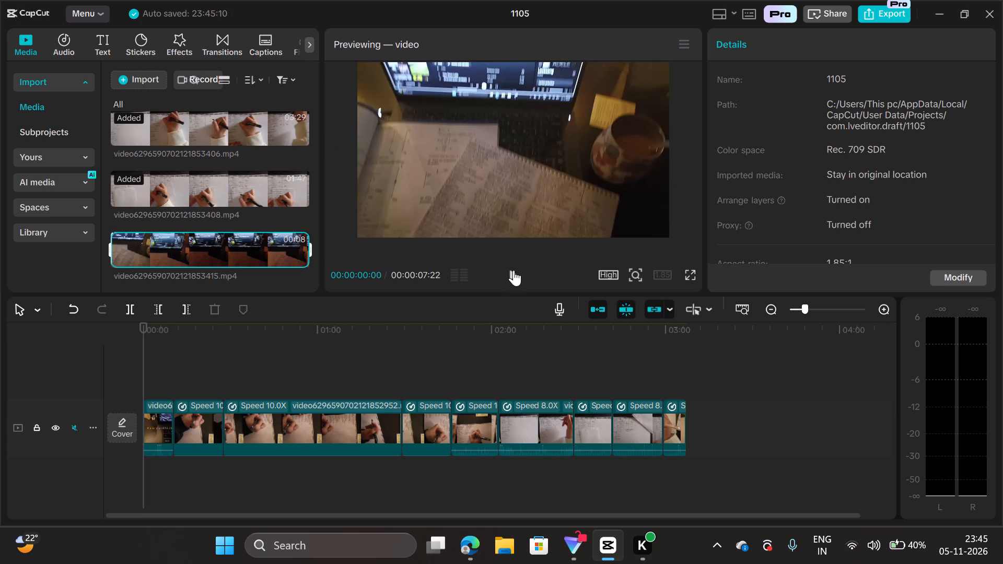
left_click(510, 271)
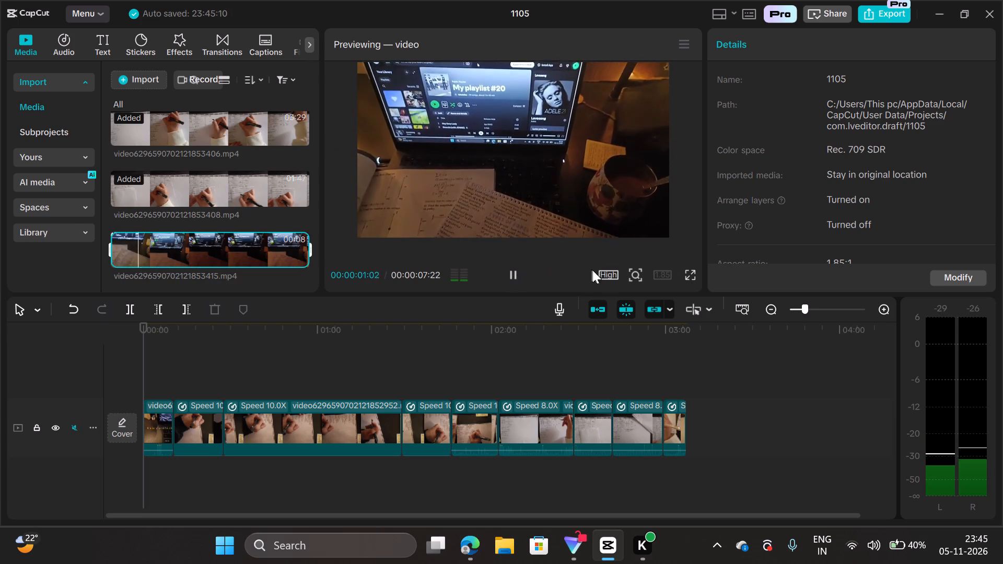
left_click(616, 175)
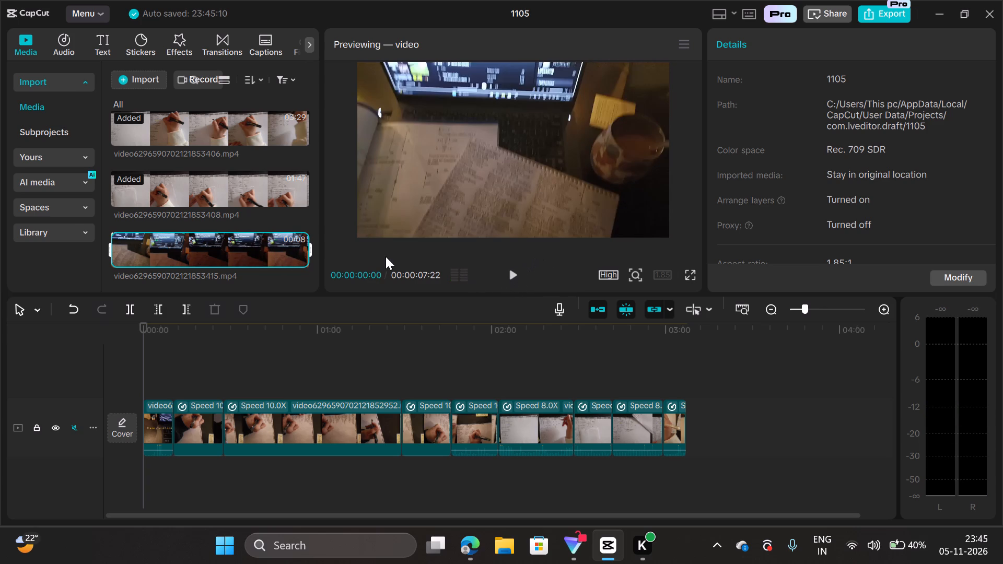
left_click(221, 240)
left_click(202, 251)
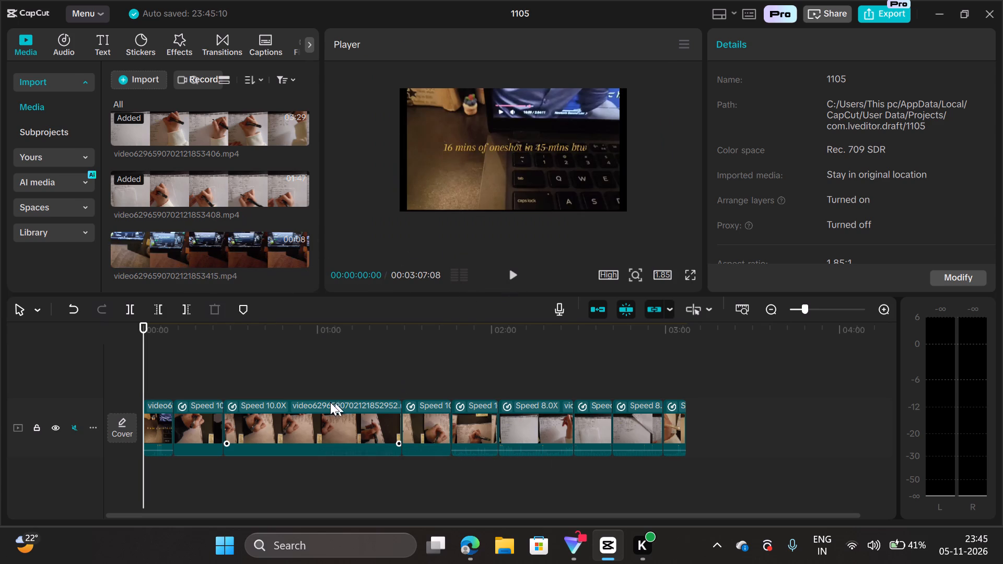
Play the captioned intro from about 0:04 into the start of the Laws of Motion writing footage.
scroll(330, 402, "right", 4)
left_click_drag(144, 378, 156, 397)
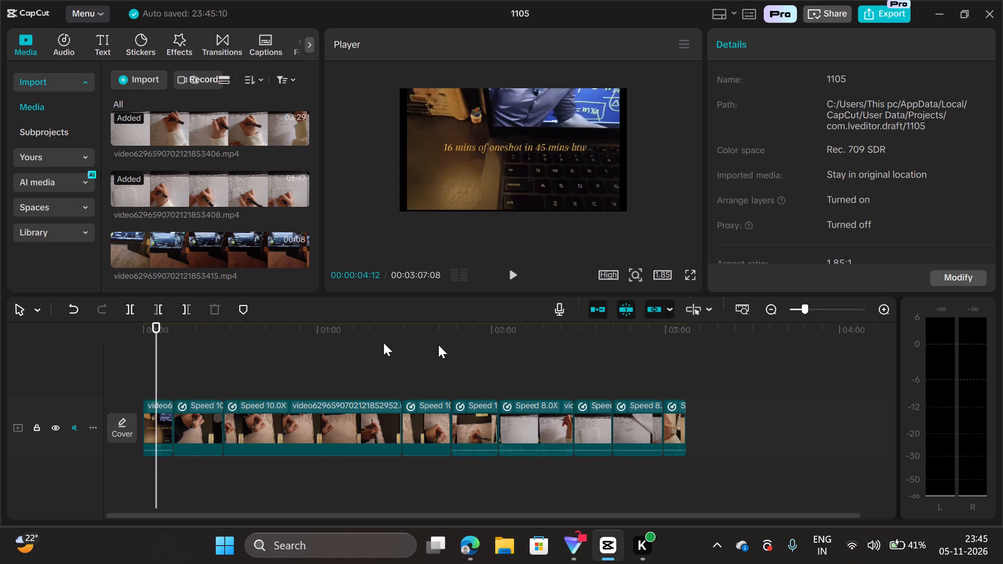
left_click(513, 276)
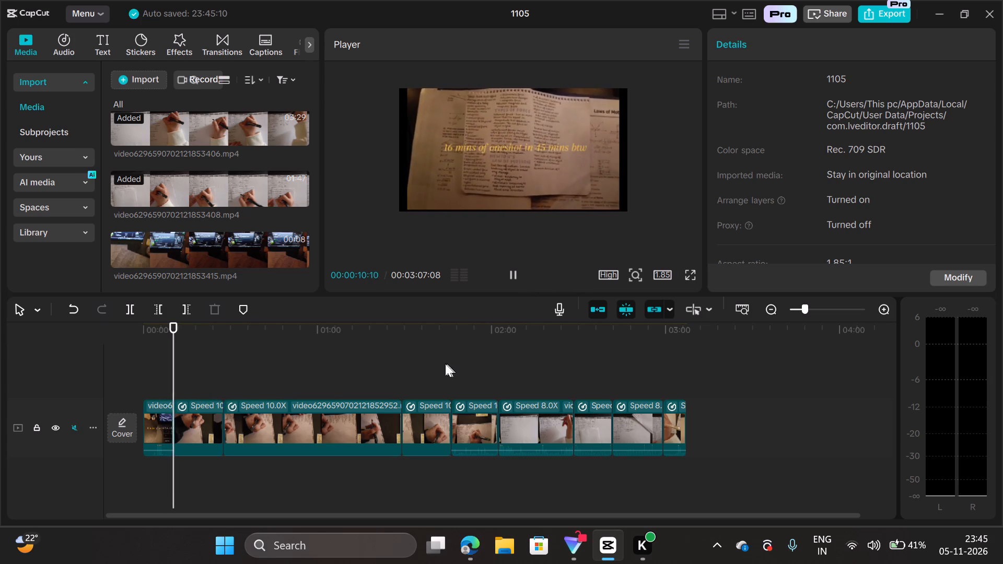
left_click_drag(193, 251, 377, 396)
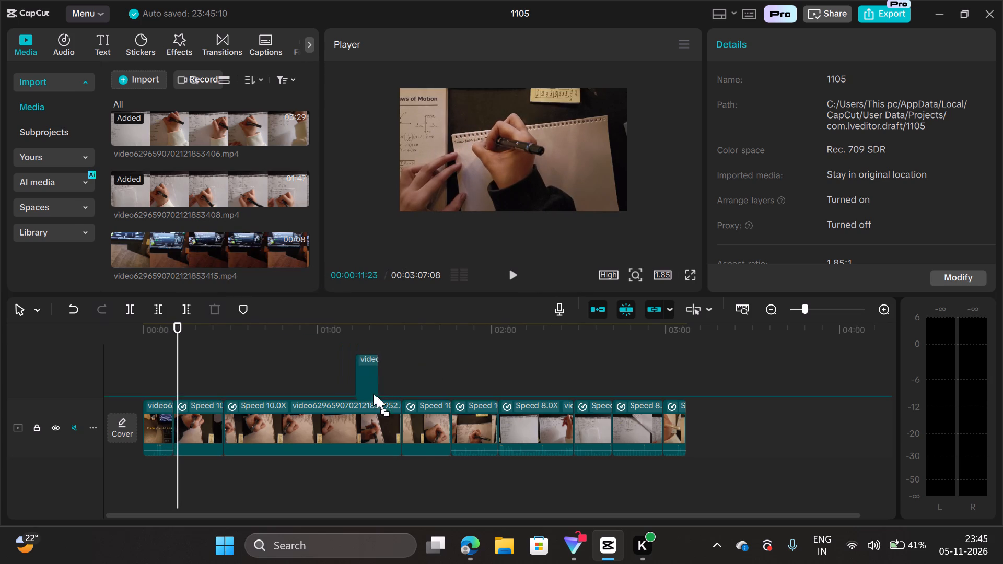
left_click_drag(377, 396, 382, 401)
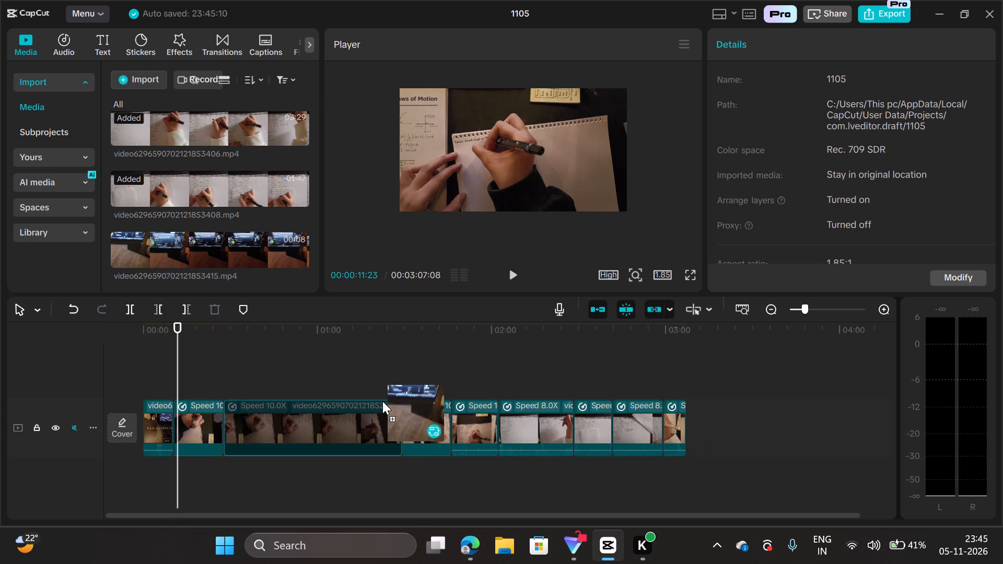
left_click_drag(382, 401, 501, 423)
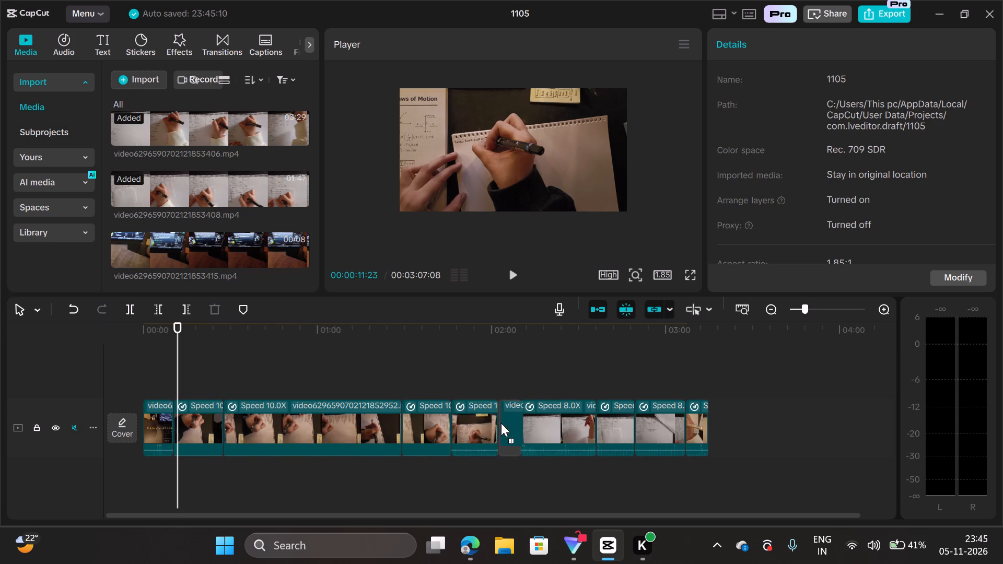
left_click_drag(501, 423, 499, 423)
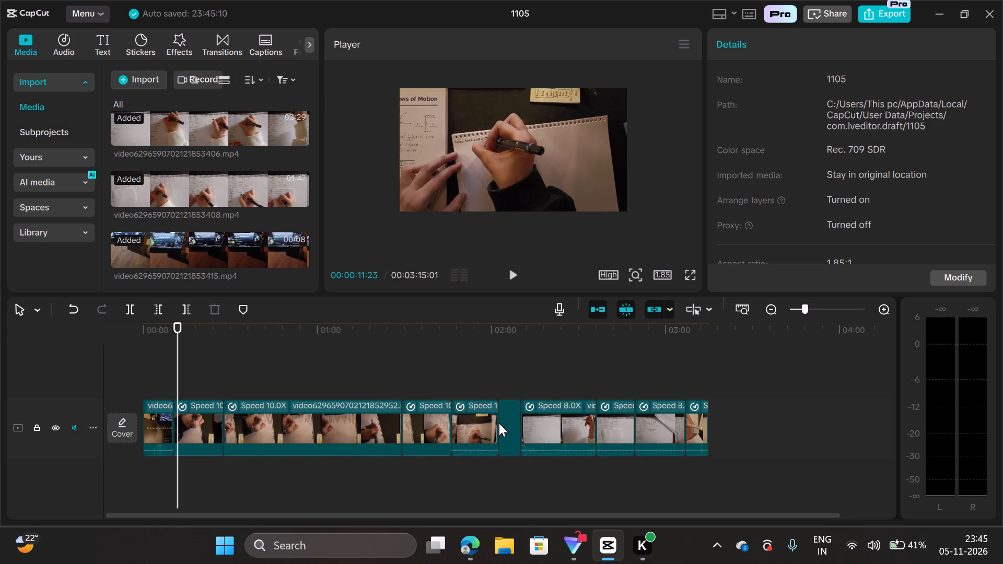
Play the cut from about 1:40 through the inserted laptop clip to about 2:16, and return to 2:05 within that clip.
left_click(522, 381)
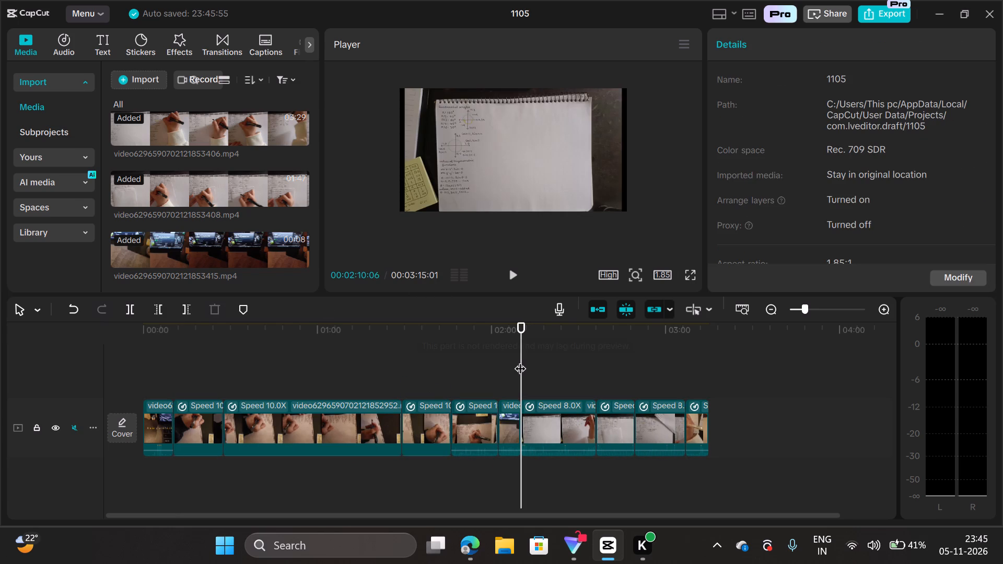
left_click_drag(520, 360, 435, 363)
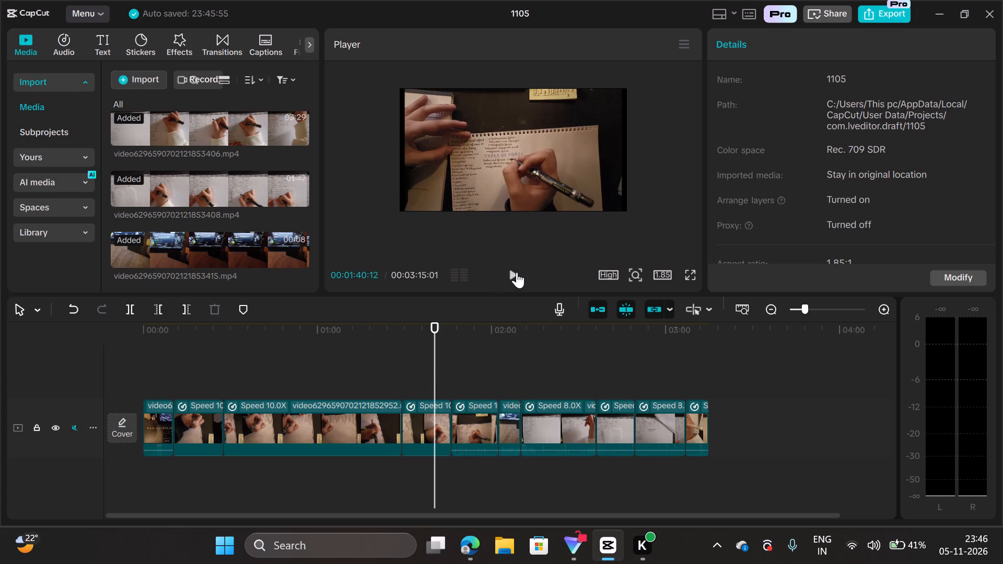
left_click(517, 272)
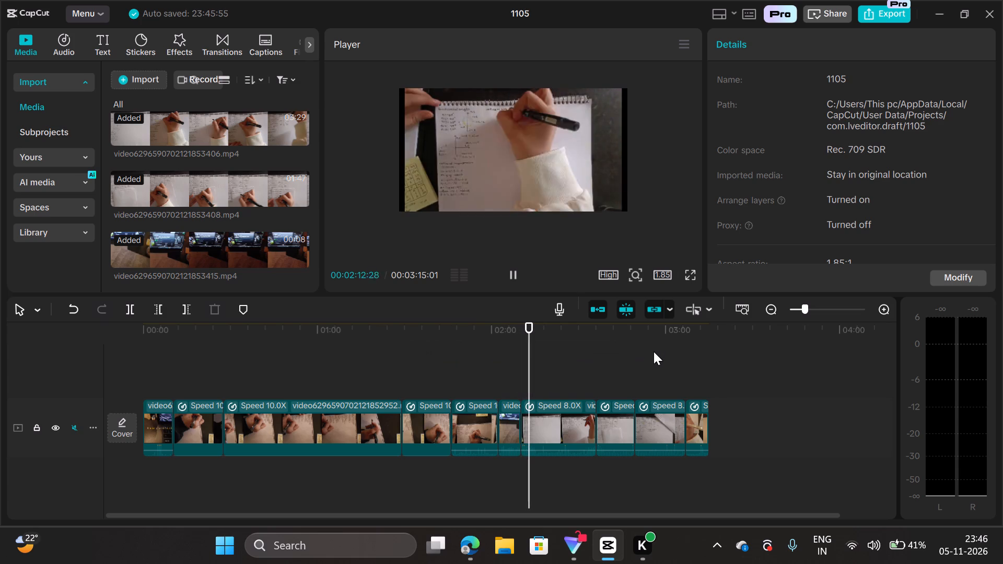
left_click(508, 427)
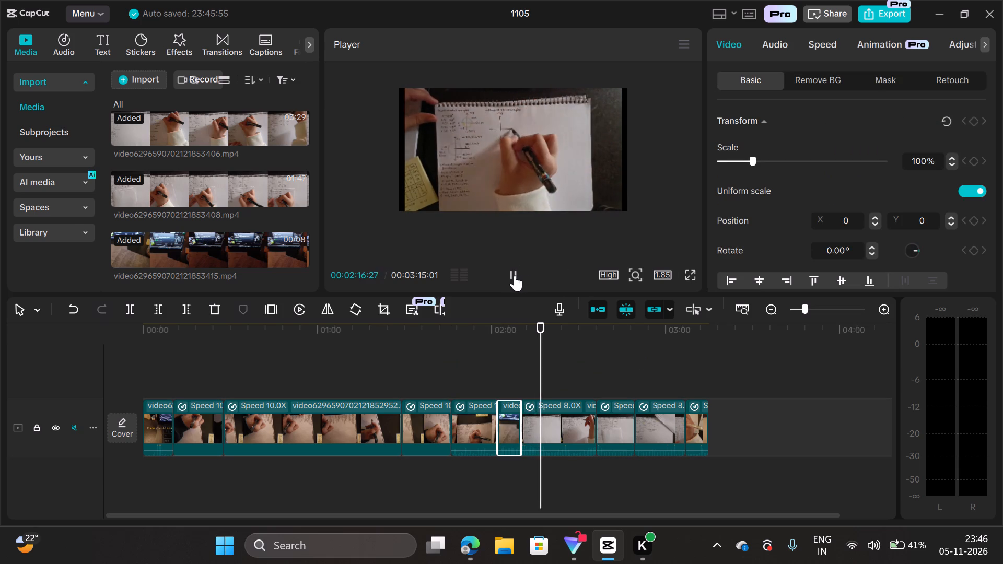
left_click(514, 275)
left_click_drag(542, 365, 508, 441)
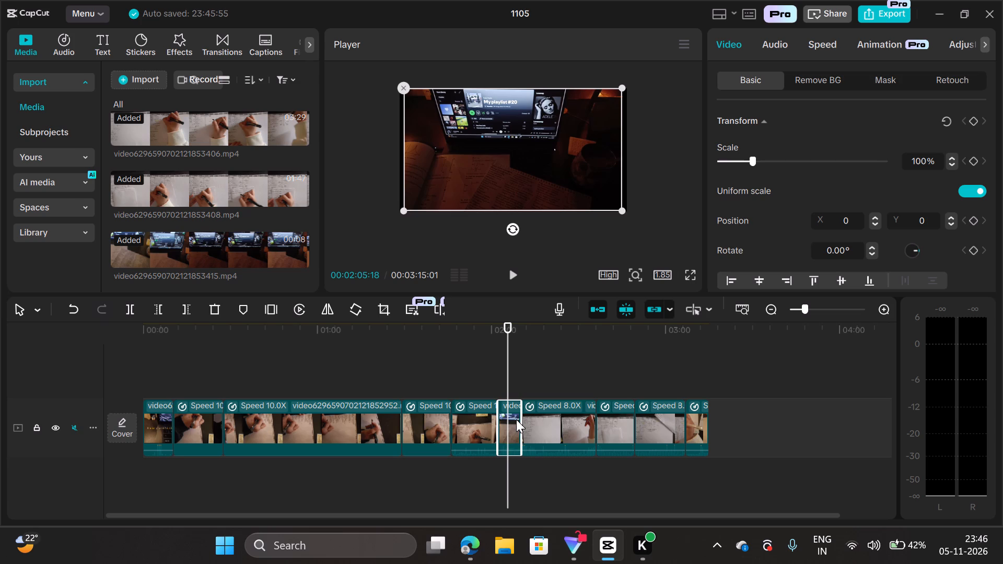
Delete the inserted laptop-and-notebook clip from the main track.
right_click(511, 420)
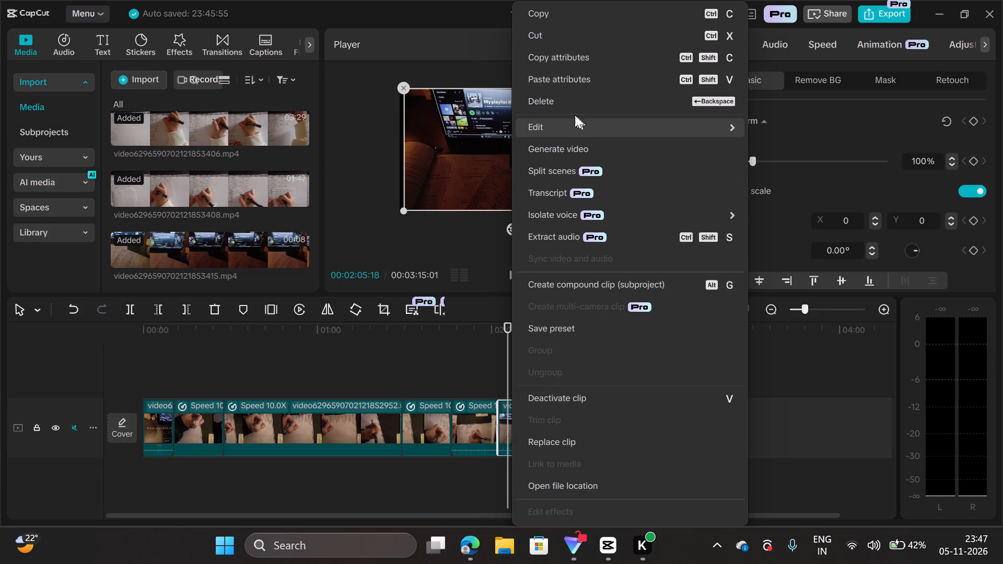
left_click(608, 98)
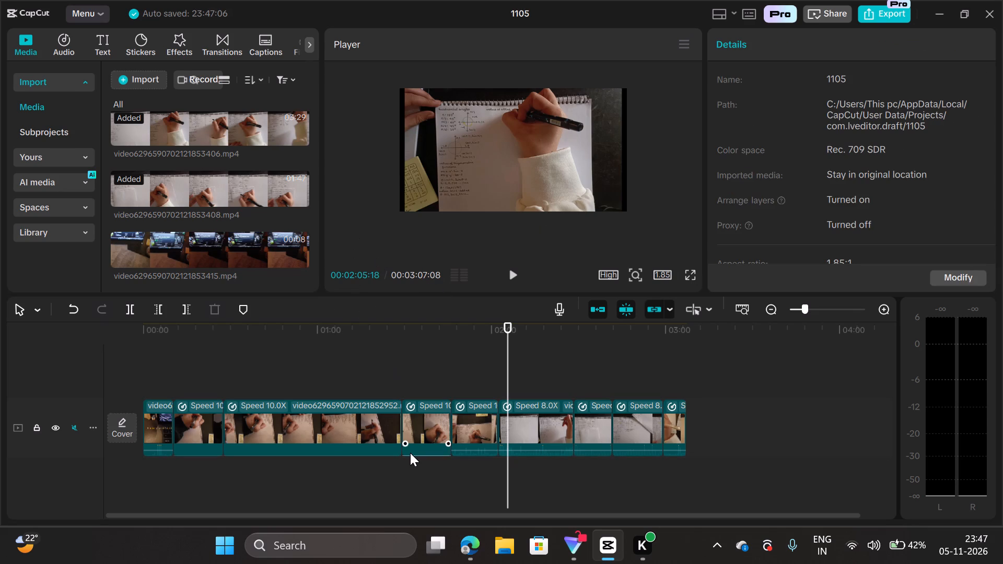
Delete the unused 8-second laptop clip video6296590702121853415.mp4 from the project's imported media.
right_click(262, 235)
left_click(303, 254)
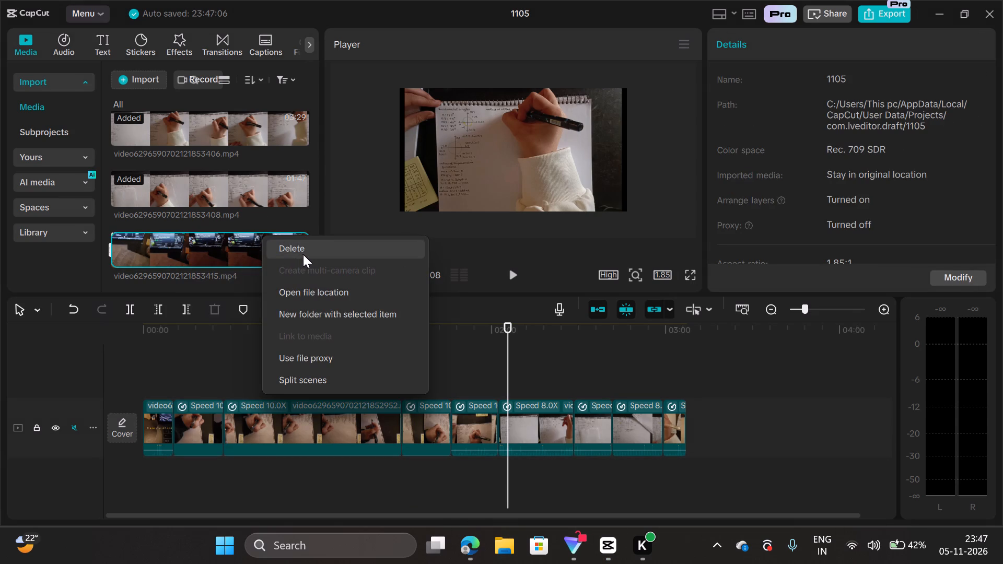
Return to the very start of the sequence and play the opening of the captioned intro.
scroll(252, 430, "right", 6)
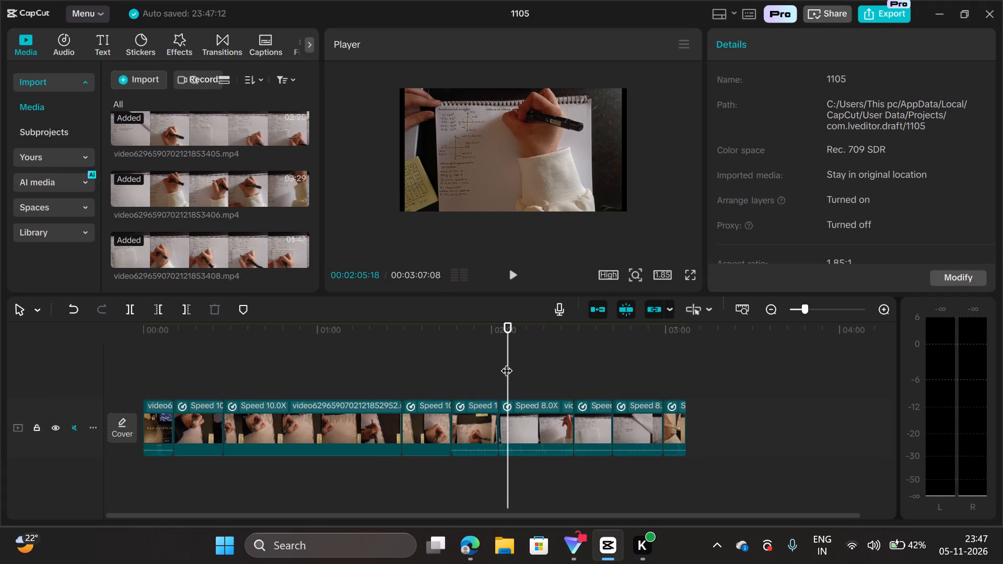
left_click_drag(510, 362, 137, 373)
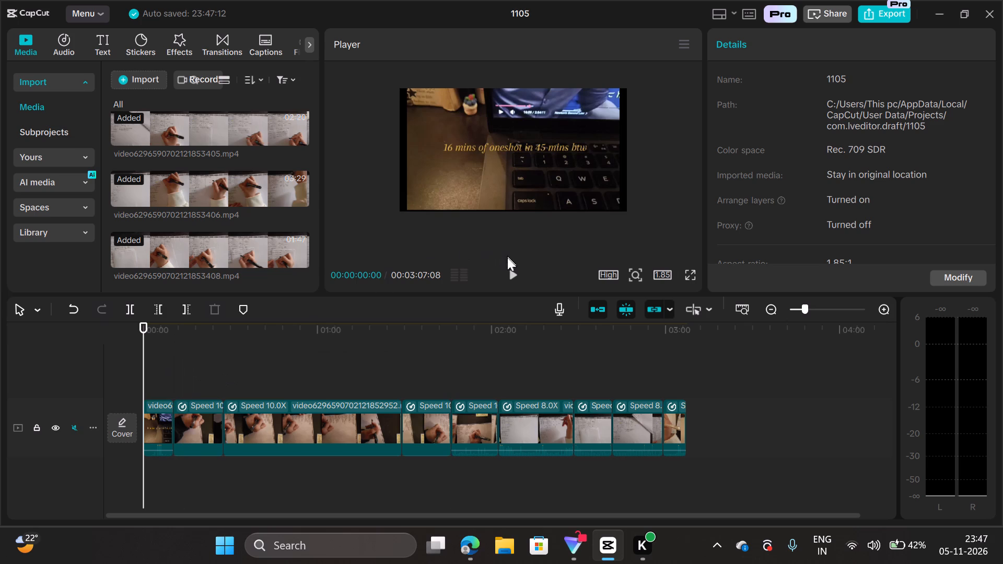
left_click(512, 270)
left_click(512, 270)
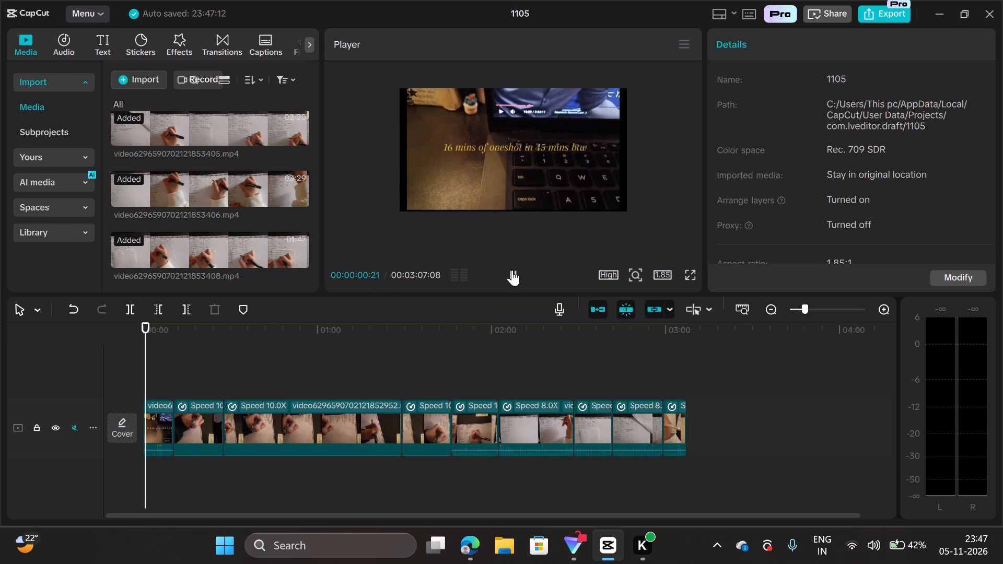
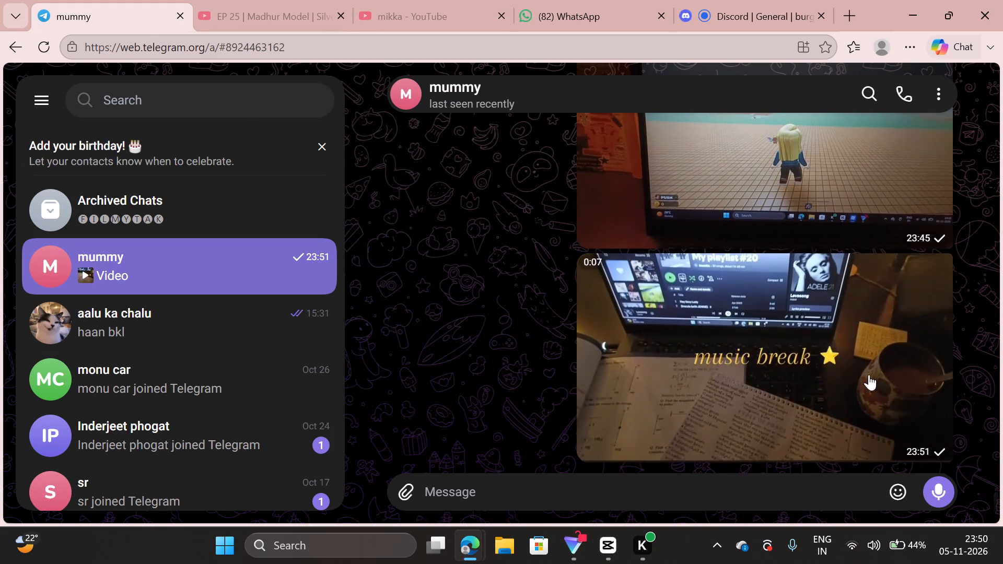
left_click(869, 374)
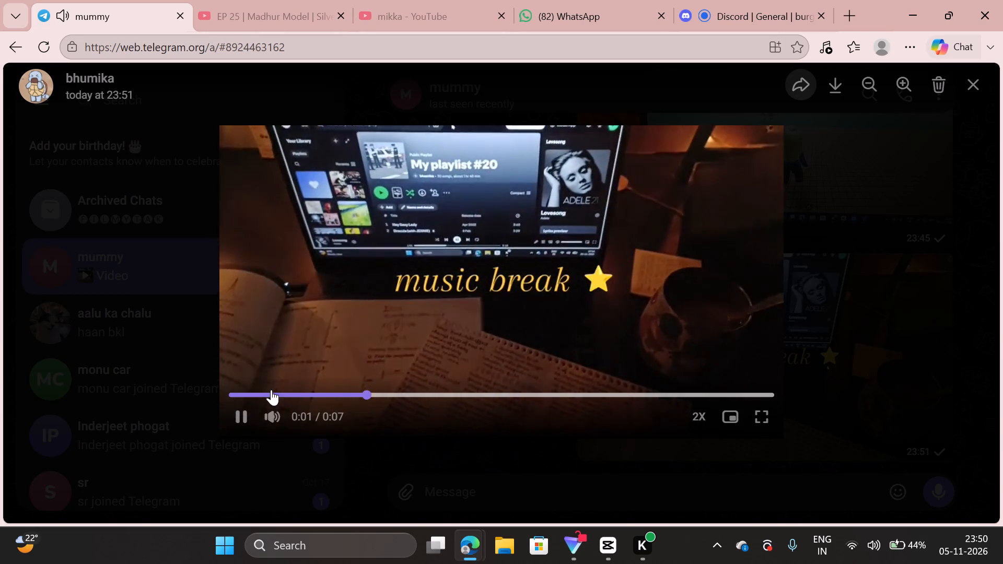
left_click(239, 412)
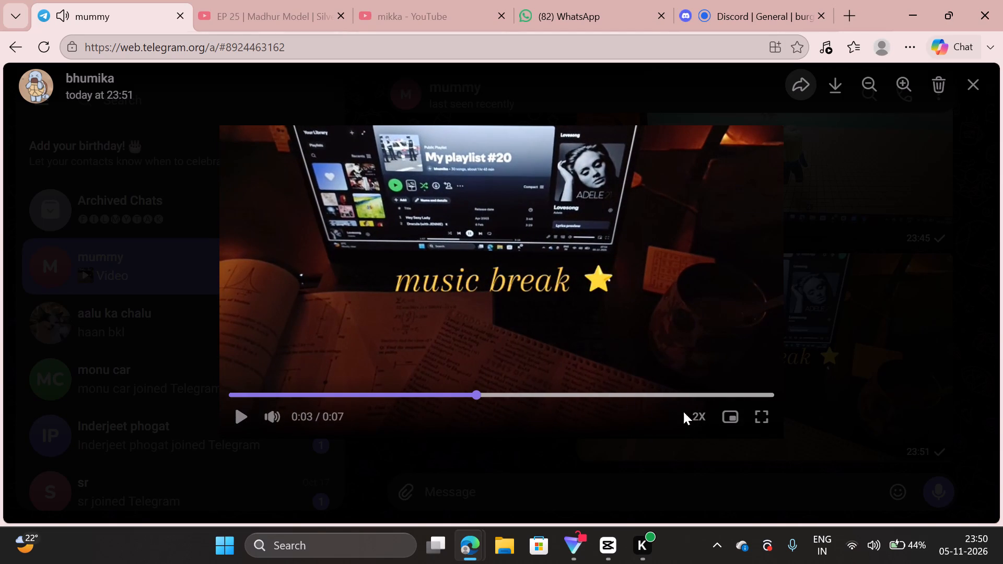
left_click(692, 419)
left_click(685, 315)
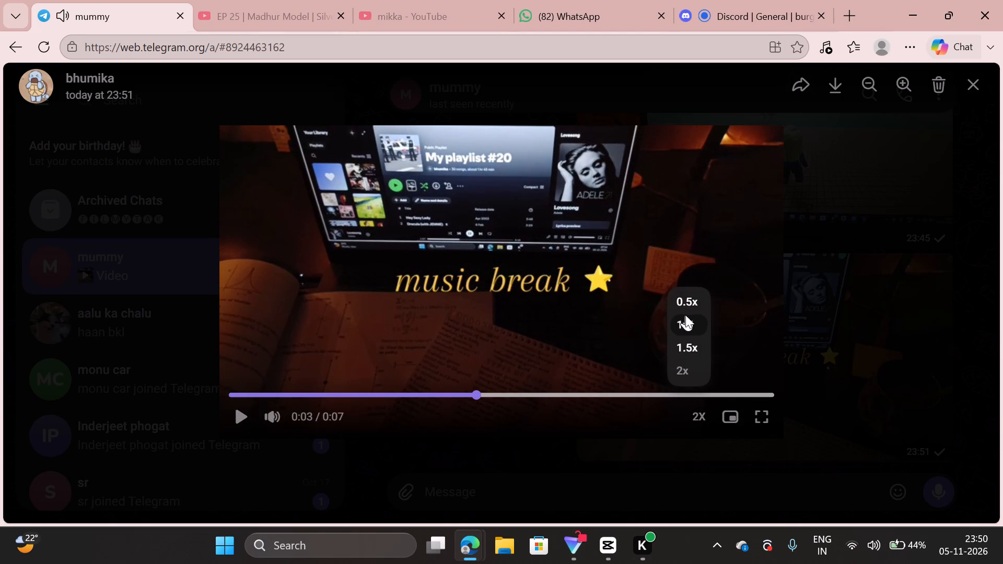
left_click_drag(474, 394, 212, 396)
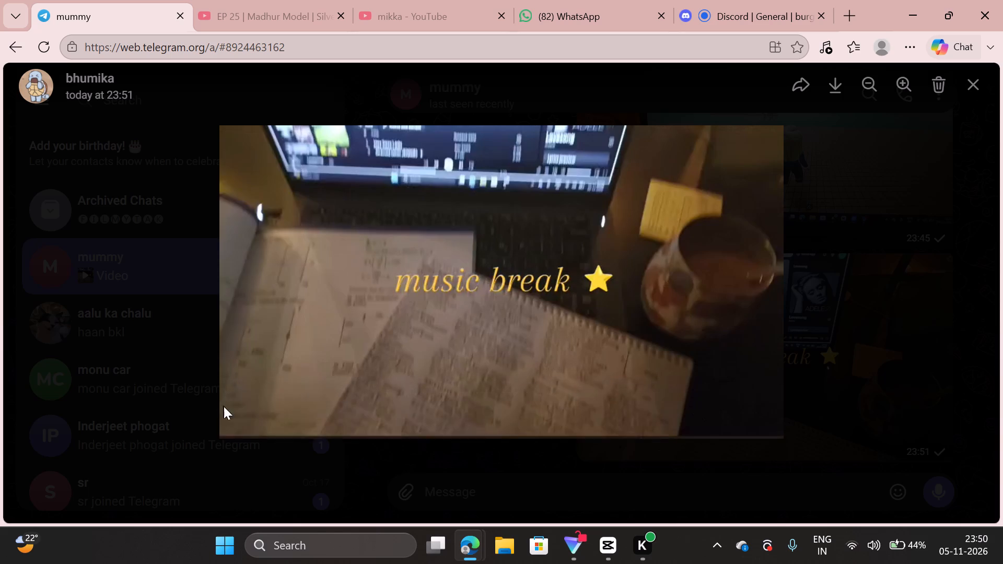
left_click(238, 417)
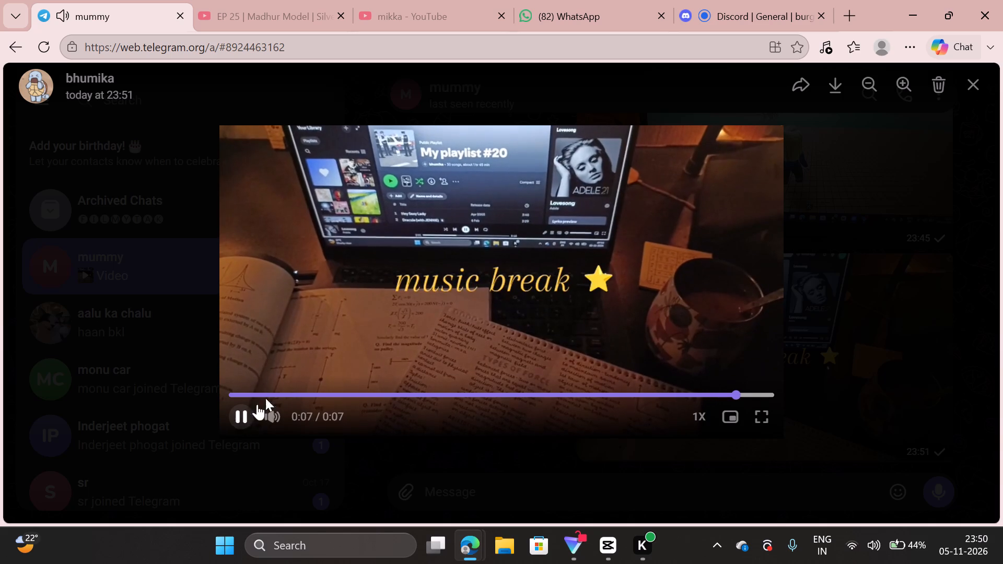
left_click(970, 83)
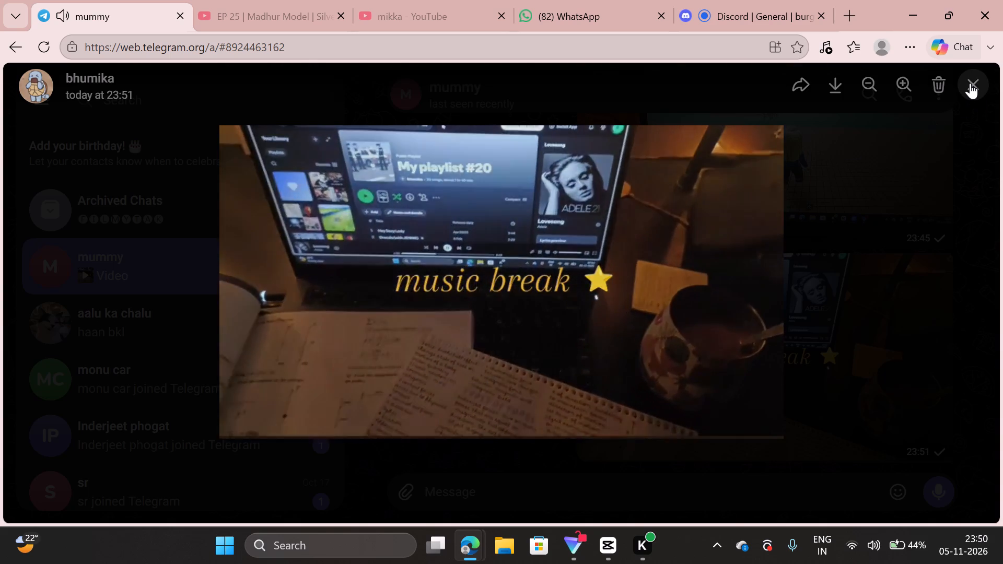
Download the "music break" video from the Telegram chat.
right_click(798, 291)
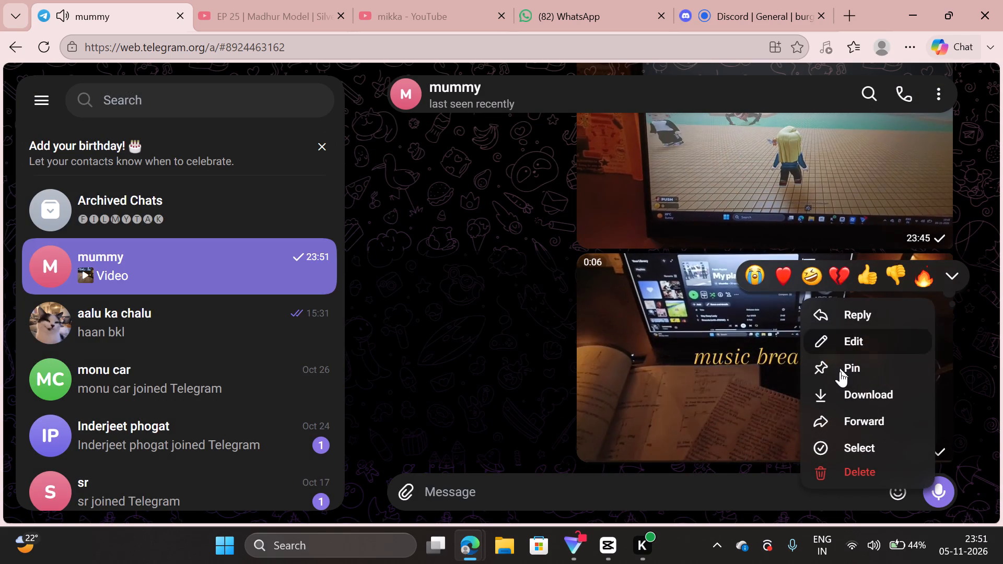
left_click(843, 400)
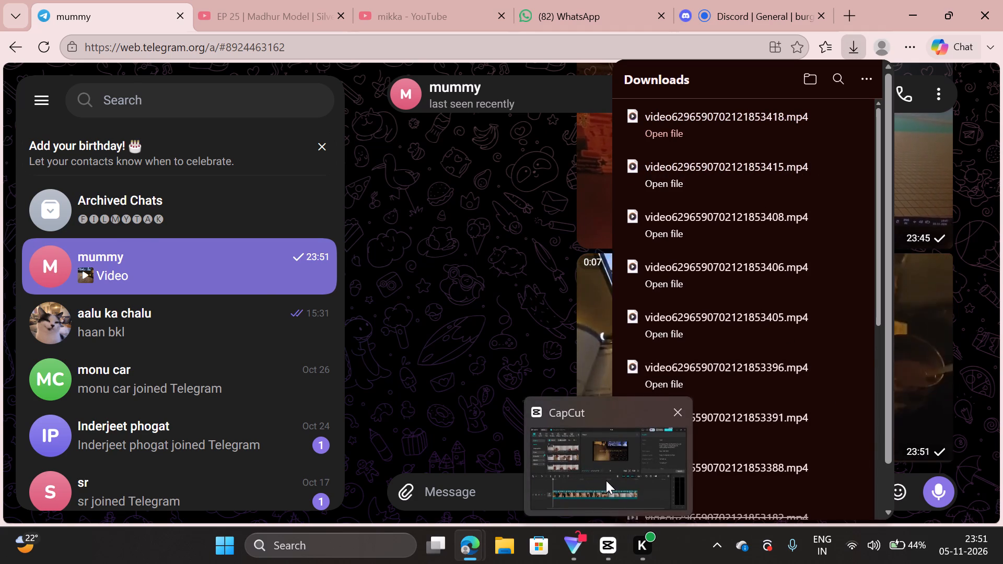
Switch to CapCut and import video6296590702121853418.mp4 from the Downloads folder into the project media.
left_click(606, 480)
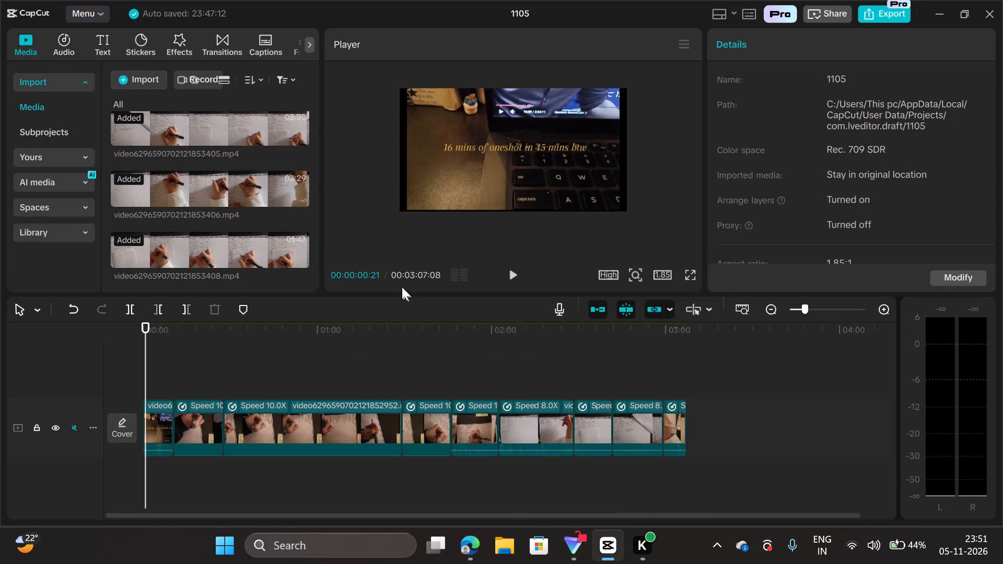
left_click(144, 79)
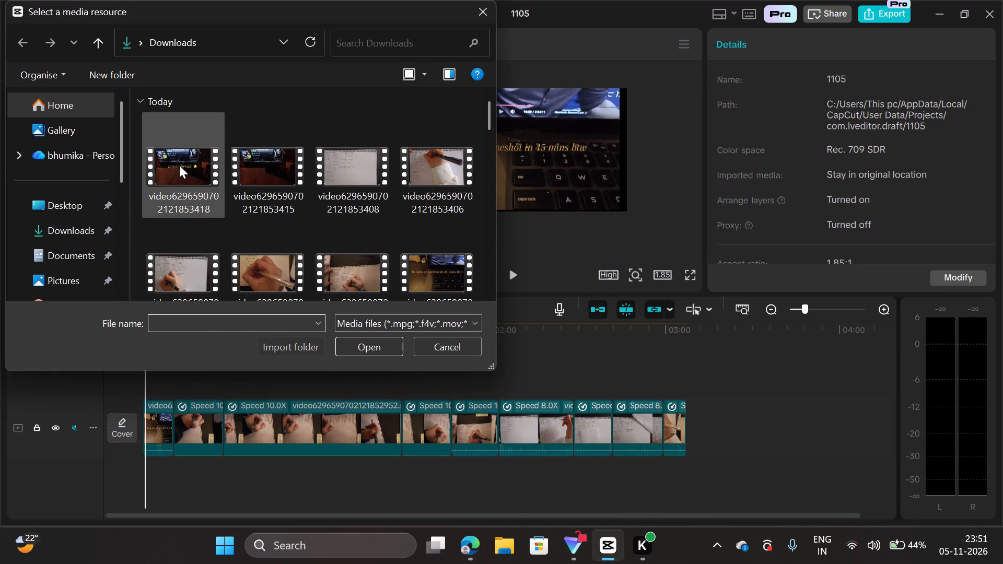
double_click(179, 165)
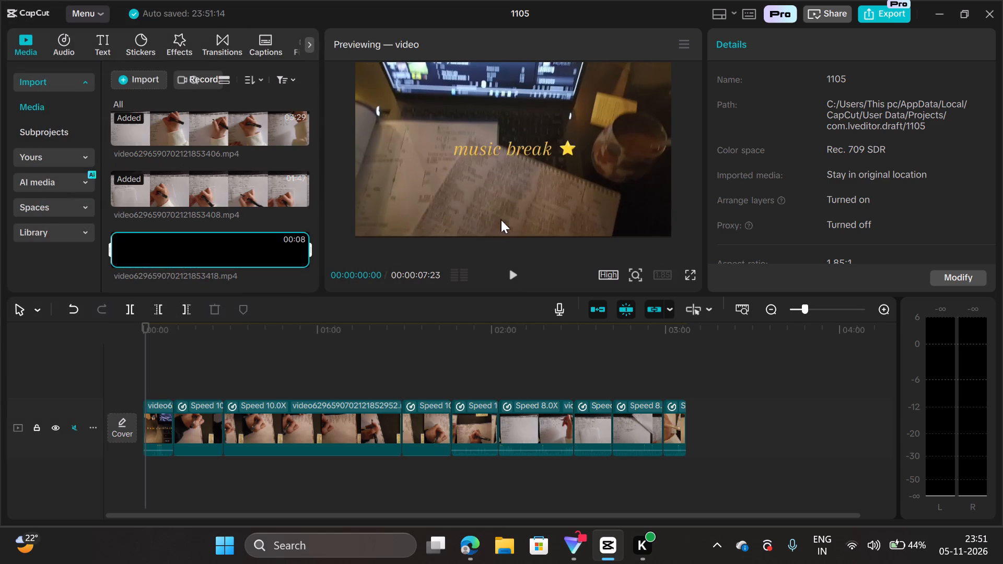
left_click_drag(215, 246, 383, 375)
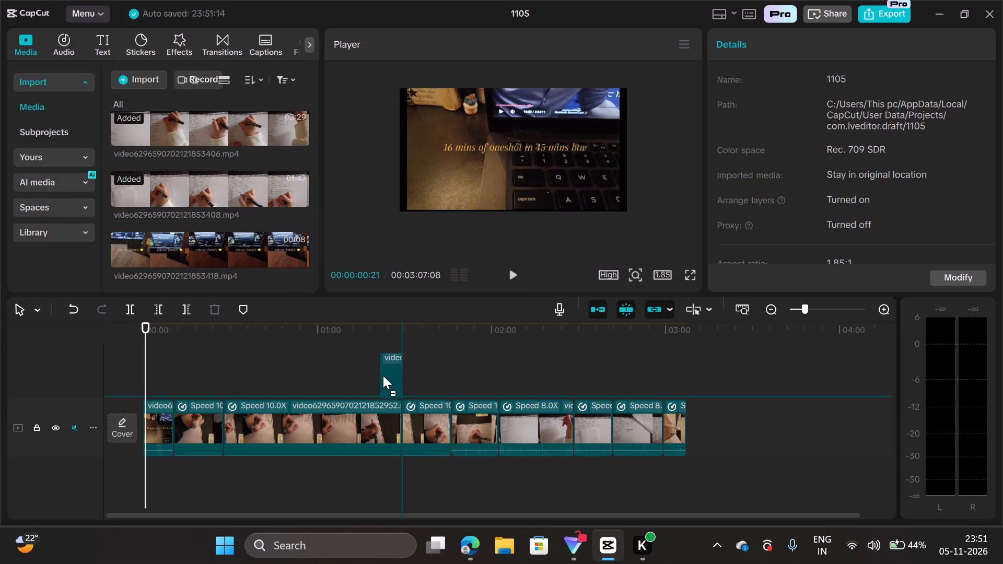
left_click_drag(383, 375, 503, 420)
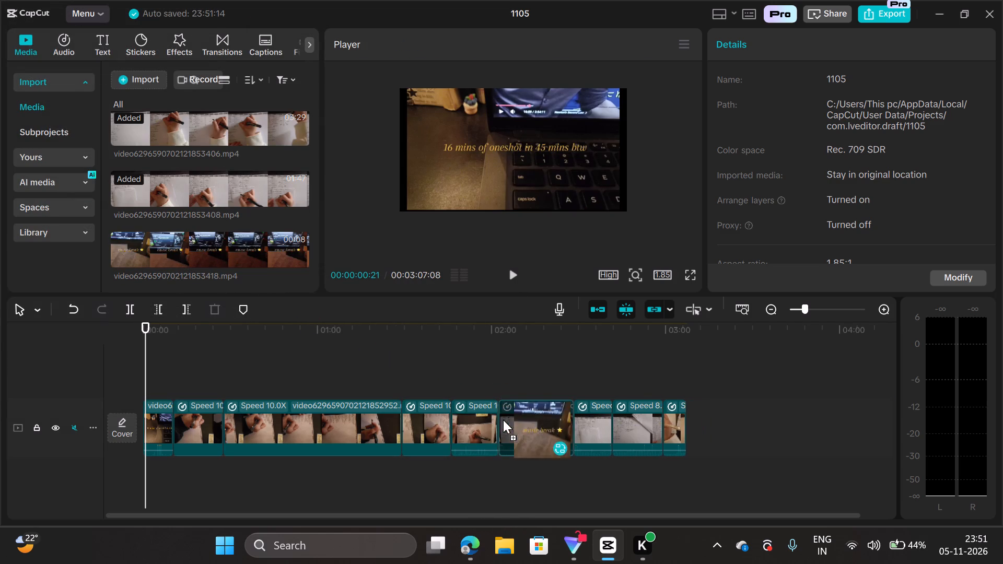
left_click_drag(503, 420, 500, 424)
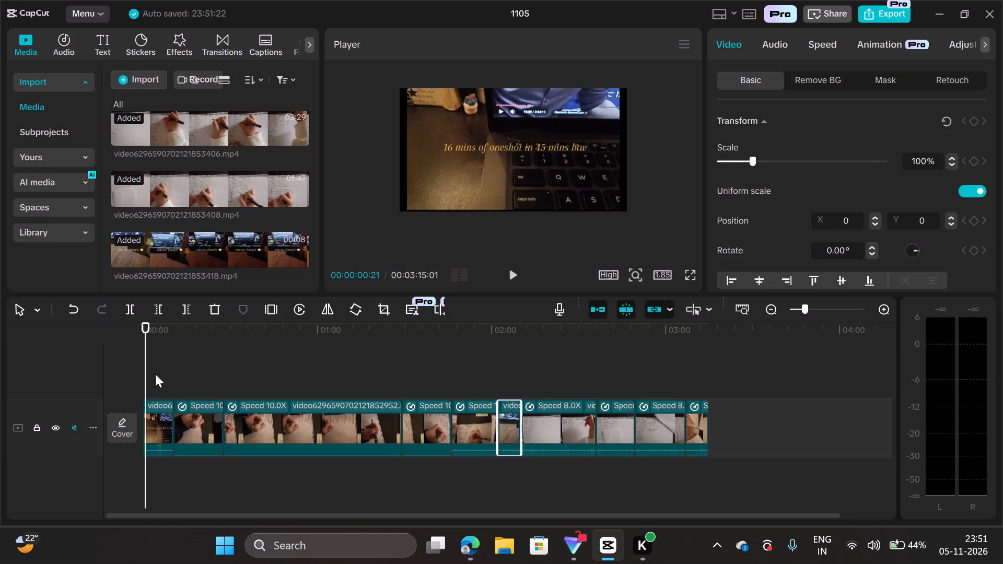
Play the cut full screen from about 1:50 through the inserted music break clip to about 2:10.
left_click_drag(145, 373, 462, 430)
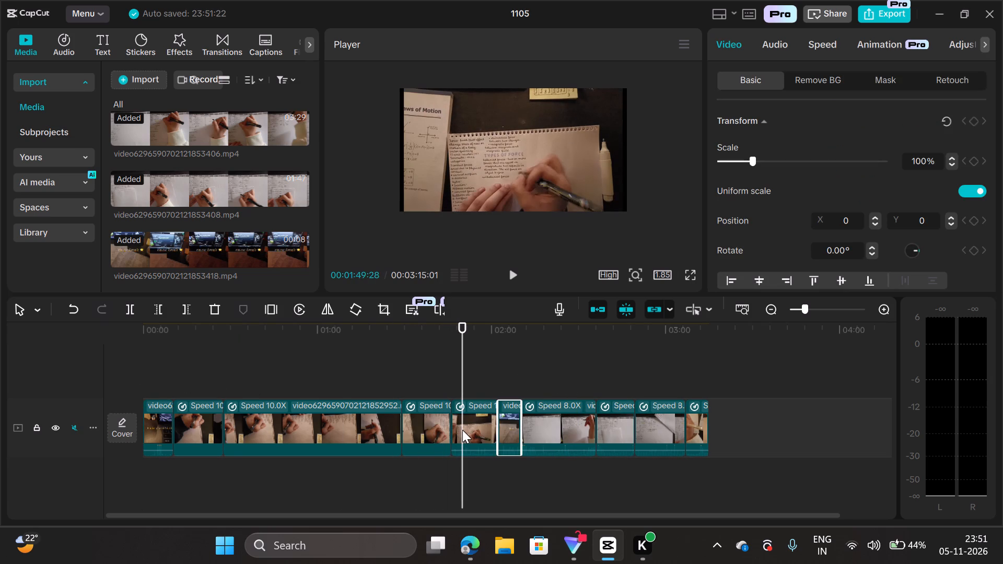
left_click(514, 278)
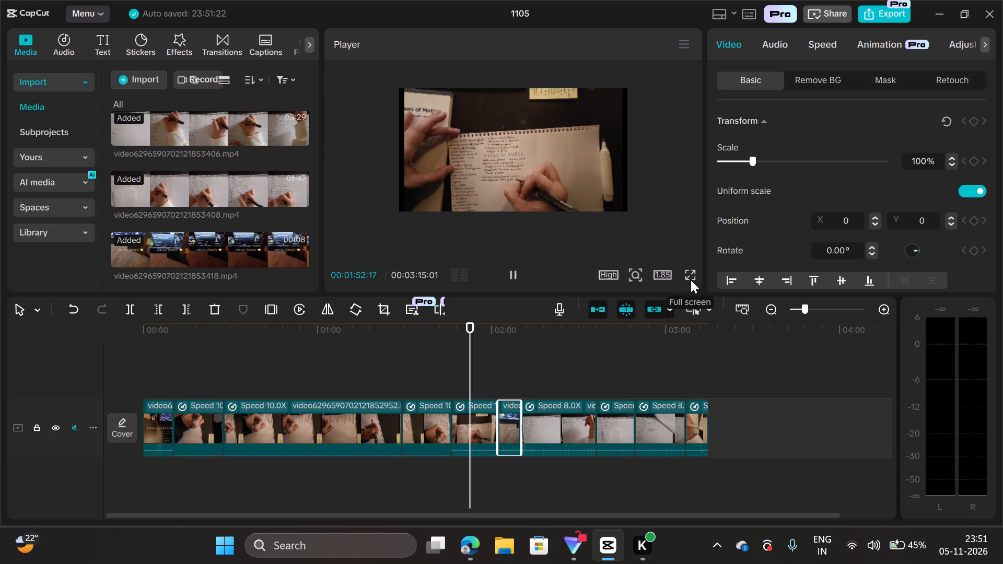
left_click(688, 274)
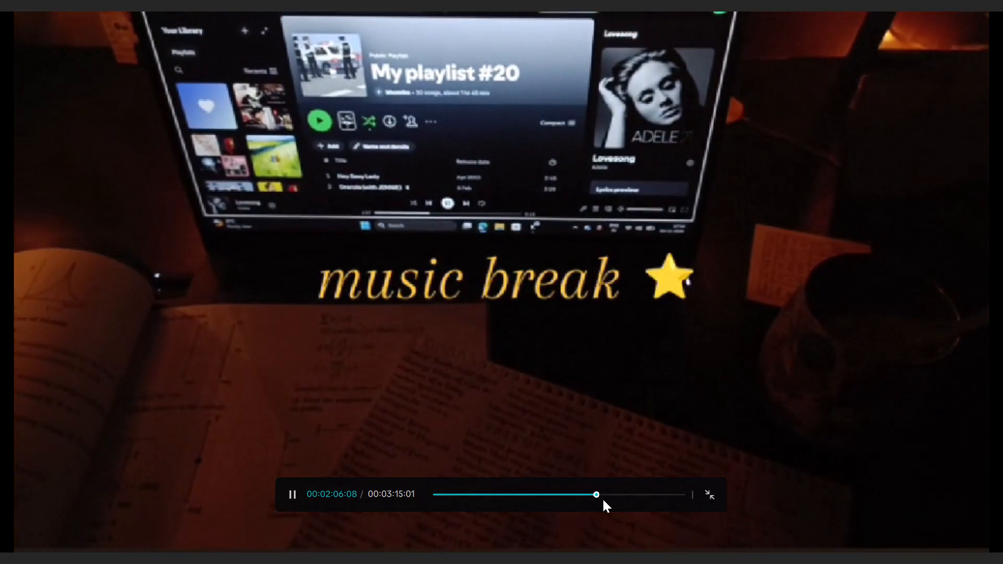
key("Escape")
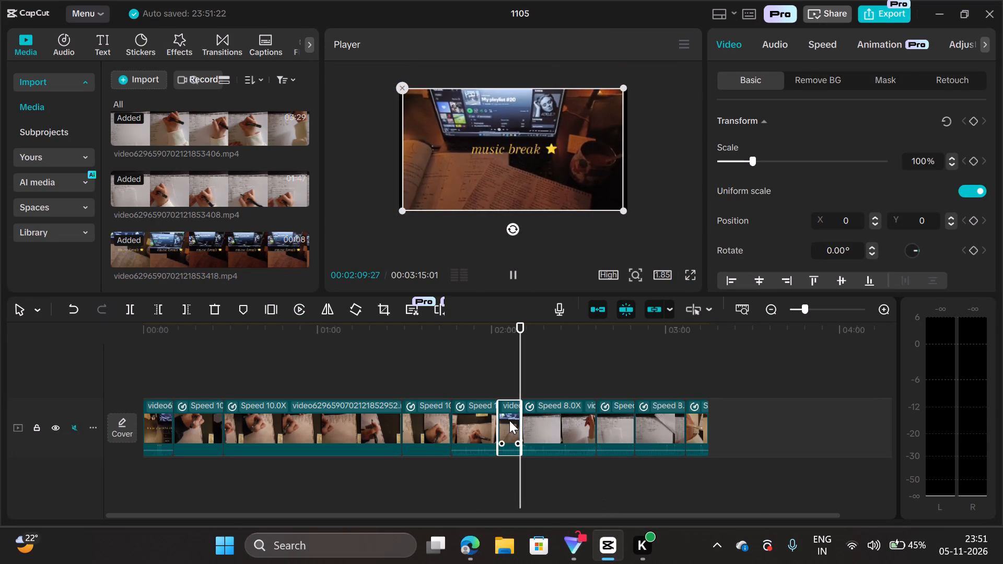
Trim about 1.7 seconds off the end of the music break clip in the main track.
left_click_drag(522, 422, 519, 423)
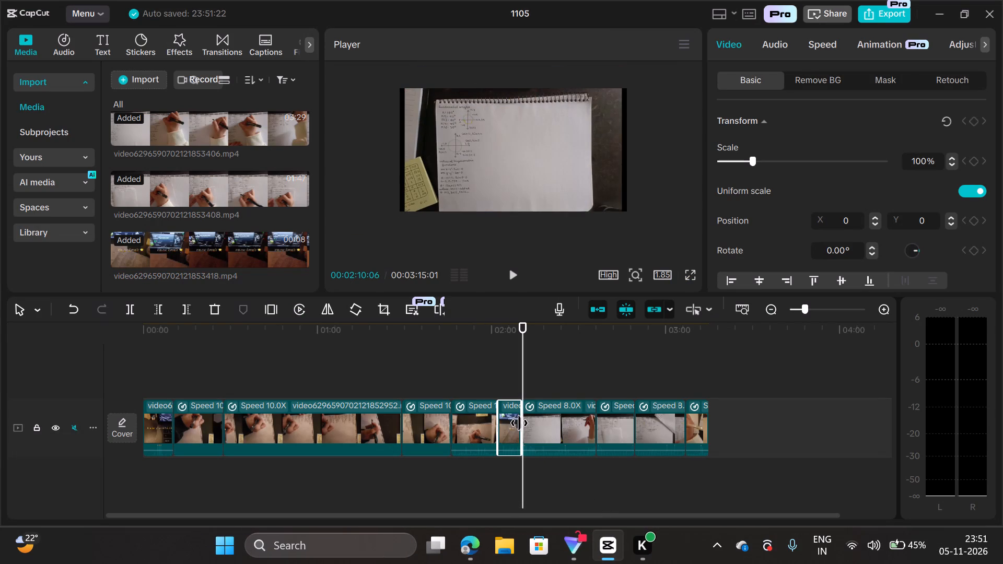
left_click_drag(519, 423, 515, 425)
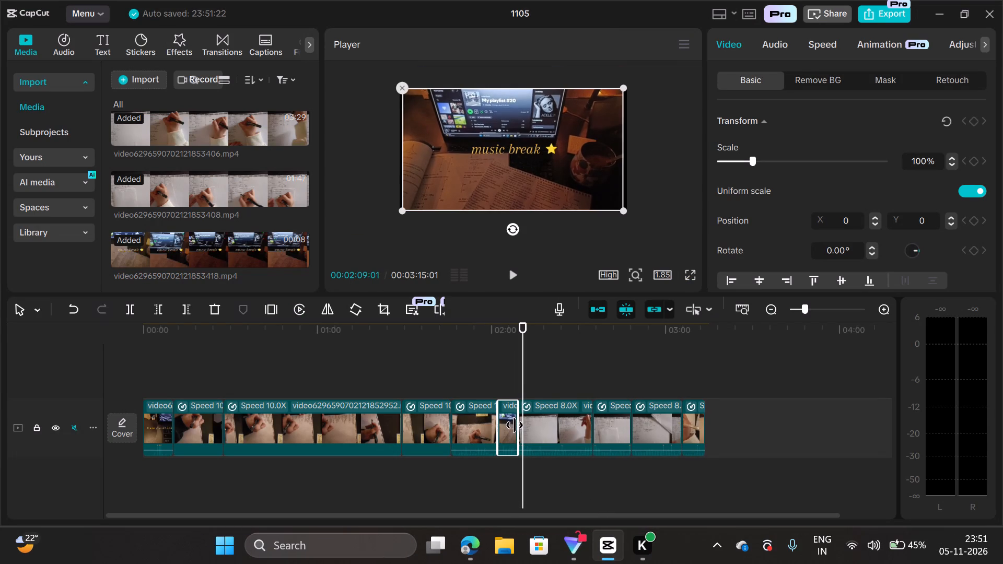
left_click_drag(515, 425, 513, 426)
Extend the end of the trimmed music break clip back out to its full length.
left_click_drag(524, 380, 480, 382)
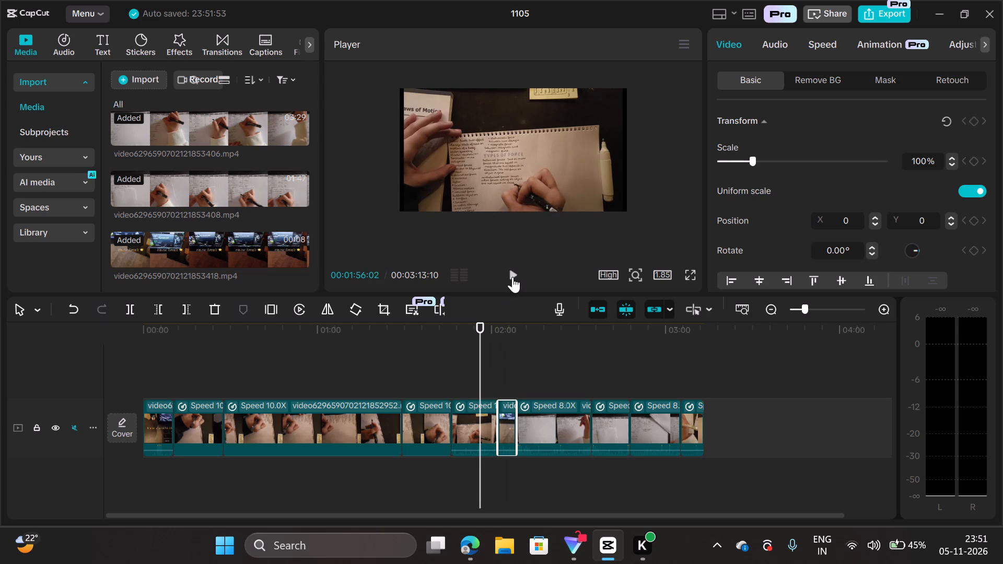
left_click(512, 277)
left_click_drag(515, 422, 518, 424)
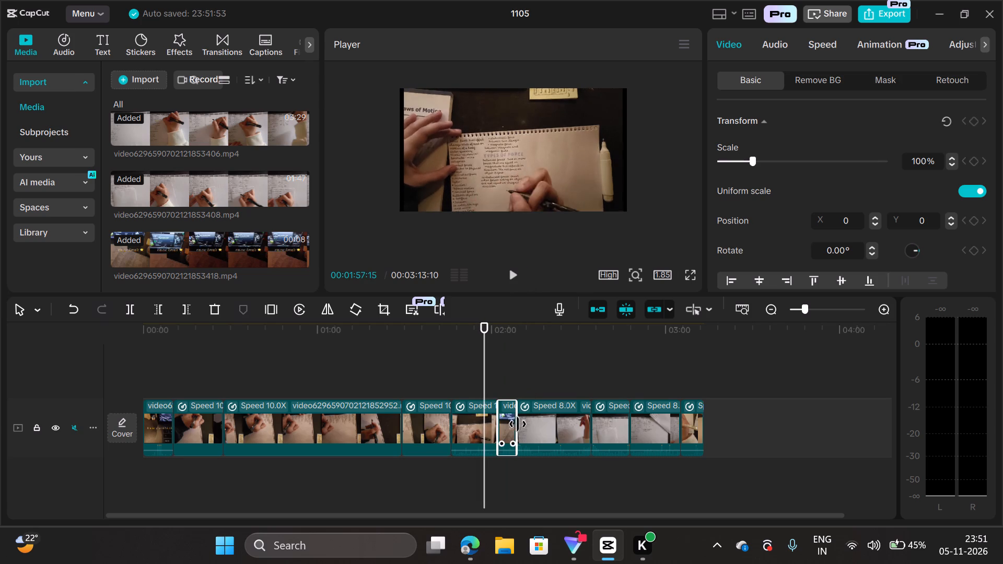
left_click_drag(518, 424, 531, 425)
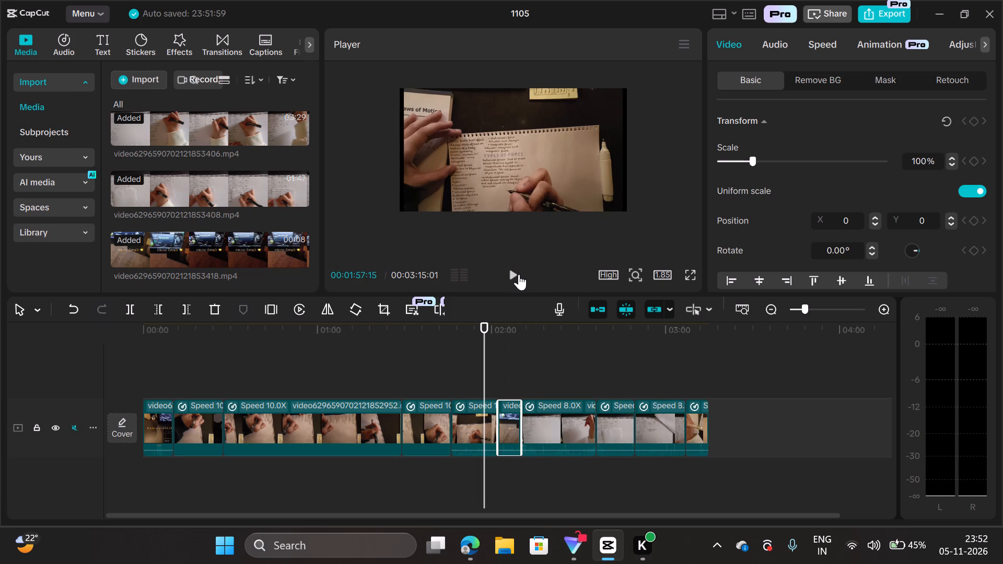
Play the cut full screen from about 1:57, through the Types of Force writing toward the music break clip.
left_click(519, 274)
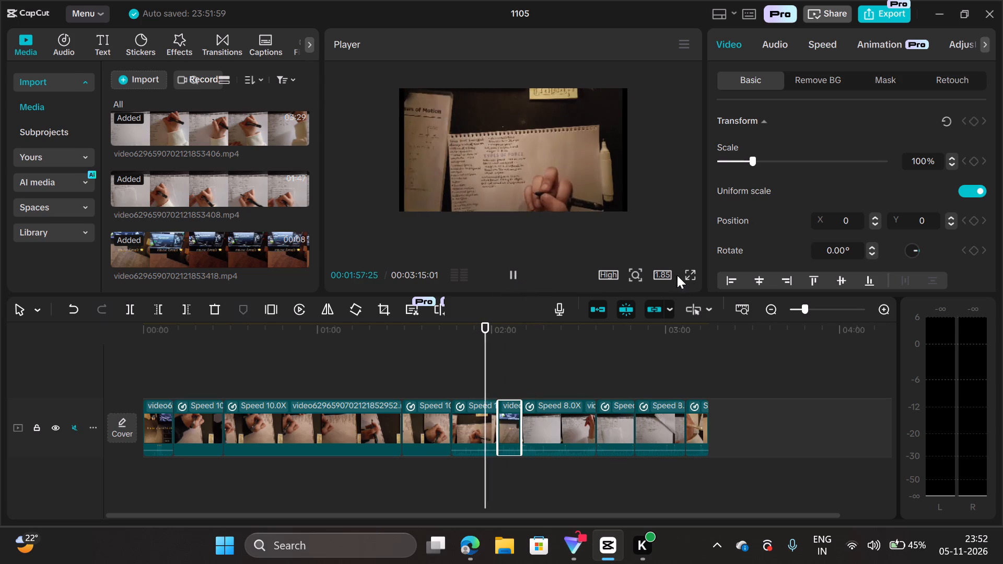
left_click(685, 274)
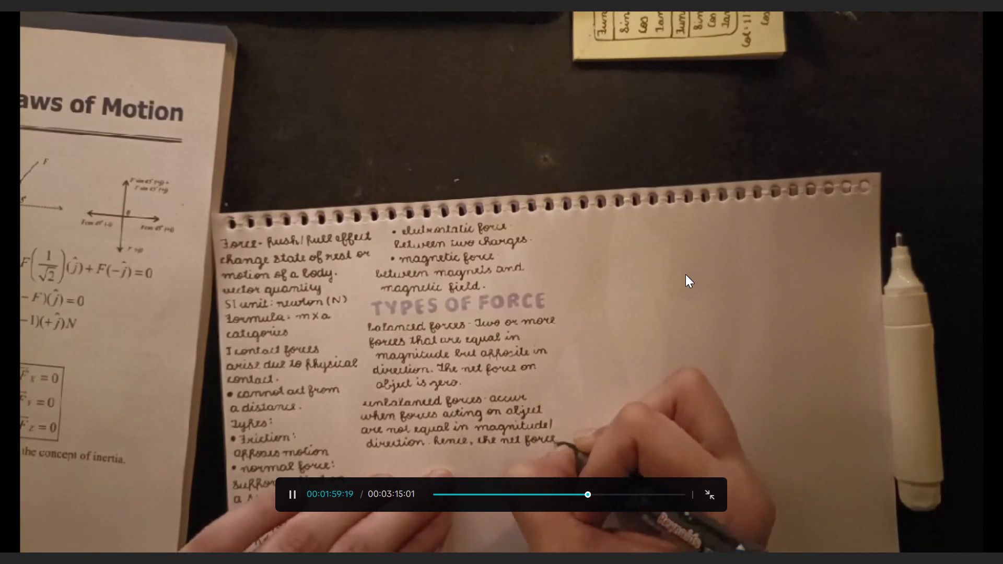
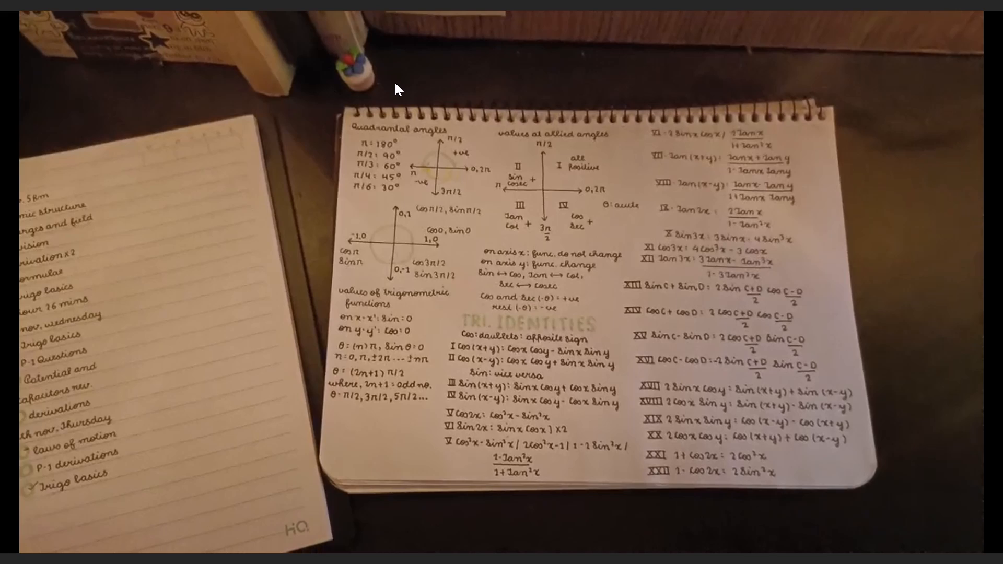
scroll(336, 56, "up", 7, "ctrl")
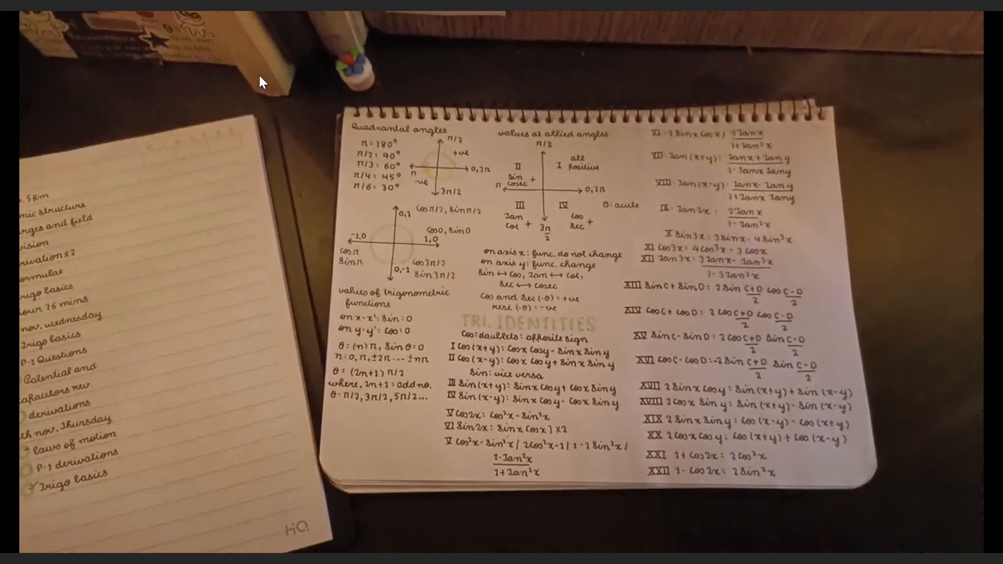
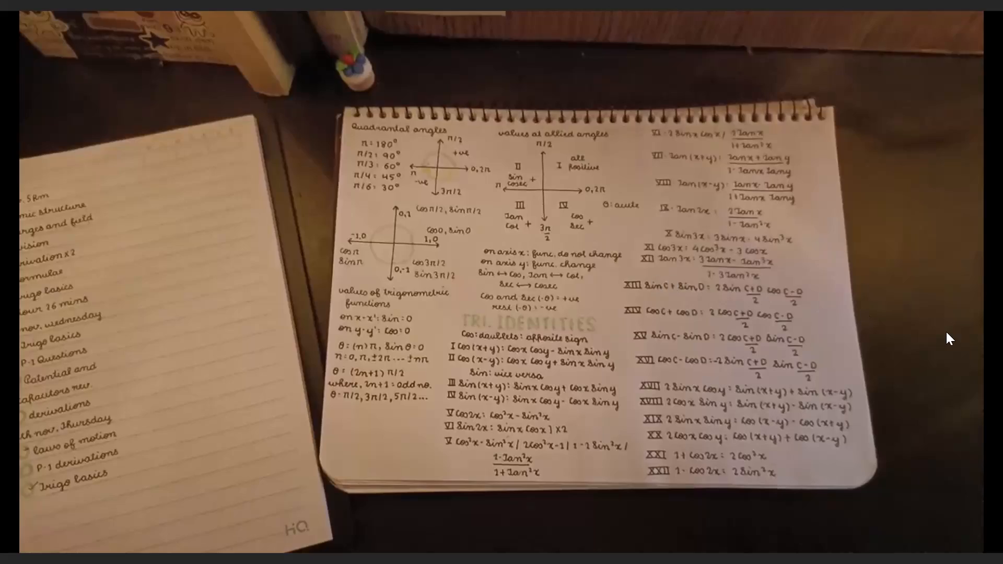
Play back the music break clip and the start of the 8x writing section that follows it.
key("Escape")
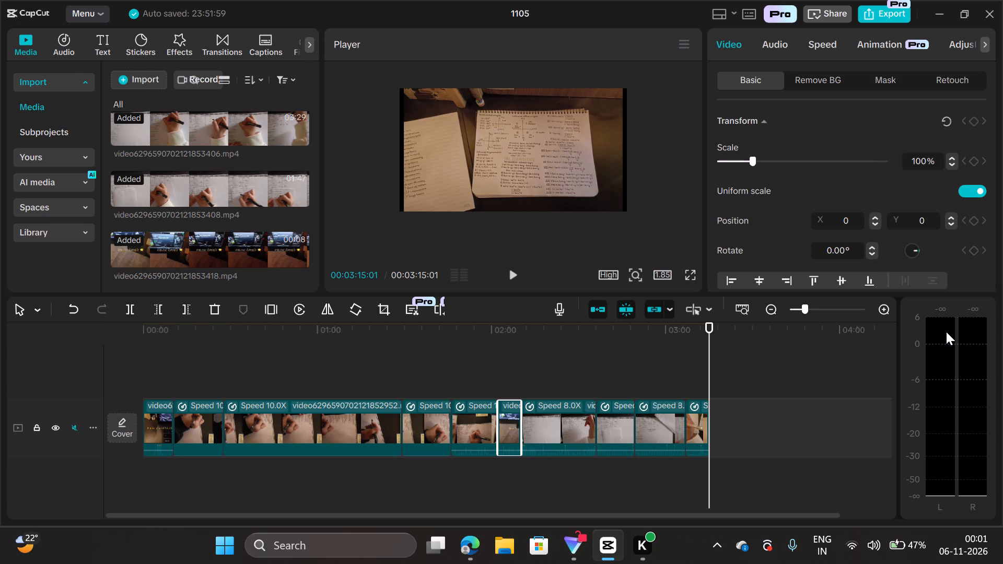
left_click(686, 275)
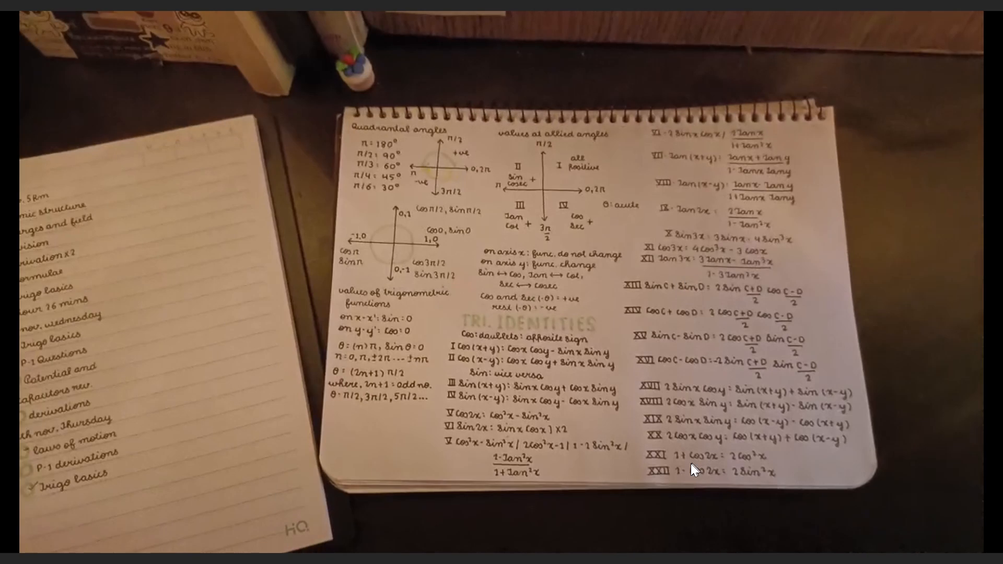
left_click(728, 477)
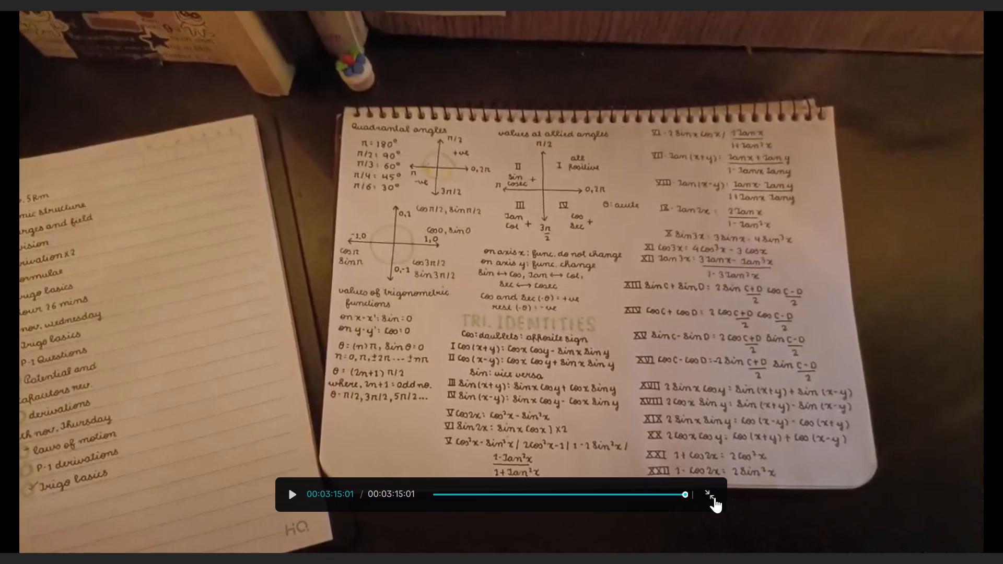
left_click(709, 495)
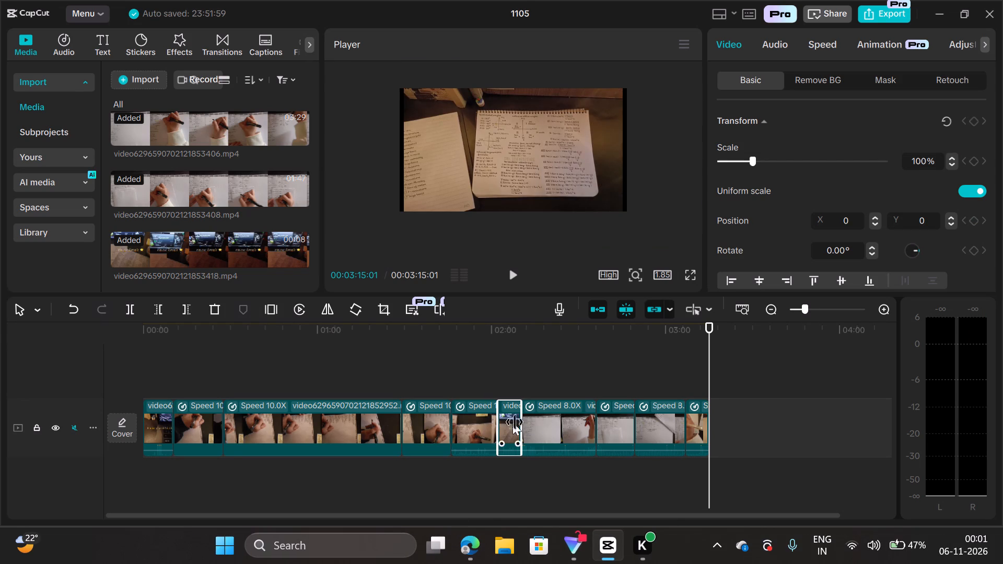
left_click_drag(711, 351, 503, 398)
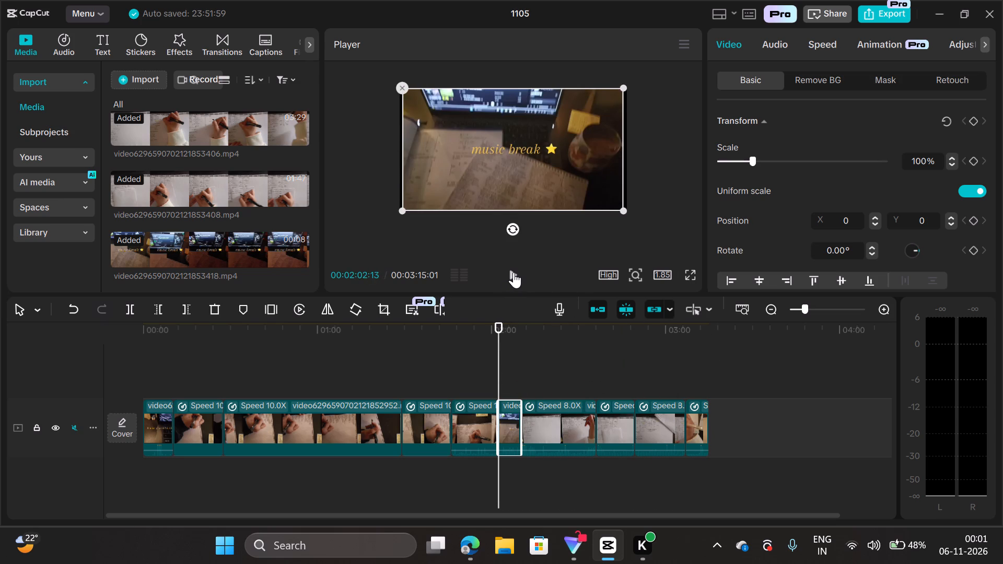
left_click(514, 272)
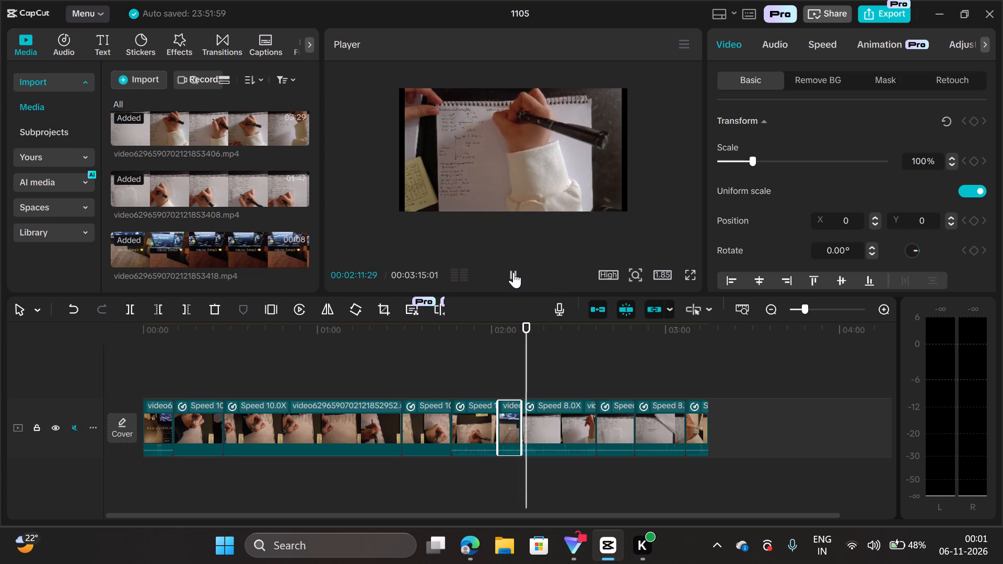
left_click(512, 274)
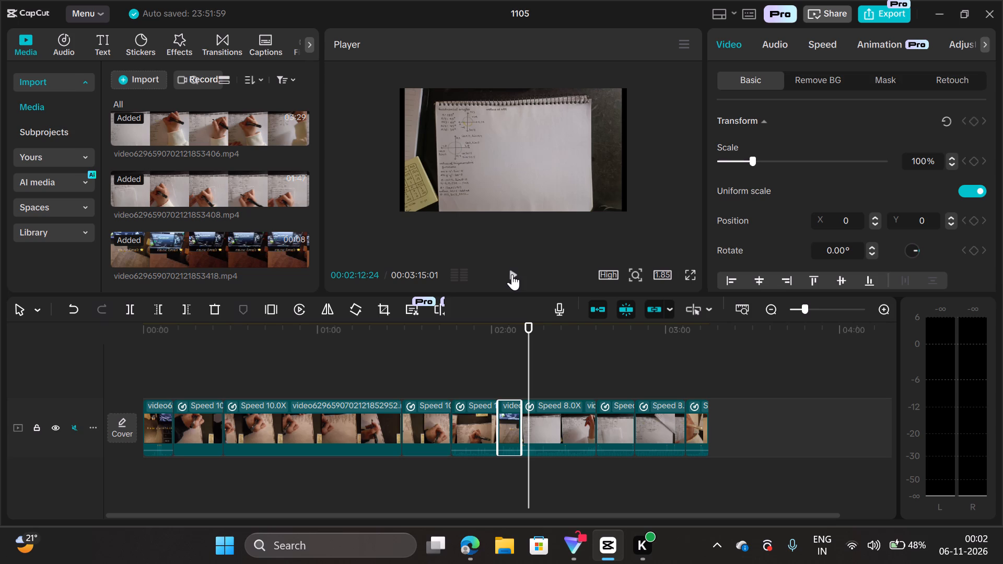
left_click(509, 274)
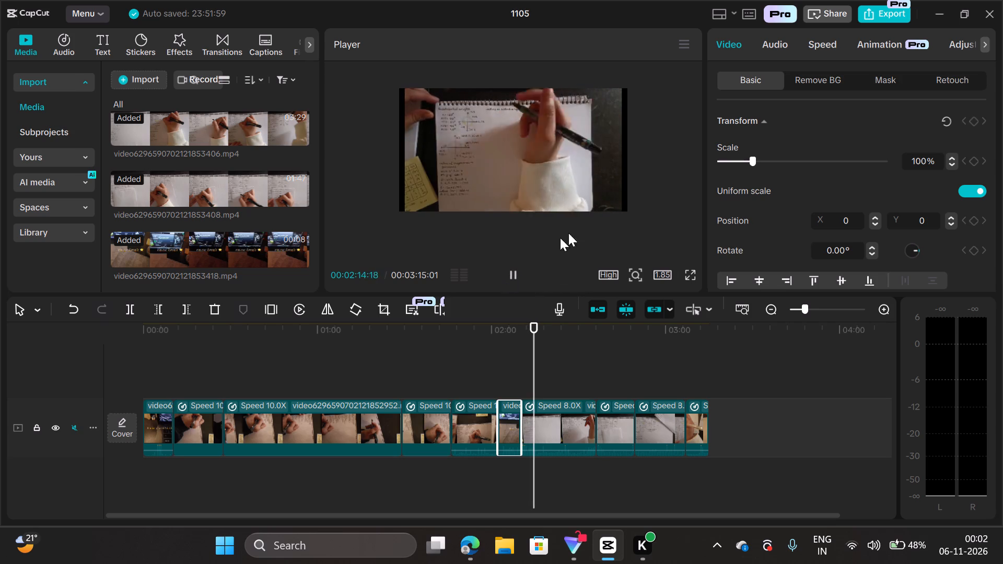
Set the playback speed of the music break clip to 5.00x.
left_click(821, 42)
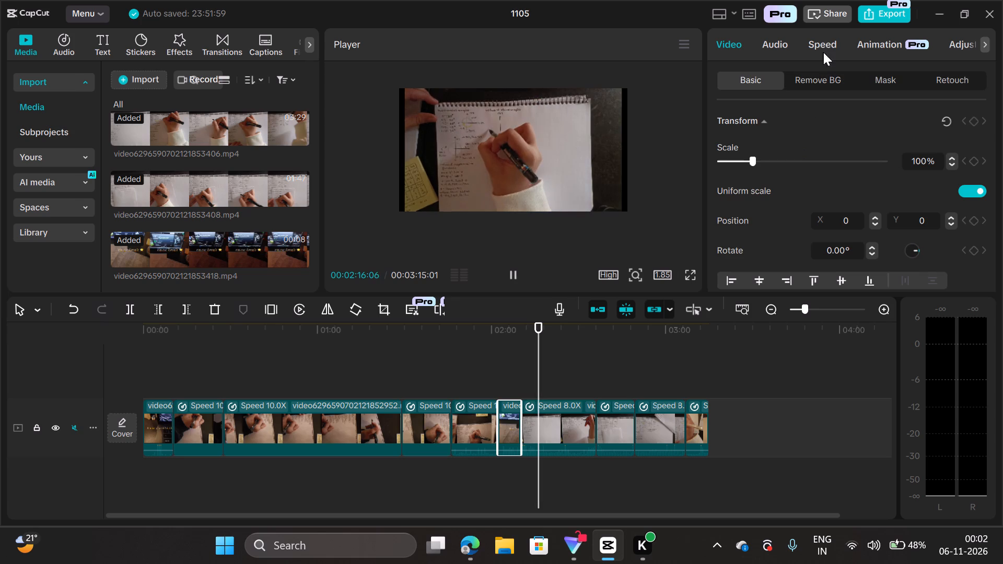
left_click_drag(754, 148, 760, 150)
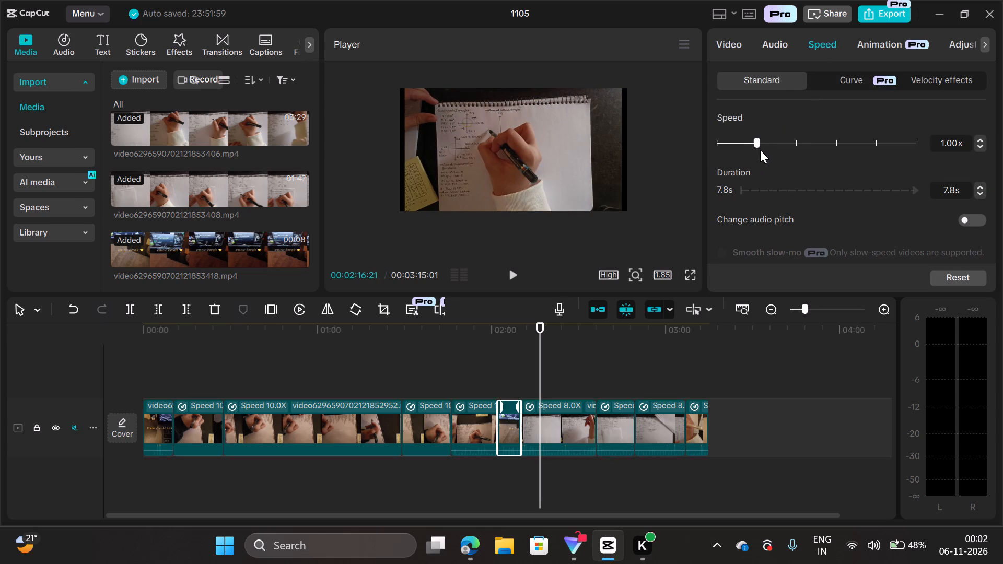
left_click_drag(760, 150, 836, 158)
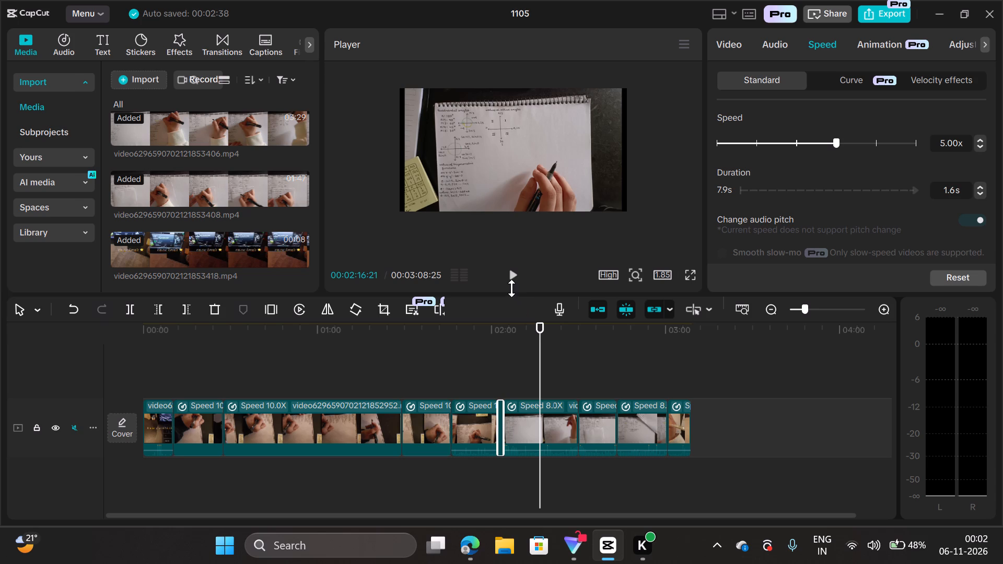
Play back the writing sections around the sped-up music break clip.
left_click_drag(511, 281, 512, 274)
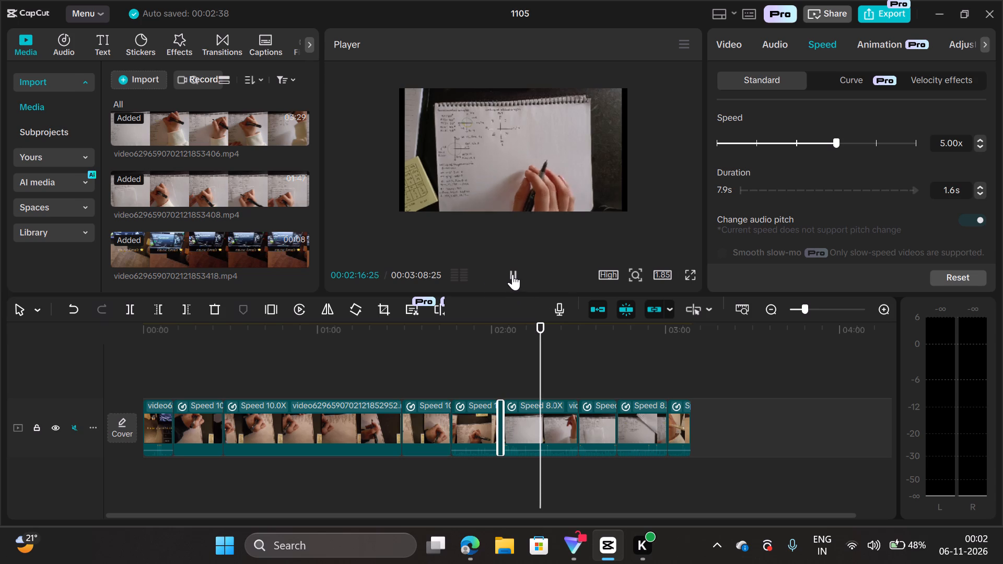
left_click(512, 274)
left_click(512, 274)
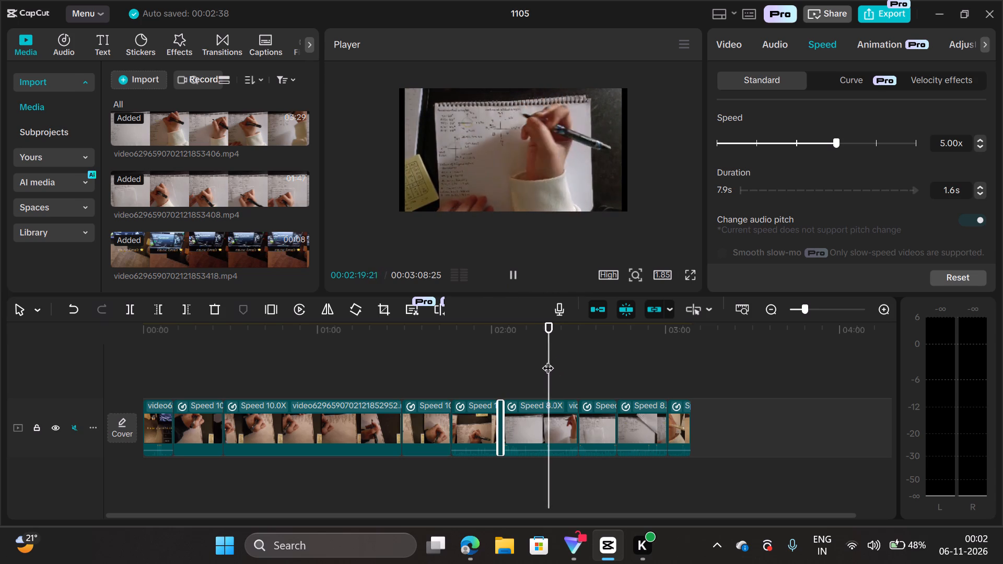
left_click_drag(544, 360, 471, 383)
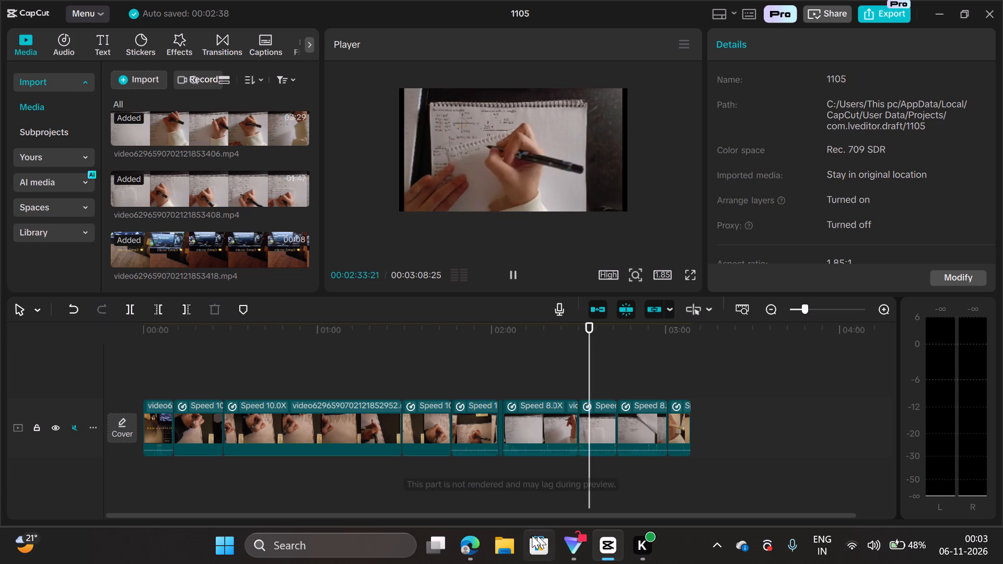
Switch to the Telegram chat in Edge and download the newest video, the 0:04 laptop game clip with the star sticker.
left_click(425, 460)
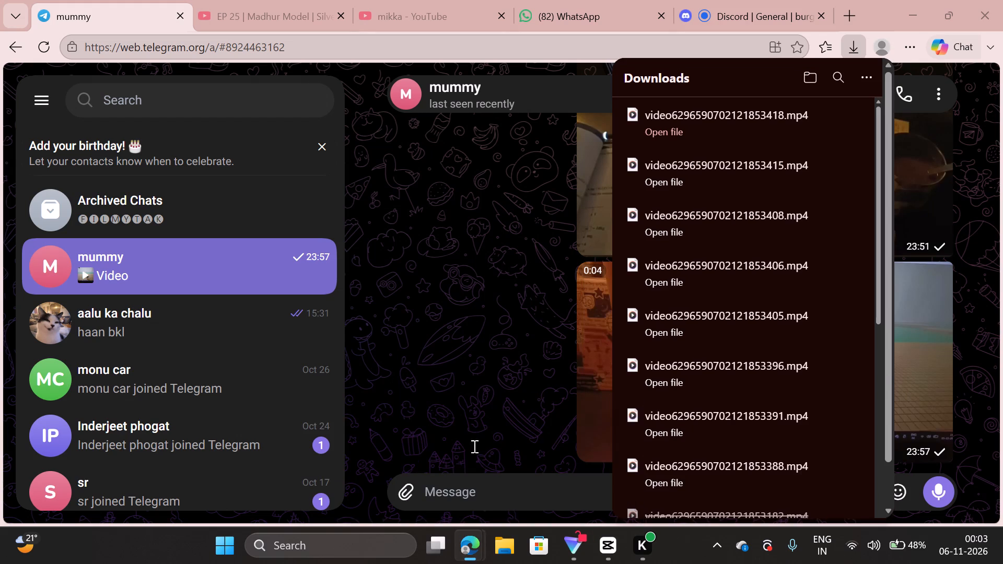
left_click(549, 418)
right_click(766, 401)
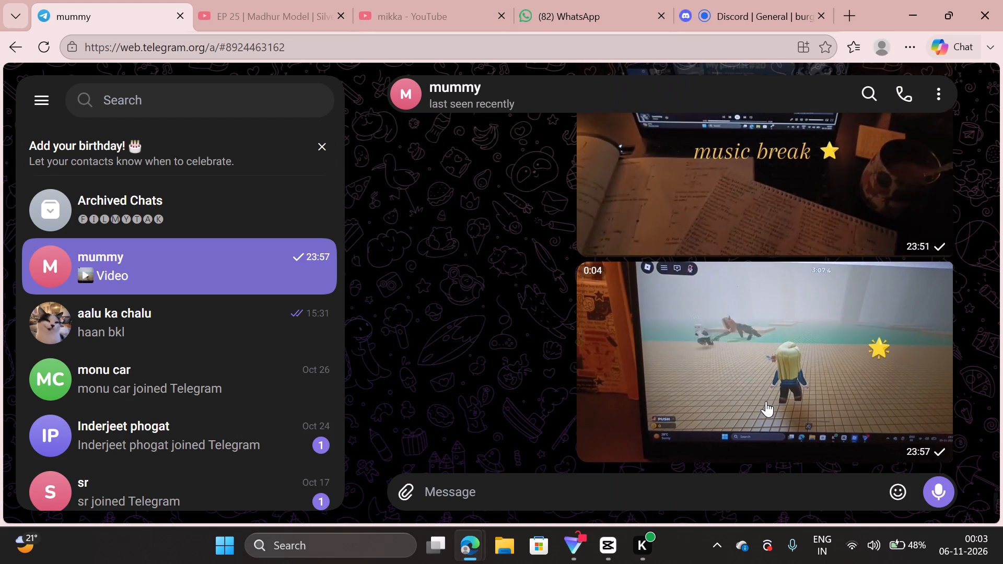
left_click(849, 298)
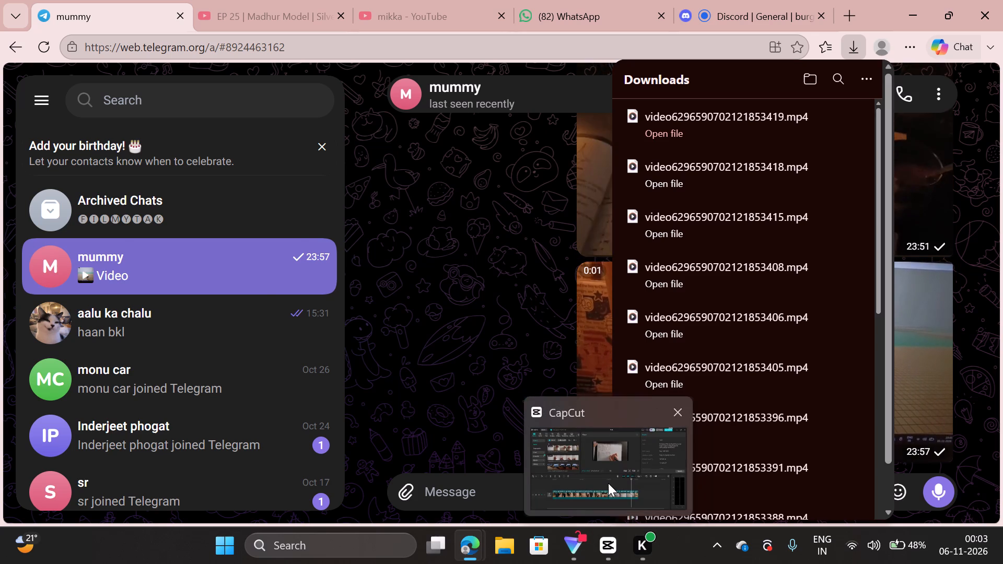
left_click(611, 480)
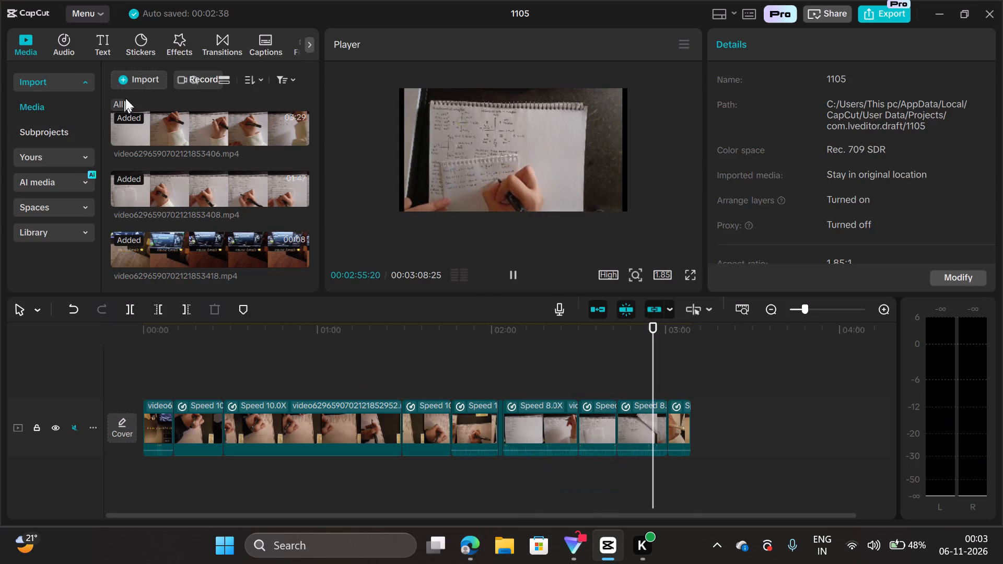
left_click(148, 79)
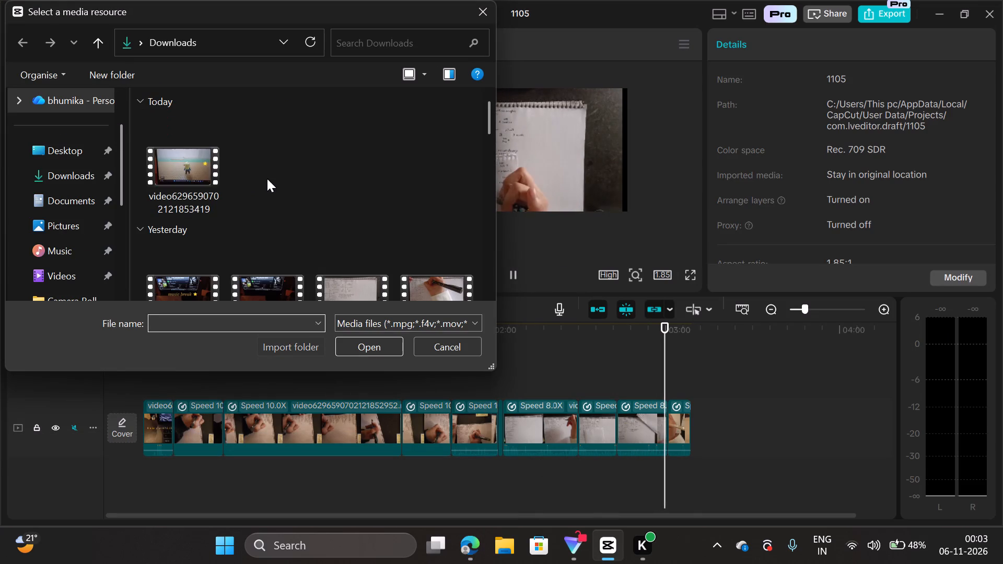
double_click(190, 167)
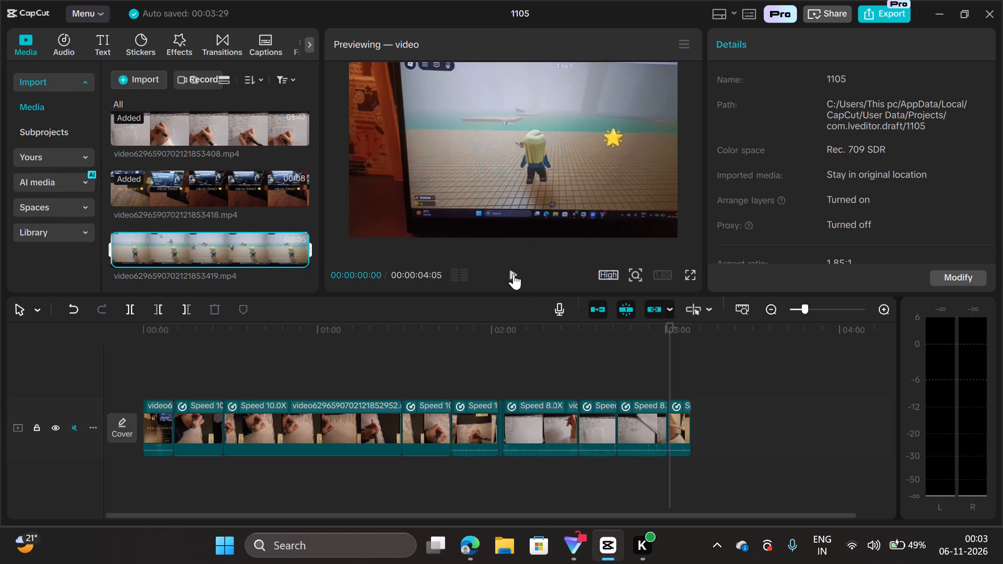
Preview the imported game clip video6296590702121853419.mp4 and add it after the last writing clip on the main track.
left_click(514, 273)
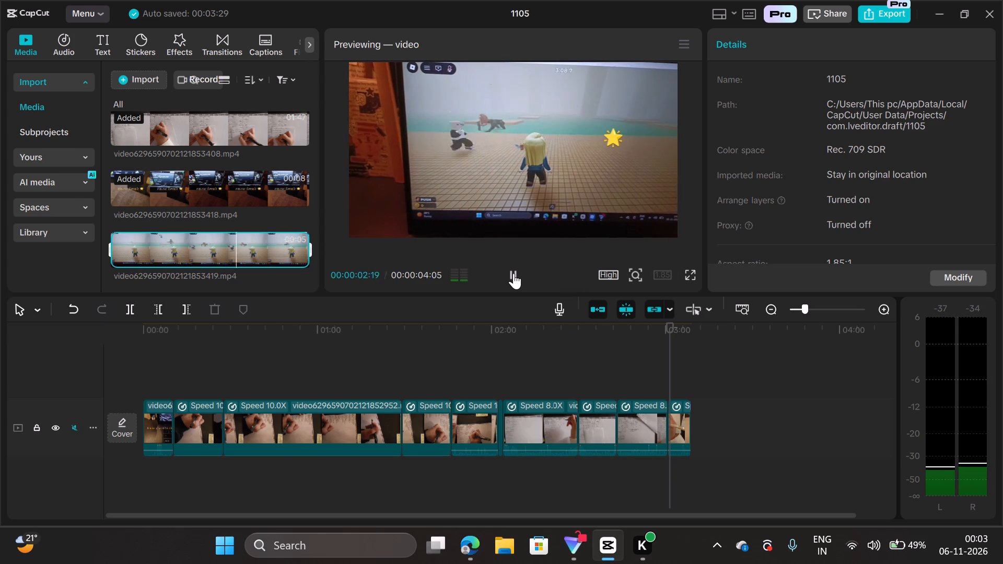
left_click(514, 273)
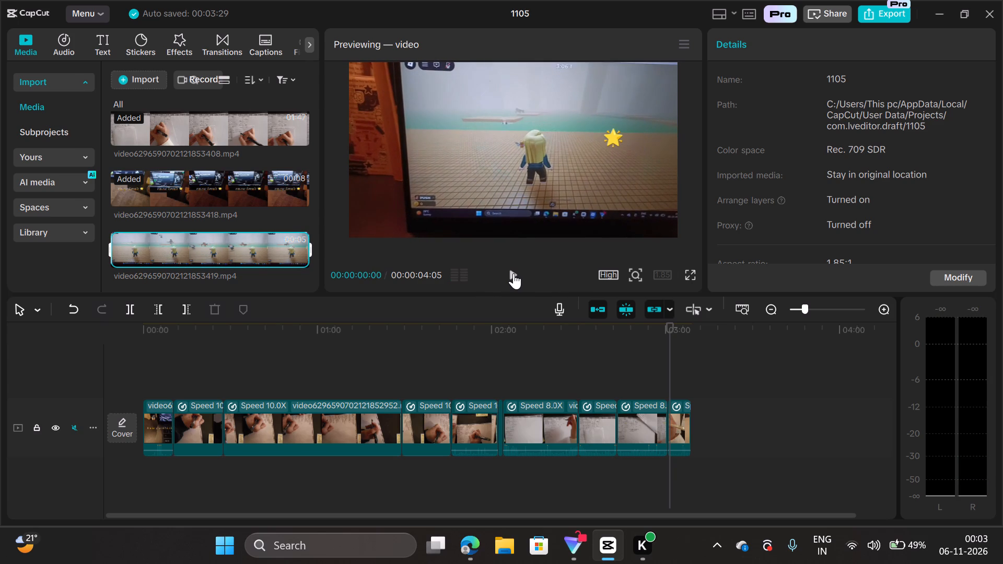
left_click(514, 273)
left_click_drag(231, 241, 298, 279)
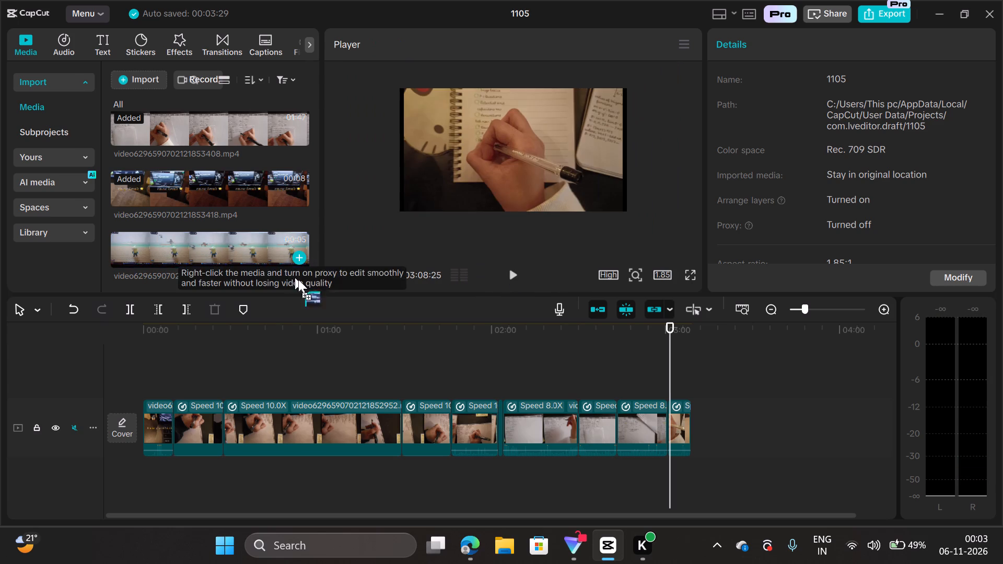
left_click_drag(298, 279, 739, 432)
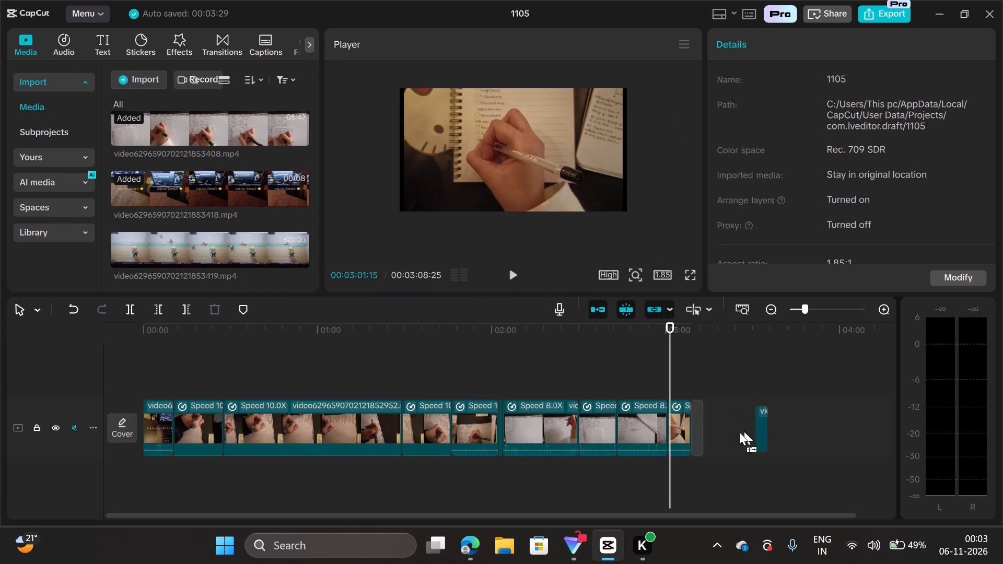
left_click_drag(739, 432, 689, 428)
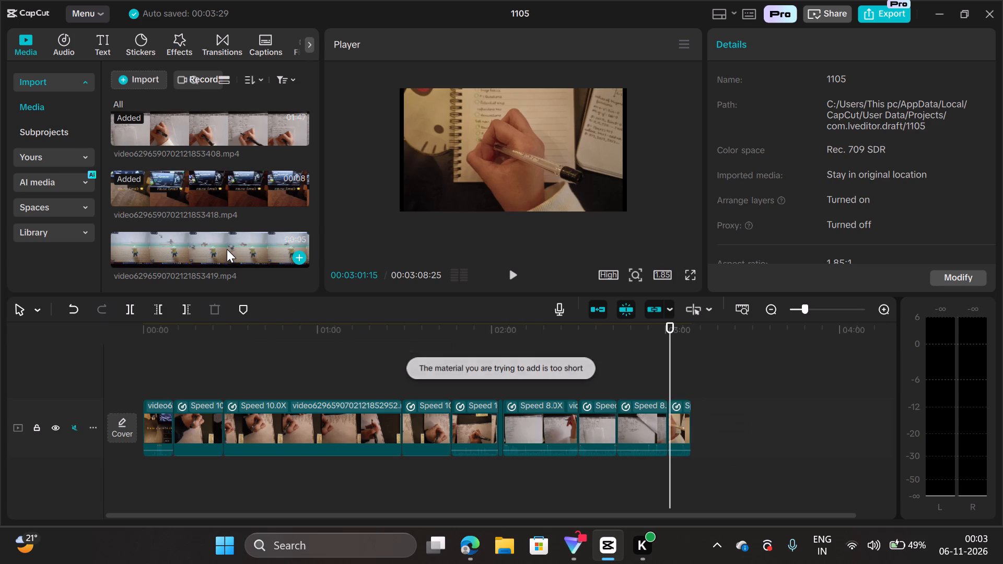
left_click_drag(227, 249, 699, 419)
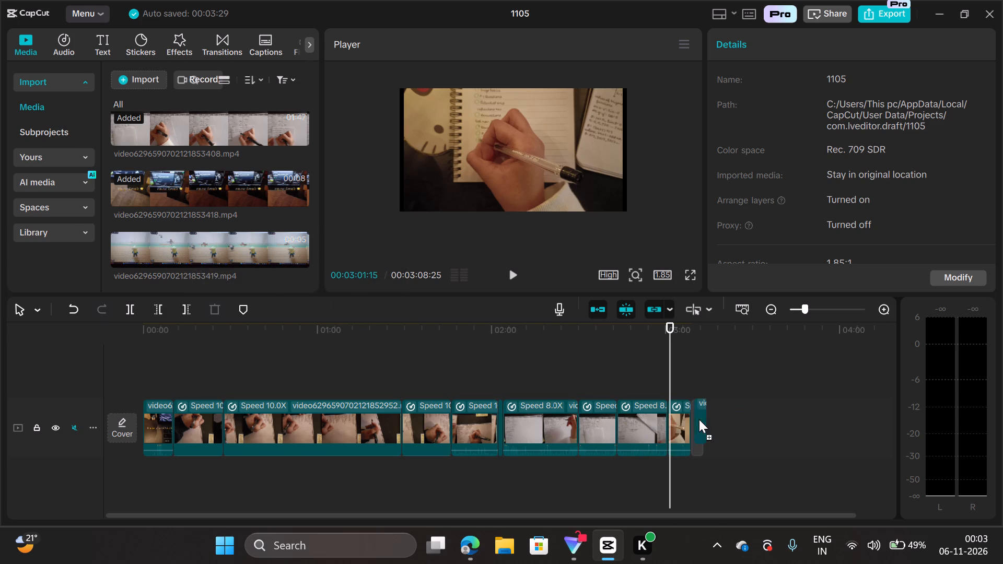
left_click_drag(699, 419, 693, 425)
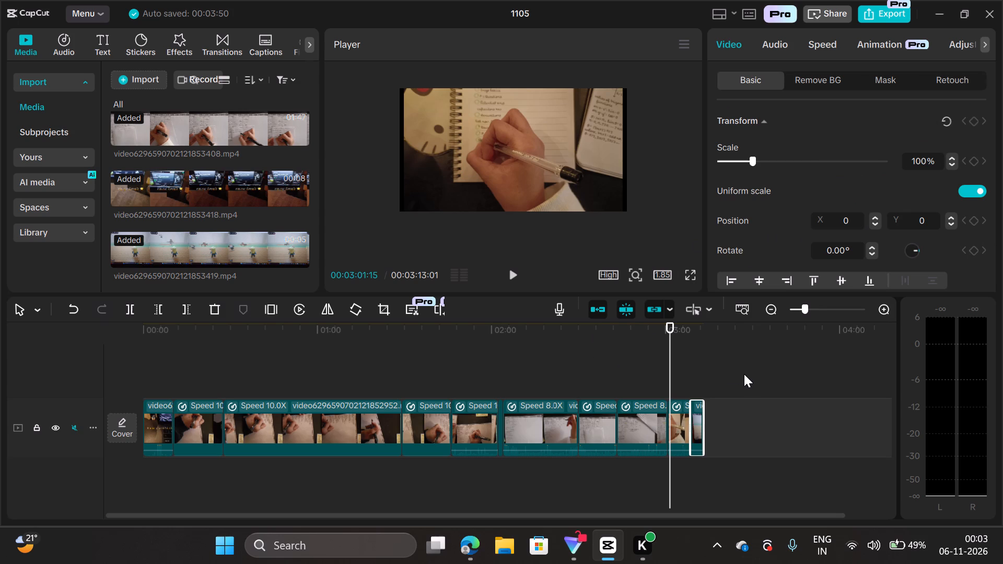
left_click(760, 368)
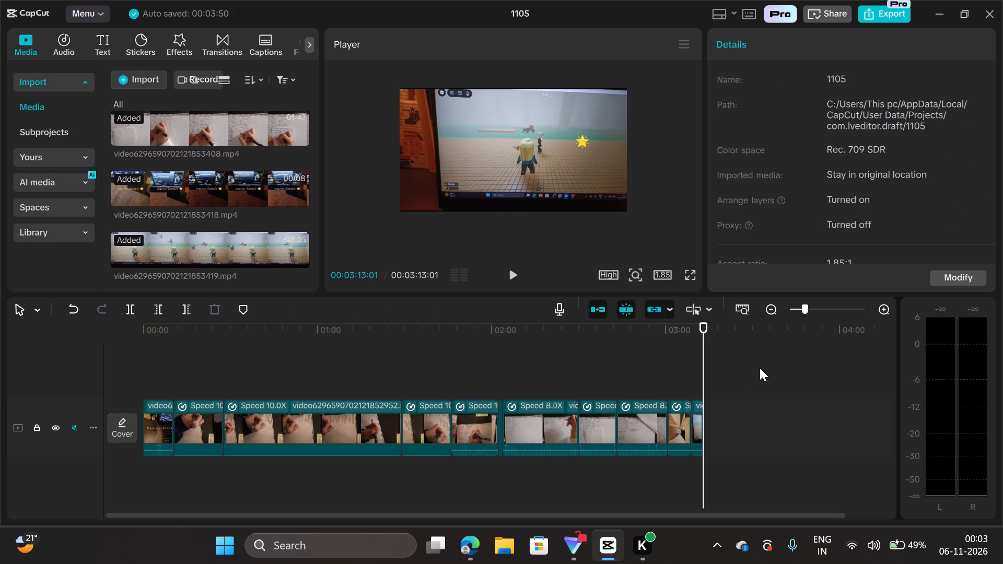
Review the end of the video in full-screen playback, from about 02:55 through the added game clip.
left_click_drag(705, 381, 662, 384)
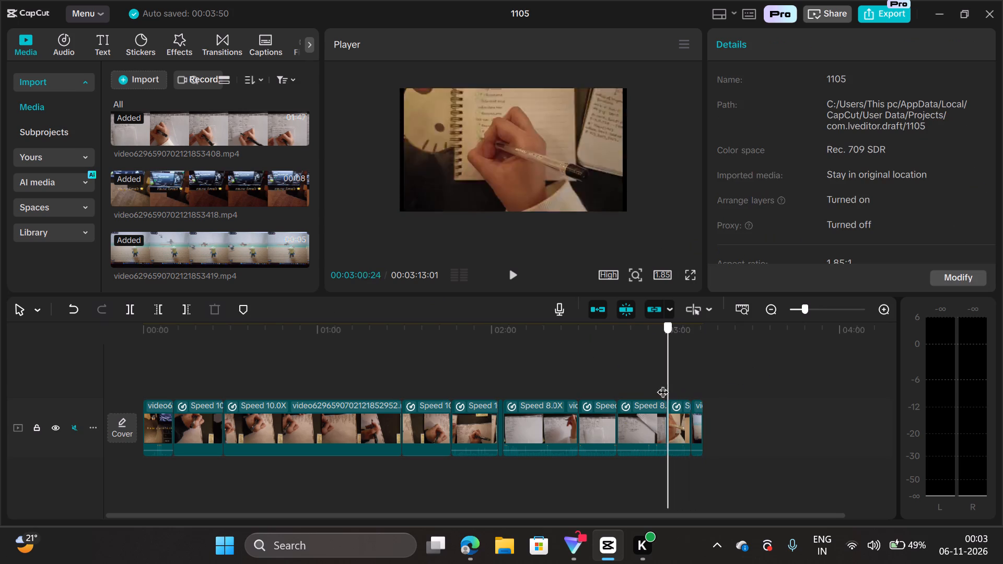
left_click_drag(662, 384, 651, 384)
left_click(691, 275)
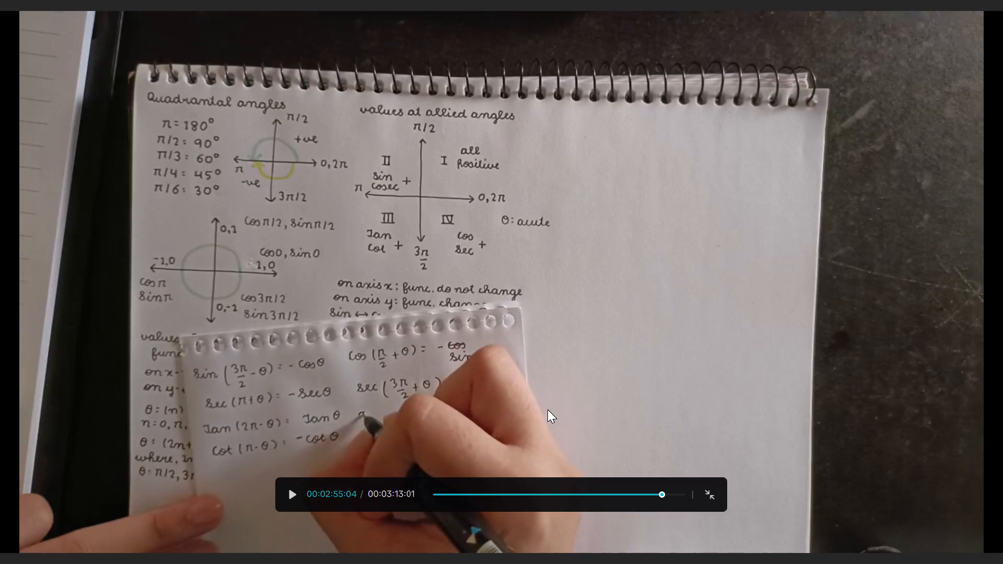
left_click(288, 494)
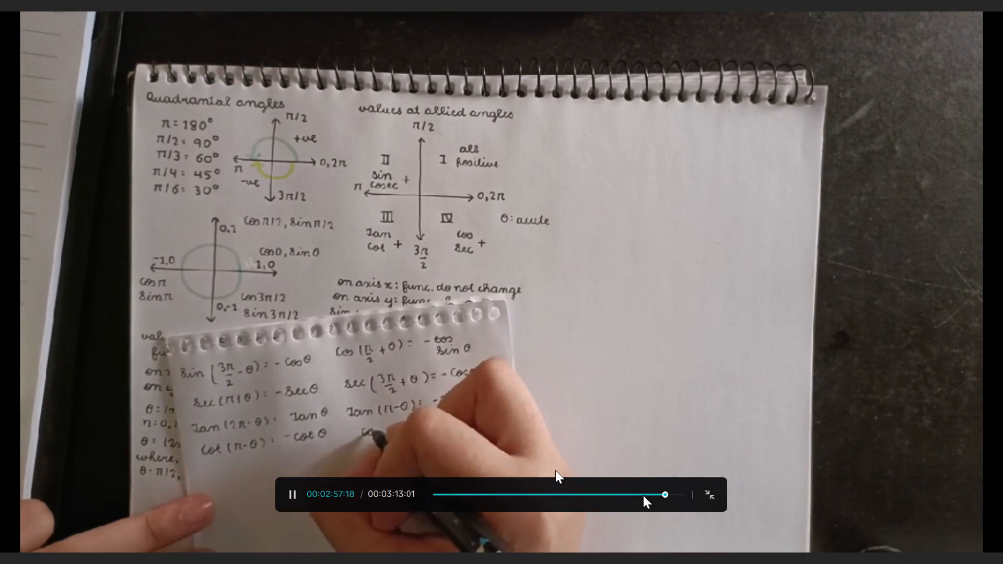
left_click(291, 496)
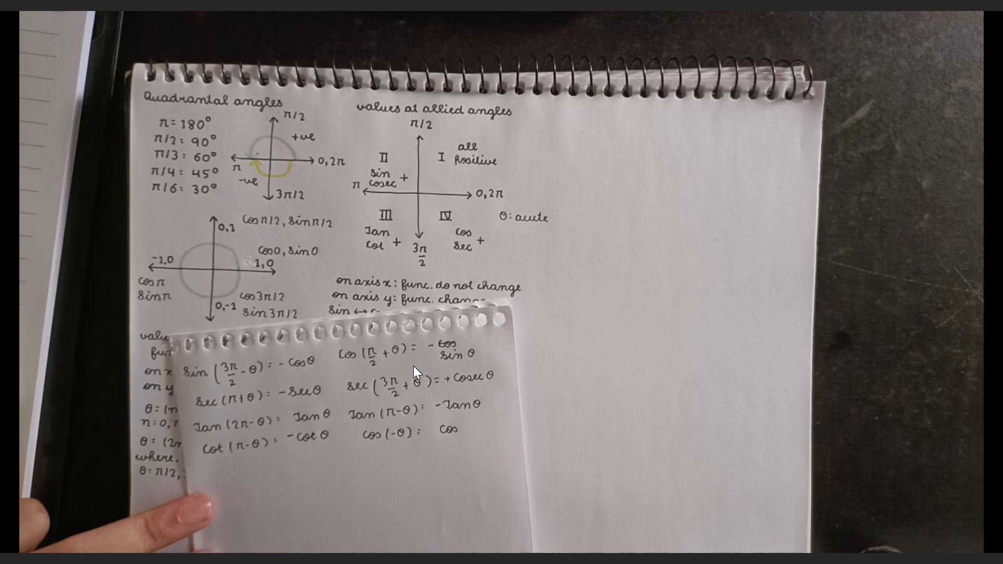
left_click(337, 502)
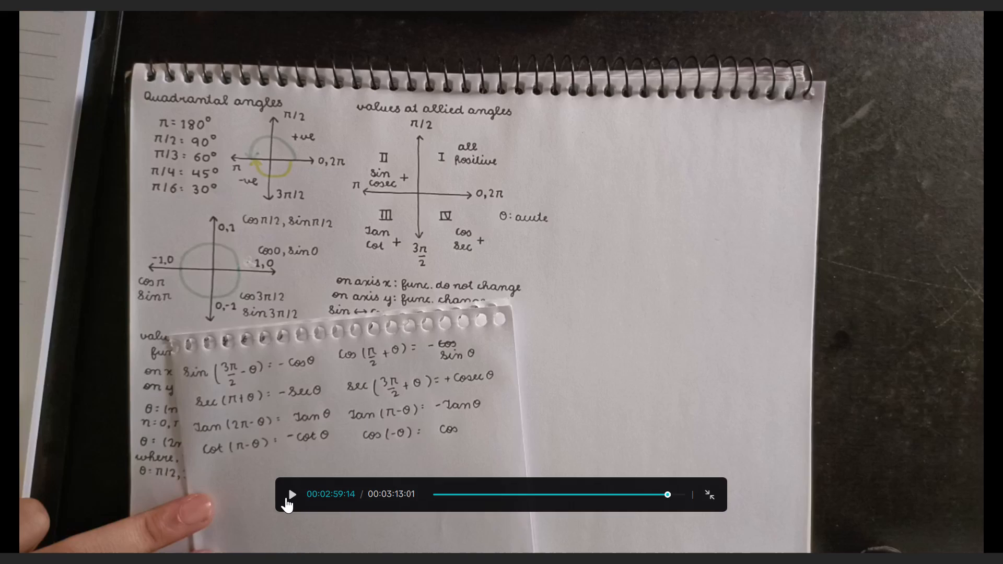
left_click(286, 497)
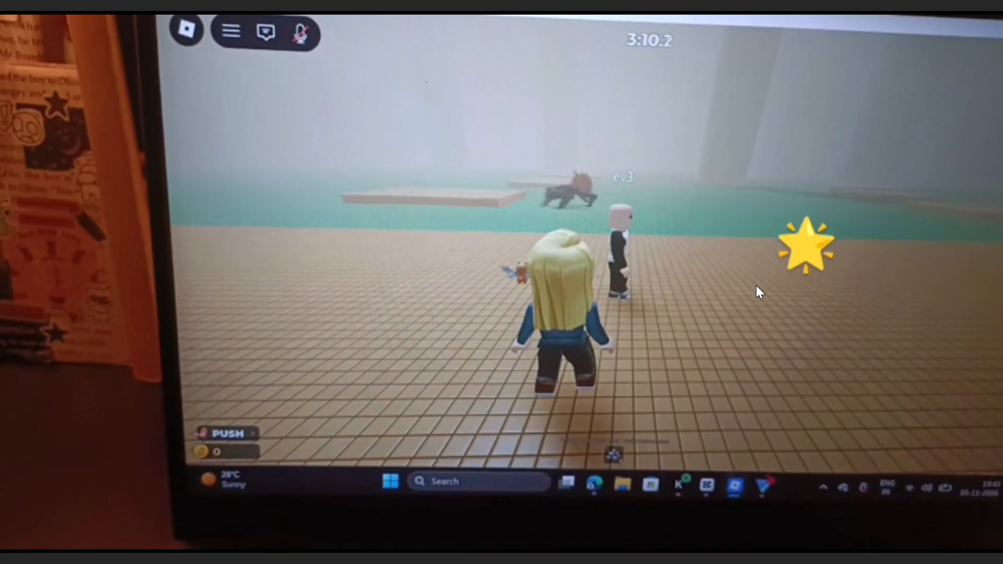
left_click(690, 398)
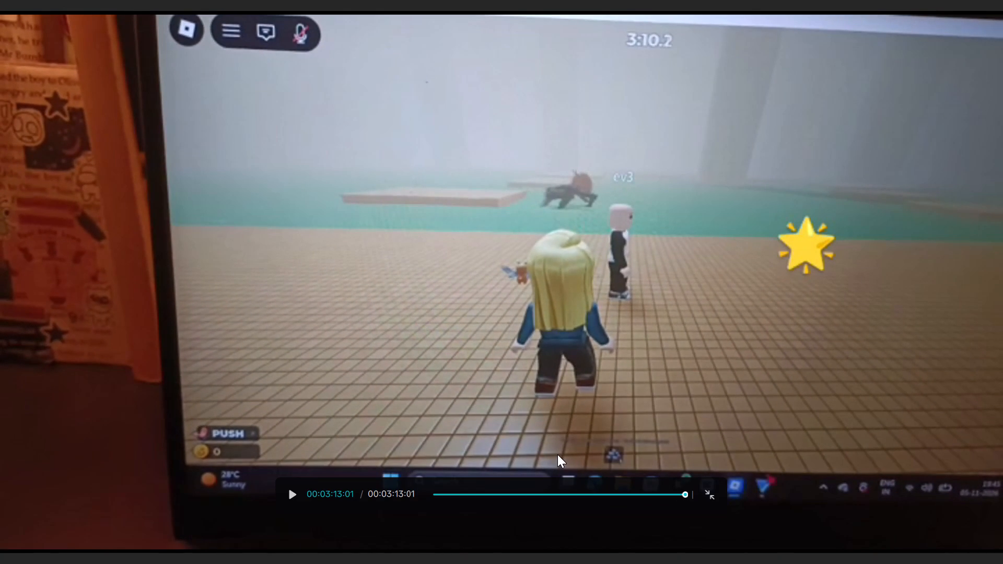
key("Escape")
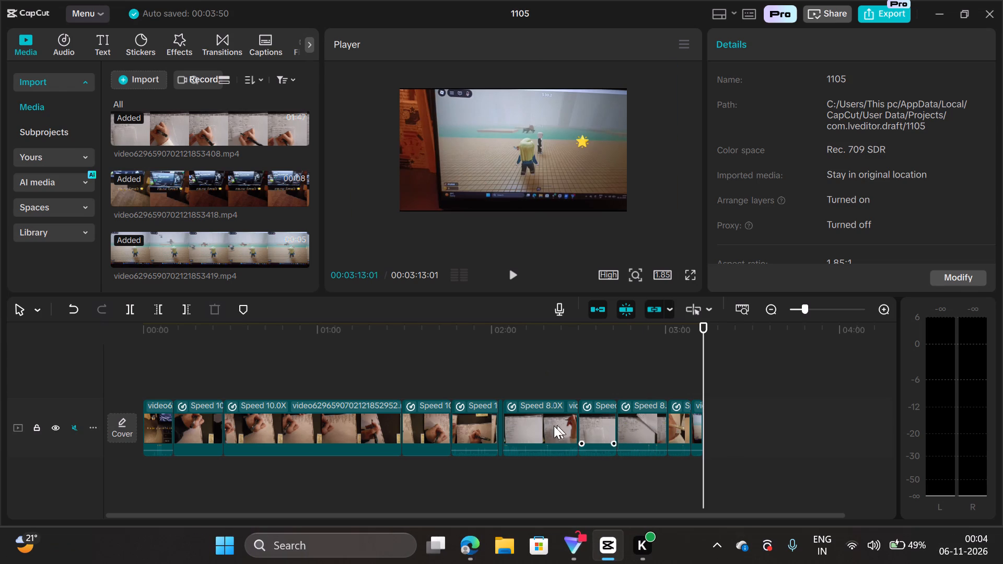
Set the colour temperature of the 8.0x writing clip right after the music break to 31.
left_click(524, 427)
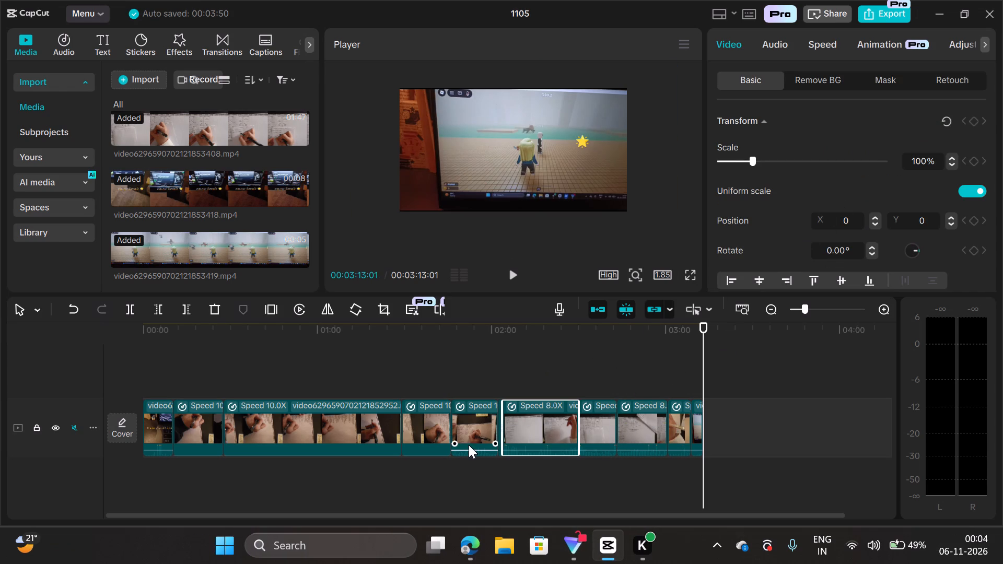
left_click_drag(703, 384, 504, 422)
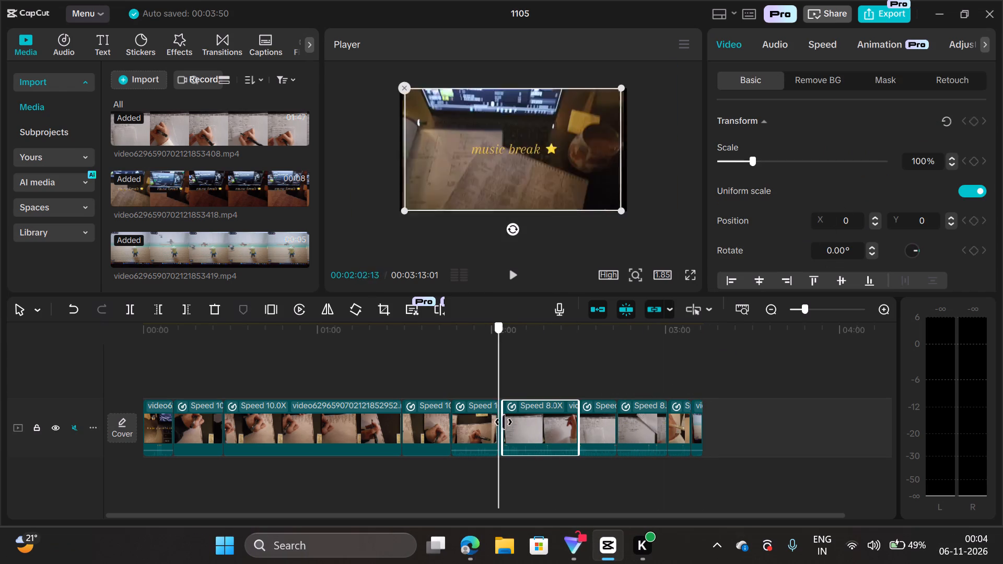
left_click_drag(504, 422, 513, 427)
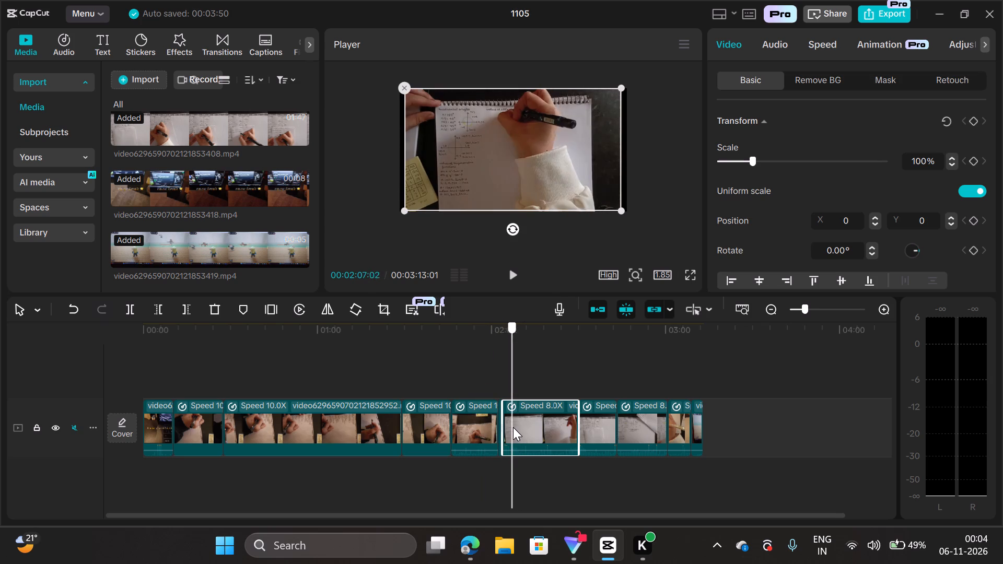
left_click_drag(513, 427, 513, 428)
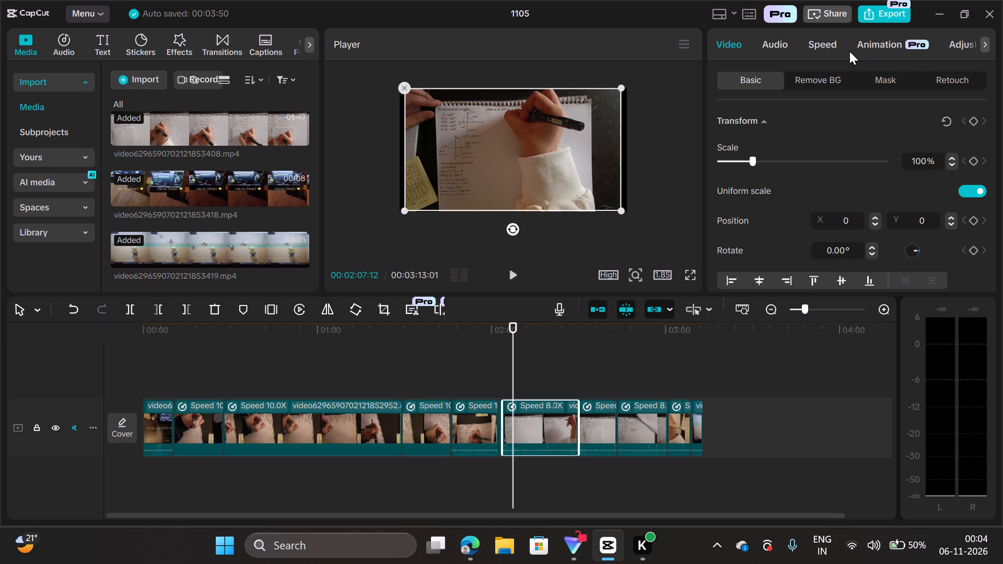
scroll(849, 51, "left", 3)
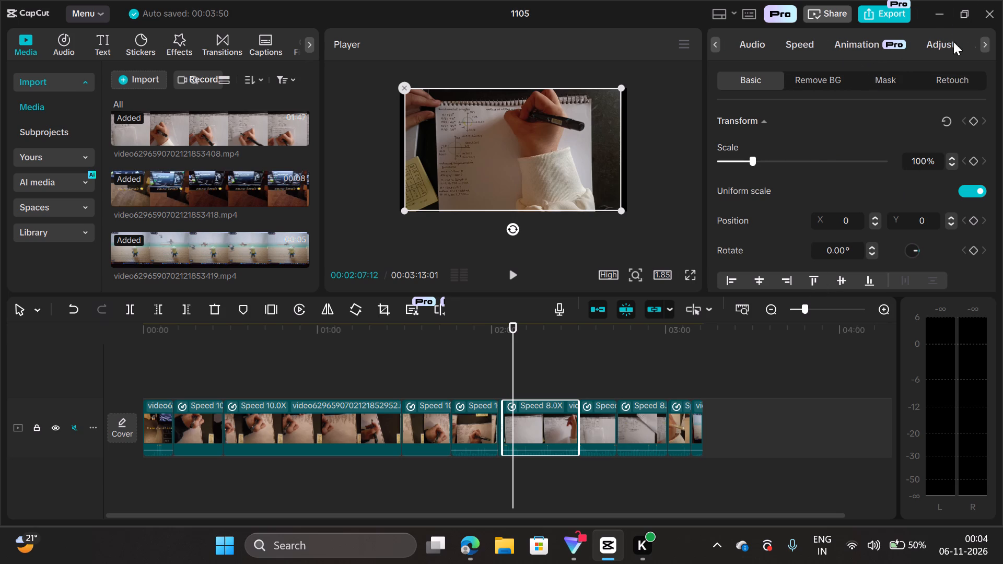
left_click(938, 44)
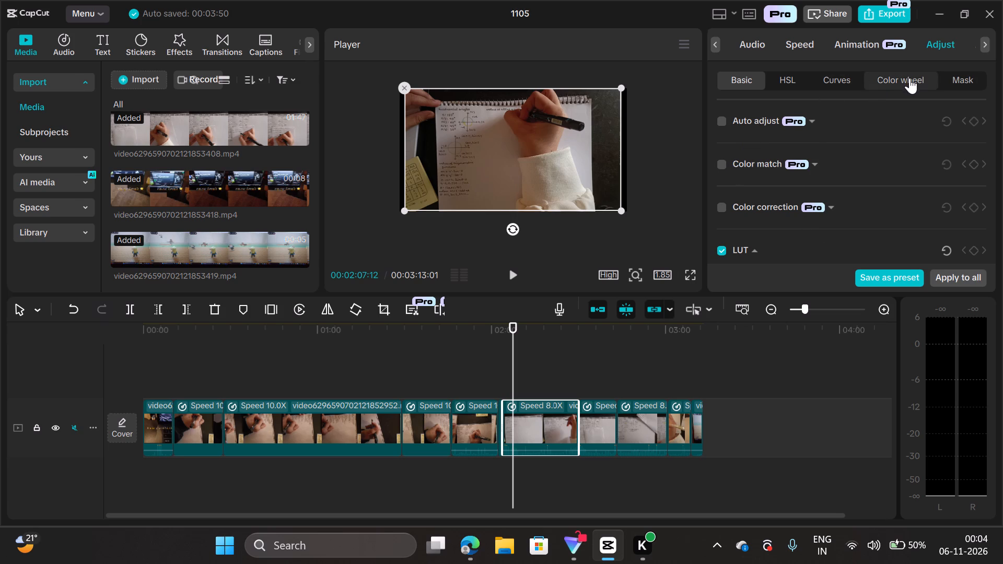
scroll(789, 162, "down", 1)
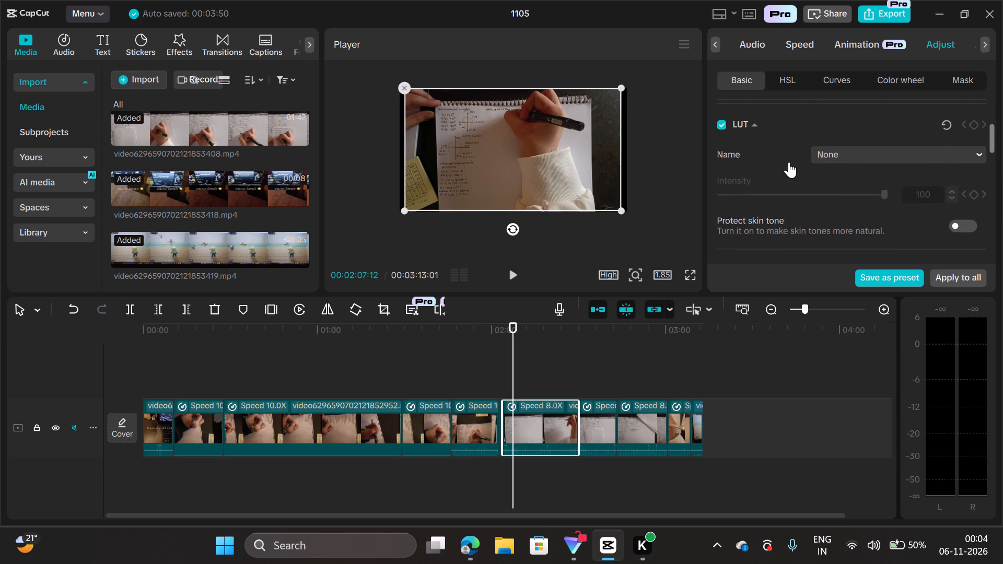
scroll(789, 162, "down", 2)
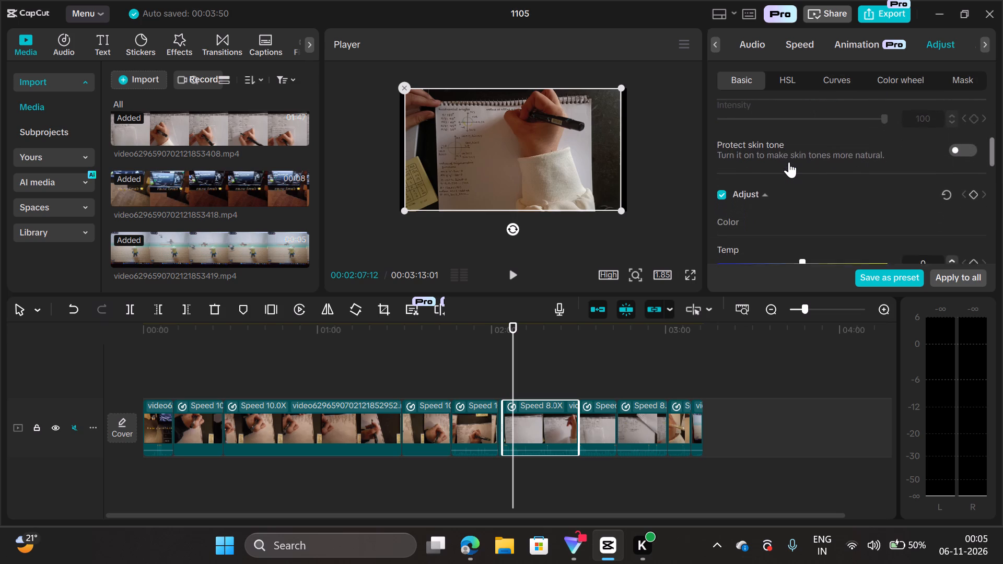
scroll(789, 162, "down", 1)
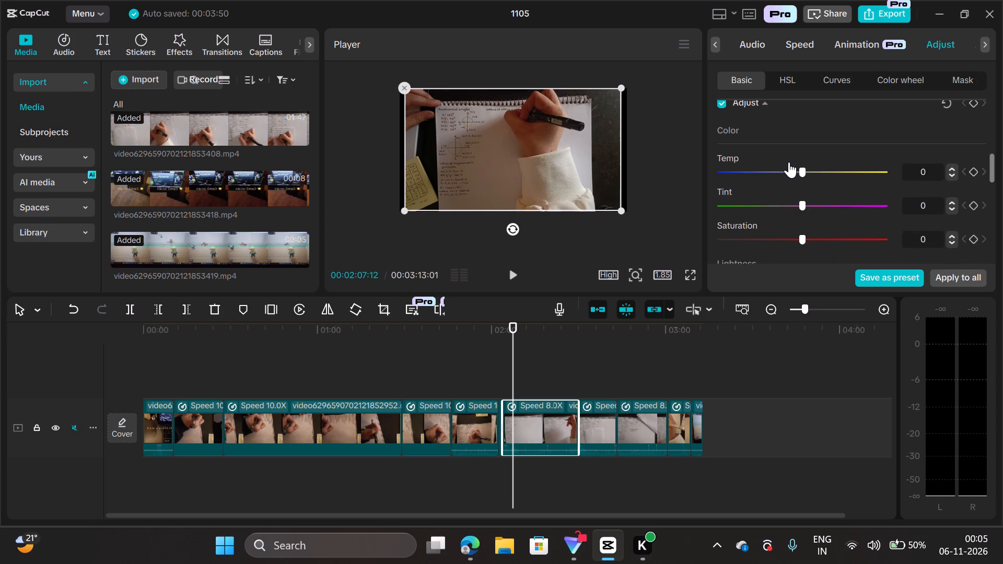
scroll(789, 162, "down", 1)
left_click_drag(802, 168, 813, 170)
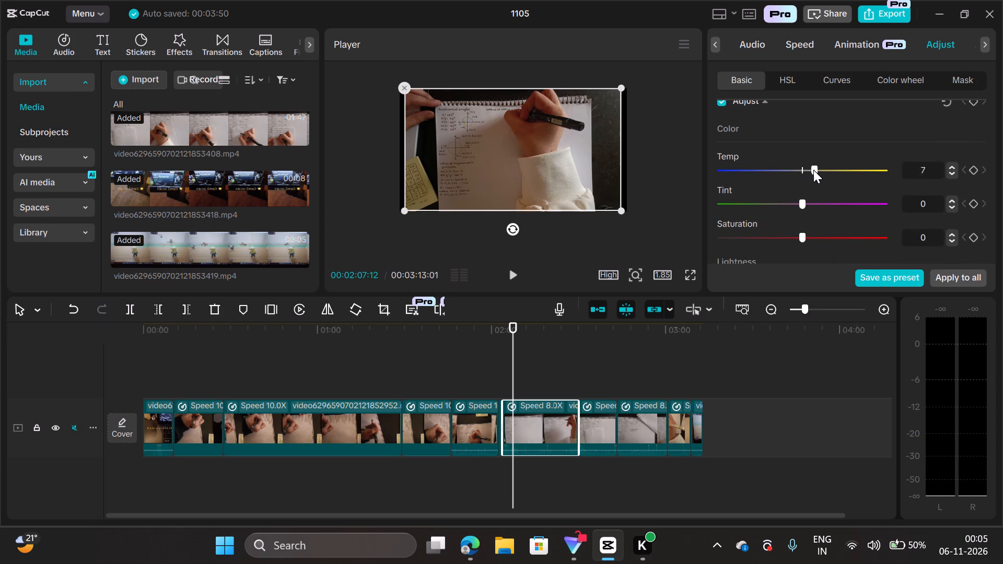
left_click_drag(813, 170, 935, 155)
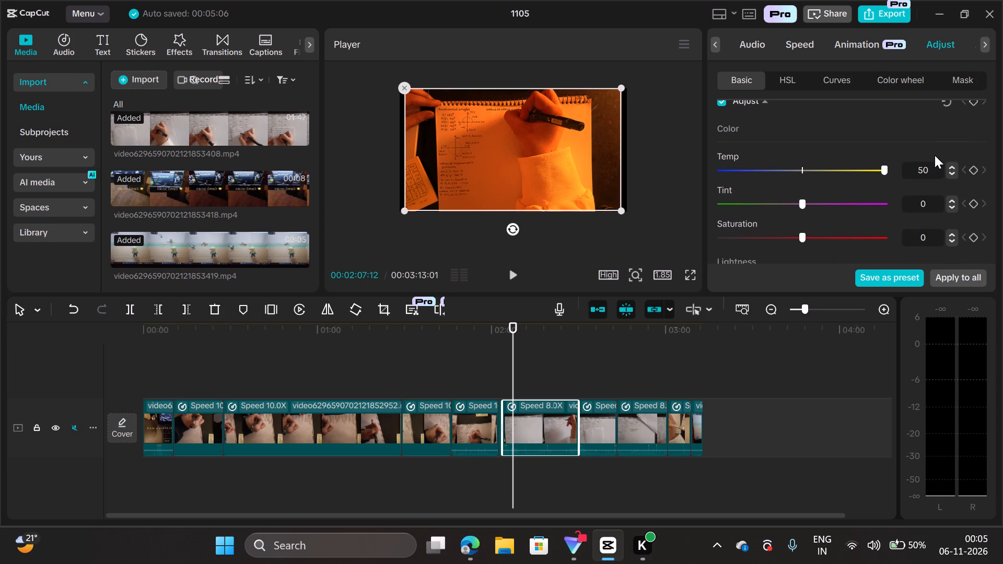
left_click(887, 168)
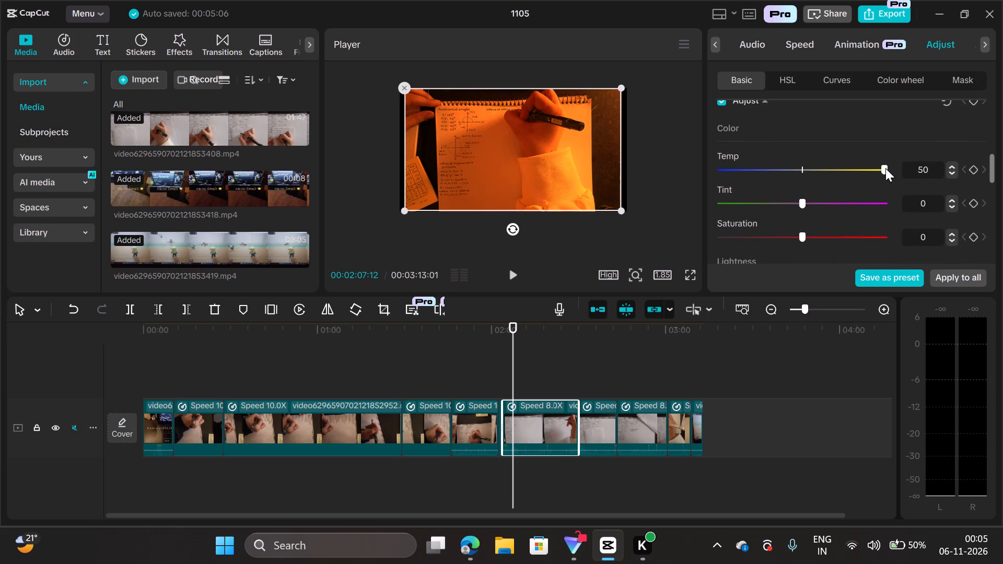
left_click_drag(885, 168, 855, 174)
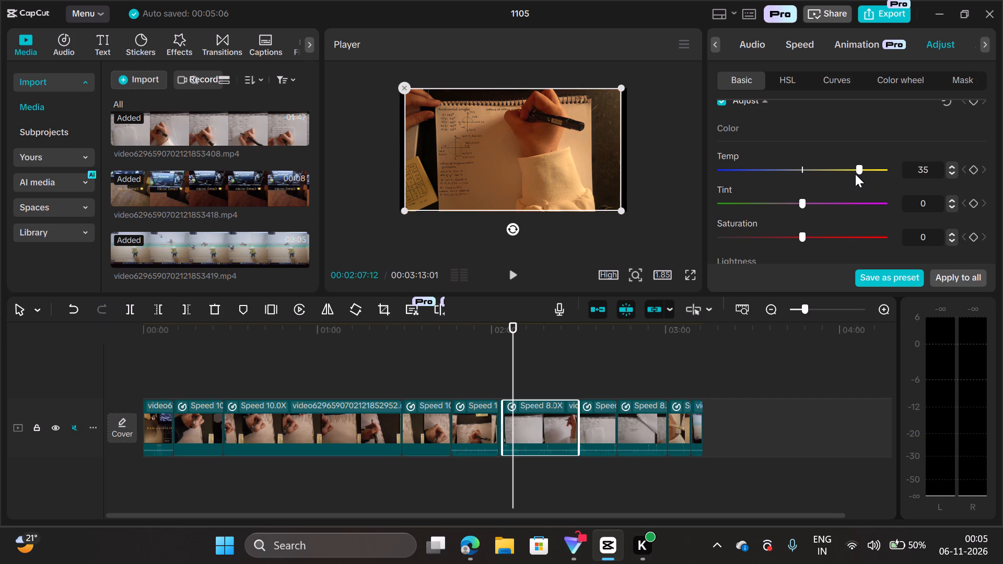
left_click_drag(855, 174, 851, 174)
Compare the warmed writing clip with the earlier writing clips in full-screen playback, covering about 01:06 to 02:11.
left_click(510, 274)
left_click(692, 275)
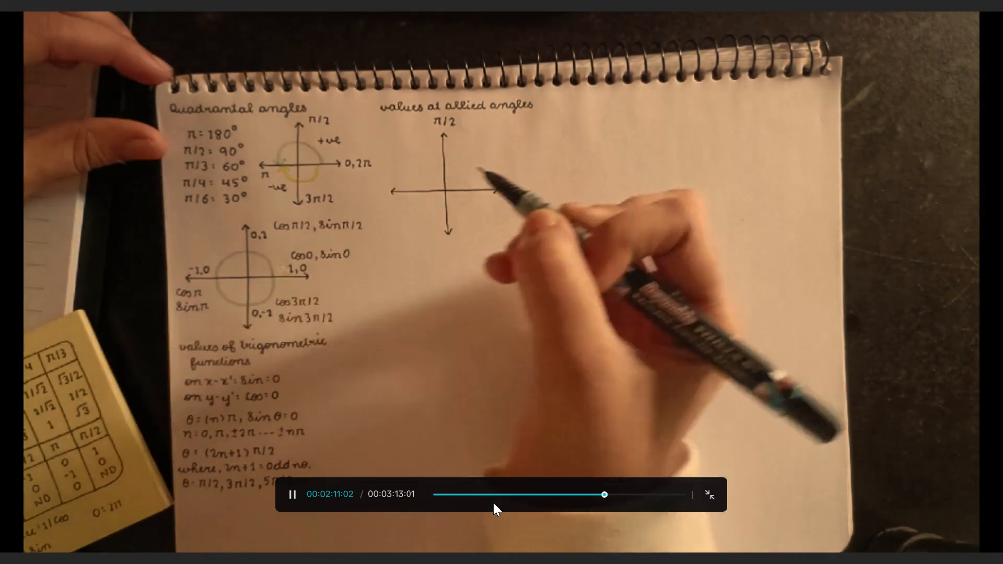
left_click(517, 490)
left_click(520, 494)
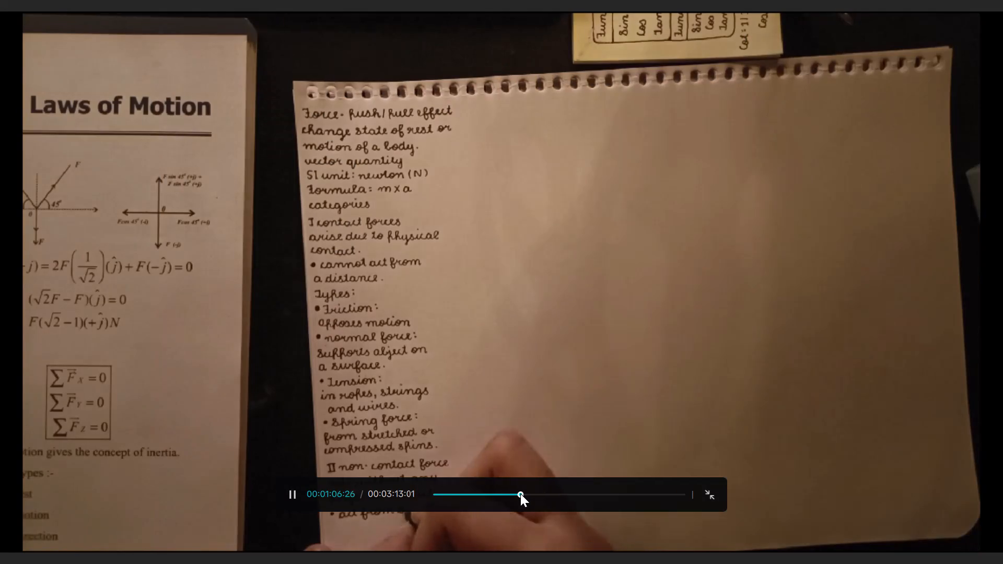
left_click_drag(520, 494, 548, 501)
left_click_drag(523, 496, 561, 499)
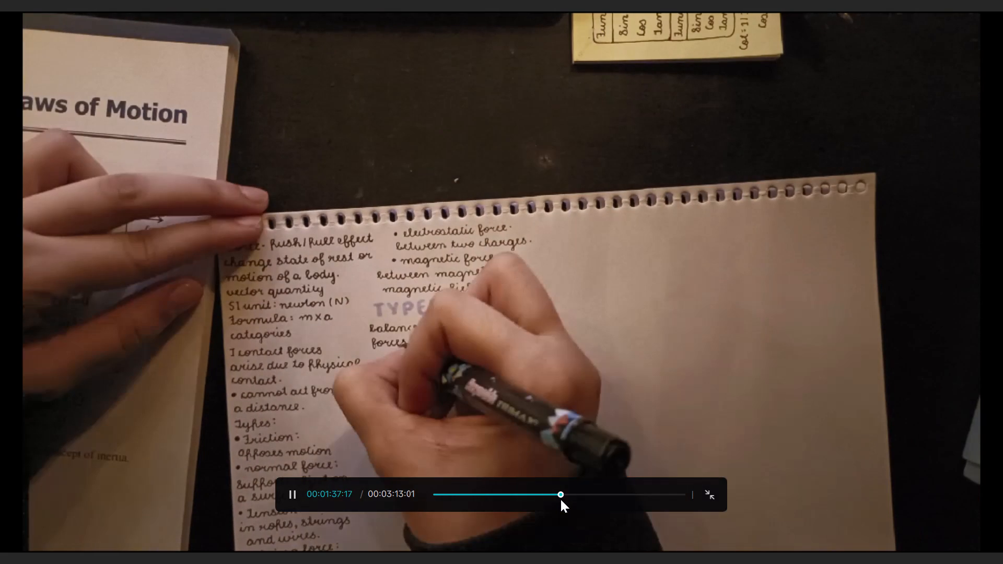
left_click_drag(561, 499, 562, 499)
left_click_drag(562, 499, 576, 506)
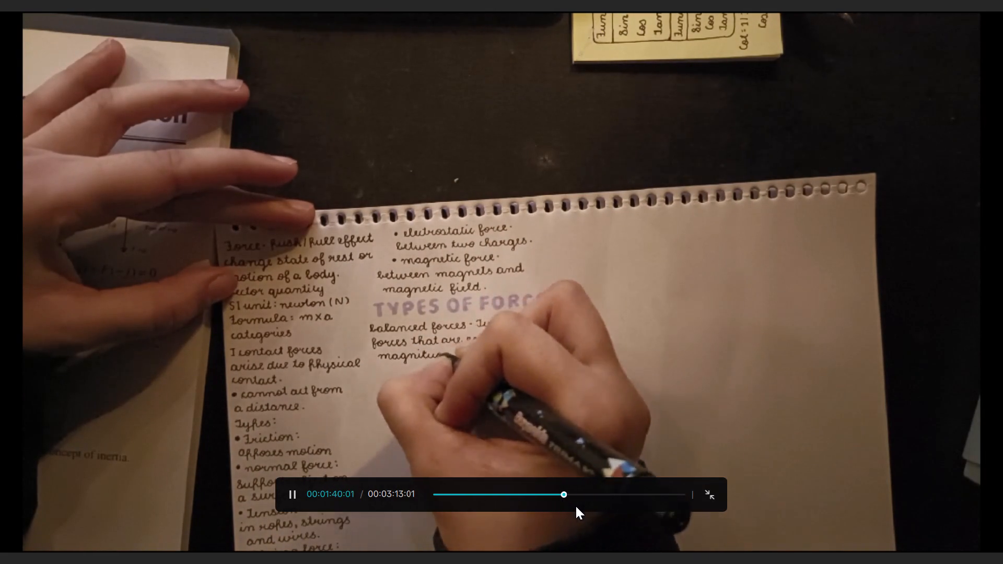
left_click_drag(565, 495, 576, 496)
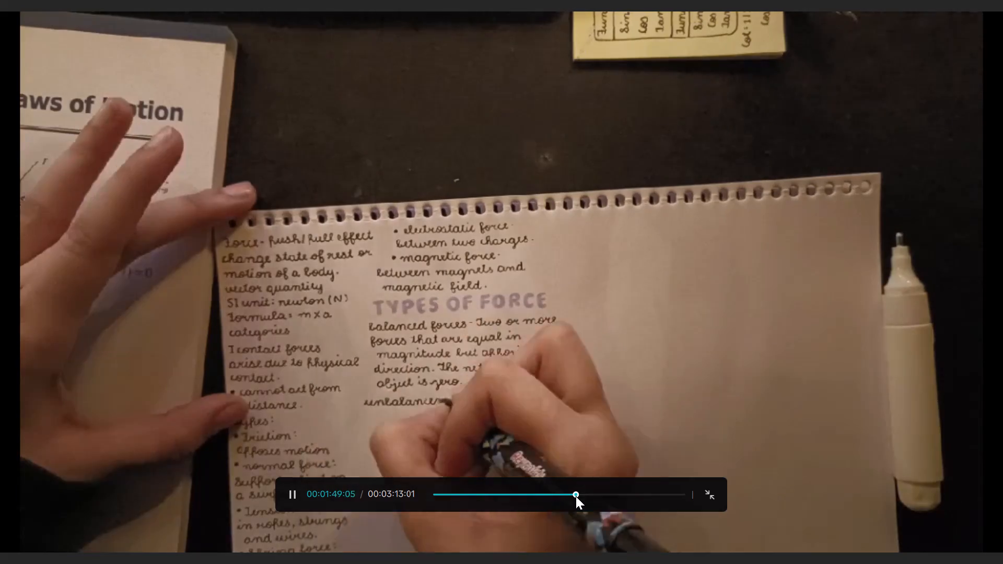
left_click_drag(576, 496, 588, 499)
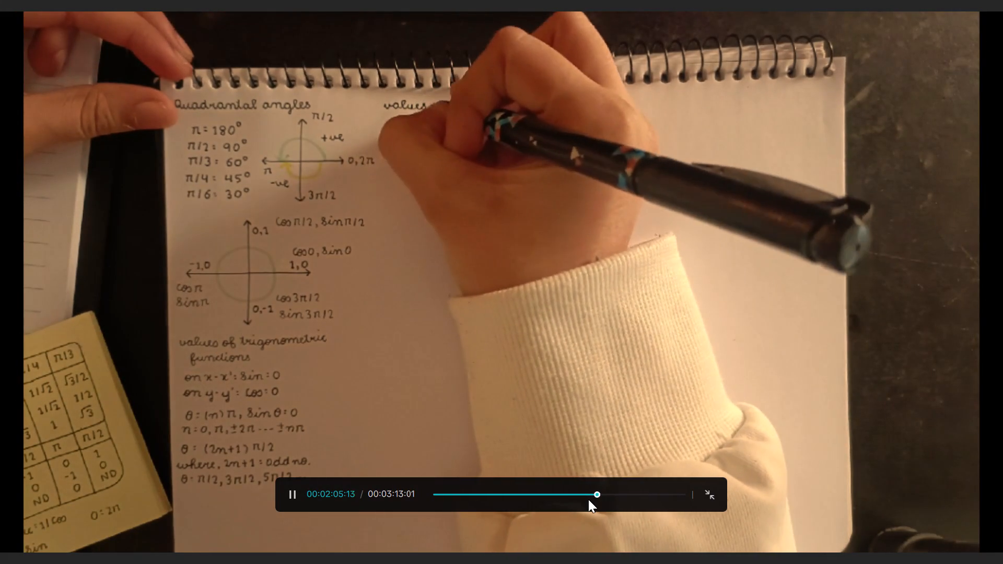
key("Escape")
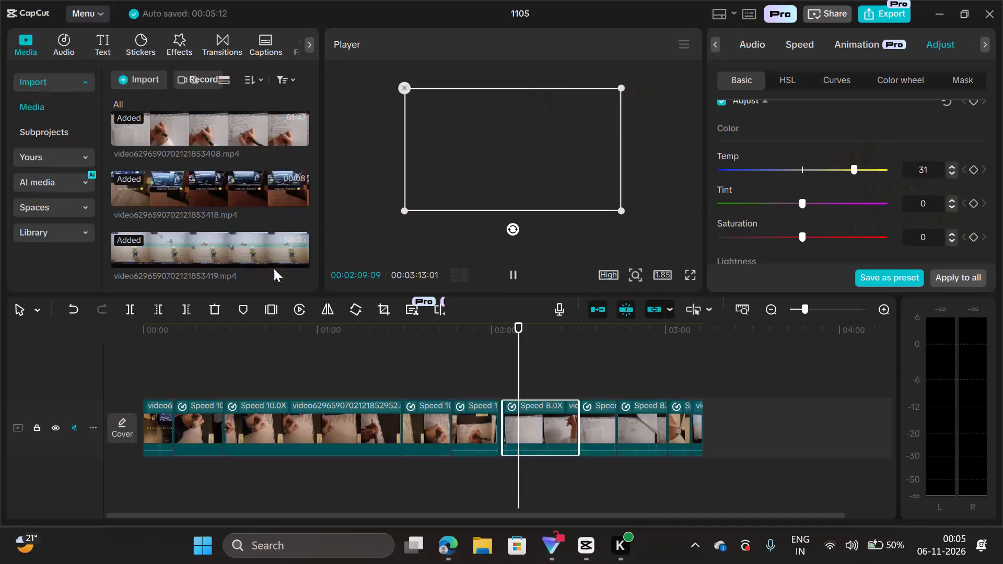
left_click(511, 277)
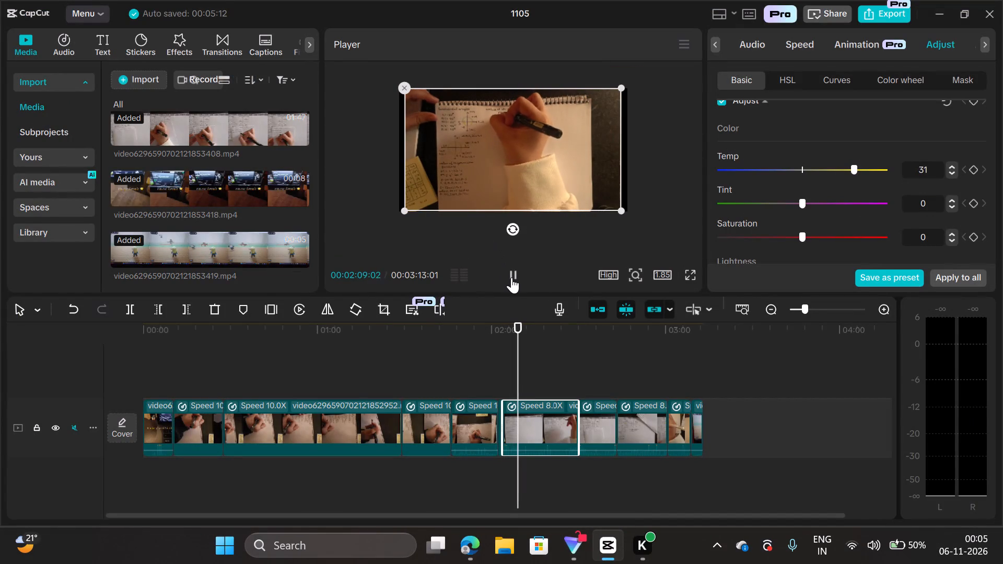
Lower the colour temperature of the writing clip after the music break to 25.
left_click(950, 173)
double_click(950, 173)
double_click(950, 173)
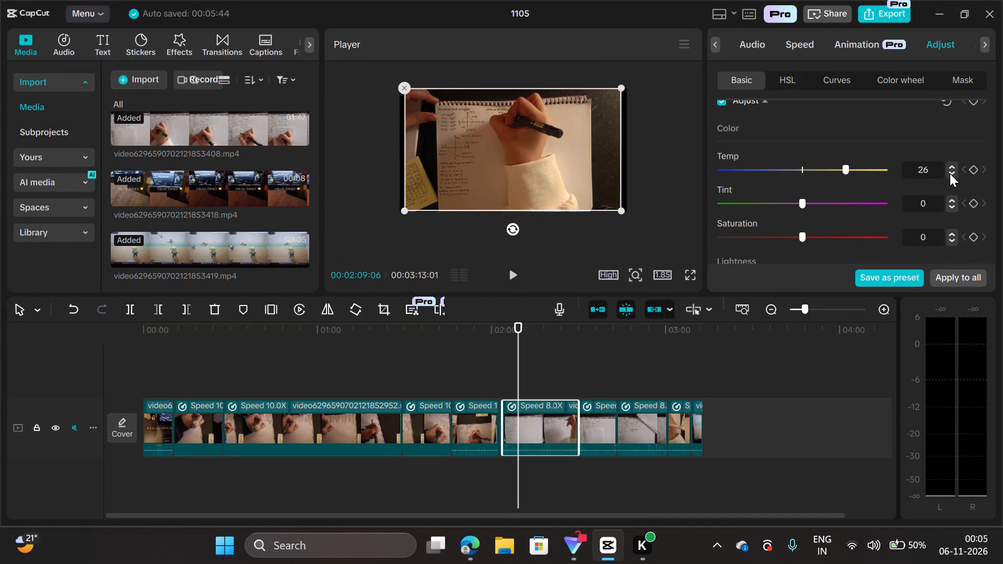
left_click(950, 173)
Select the short music break clip near 02:02 and set its playback speed to 0.10x.
left_click(440, 378)
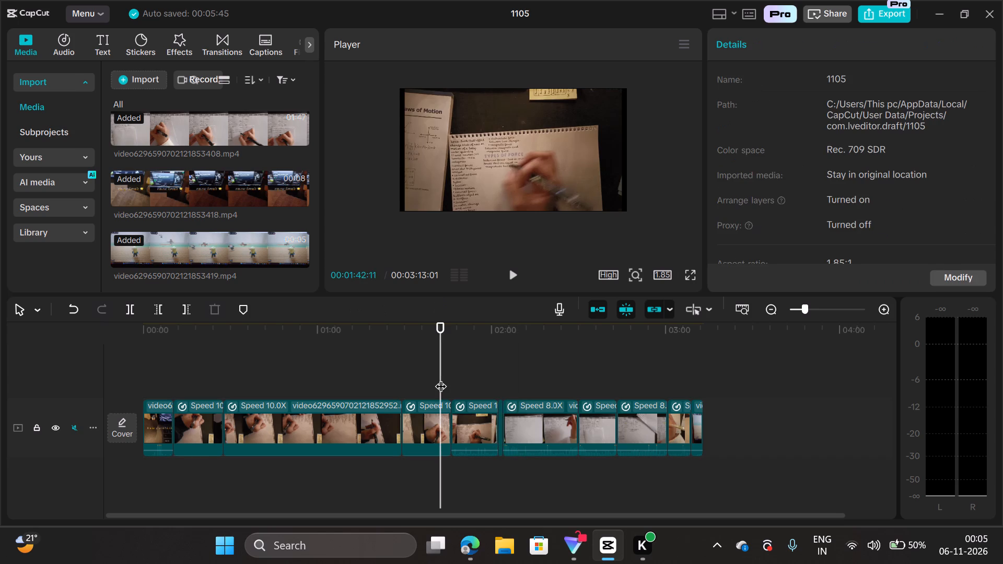
left_click(499, 424)
left_click_drag(503, 426, 524, 430)
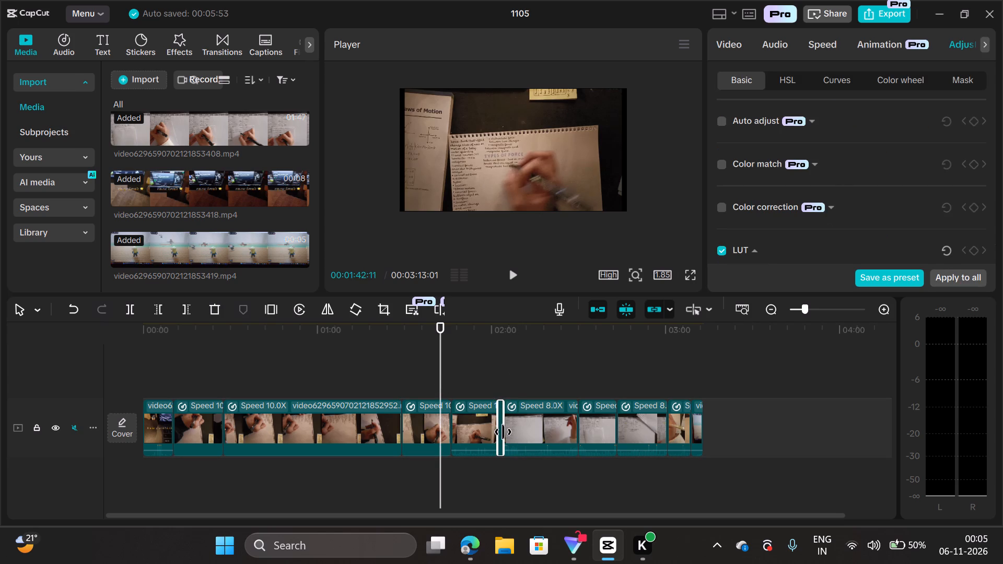
left_click(501, 432)
left_click_drag(439, 381, 501, 405)
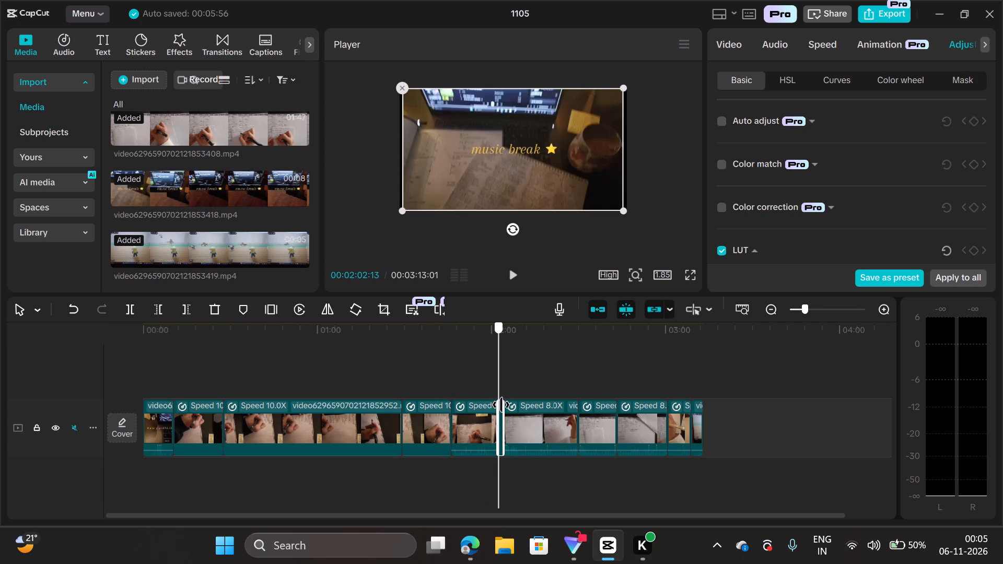
left_click_drag(501, 405, 501, 406)
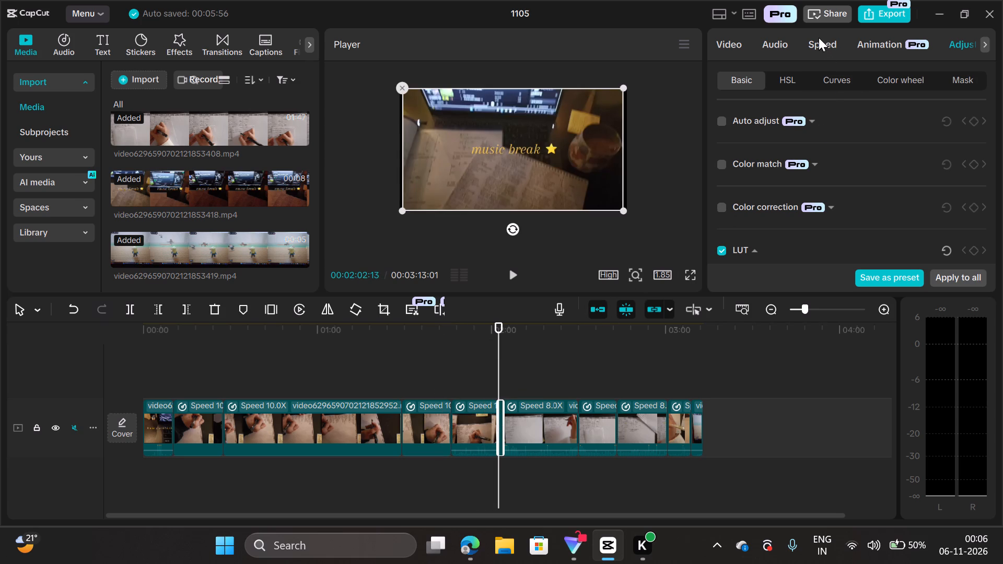
left_click(819, 38)
left_click_drag(839, 147, 729, 156)
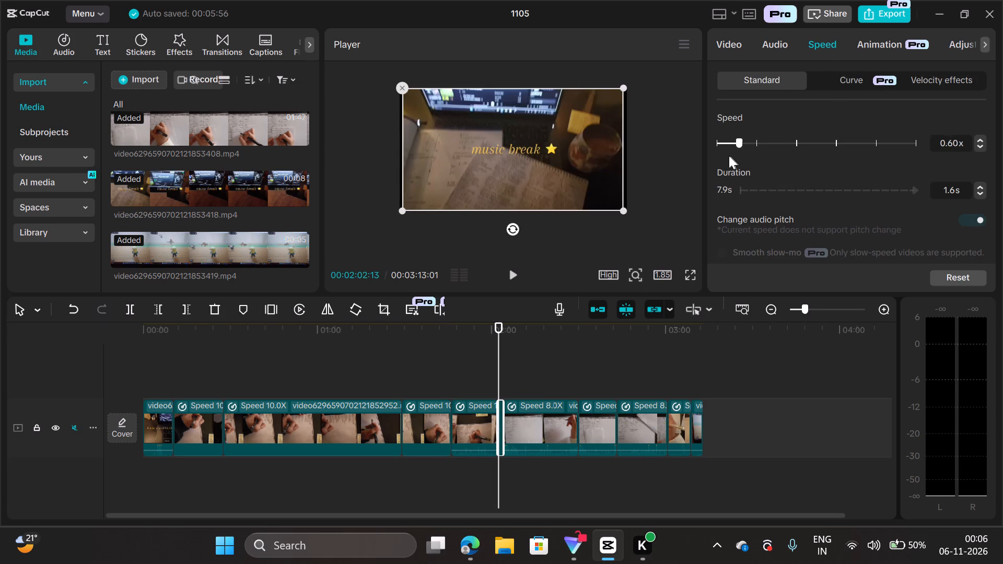
left_click_drag(729, 156, 705, 152)
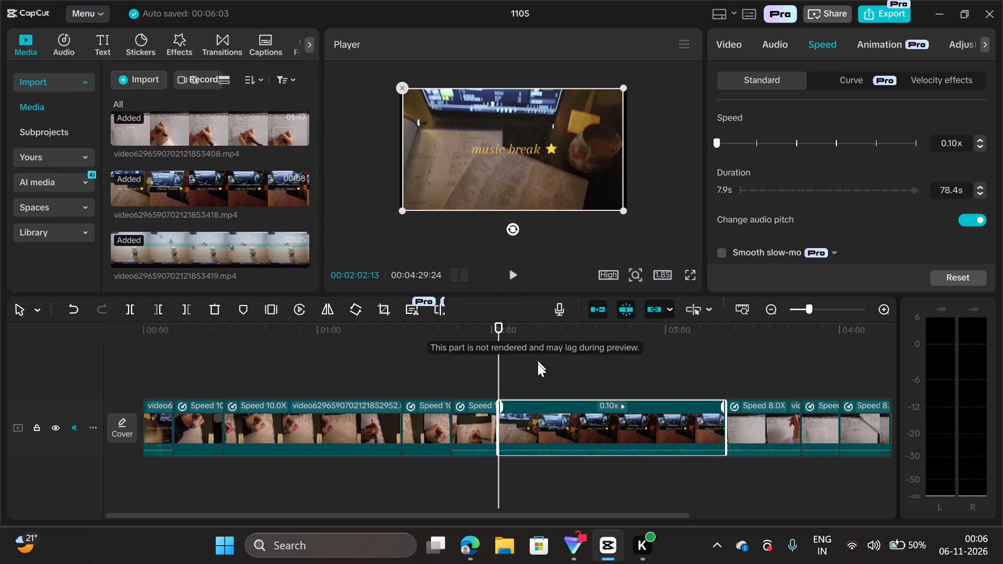
Preview the slowed music break clip from about 02:16 and set its playback speed to 1.00x.
left_click(541, 373)
scroll(419, 445, "right", 1)
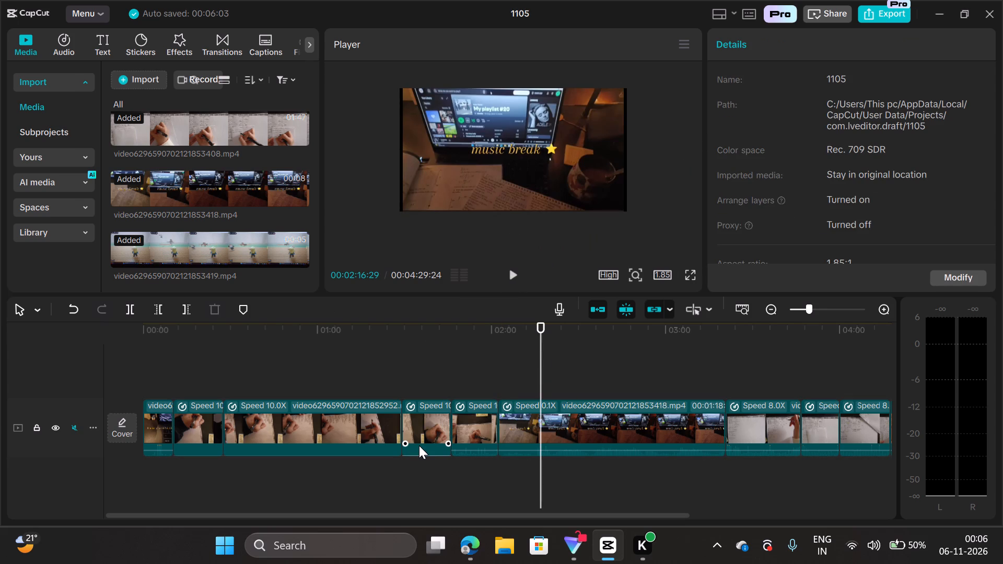
scroll(419, 445, "right", 1)
left_click(514, 273)
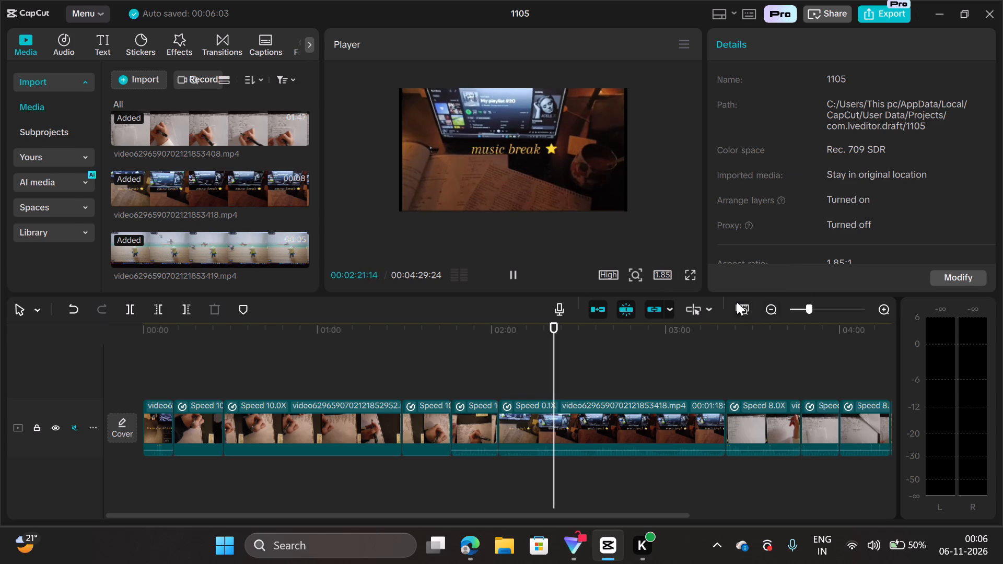
left_click_drag(841, 111, 642, 213)
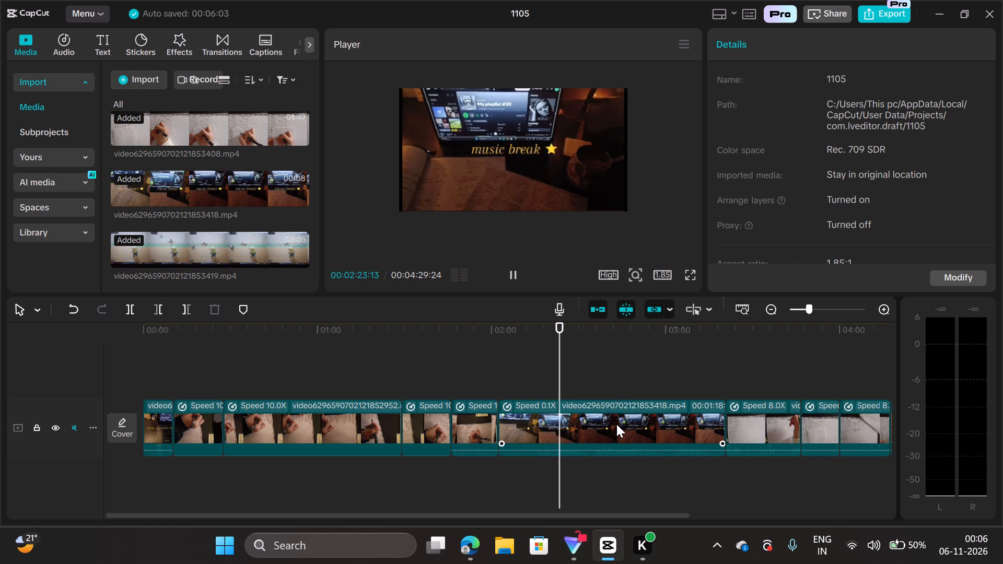
left_click(616, 424)
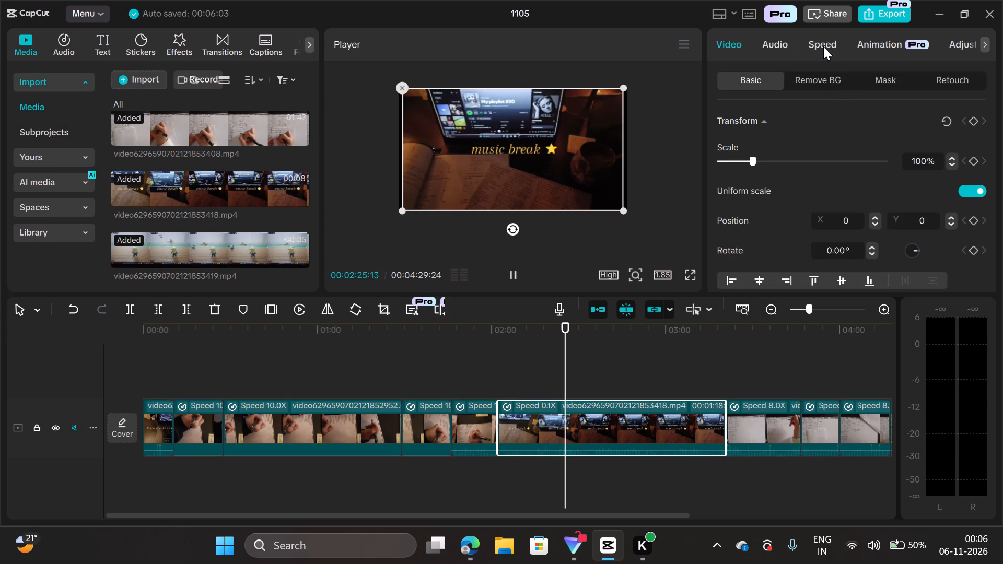
left_click(823, 46)
left_click_drag(722, 141, 741, 147)
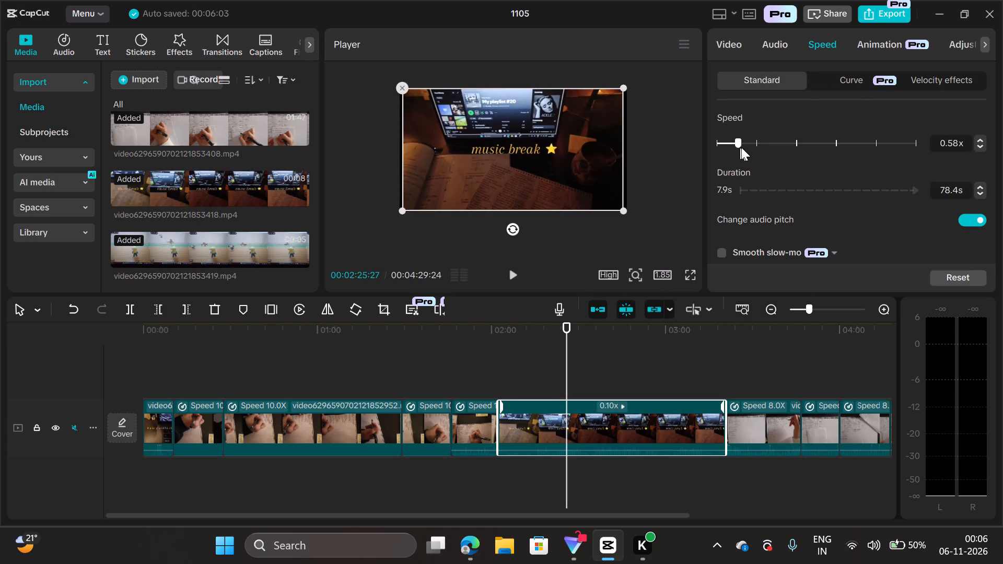
left_click_drag(741, 147, 757, 151)
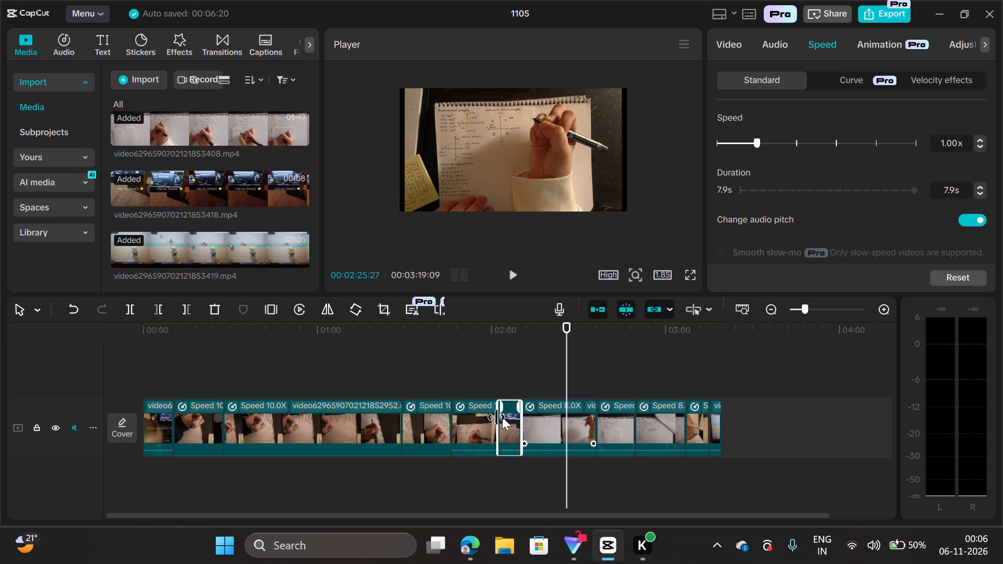
Play the music break from its start near 02:02 and review the video from the very beginning.
left_click_drag(567, 376, 509, 391)
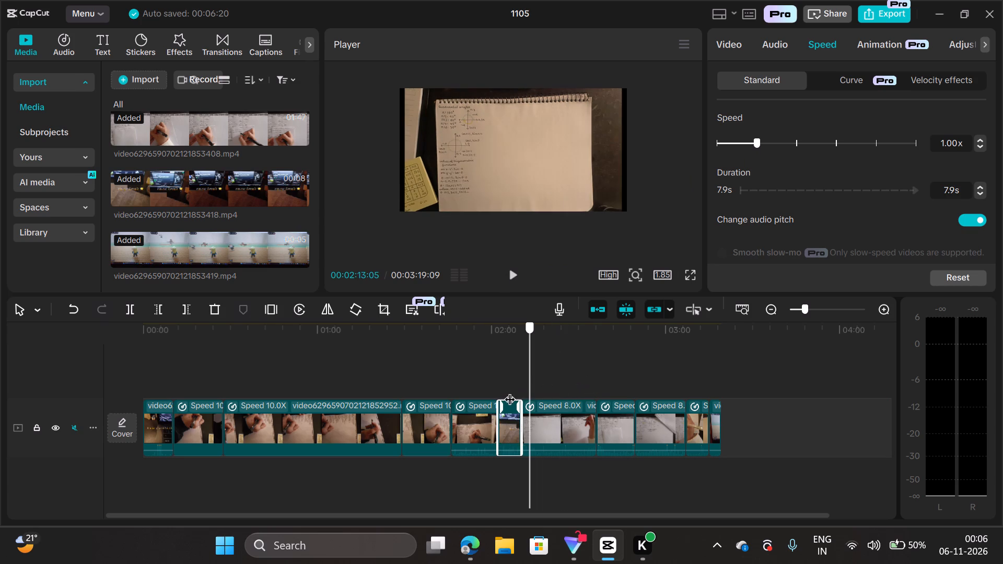
left_click_drag(509, 391, 574, 373)
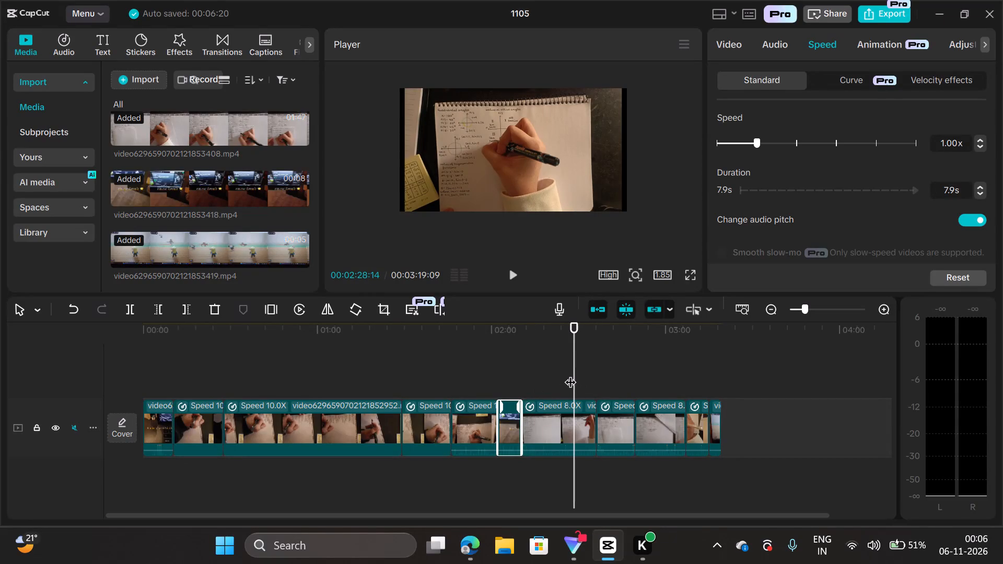
left_click_drag(574, 374, 499, 399)
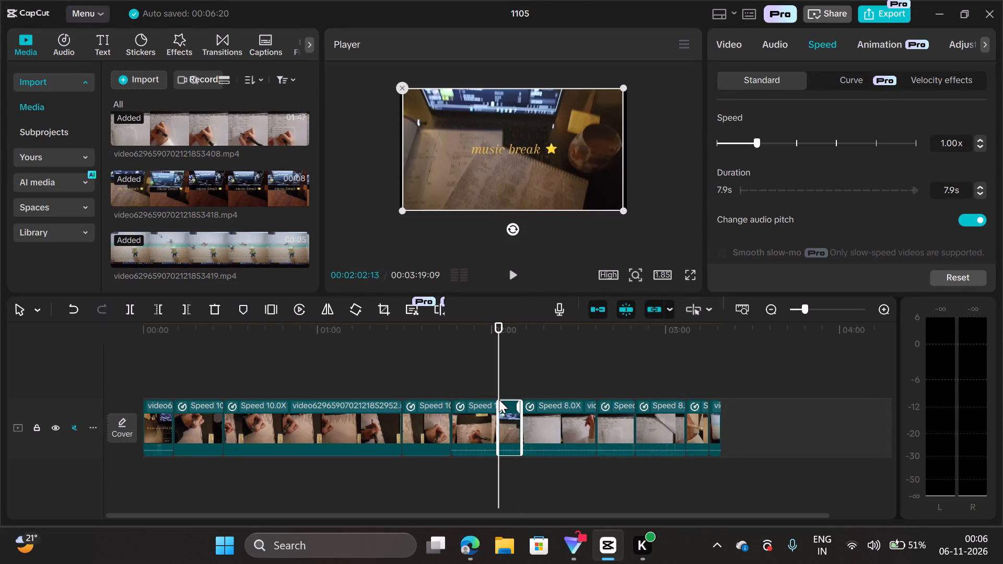
left_click(512, 276)
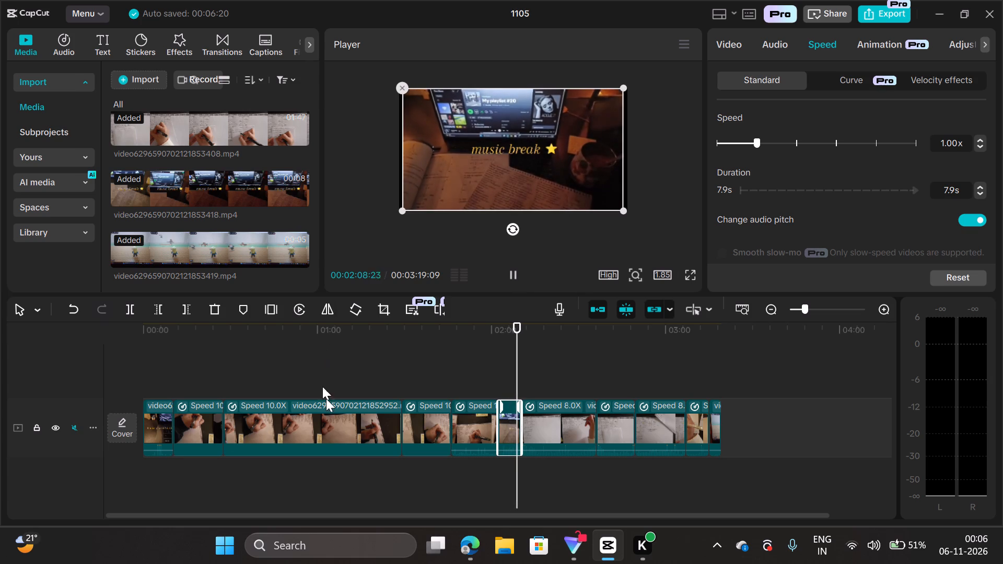
left_click_drag(521, 355, 269, 380)
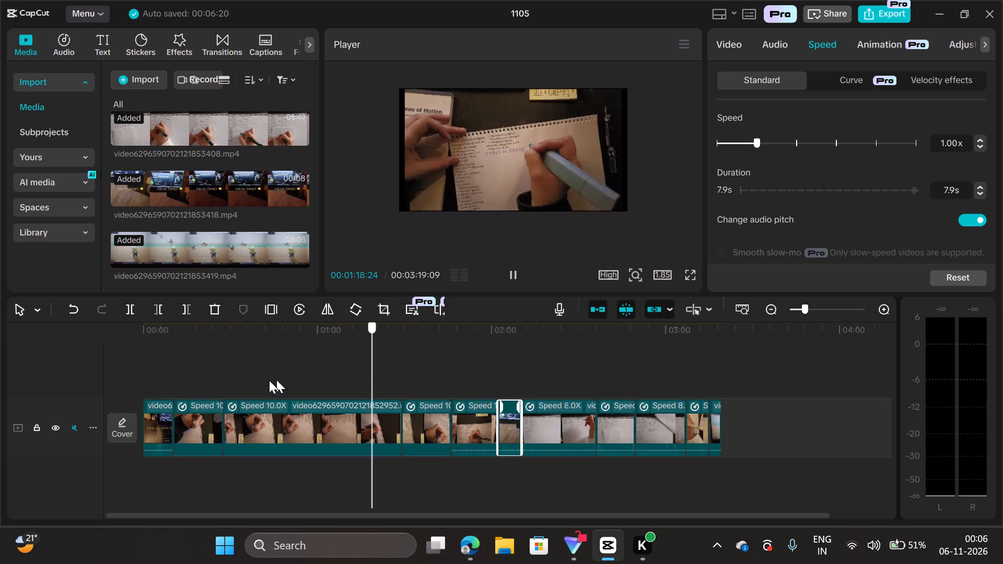
left_click_drag(269, 380, 119, 391)
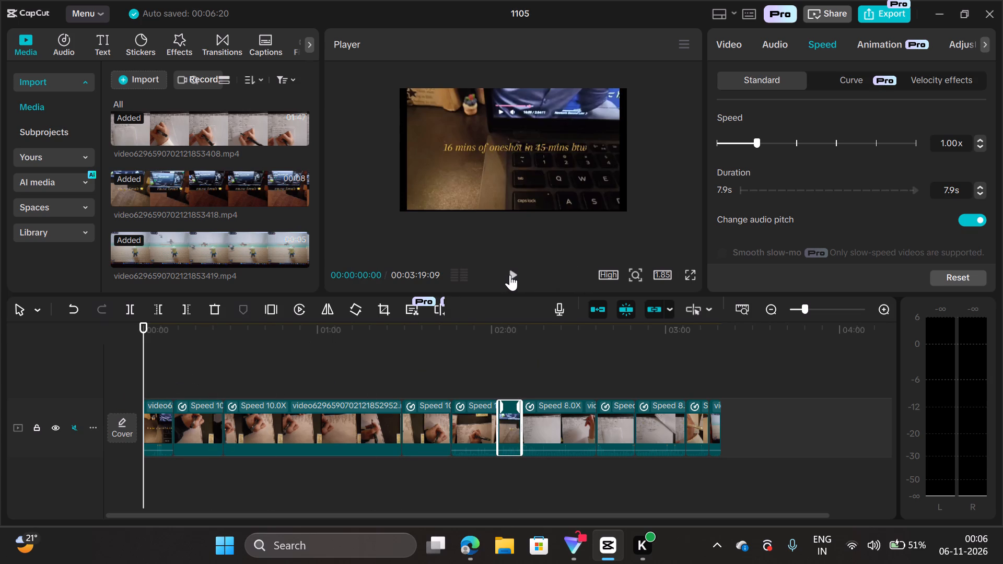
left_click(509, 275)
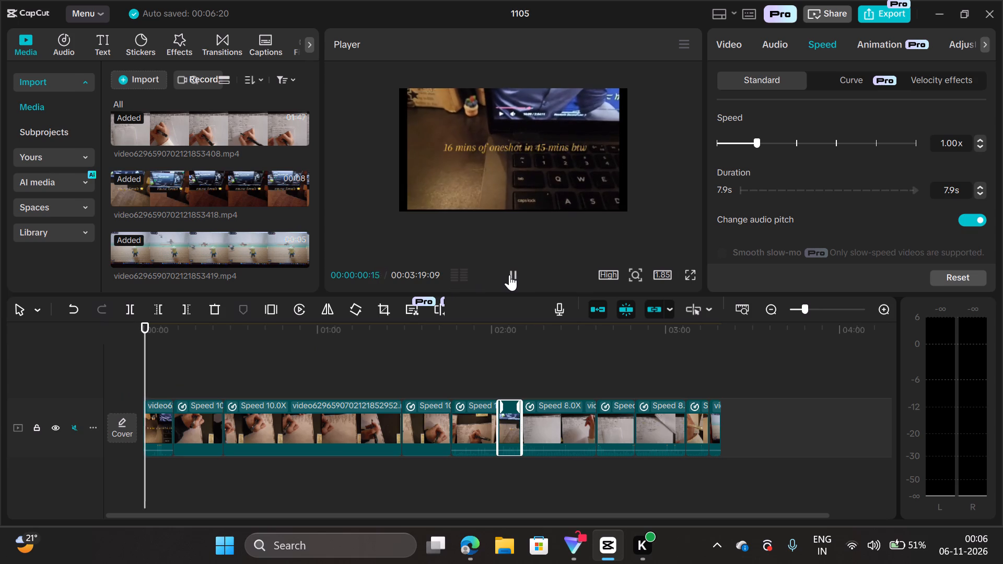
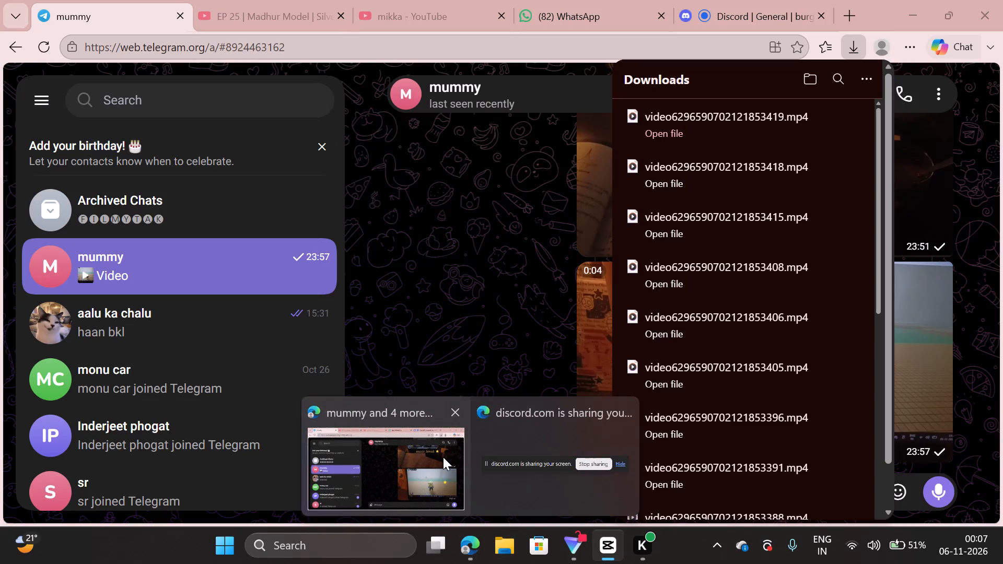
Switch to the Telegram chat in Edge and dismiss the downloads list.
left_click(443, 457)
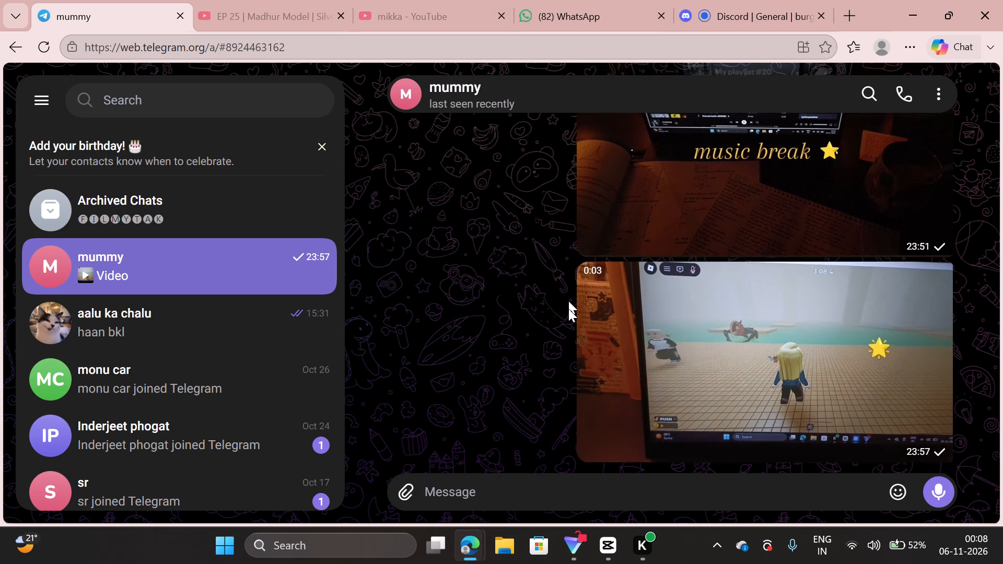
left_click(453, 180)
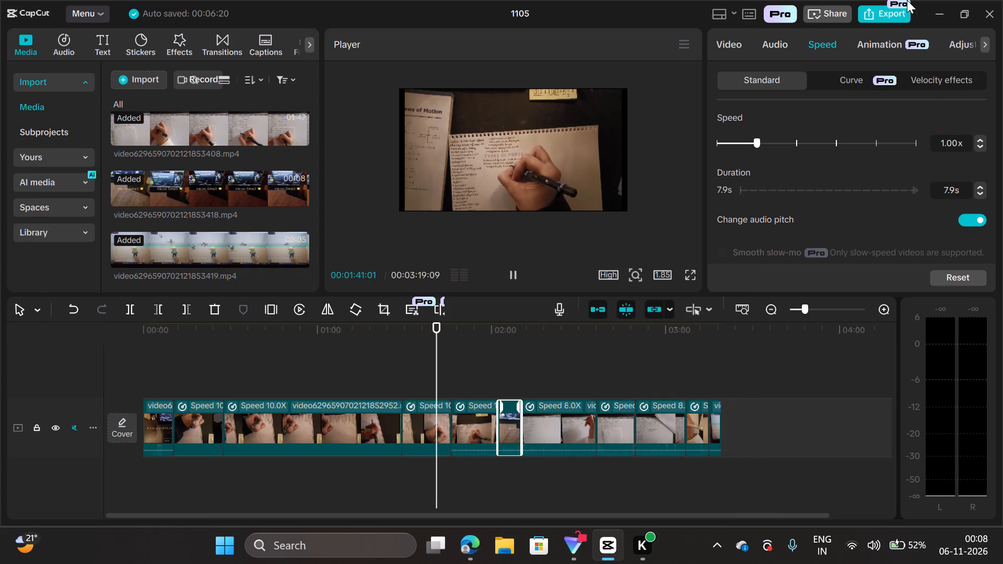
left_click(935, 5)
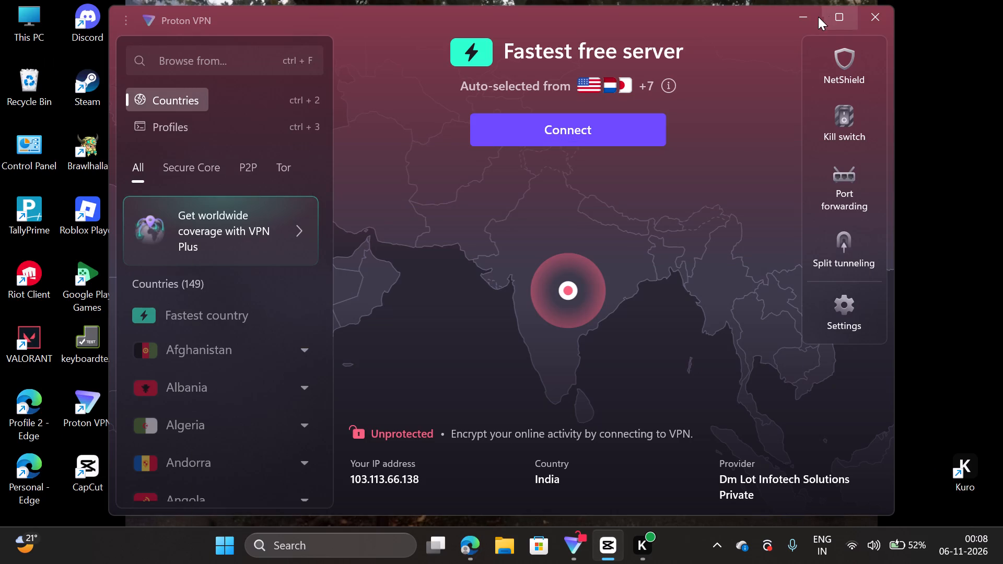
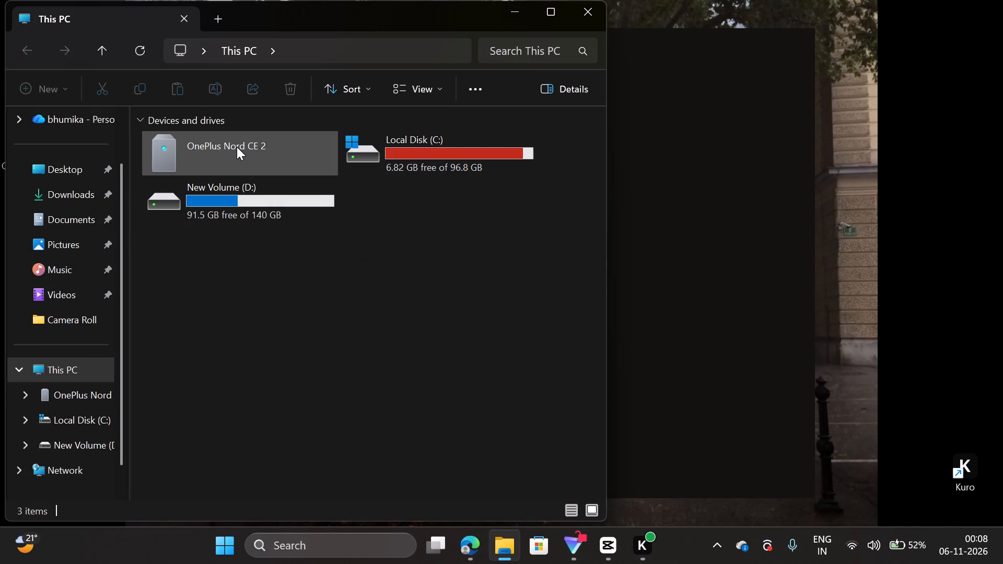
Open the connected OnePlus Nord CE 2 phone from This PC in File Explorer.
left_click(237, 147)
double_click(237, 147)
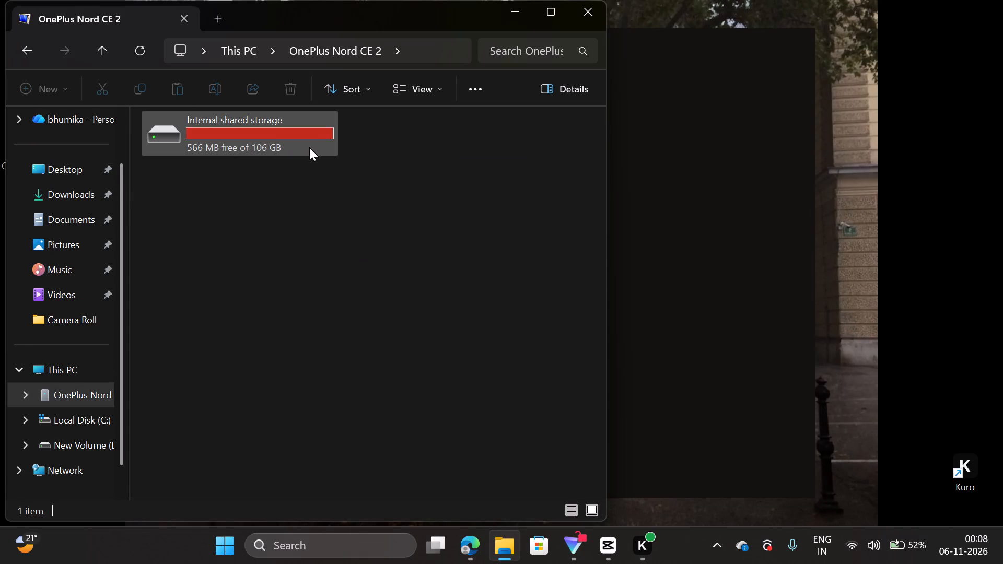
Open the DCIM Camera folder in the OnePlus Nord CE 2 phone's internal shared storage.
double_click(292, 145)
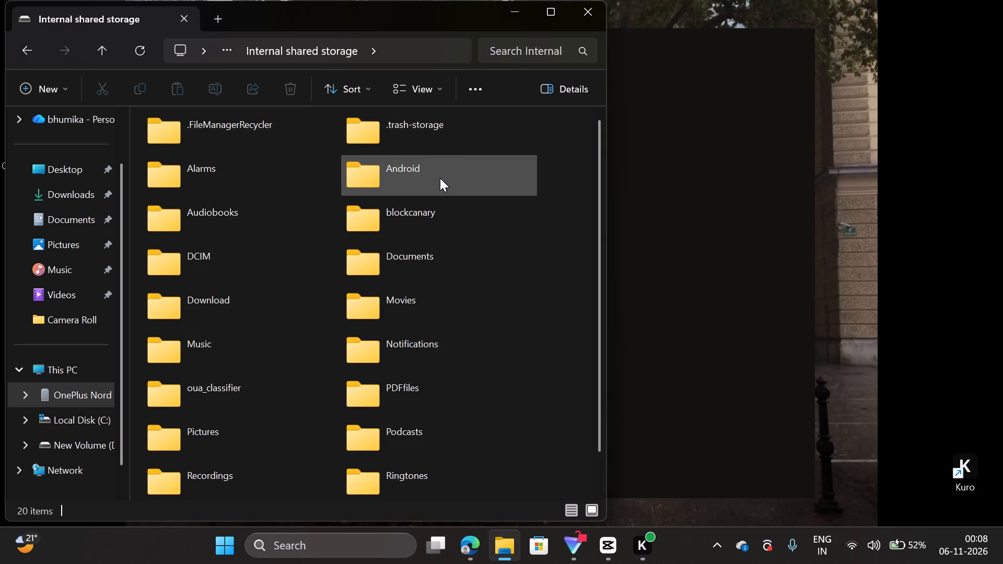
double_click(230, 252)
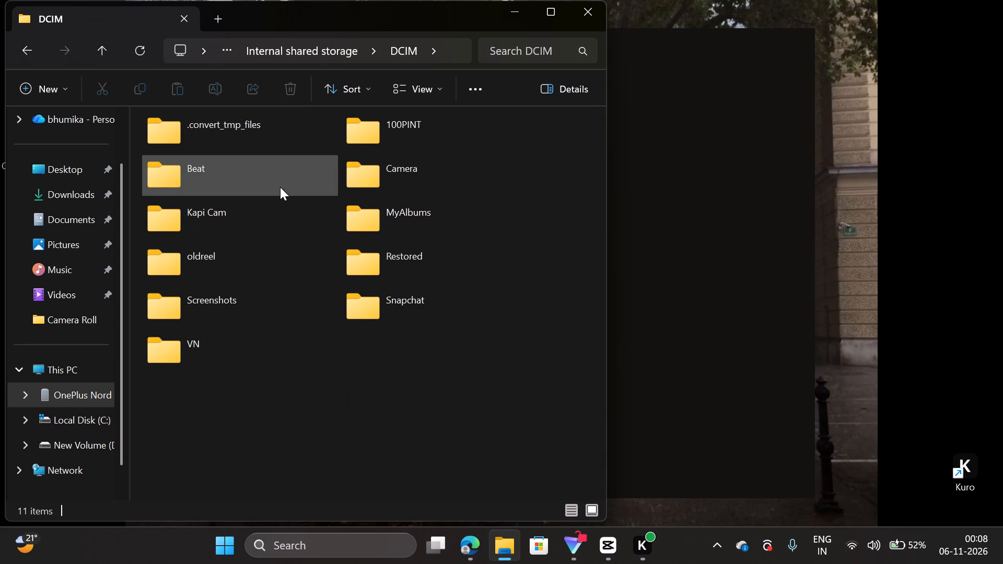
double_click(379, 176)
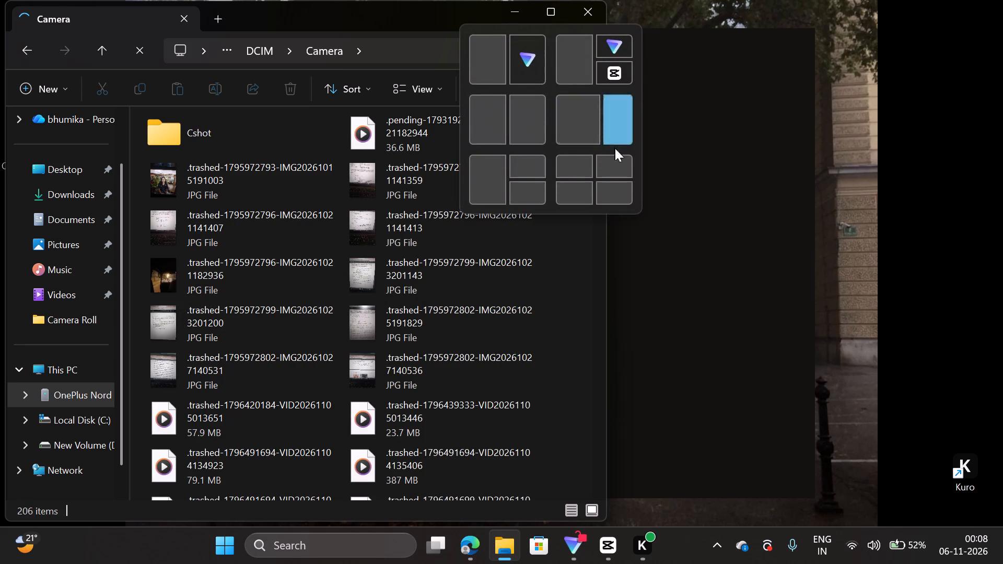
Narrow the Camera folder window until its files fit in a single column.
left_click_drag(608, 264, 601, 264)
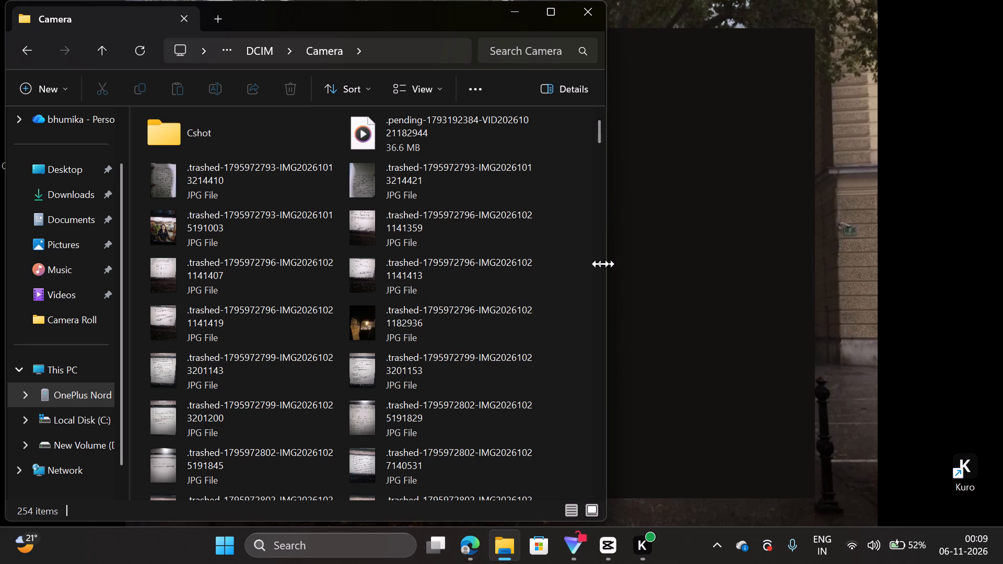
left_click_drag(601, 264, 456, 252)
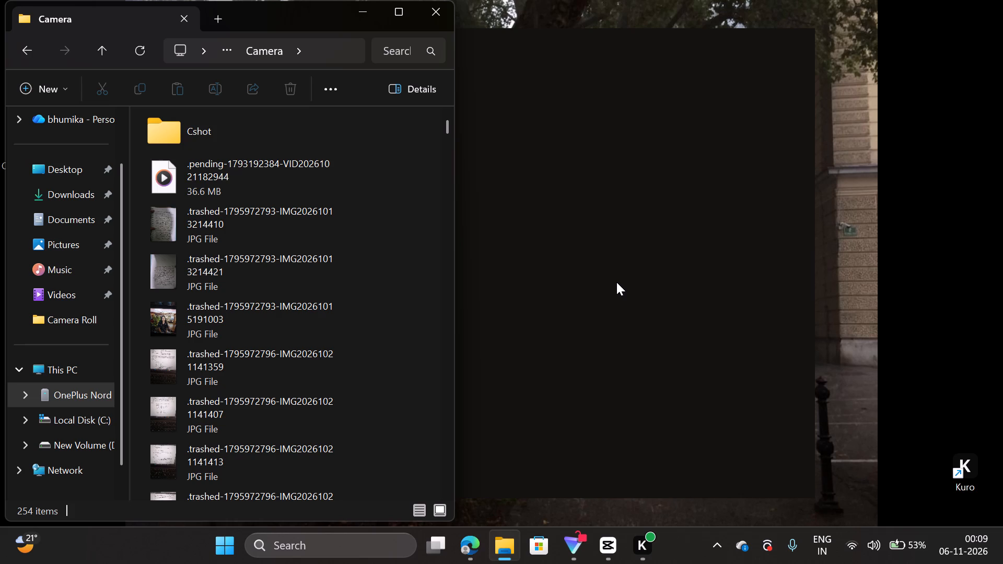
Sort the Camera folder's files by their Created date.
scroll(372, 271, "up", 5)
scroll(285, 220, "down", 2)
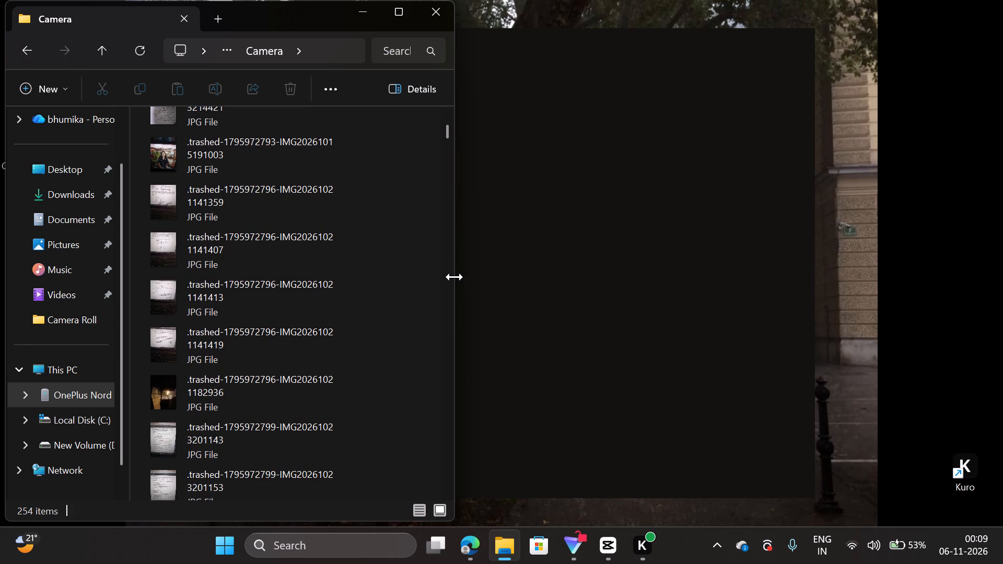
scroll(339, 249, "up", 7)
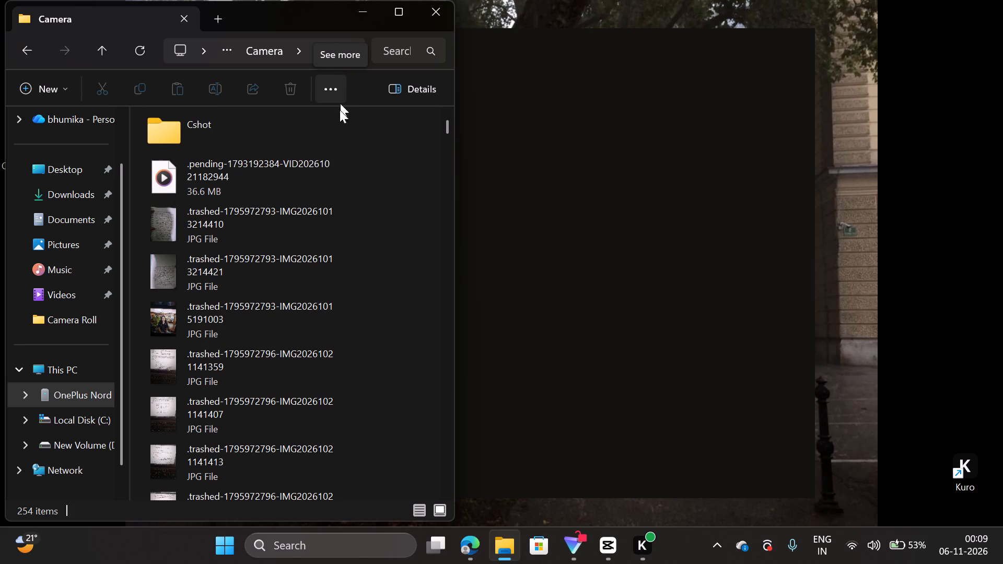
right_click(362, 145)
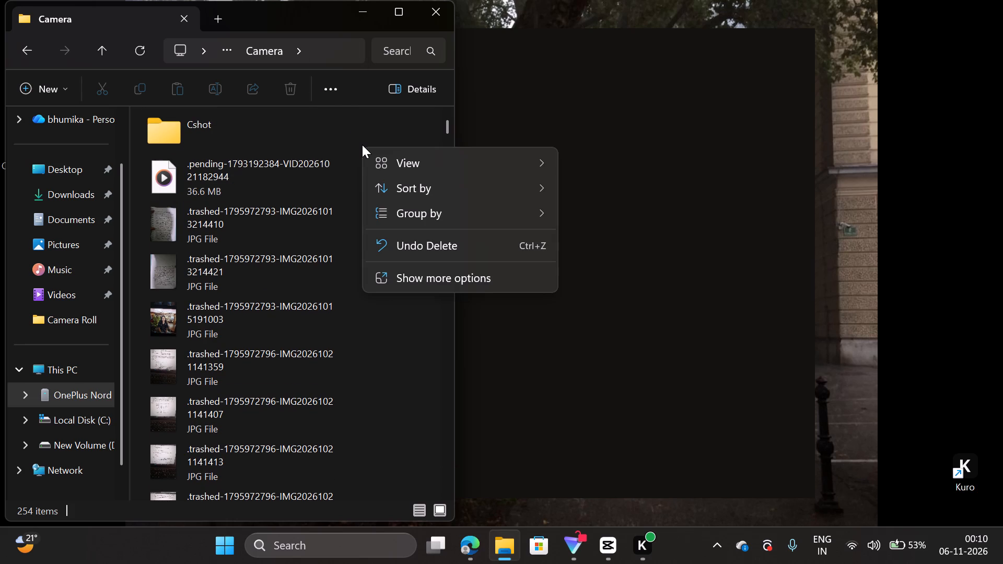
left_click(426, 200)
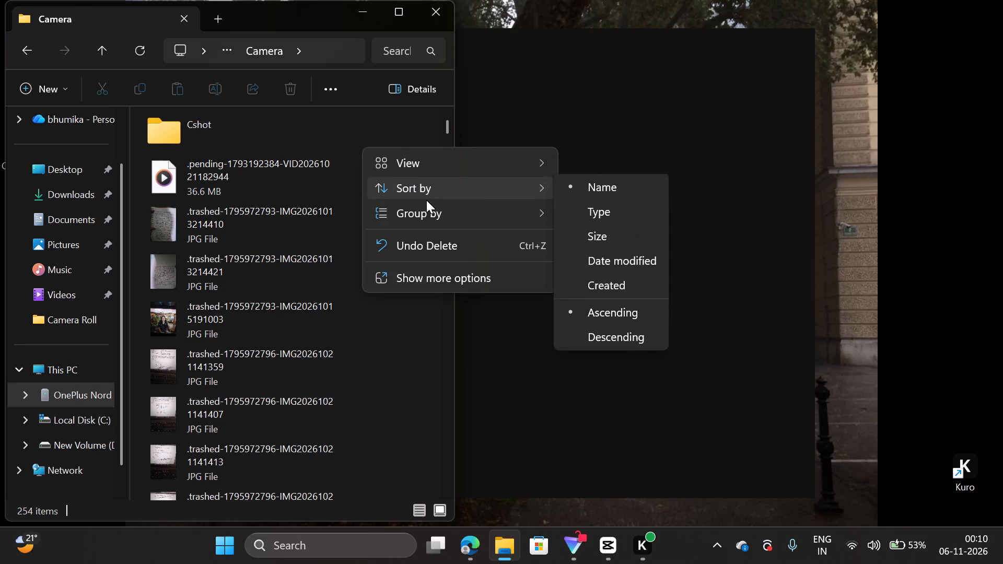
left_click(622, 292)
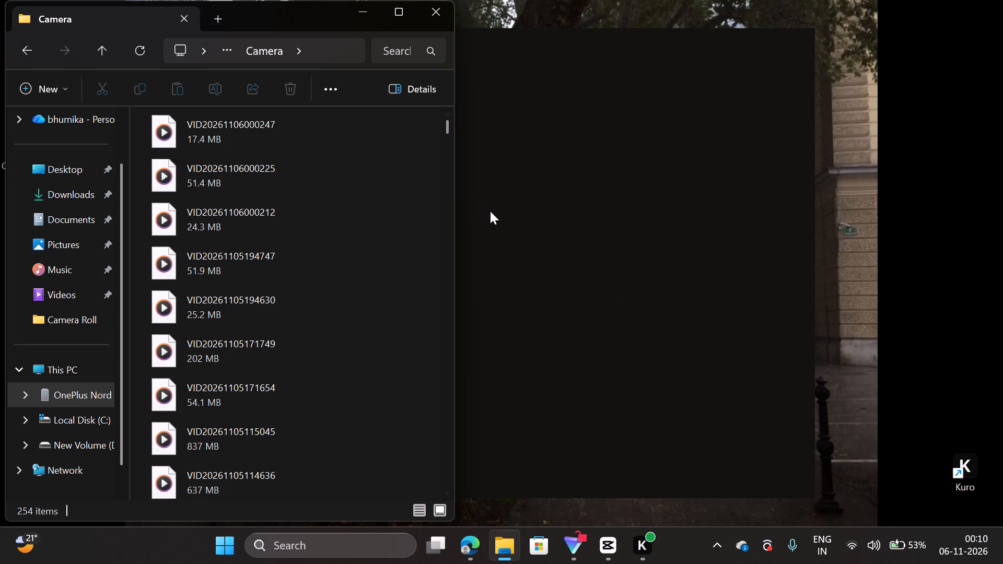
Widen the Camera folder window to nearly the full screen width, showing four columns of files.
left_click_drag(456, 213, 804, 220)
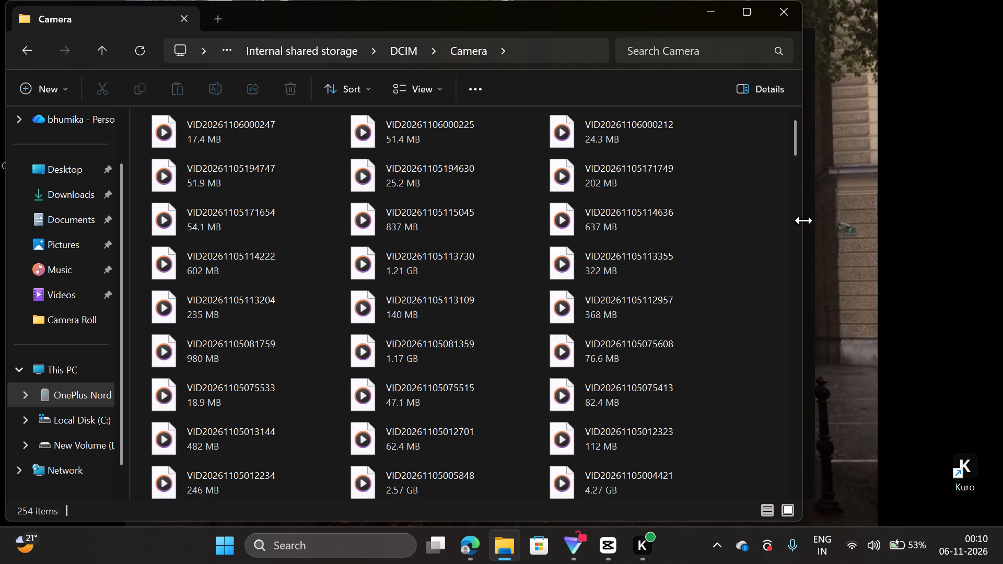
left_click_drag(803, 222, 993, 220)
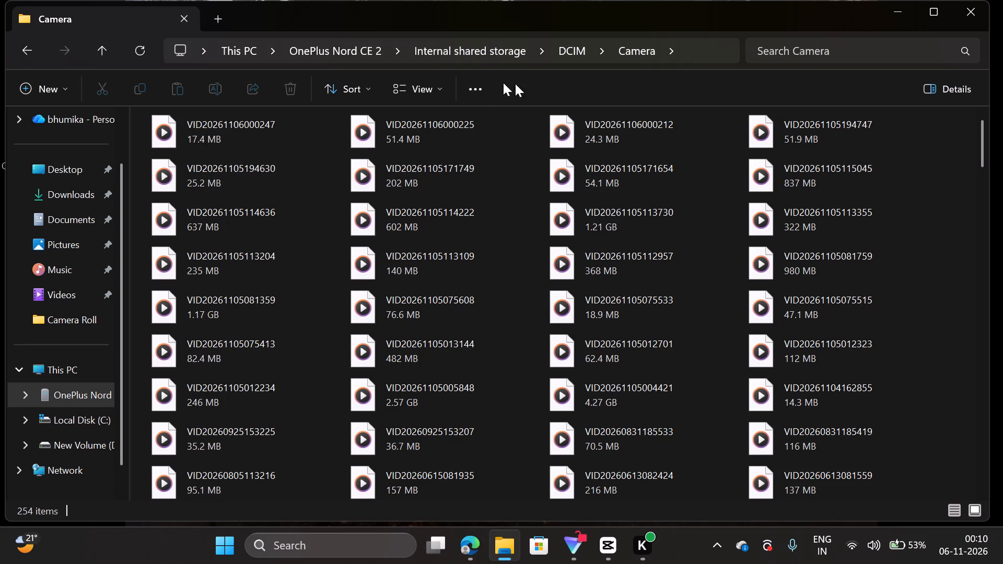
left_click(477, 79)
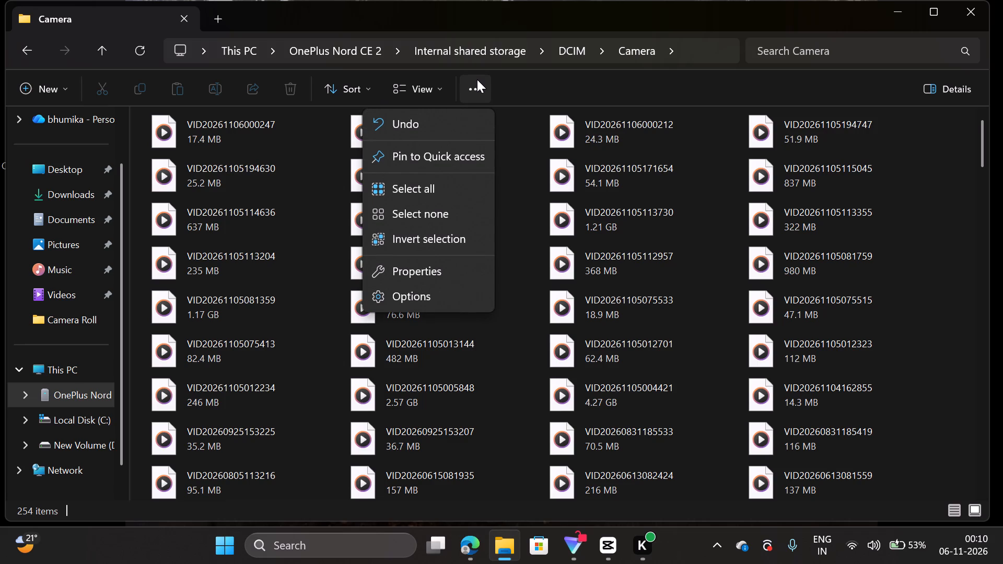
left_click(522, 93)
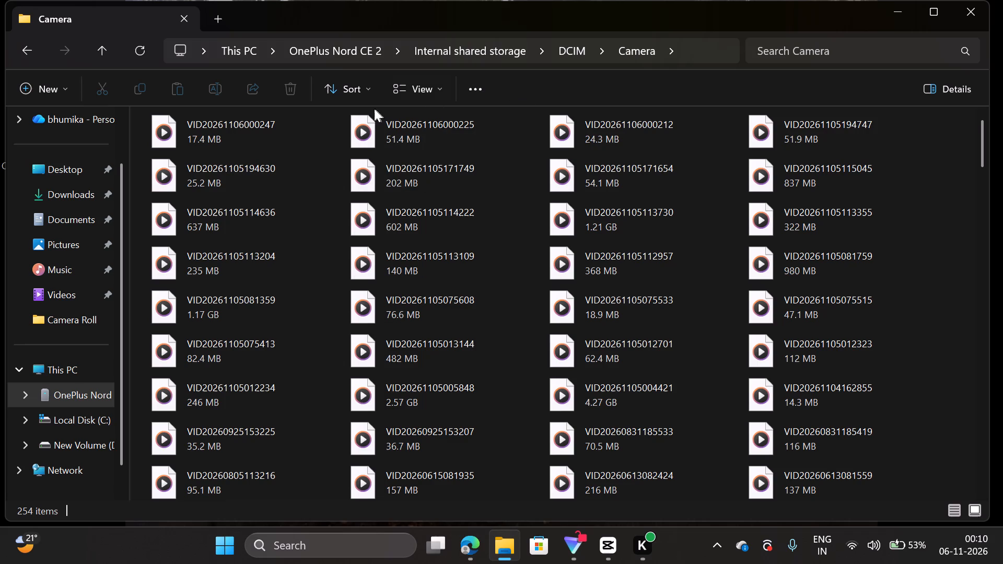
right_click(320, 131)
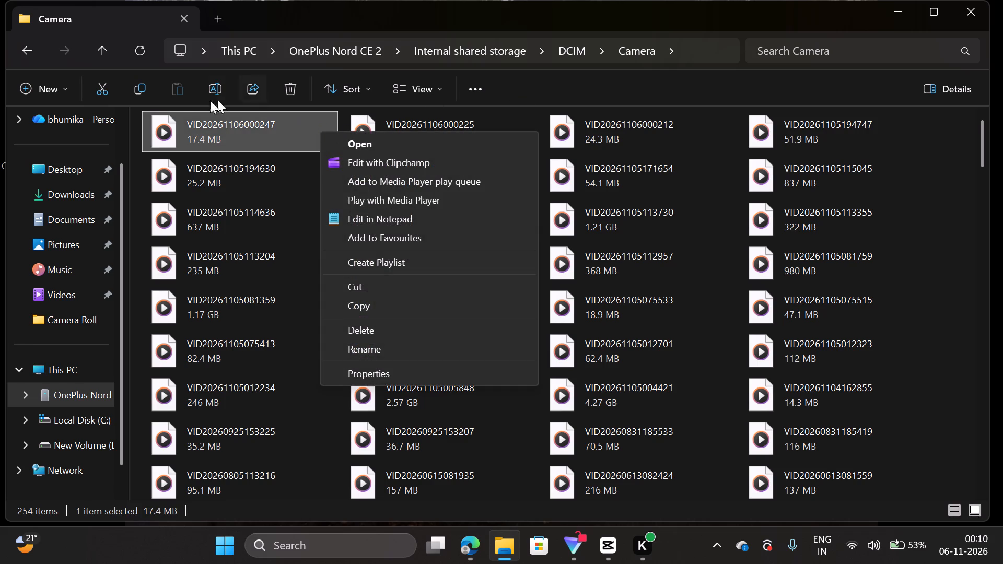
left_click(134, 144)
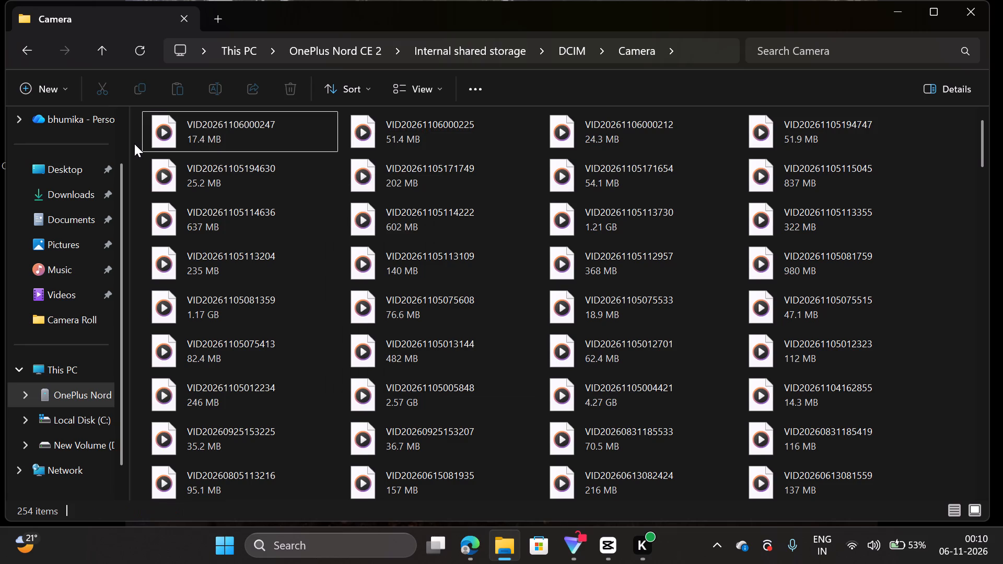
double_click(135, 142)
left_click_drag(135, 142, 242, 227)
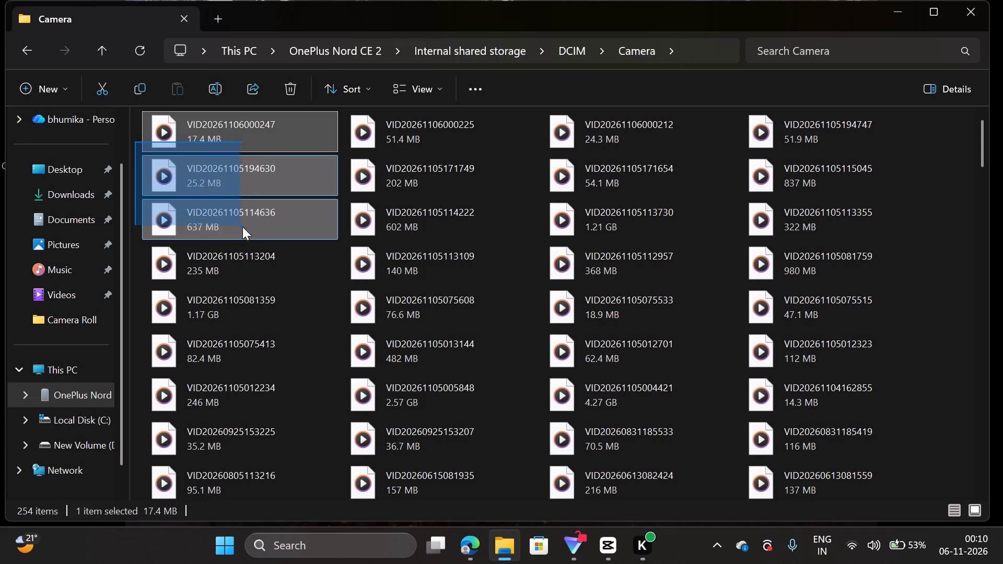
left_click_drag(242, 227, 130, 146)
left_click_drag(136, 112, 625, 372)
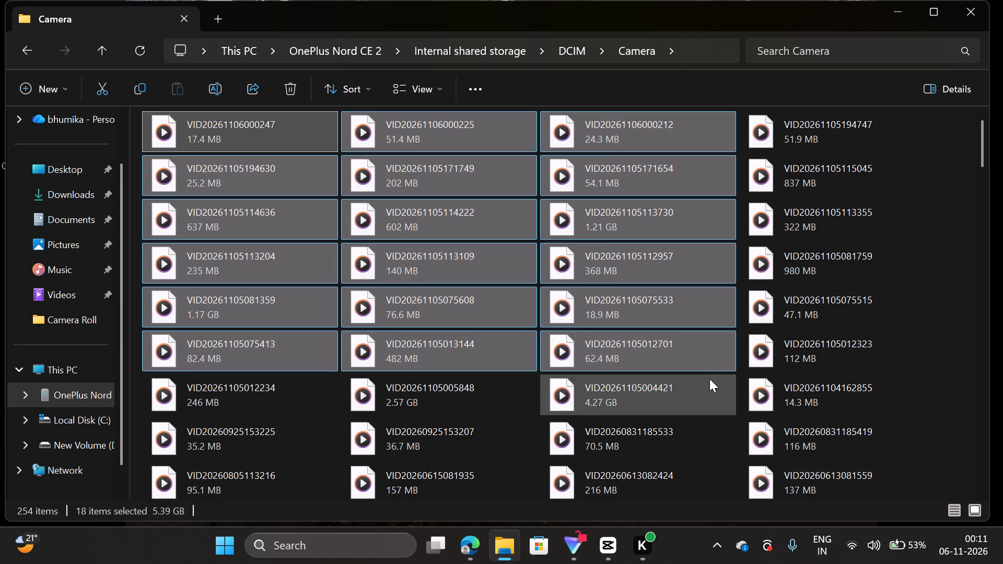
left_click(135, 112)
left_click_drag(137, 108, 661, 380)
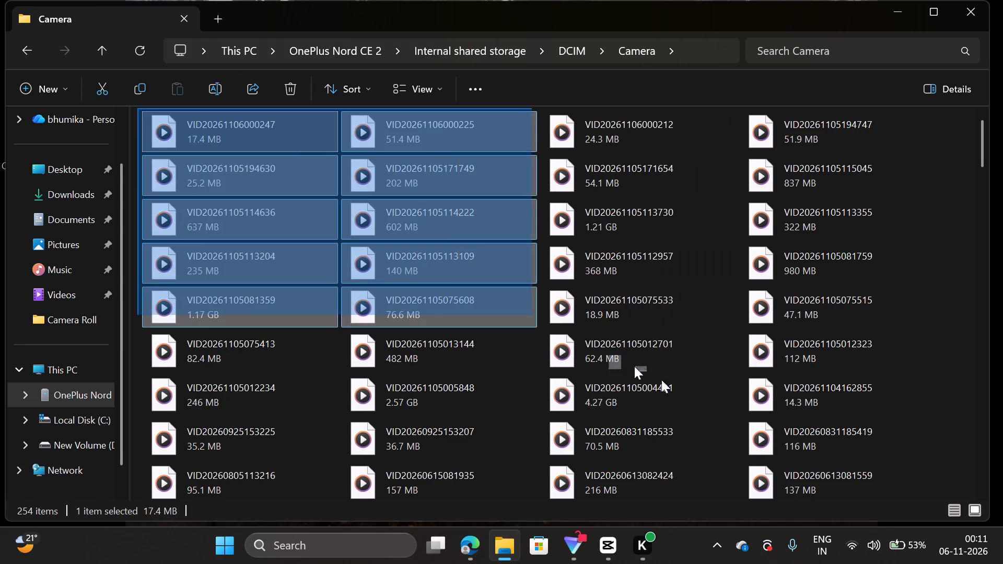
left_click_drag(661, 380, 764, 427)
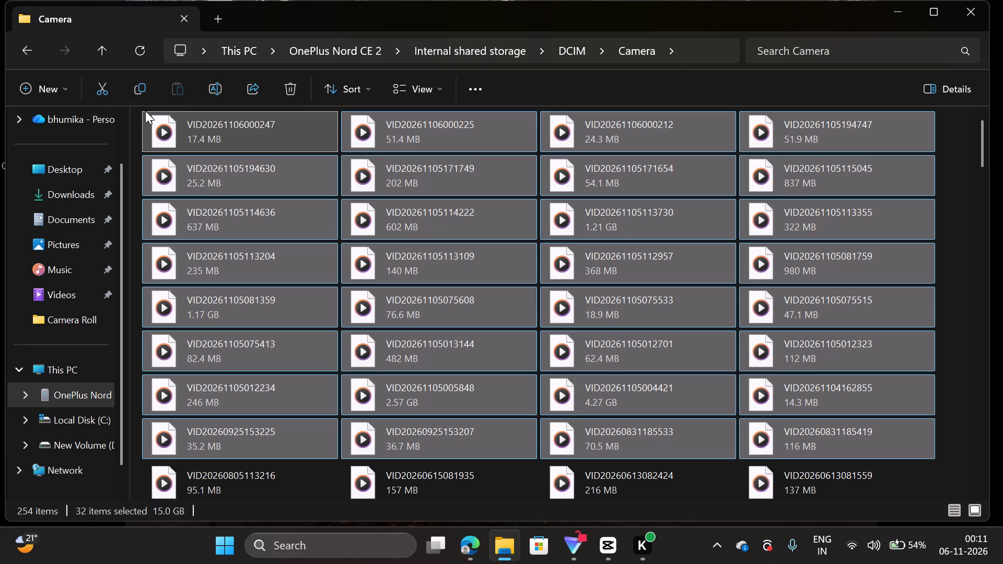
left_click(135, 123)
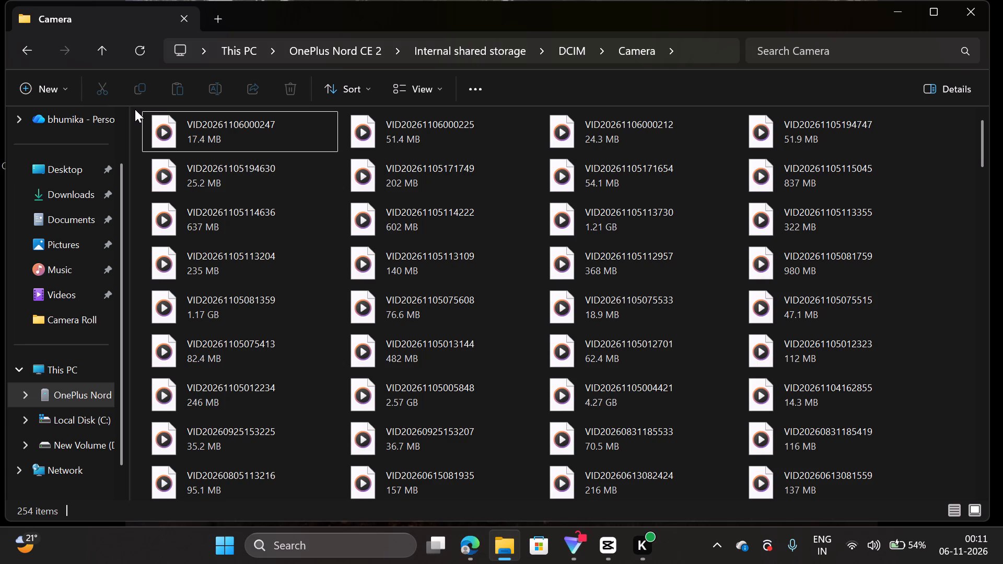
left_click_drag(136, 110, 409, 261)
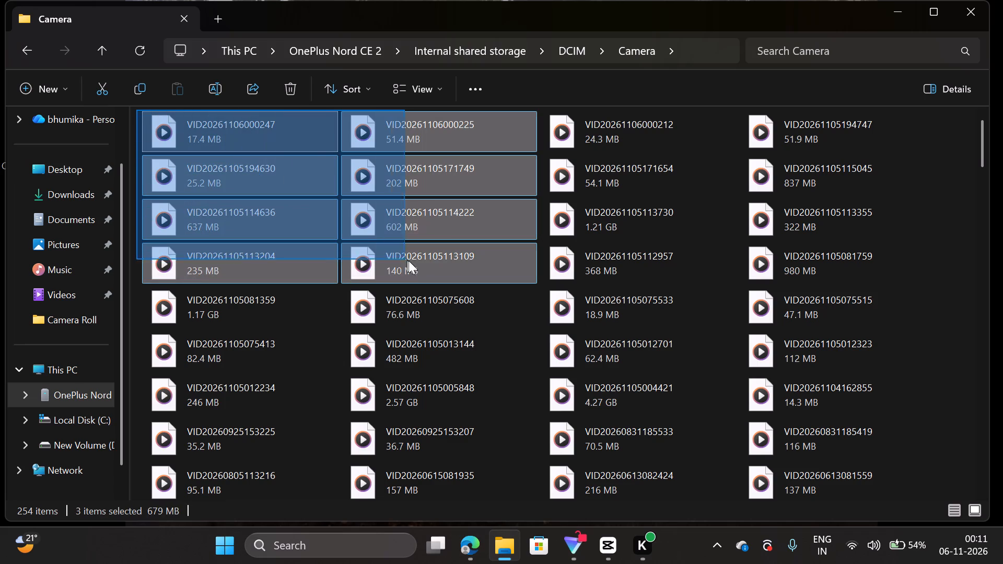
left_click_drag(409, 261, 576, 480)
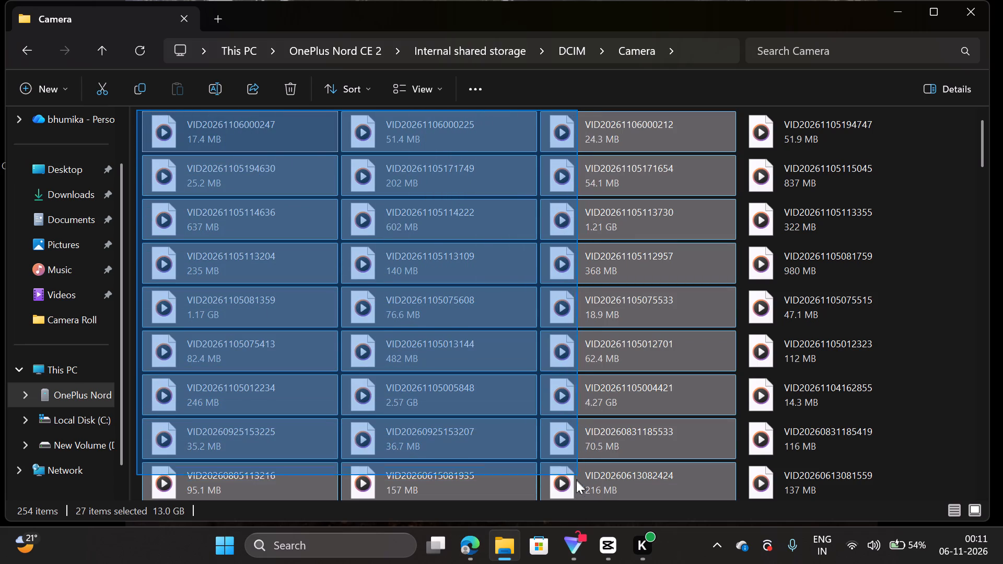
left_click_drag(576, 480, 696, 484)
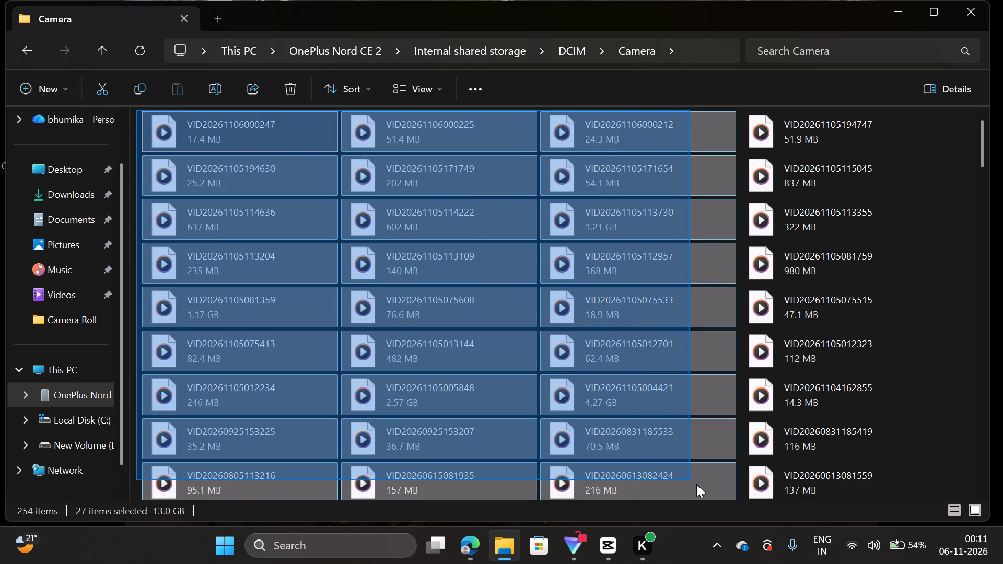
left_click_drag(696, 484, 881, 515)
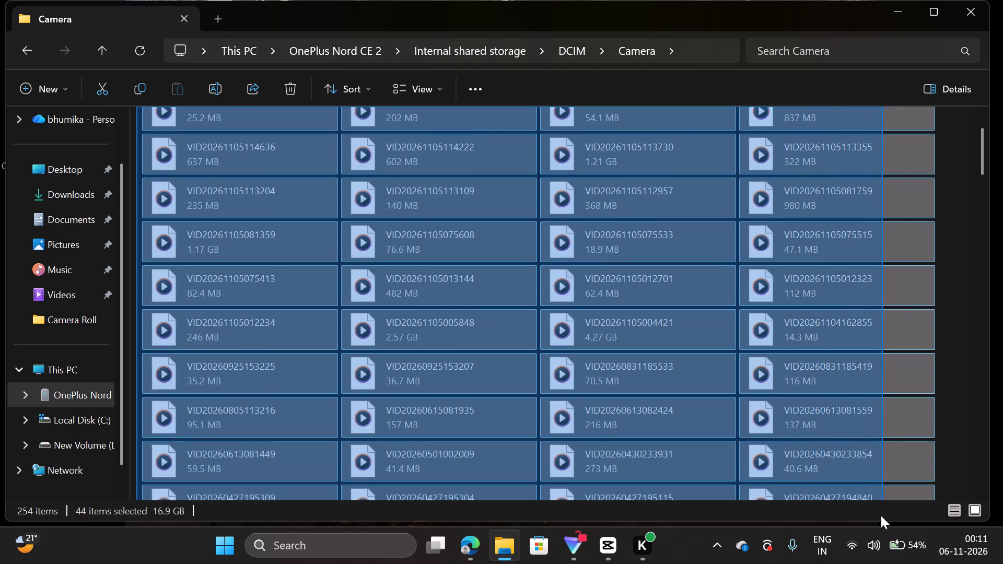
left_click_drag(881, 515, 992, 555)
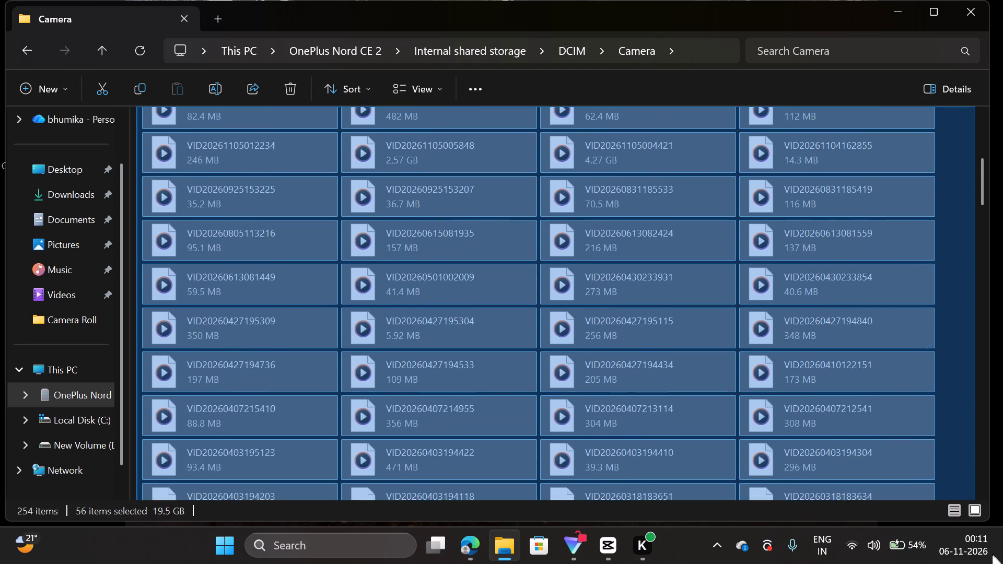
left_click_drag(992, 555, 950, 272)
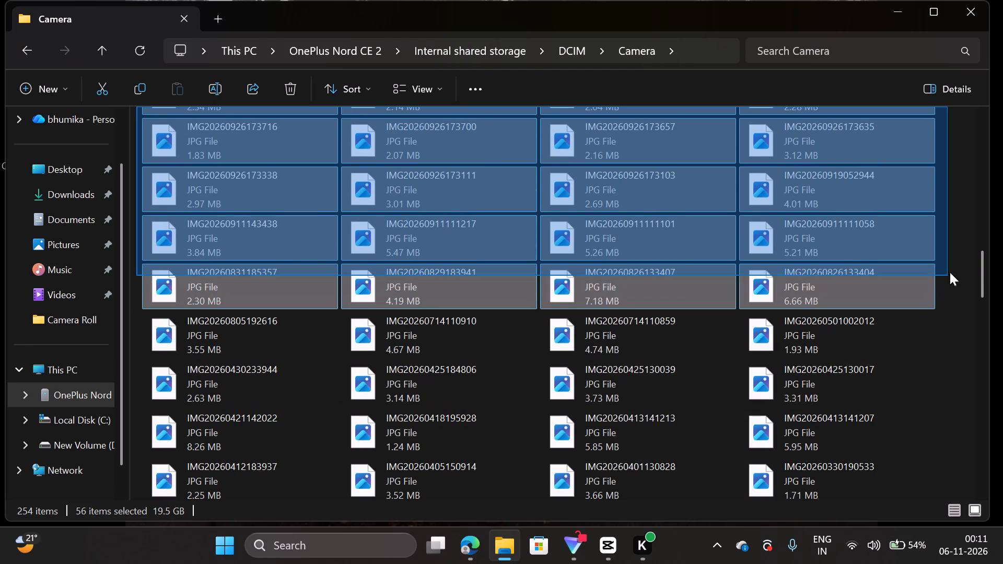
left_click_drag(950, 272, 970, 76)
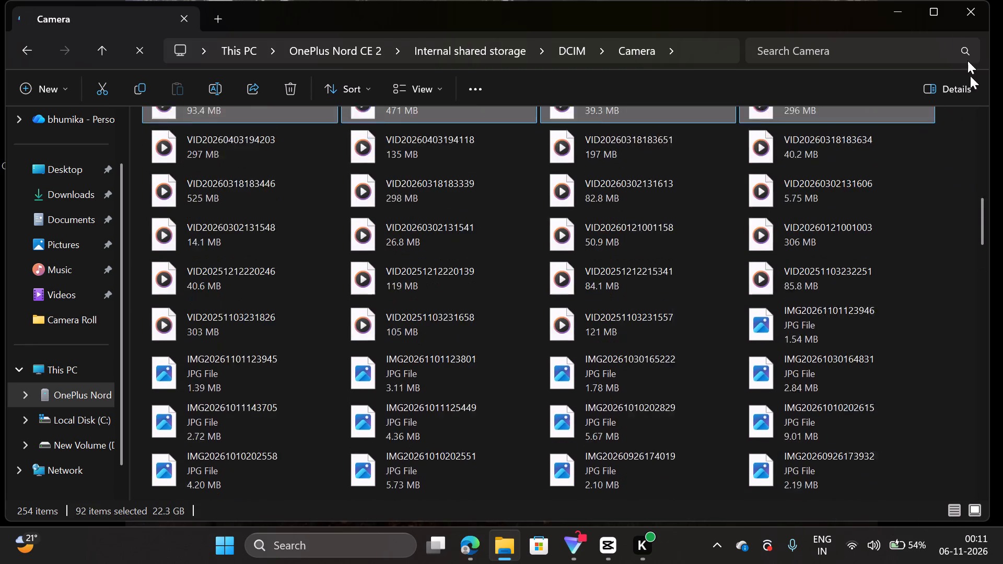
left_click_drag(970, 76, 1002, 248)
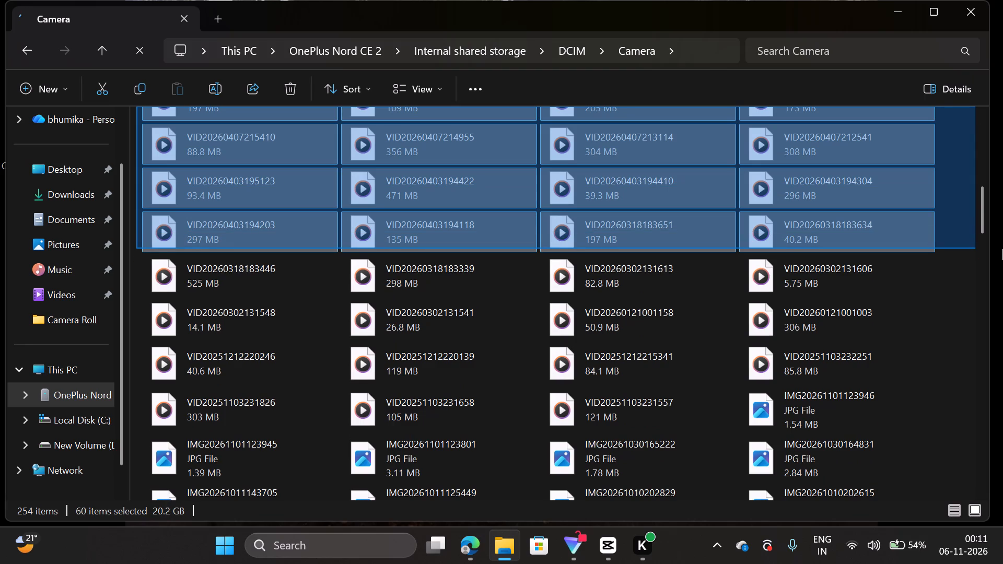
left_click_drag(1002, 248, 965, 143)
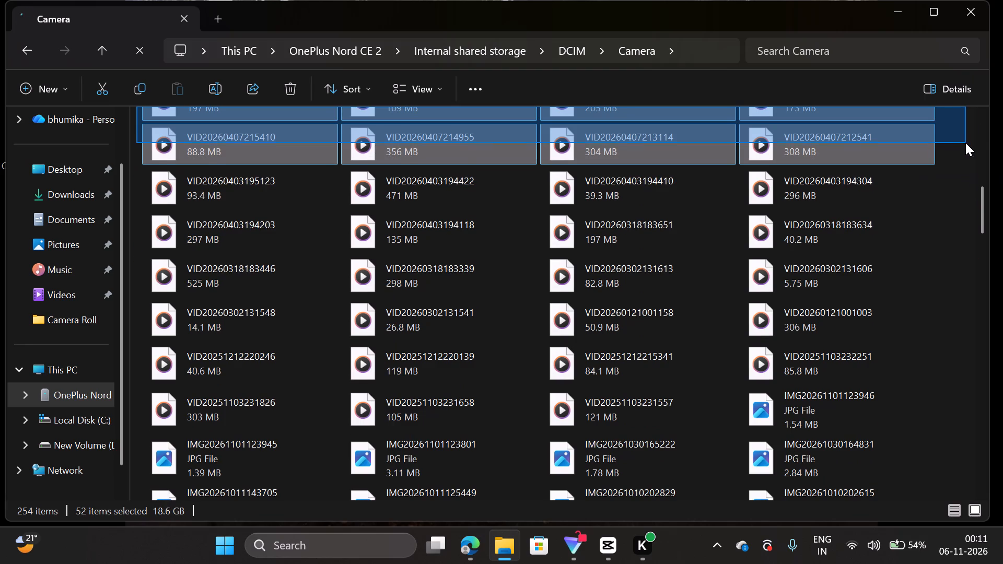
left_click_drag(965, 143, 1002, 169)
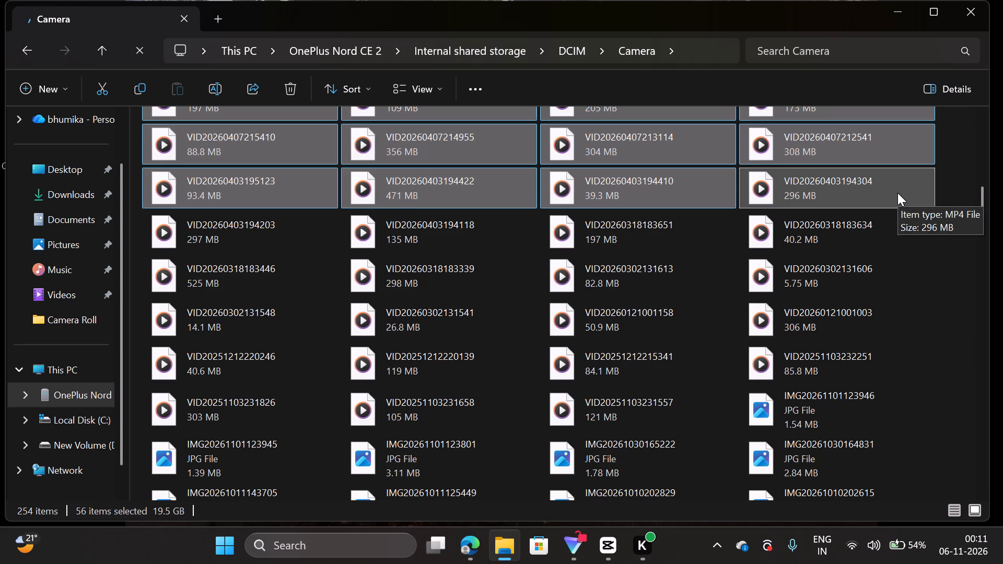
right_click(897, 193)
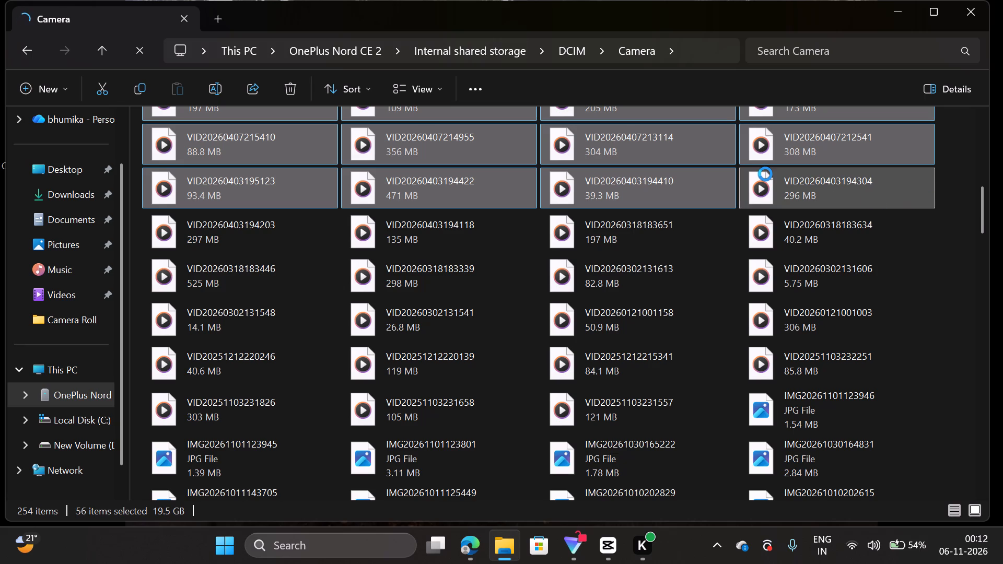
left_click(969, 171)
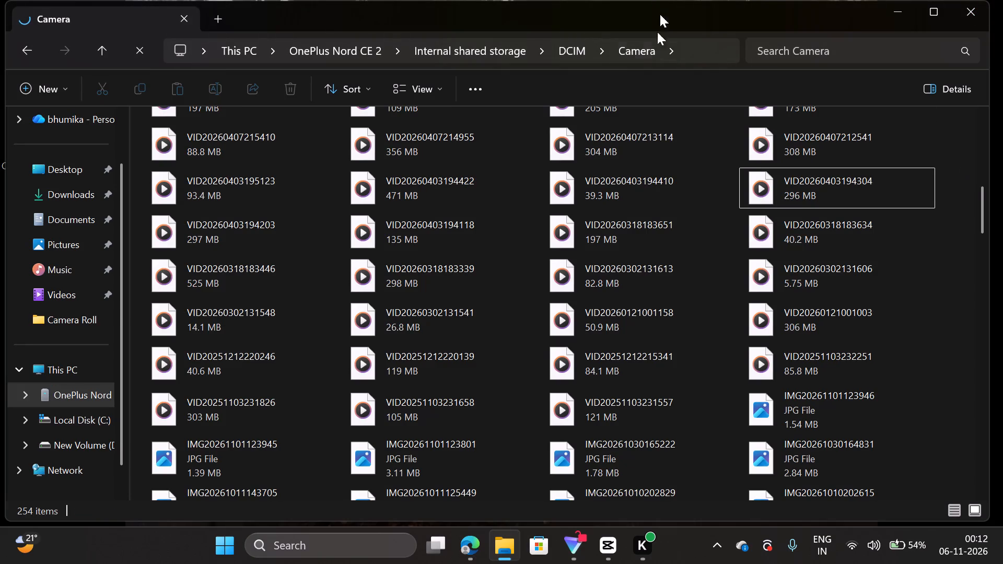
scroll(620, 190, "up", 12)
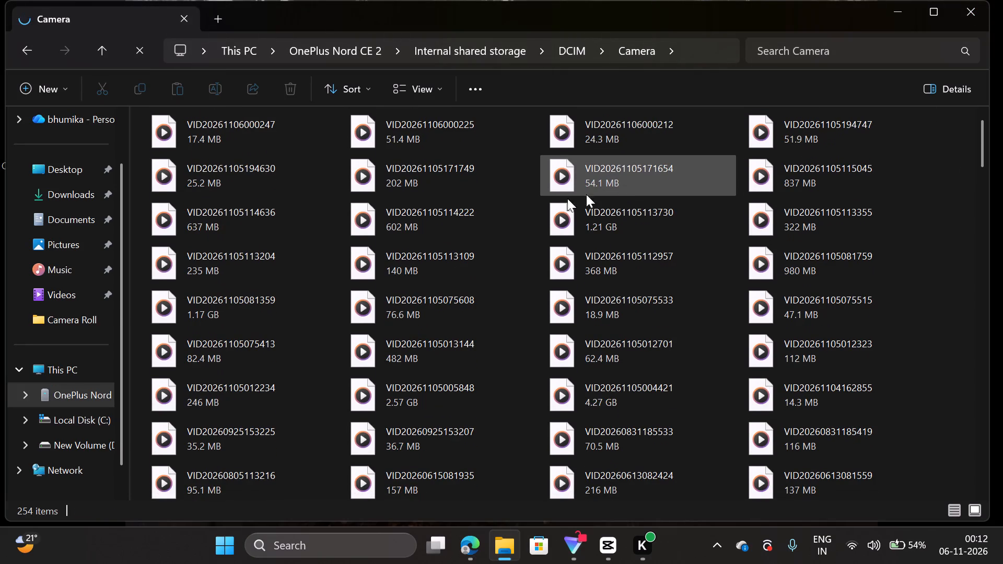
scroll(465, 216, "up", 5)
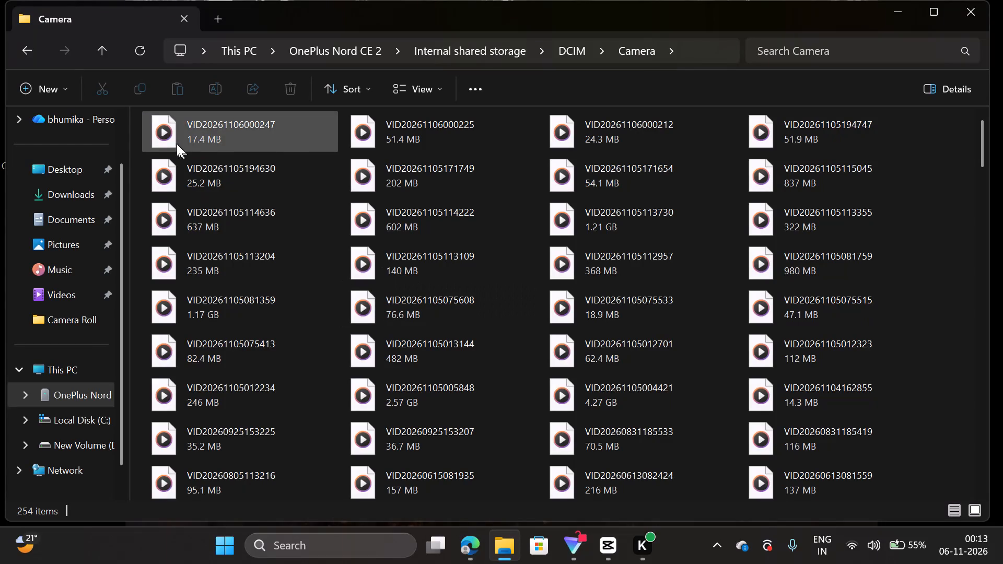
left_click_drag(143, 108, 349, 253)
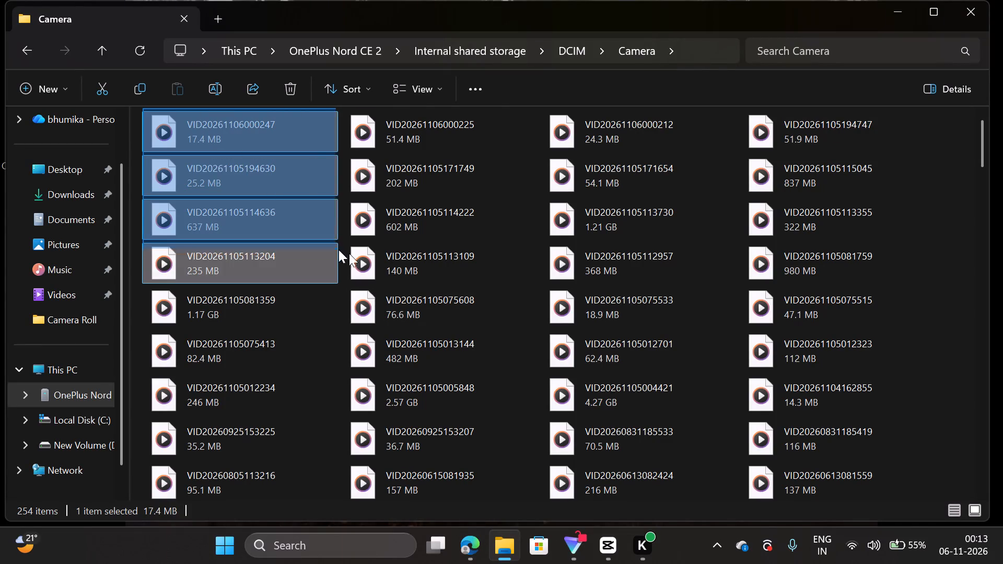
left_click_drag(349, 253, 616, 336)
scroll(611, 336, "right", 1)
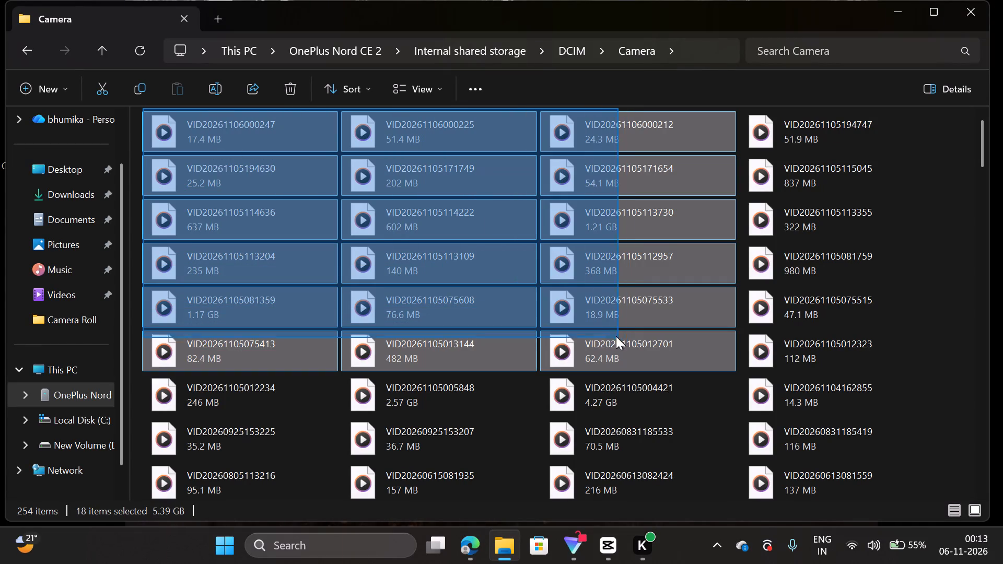
left_click_drag(616, 336, 894, 398)
scroll(615, 333, "right", 1)
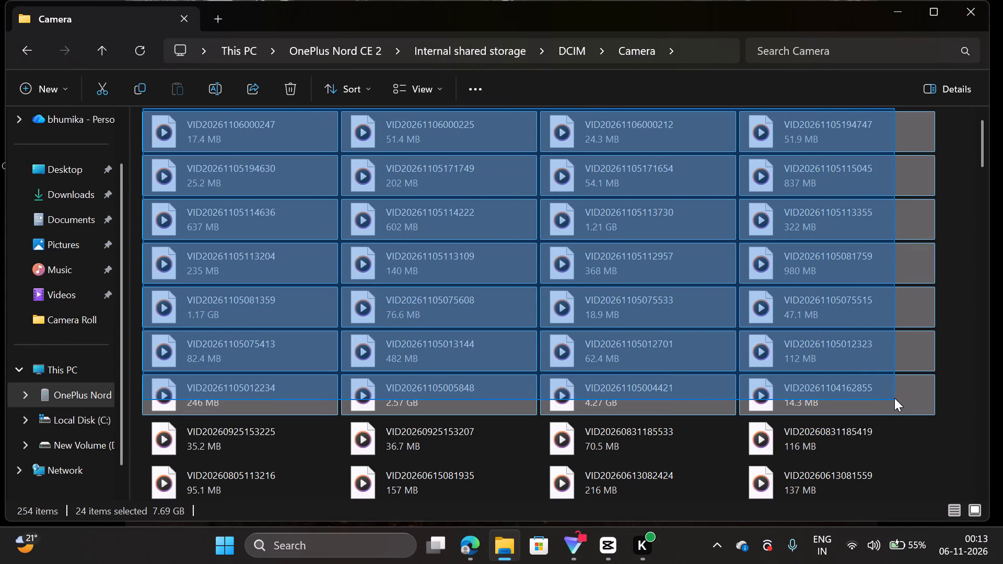
left_click_drag(894, 398, 984, 420)
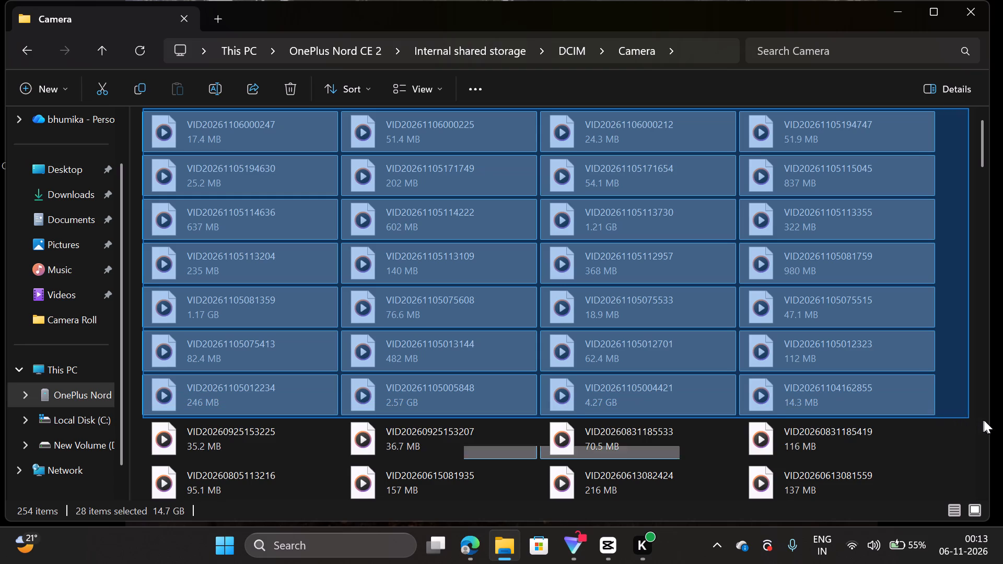
left_click_drag(984, 420, 973, 416)
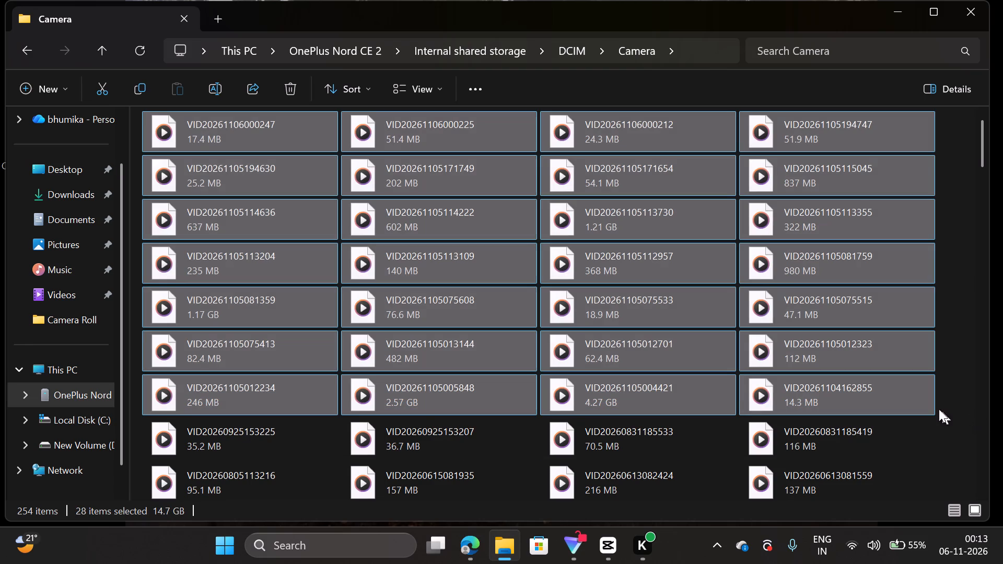
right_click(905, 391)
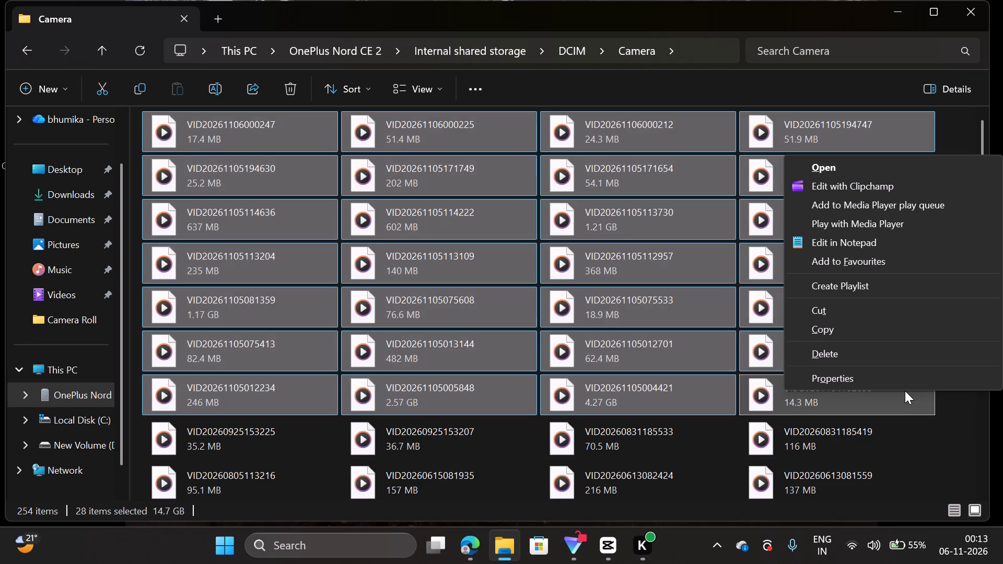
left_click(854, 333)
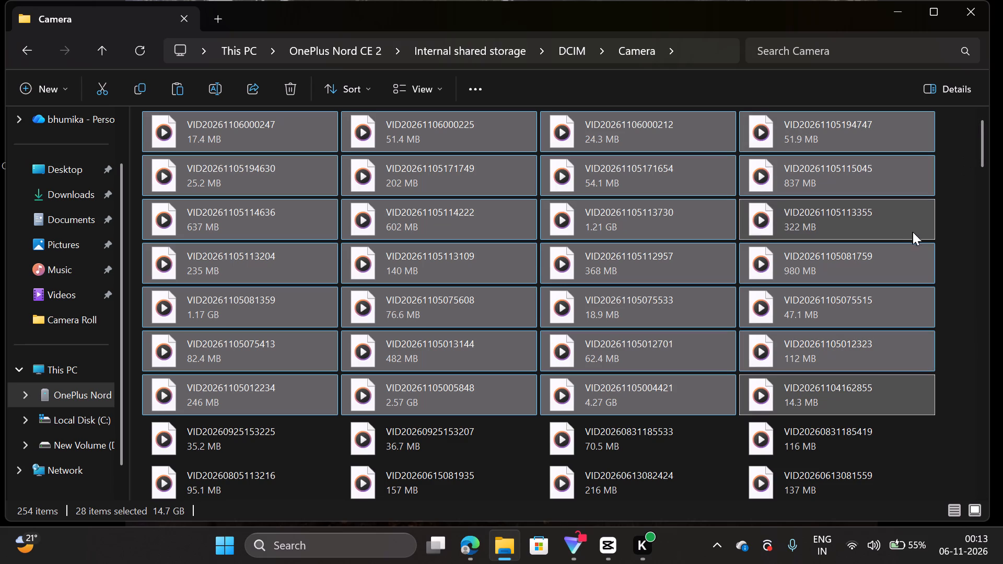
Maximize the Camera folder window.
left_click(889, 0)
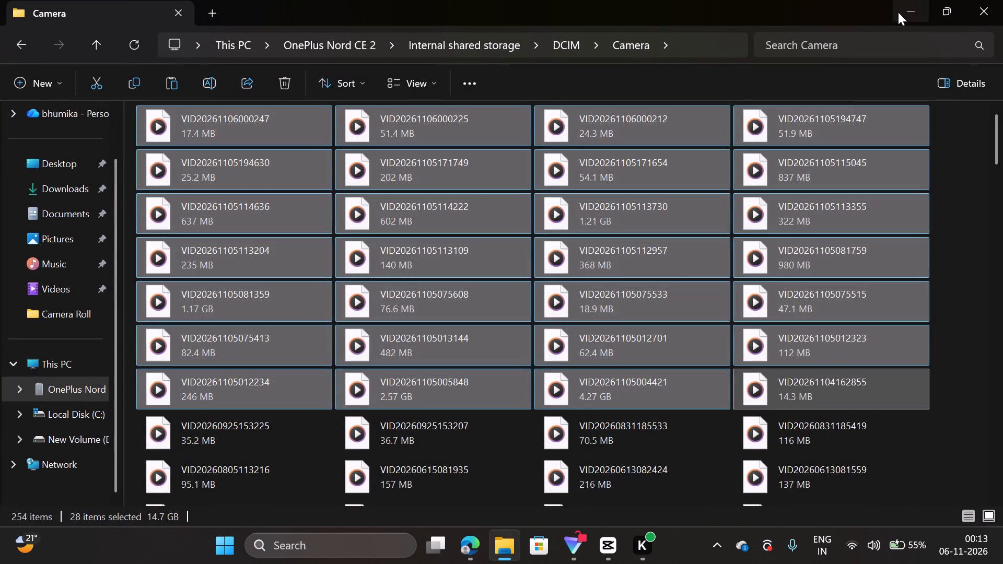
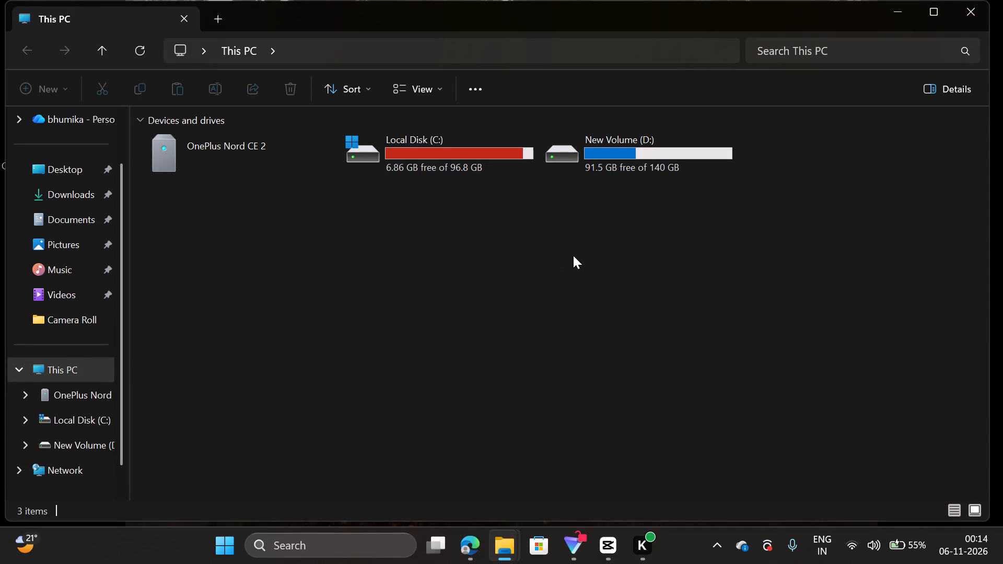
Create a new folder with the default name on New Volume (D:) and open it.
double_click(666, 145)
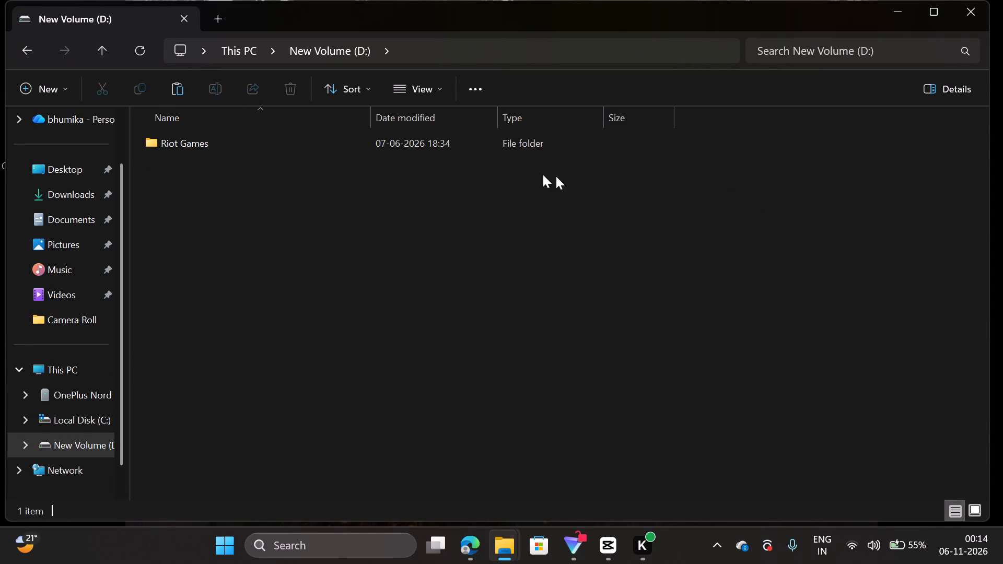
right_click(429, 264)
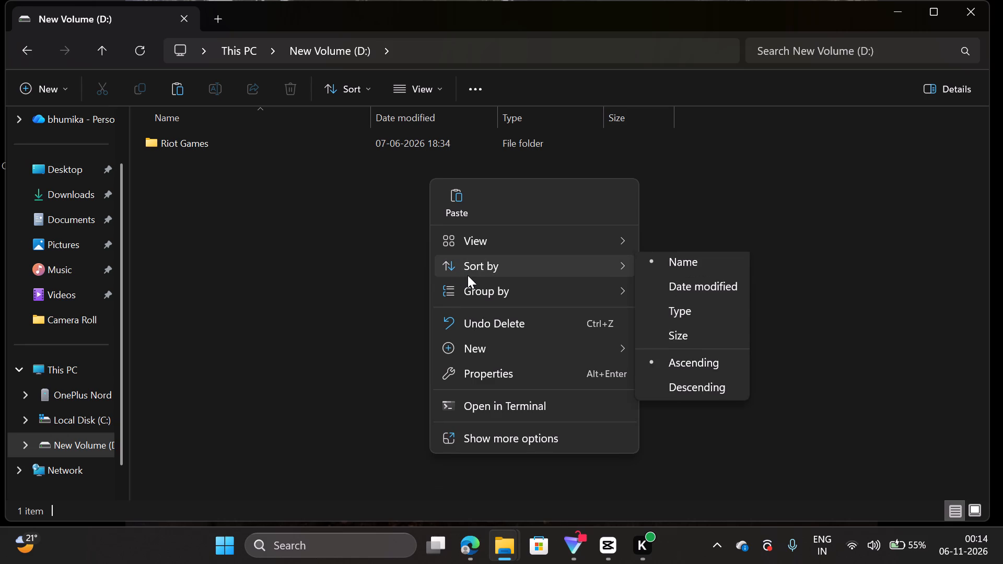
left_click(487, 357)
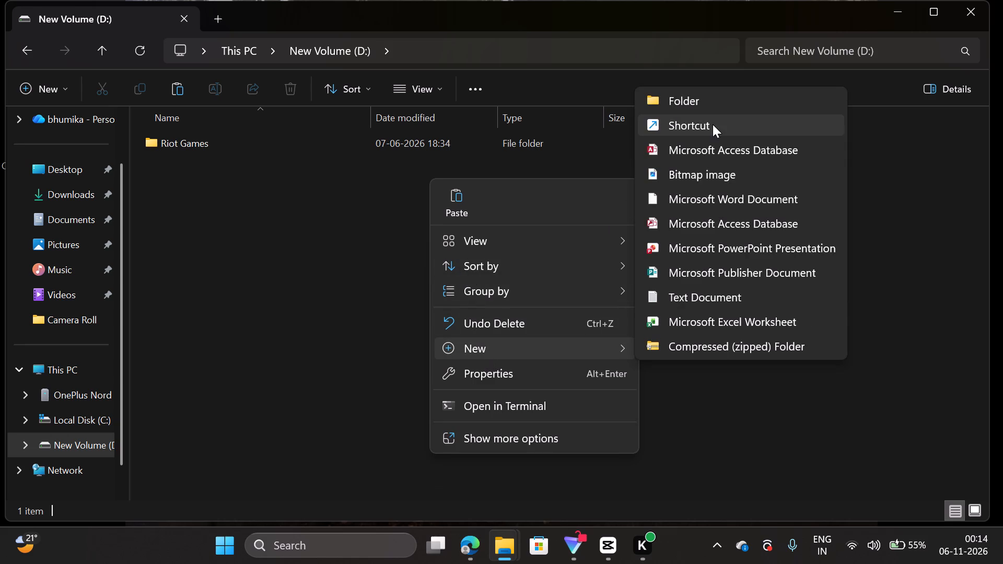
left_click(732, 107)
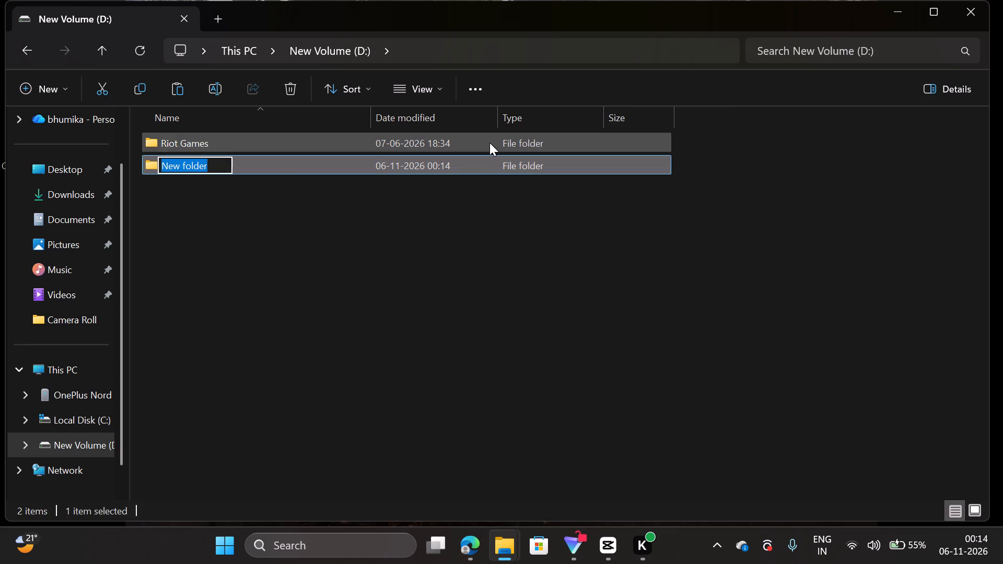
left_click(275, 165)
double_click(275, 165)
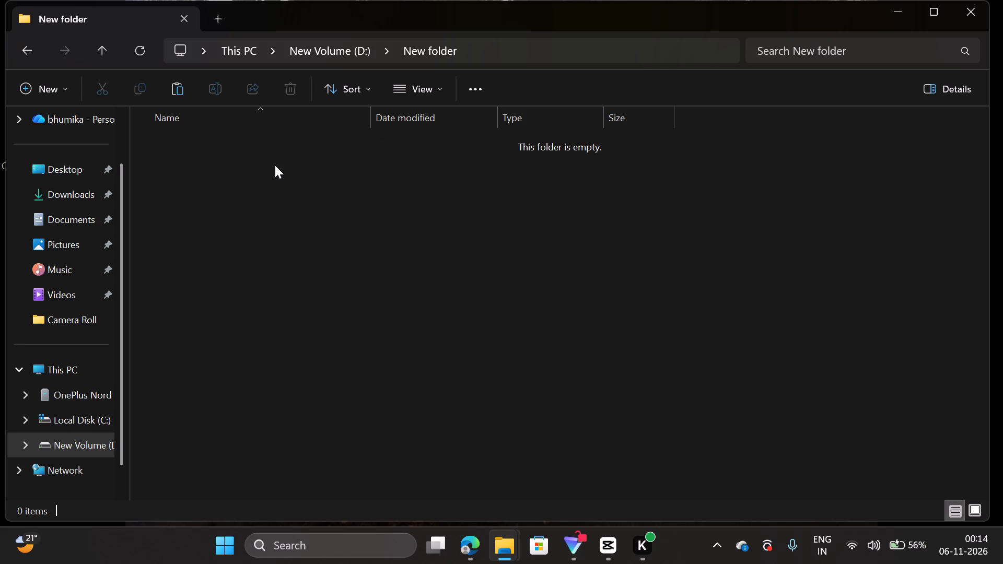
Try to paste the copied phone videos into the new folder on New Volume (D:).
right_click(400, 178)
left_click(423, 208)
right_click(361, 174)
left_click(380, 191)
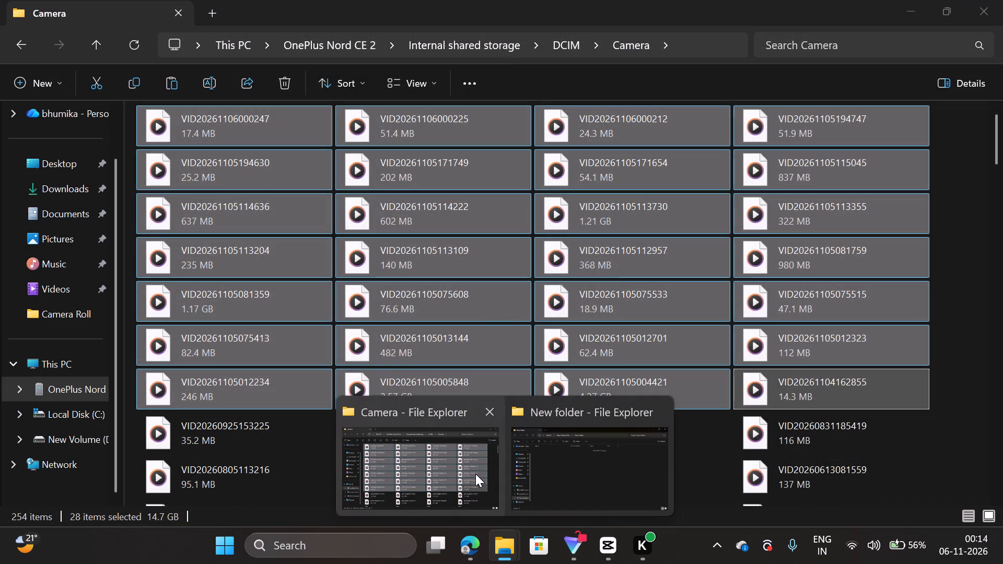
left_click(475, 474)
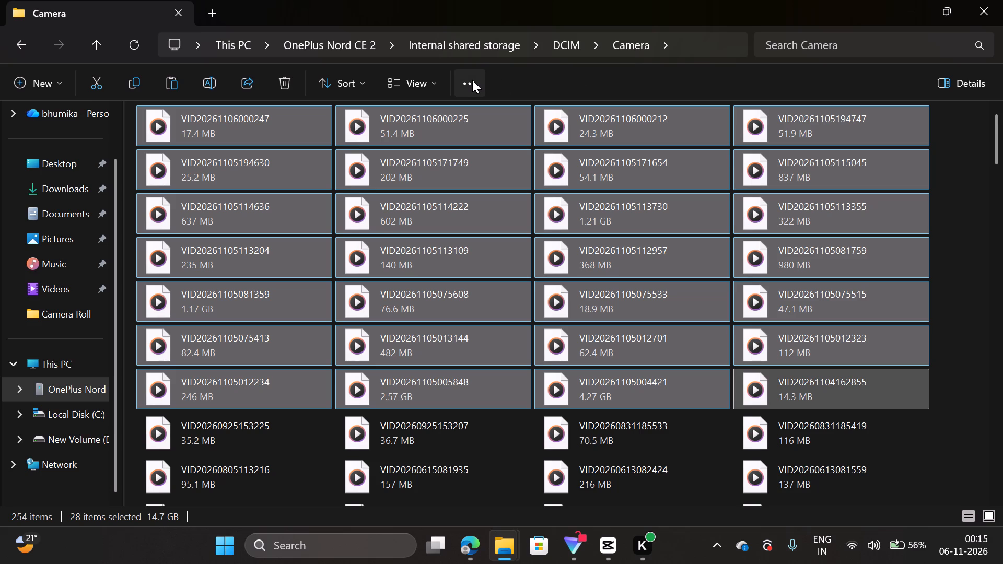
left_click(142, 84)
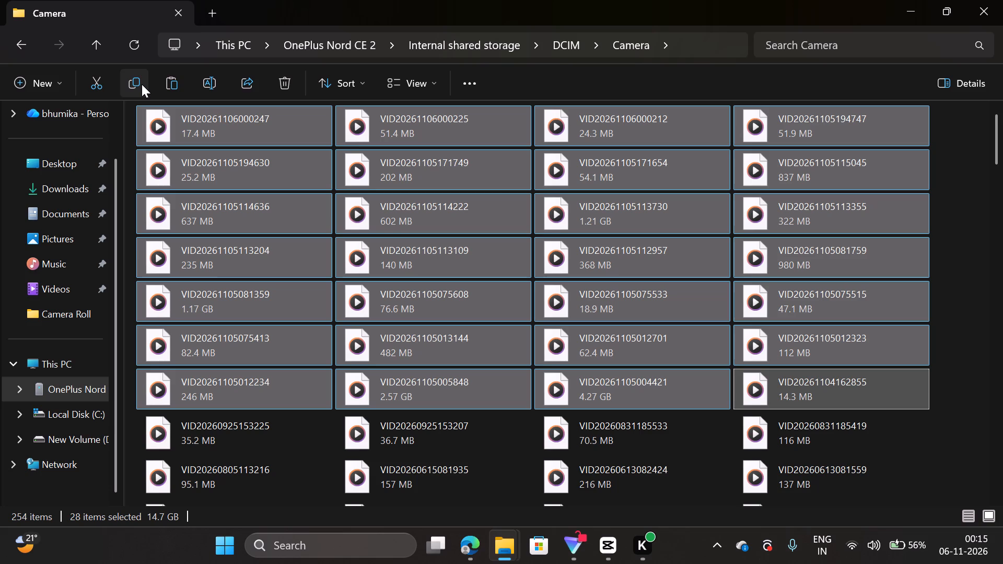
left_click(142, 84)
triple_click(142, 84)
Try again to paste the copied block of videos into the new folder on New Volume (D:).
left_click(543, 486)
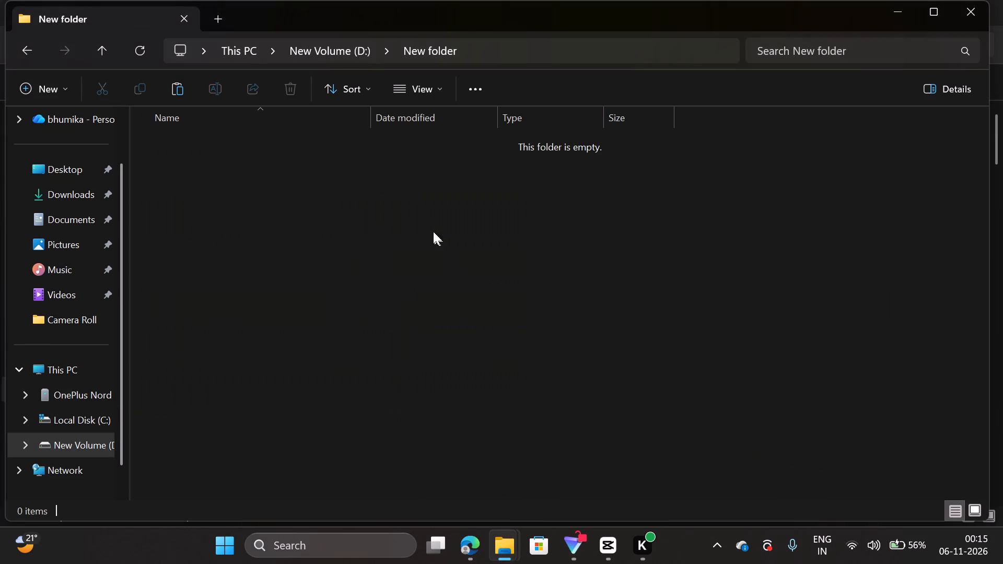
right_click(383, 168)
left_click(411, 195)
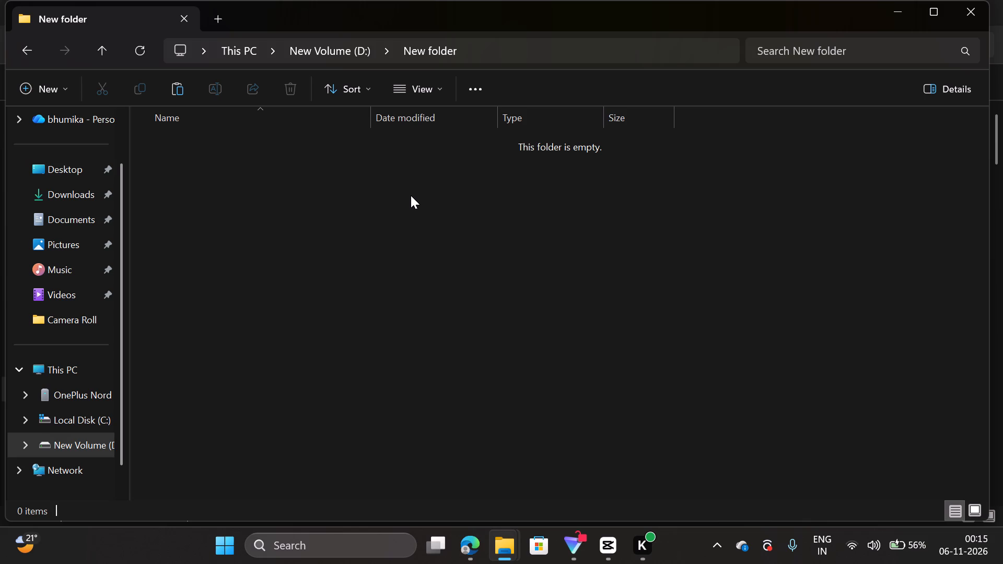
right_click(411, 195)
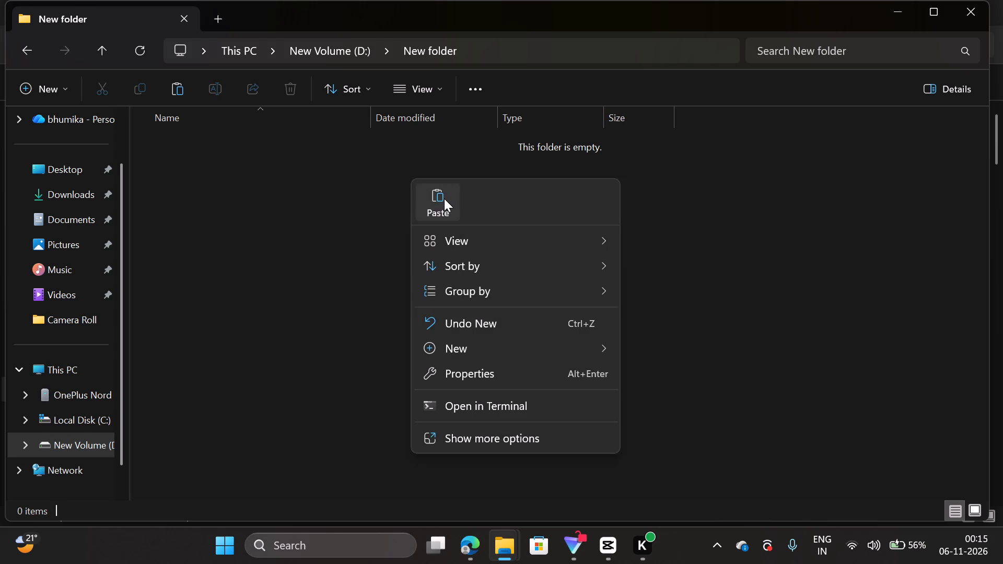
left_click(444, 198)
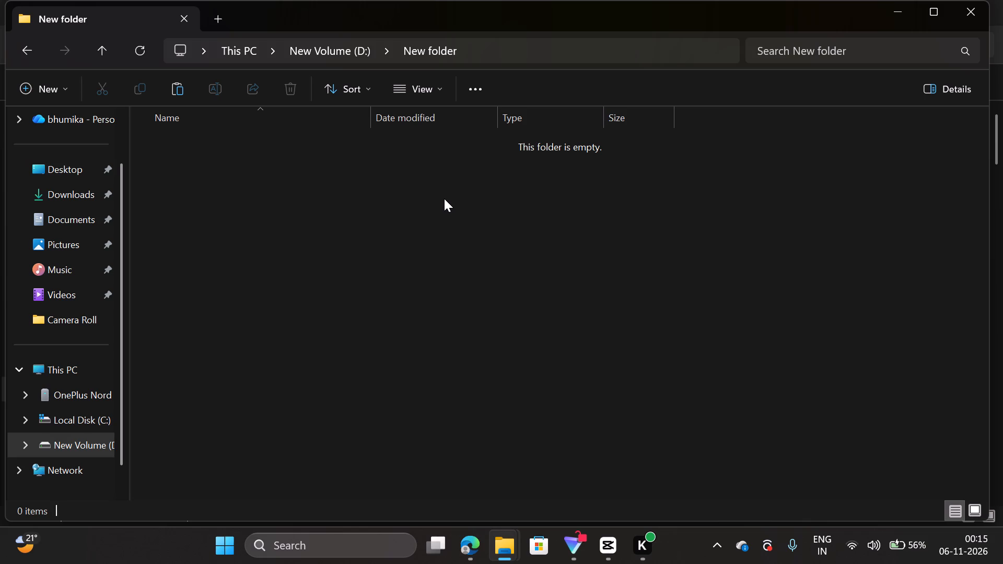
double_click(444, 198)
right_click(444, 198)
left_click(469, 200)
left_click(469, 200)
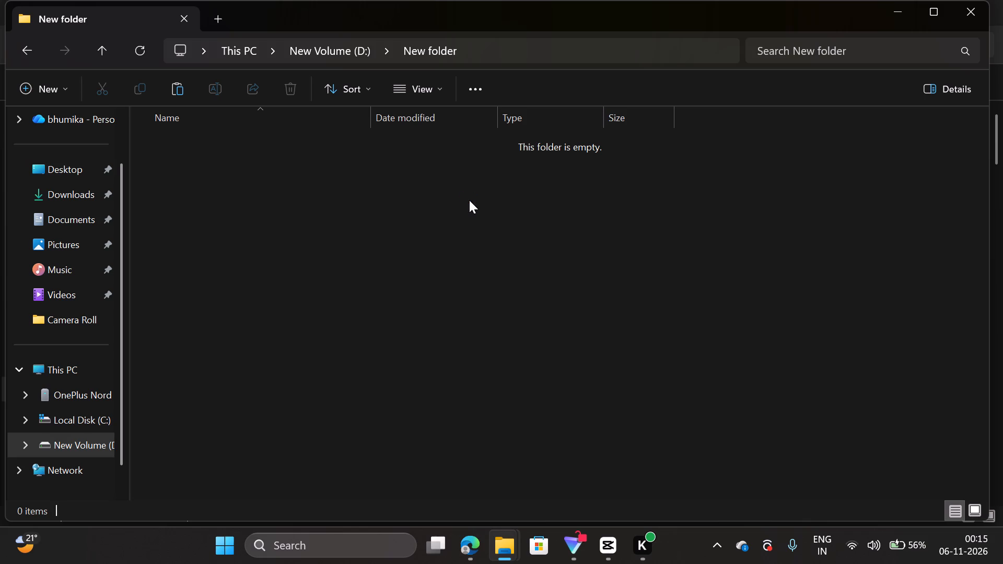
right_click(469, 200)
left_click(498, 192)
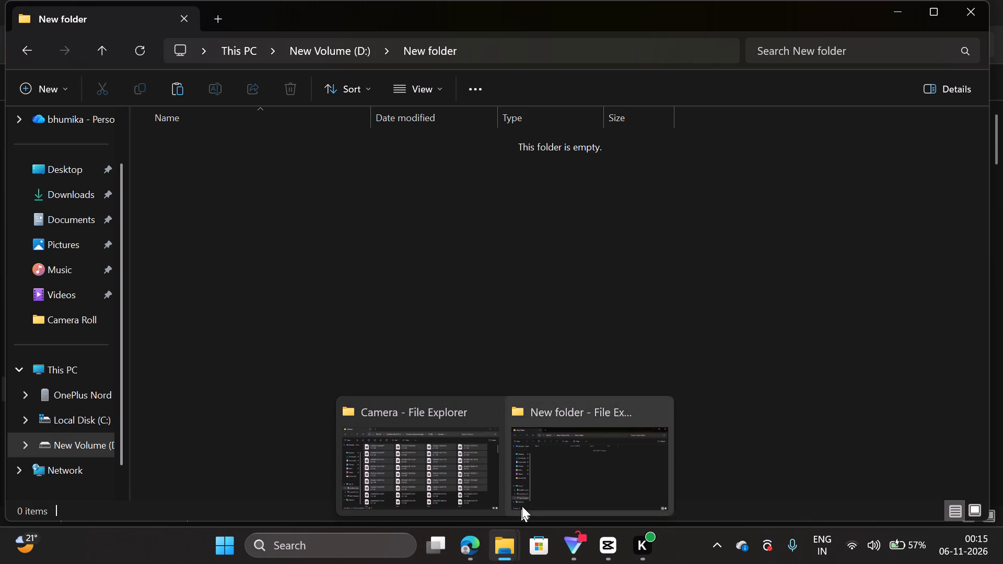
left_click(475, 449)
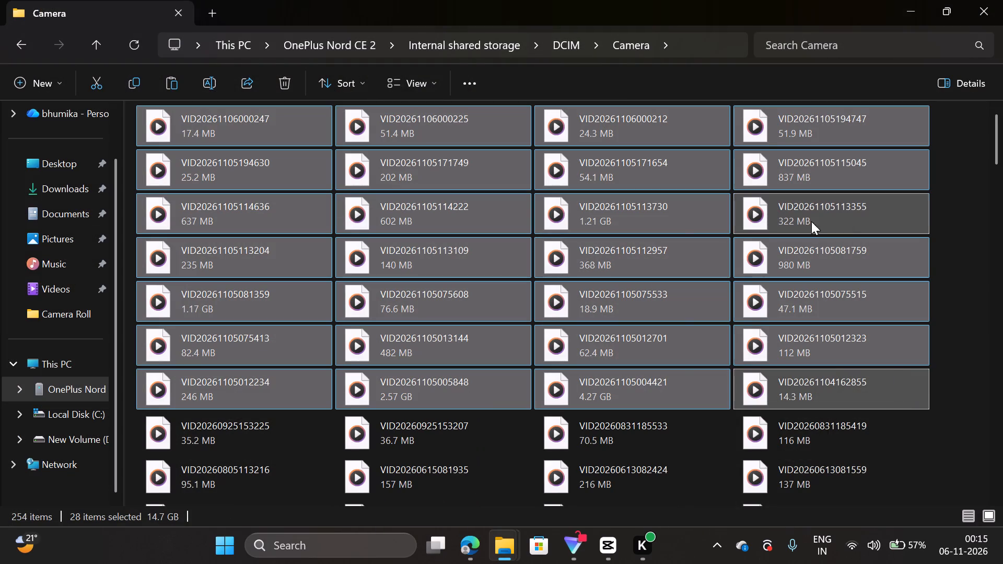
left_click(932, 211)
left_click(959, 211)
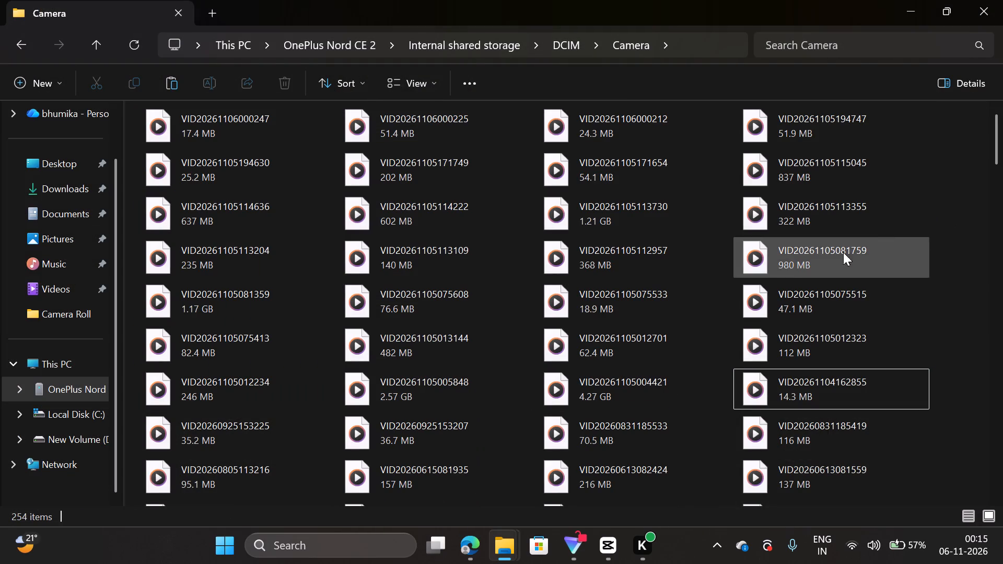
right_click(400, 390)
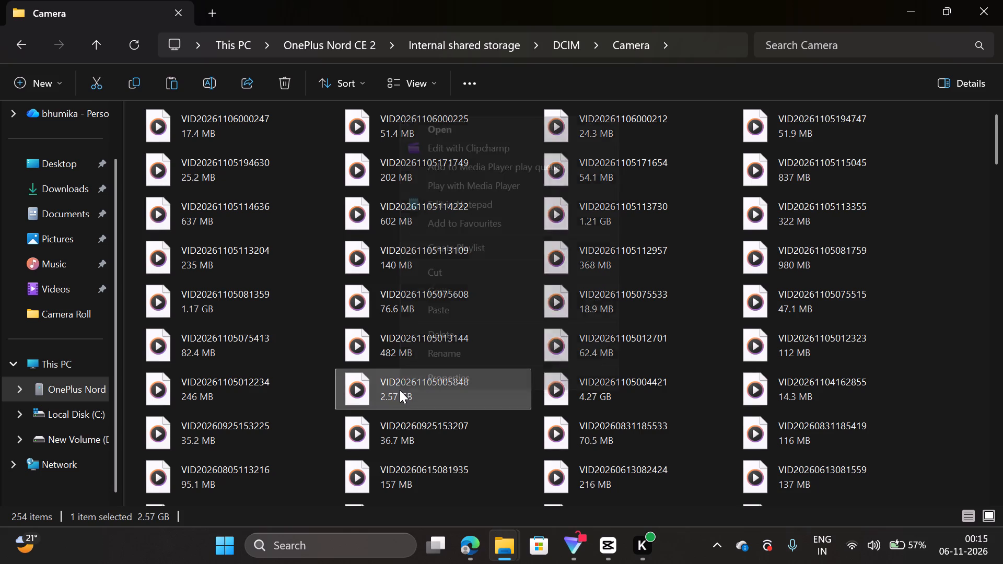
left_click(909, 345)
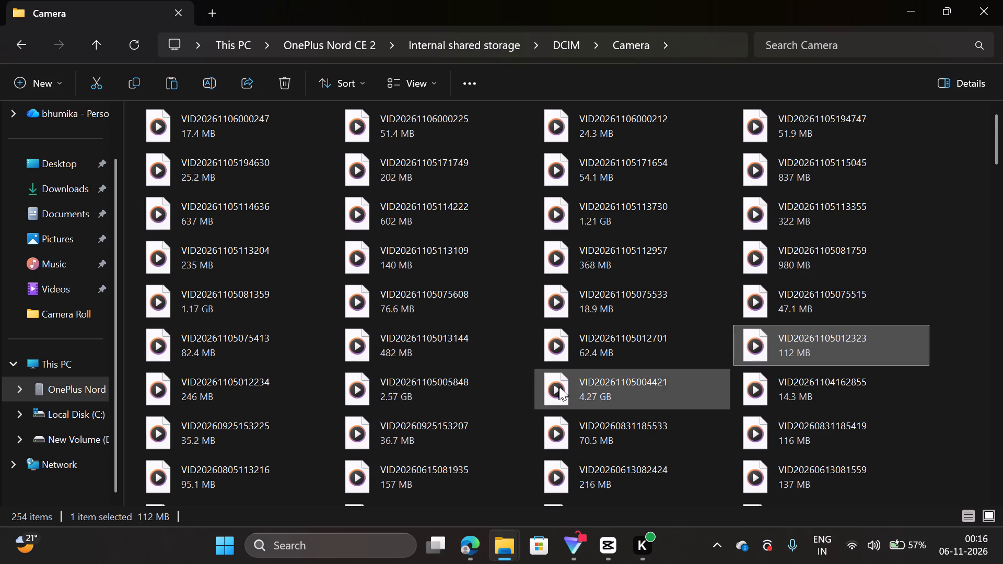
right_click(467, 394)
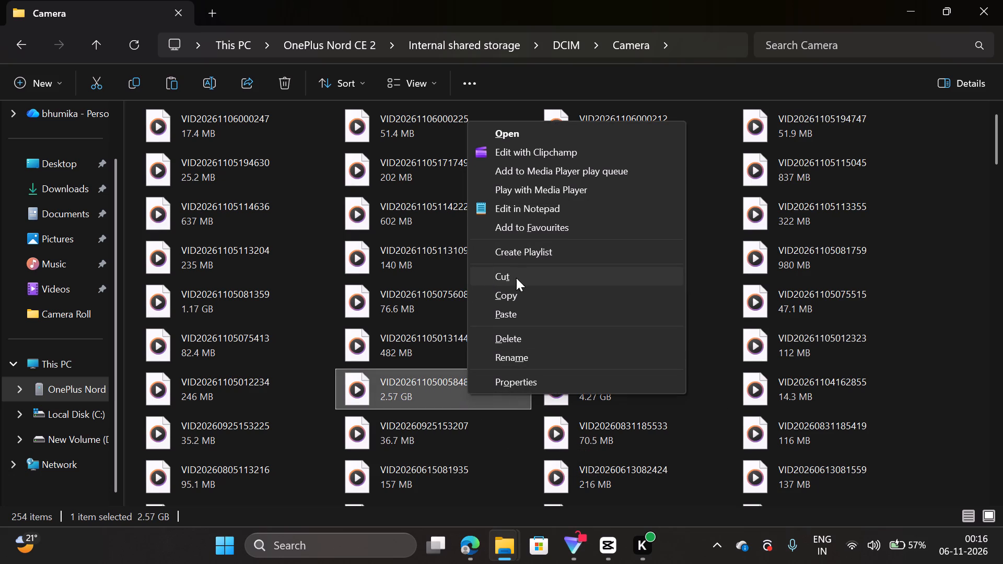
left_click(521, 297)
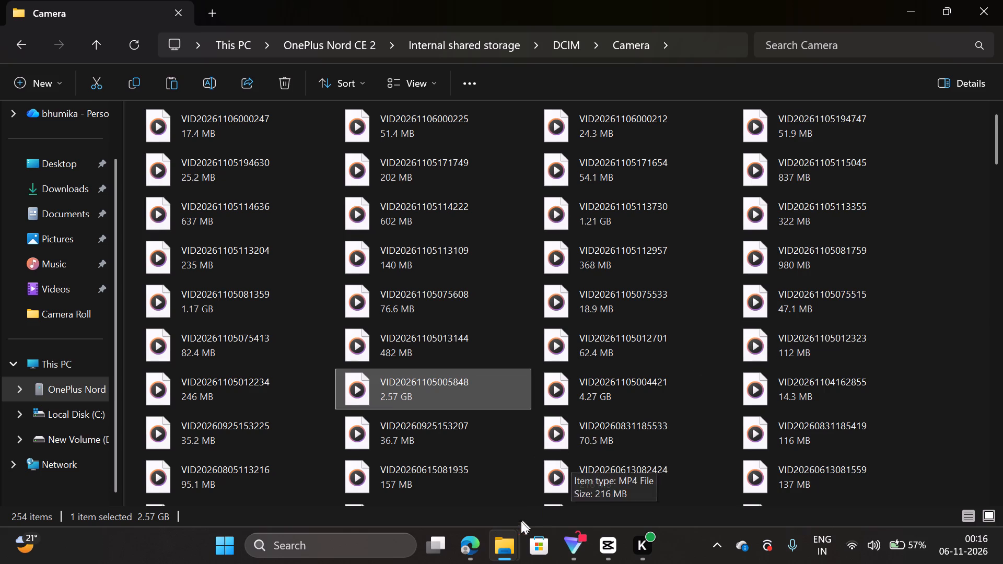
Try to paste the single copied video into the new folder on New Volume (D:).
left_click(564, 490)
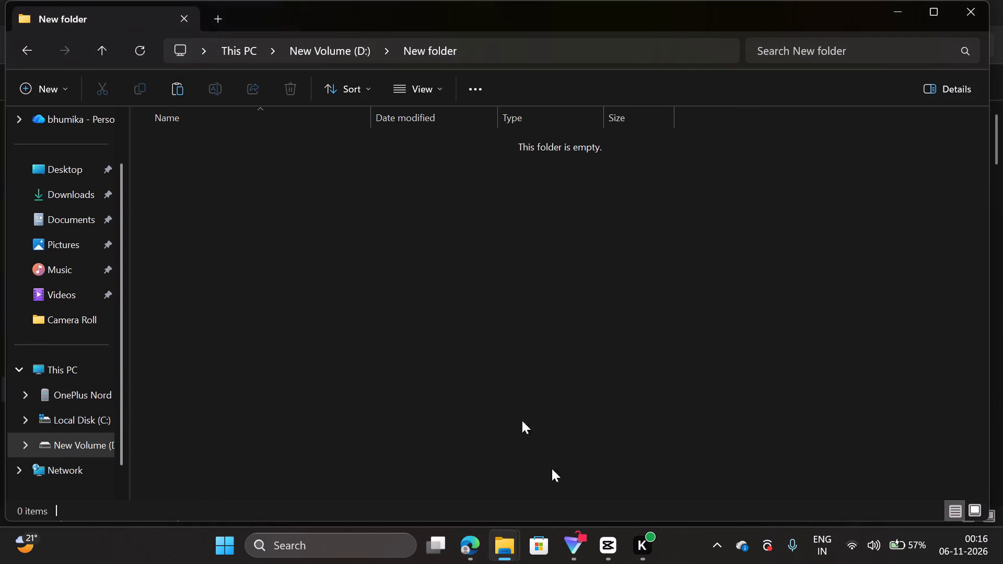
left_click(369, 169)
right_click(369, 169)
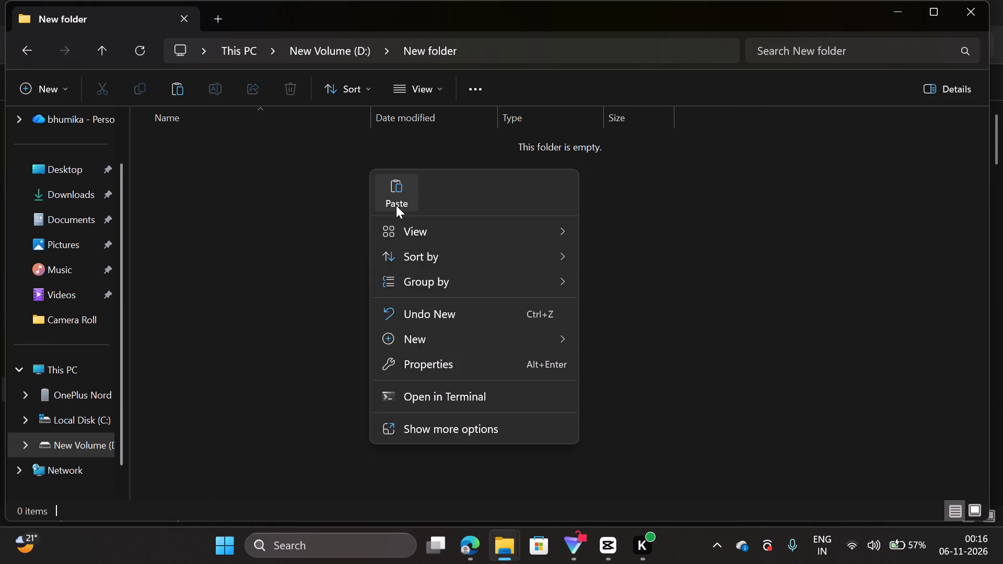
left_click(396, 205)
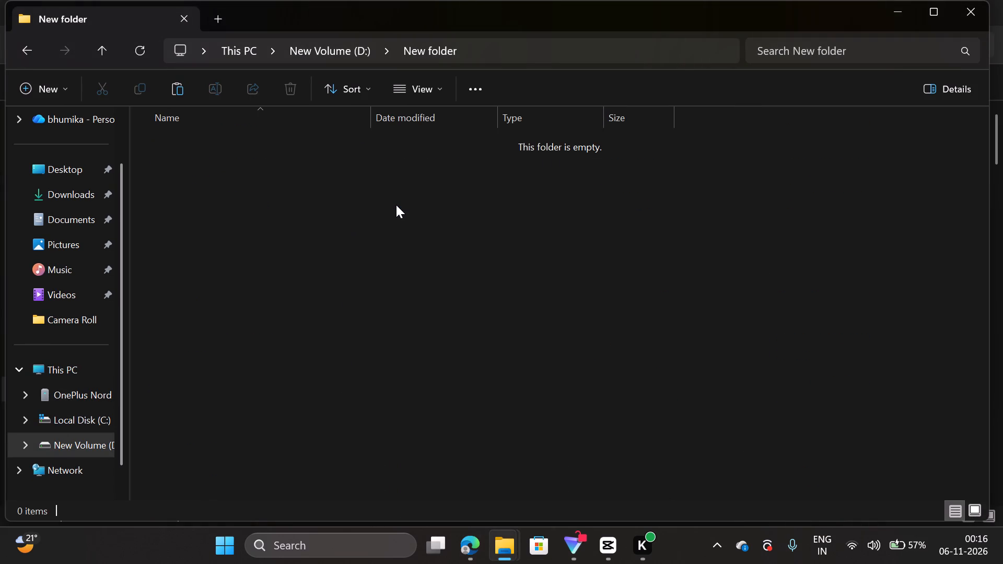
right_click(396, 205)
left_click(415, 198)
Switch the new folder's sorting by name to descending order.
left_click(261, 108)
scroll(454, 314, "up", 1)
Minimize the window showing the new folder on New Volume (D:).
left_click_drag(899, 0, 902, 11)
left_click(901, 14)
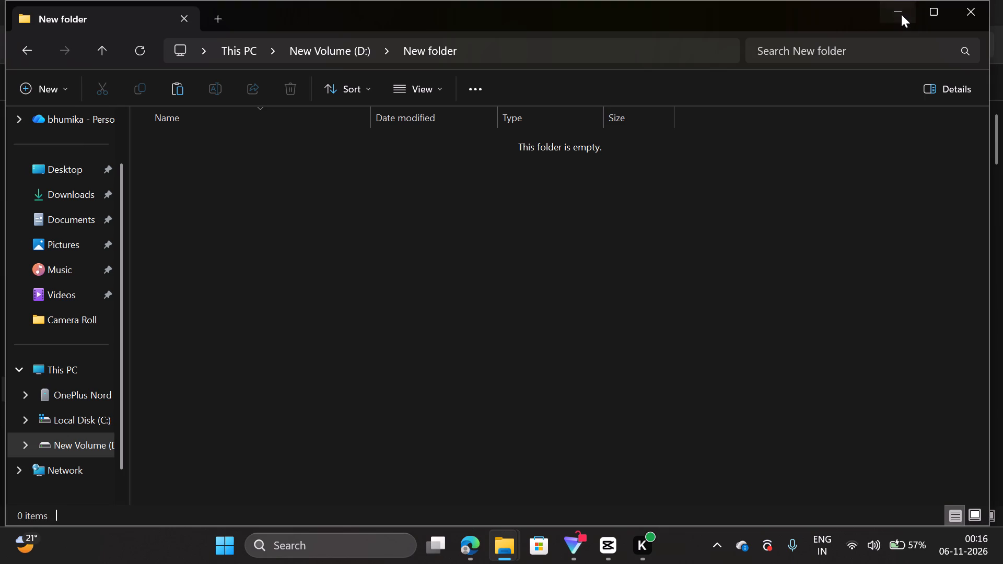
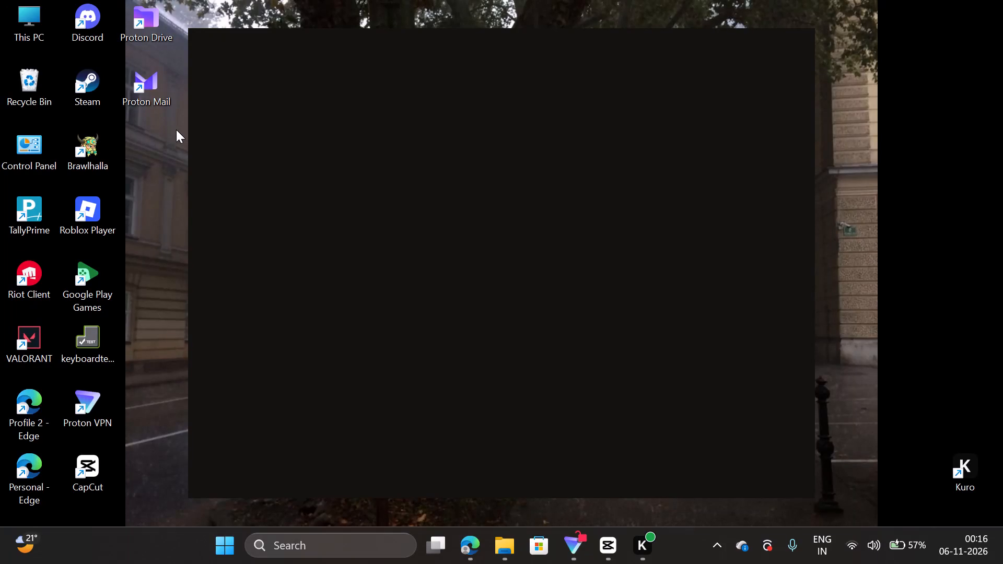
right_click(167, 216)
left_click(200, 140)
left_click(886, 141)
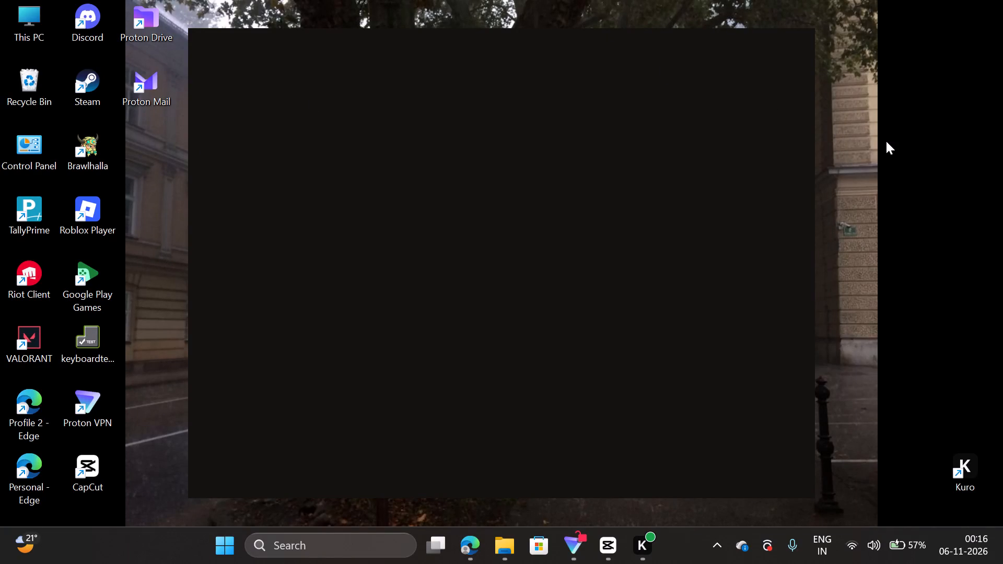
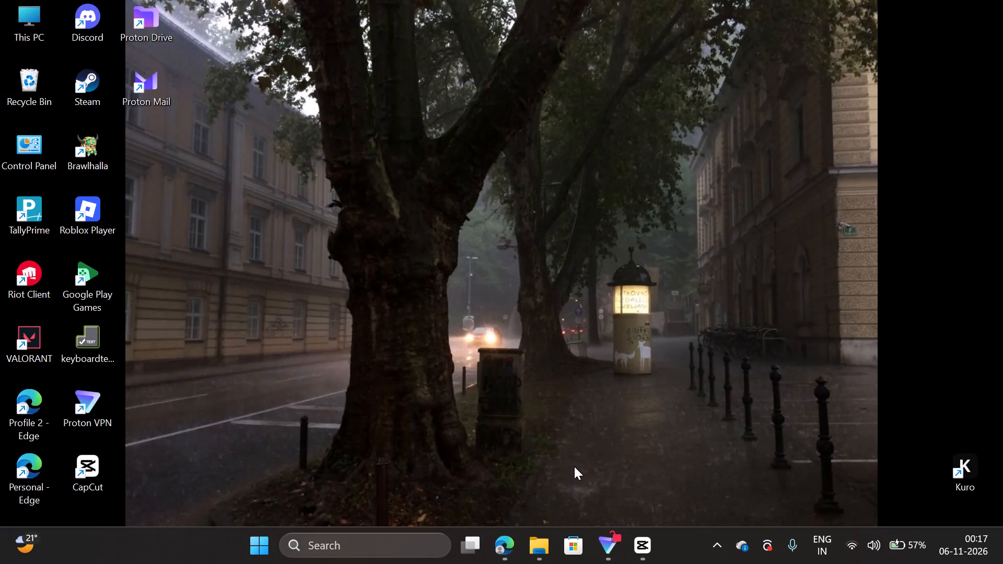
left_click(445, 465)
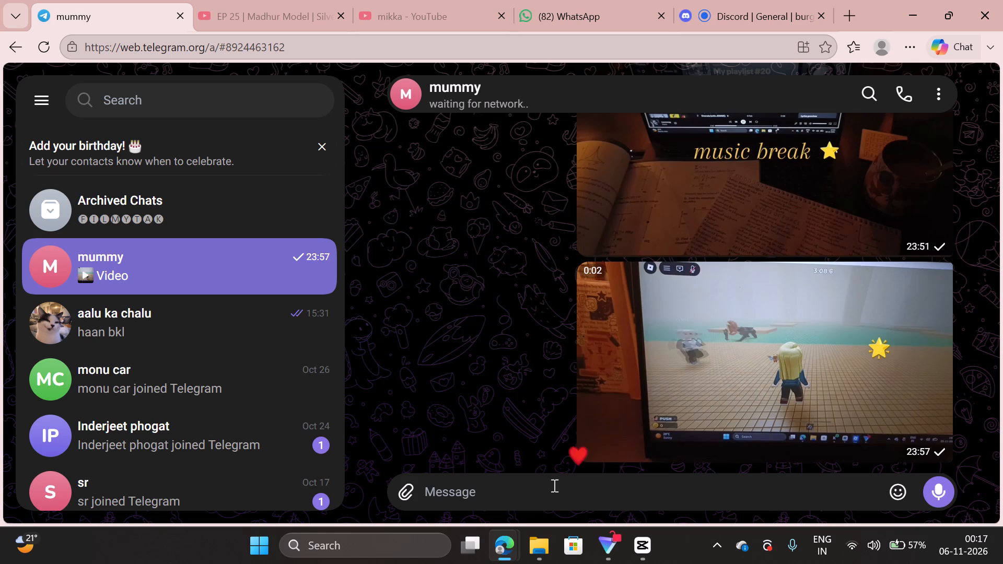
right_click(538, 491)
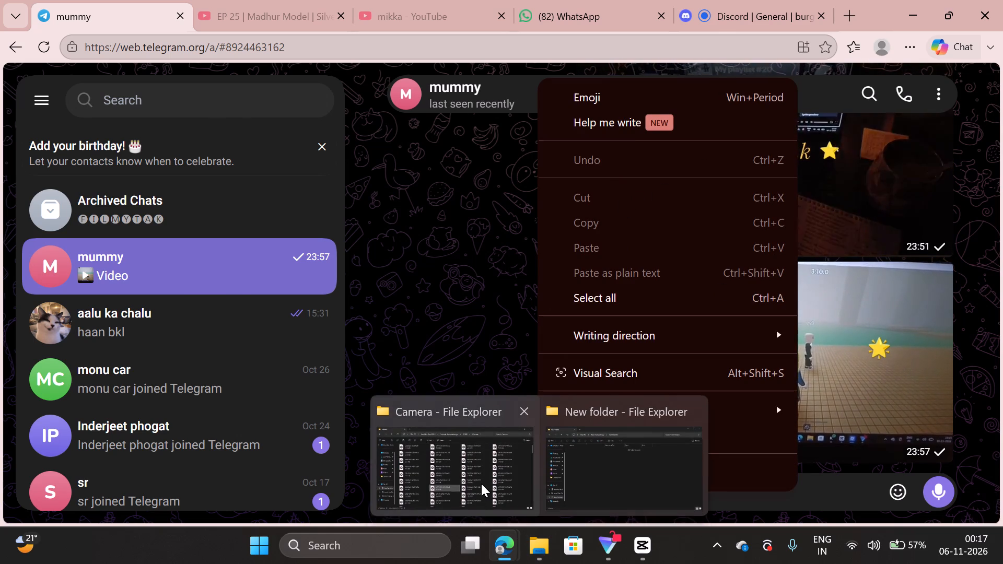
Close the phone's Camera folder window and the new folder's window, minimizing the browser in between.
left_click(481, 477)
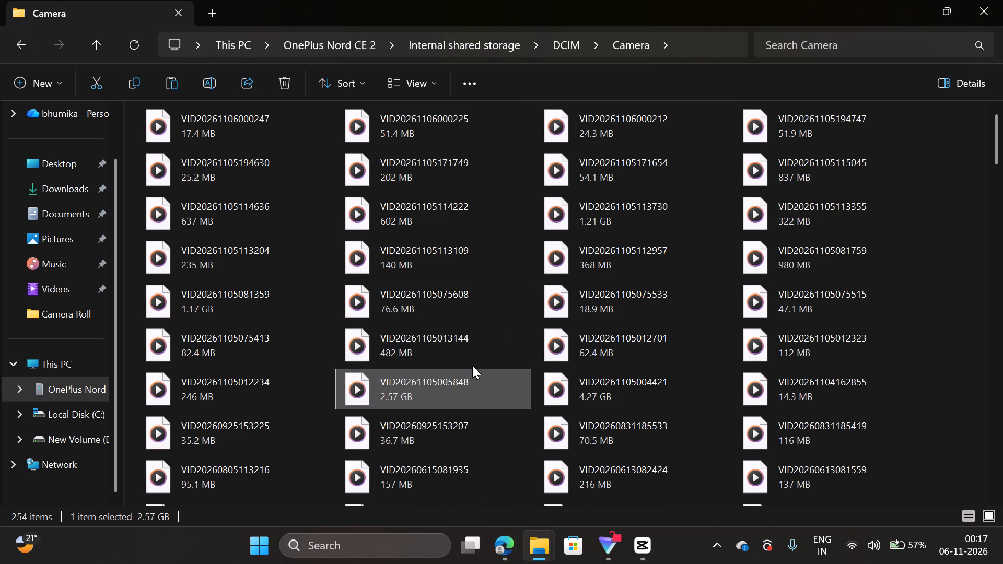
right_click(478, 378)
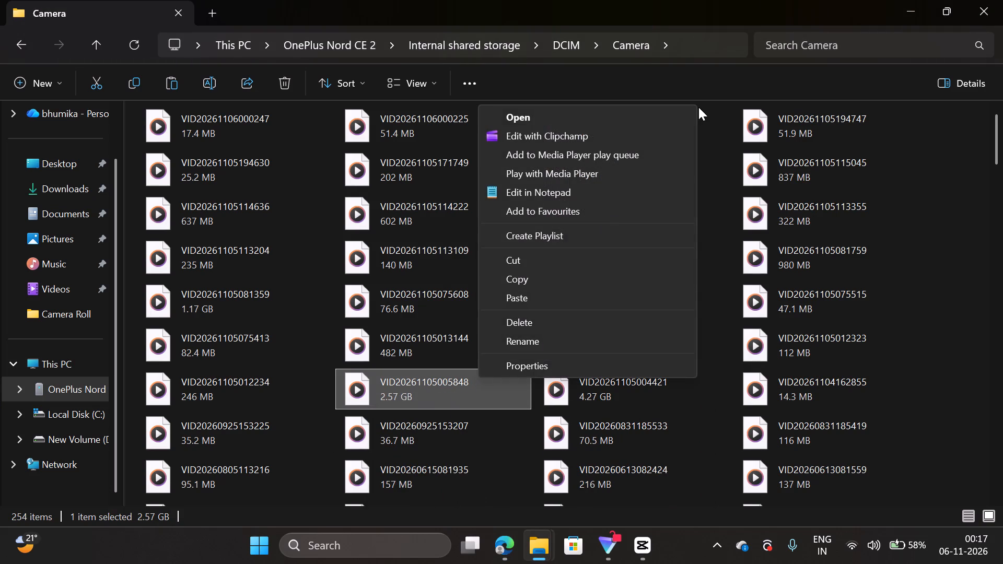
left_click(983, 3)
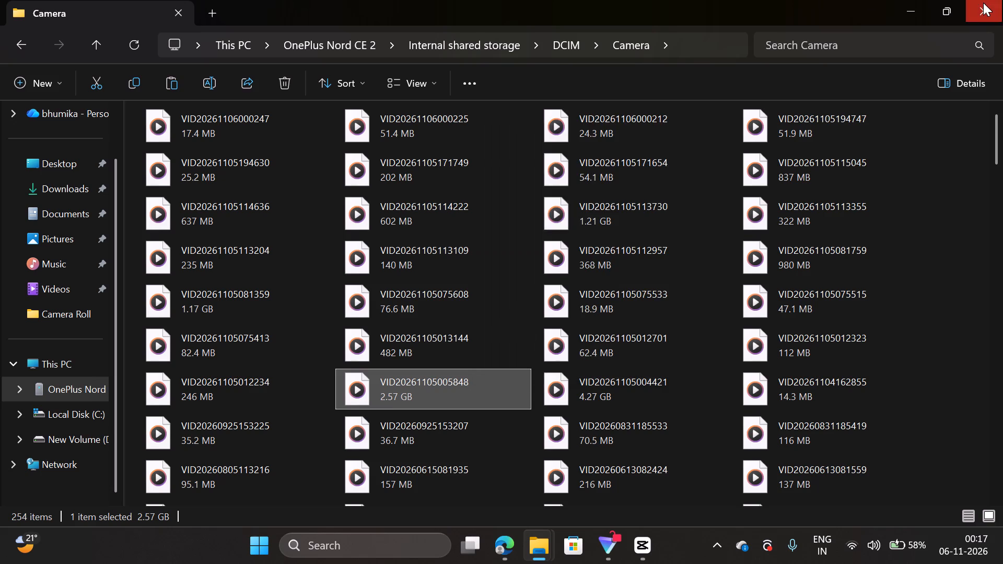
left_click(902, 22)
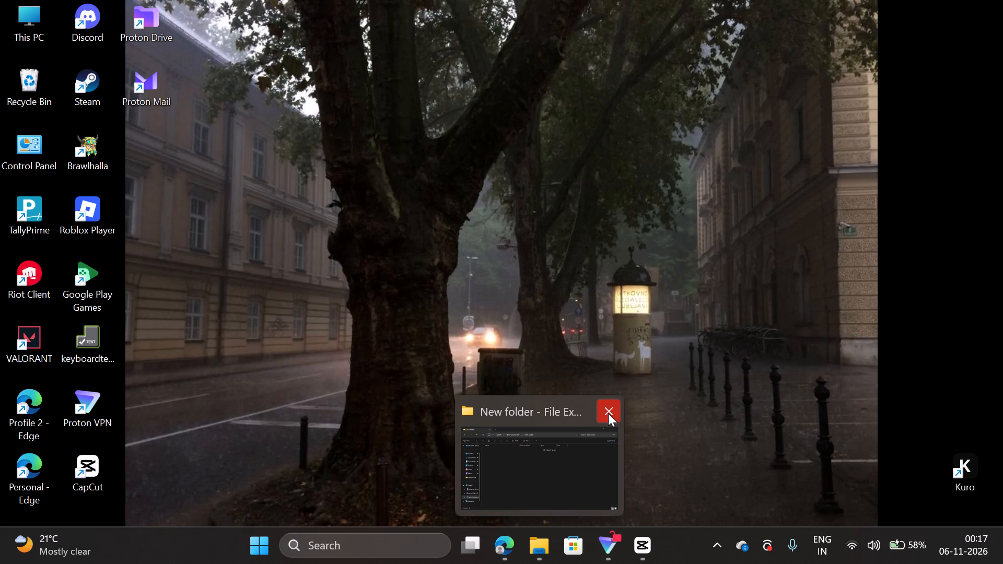
left_click(606, 413)
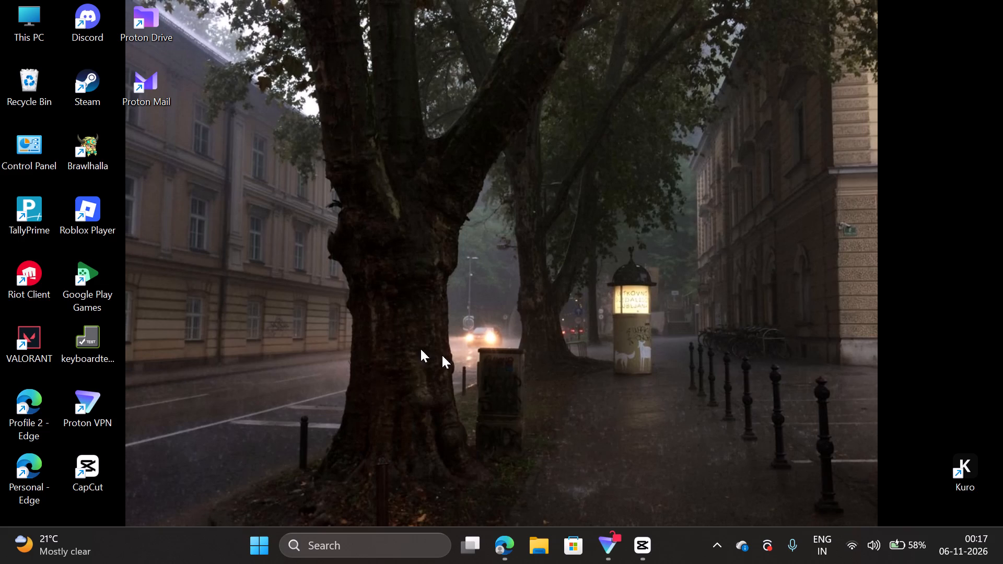
Check the contents of the new folder on New Volume (D:) from This PC, and close its window.
double_click(49, 18)
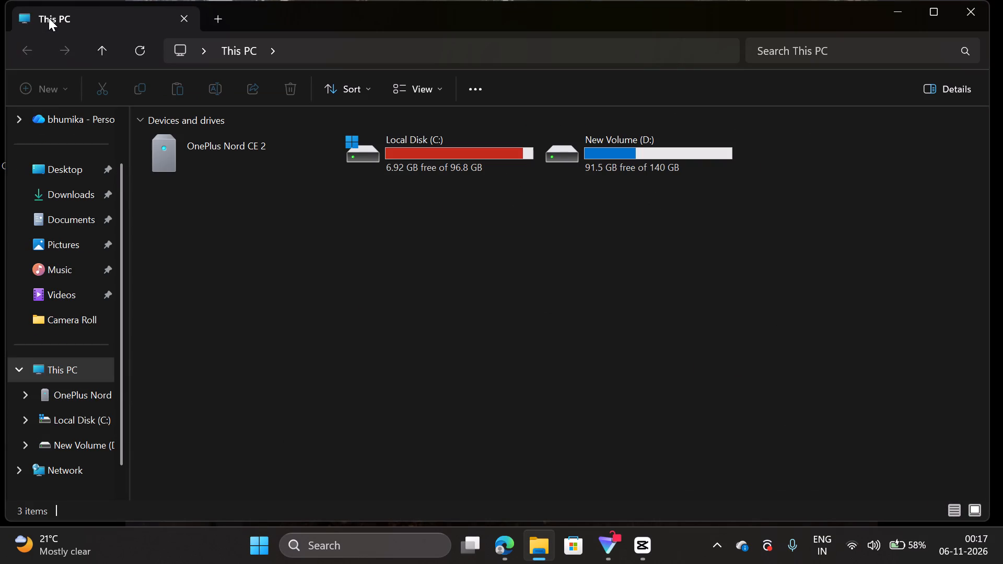
double_click(594, 158)
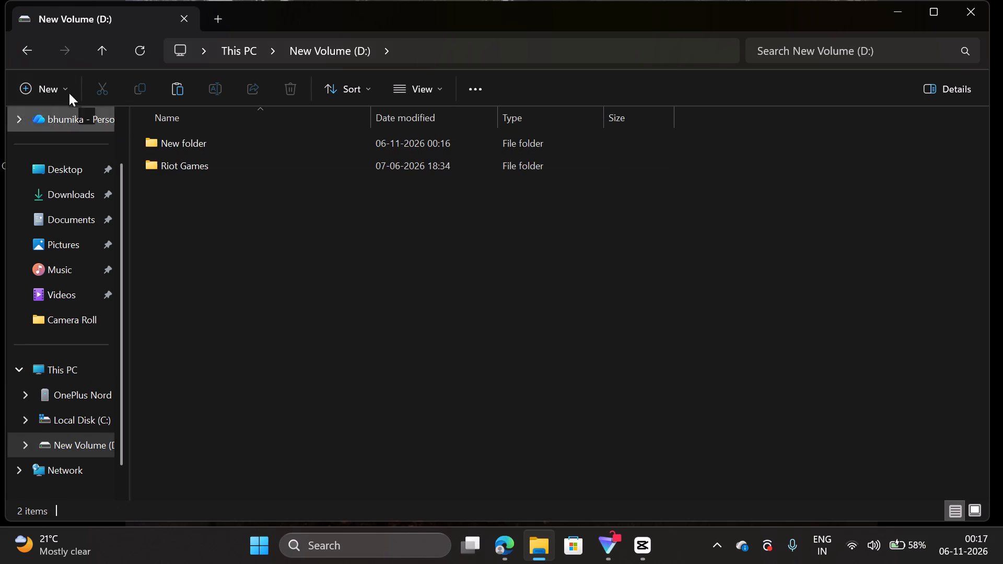
left_click(189, 146)
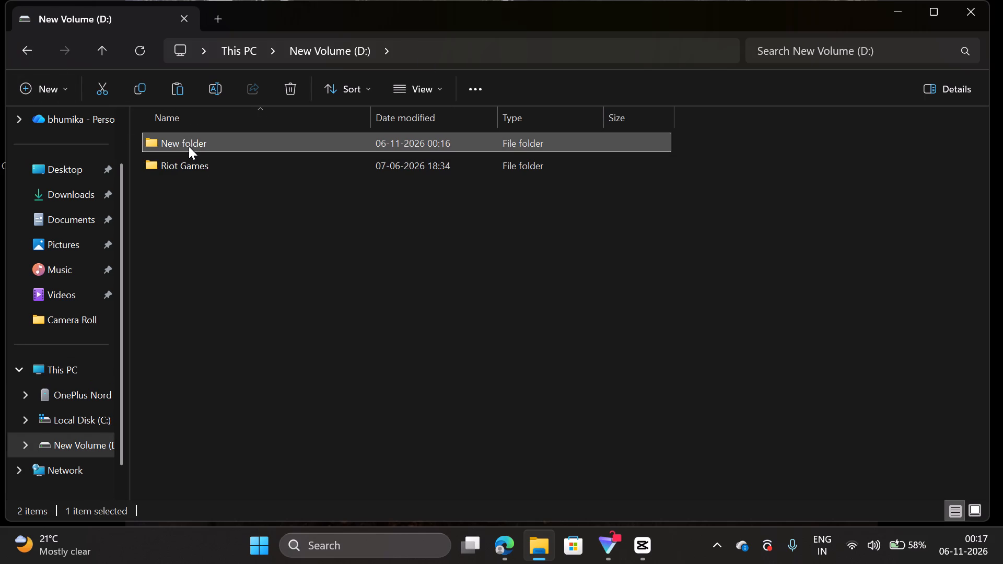
double_click(189, 146)
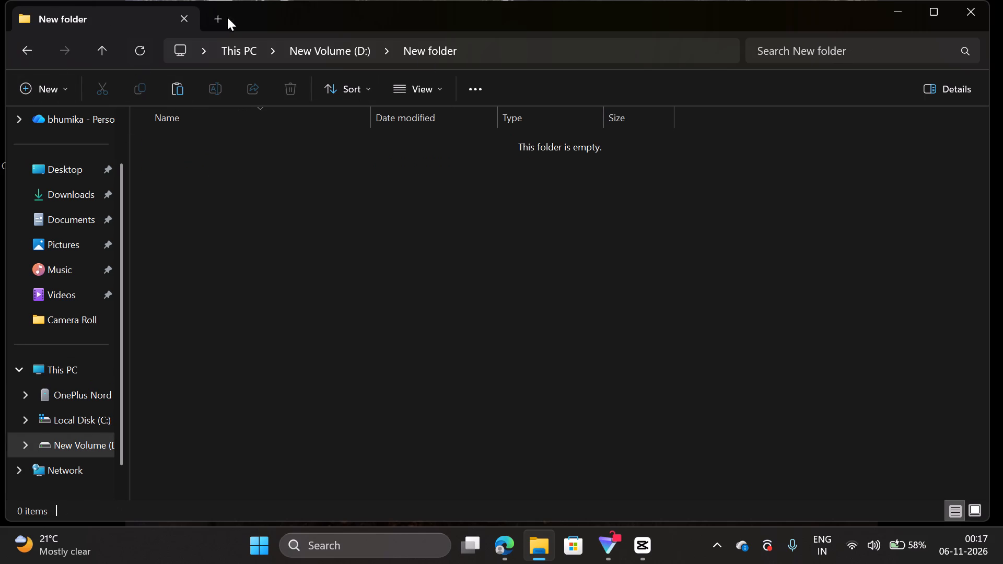
left_click(188, 18)
Open This PC from the desktop again.
double_click(16, 22)
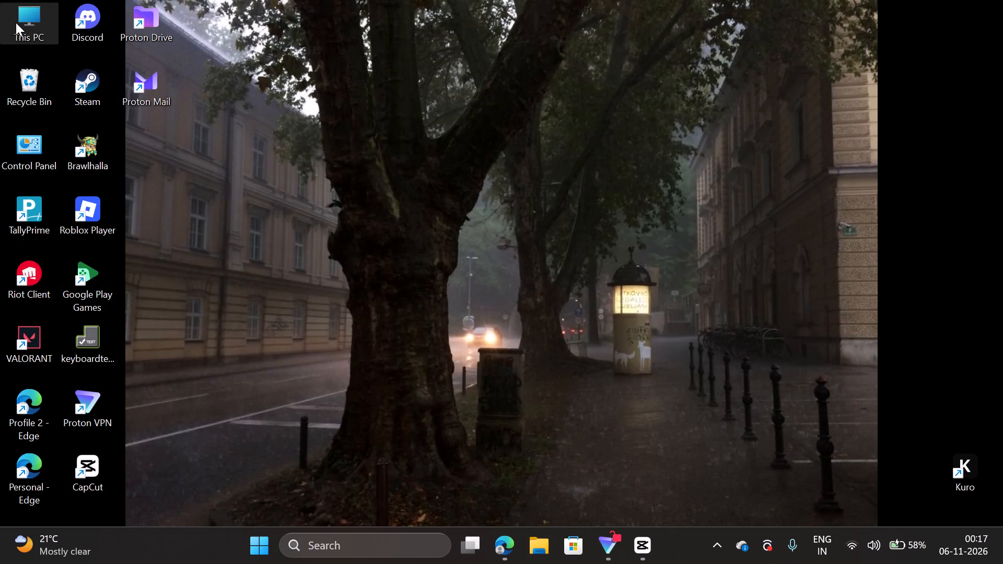
double_click(221, 165)
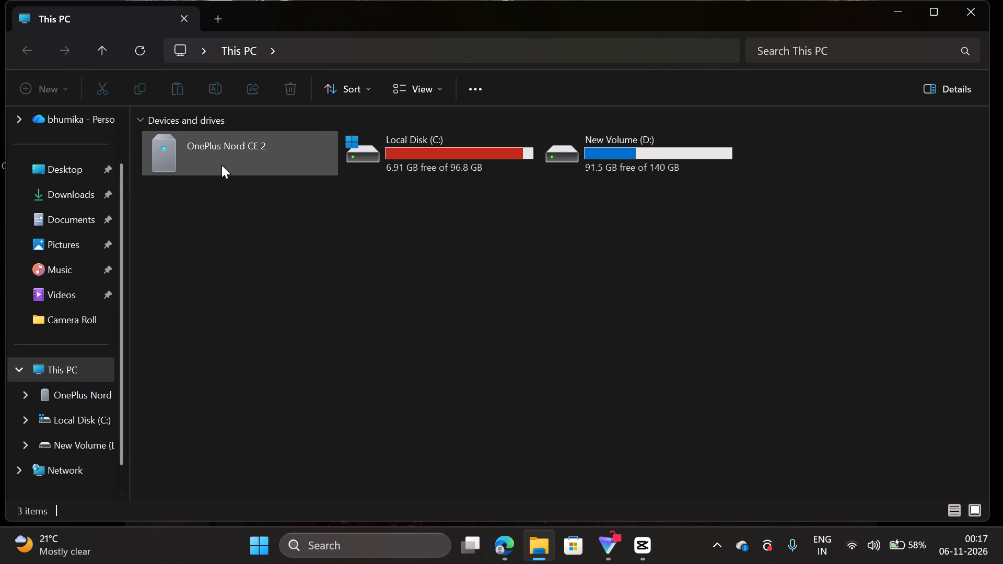
double_click(257, 139)
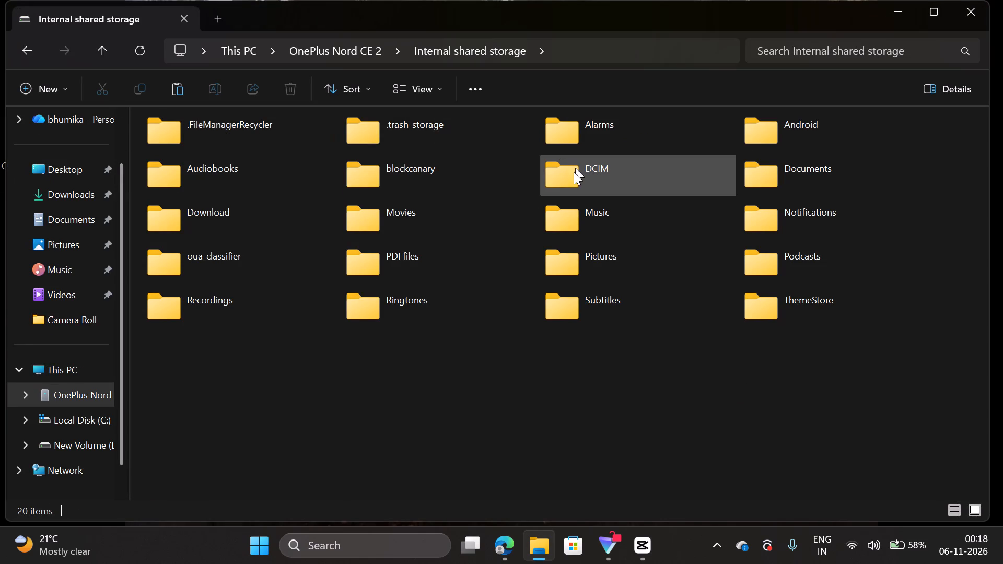
double_click(569, 176)
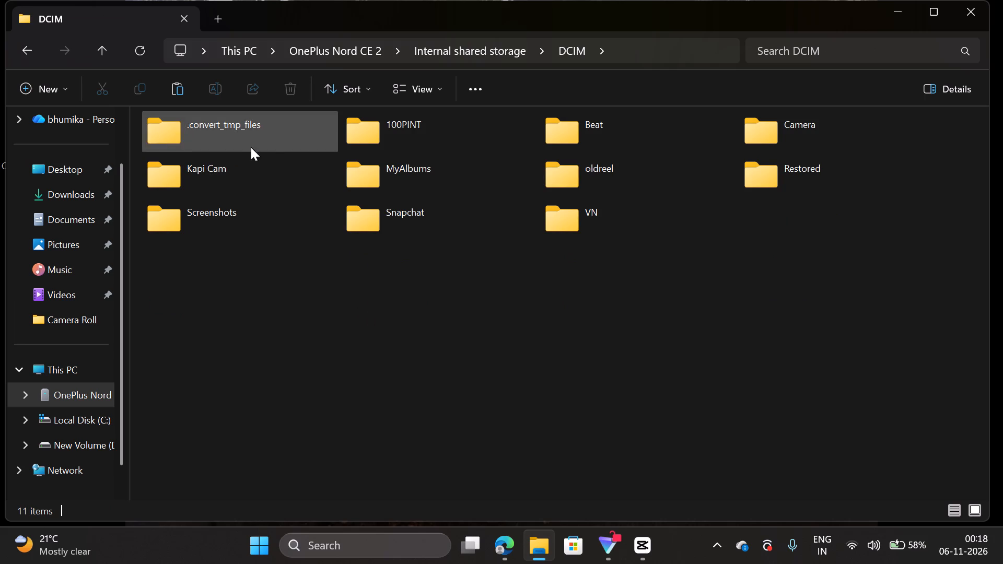
double_click(766, 138)
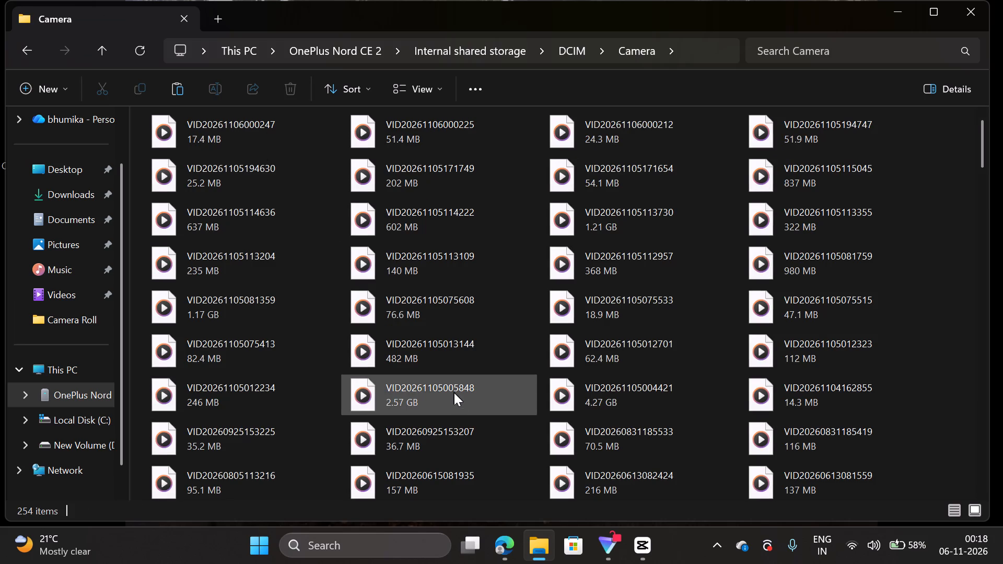
right_click(457, 401)
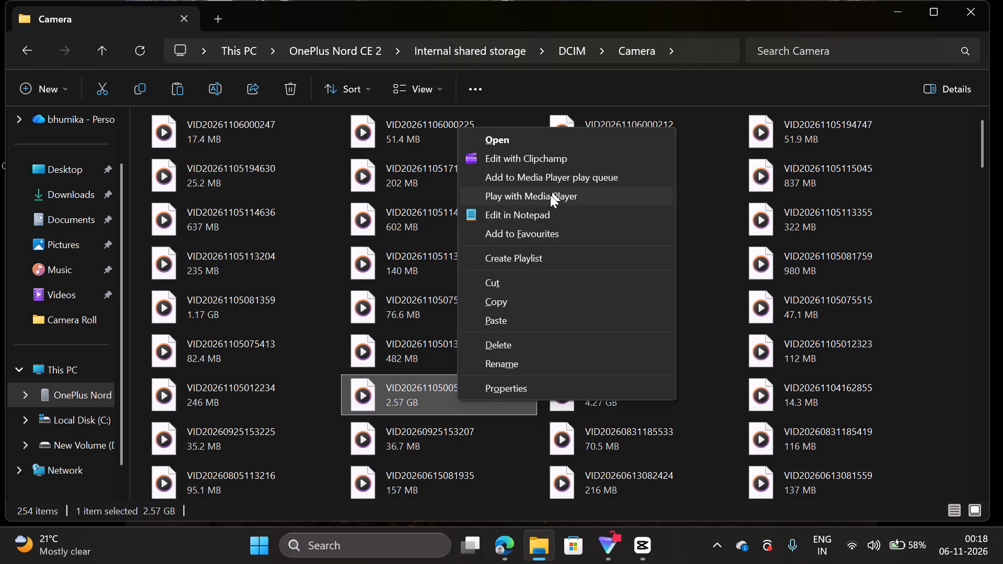
left_click(523, 298)
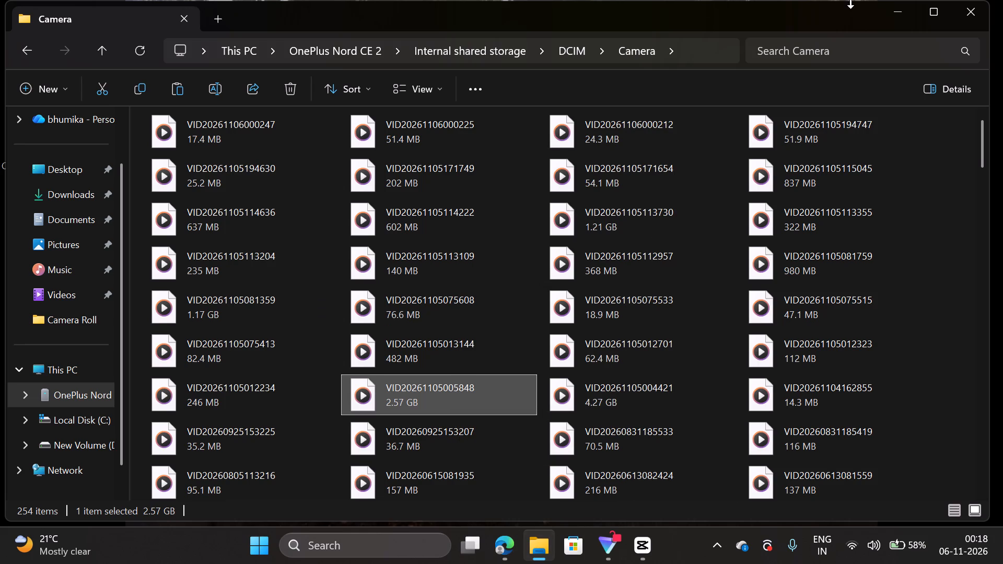
Paste the copied video into the folder named New folder on the New Volume (D:) drive.
left_click(896, 7)
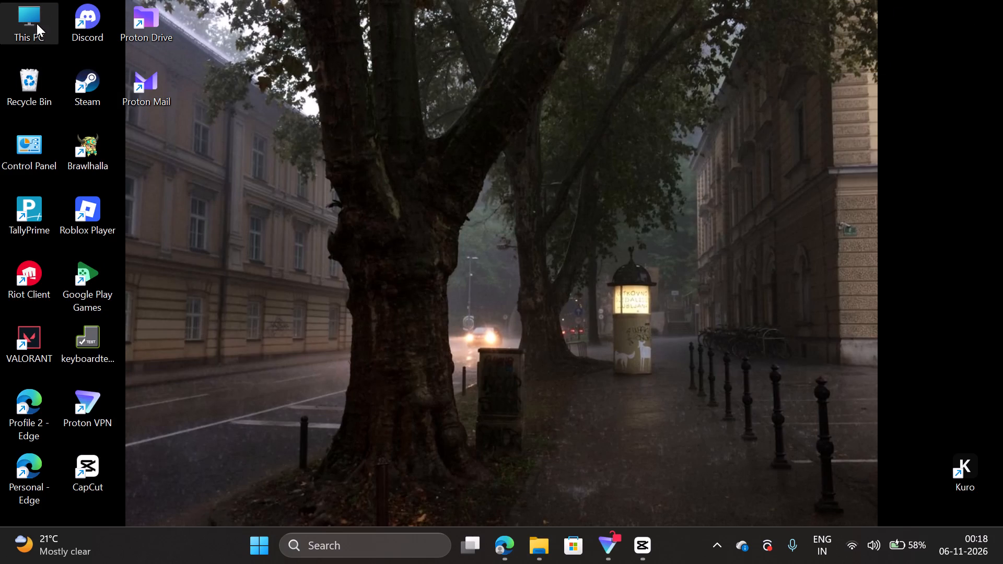
double_click(37, 23)
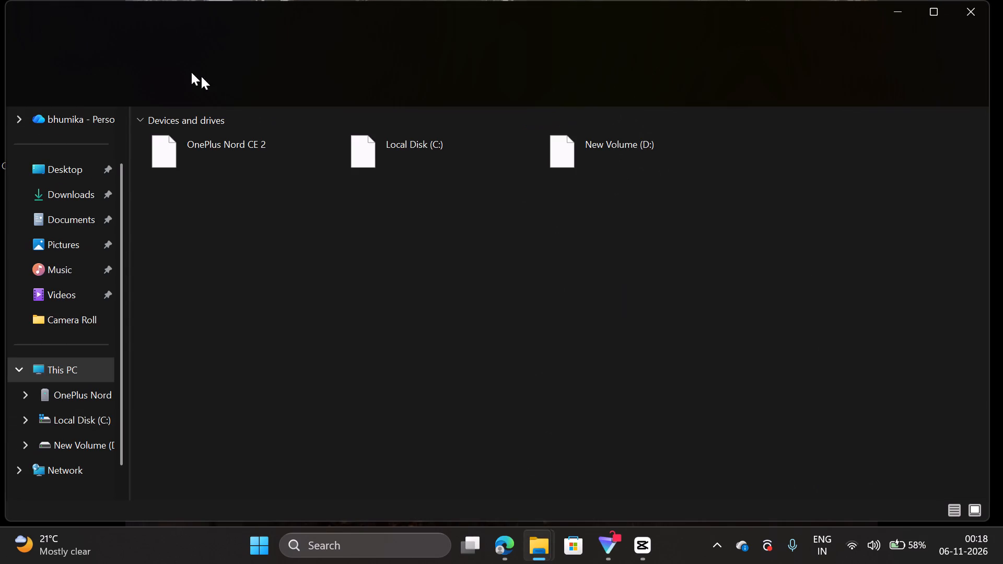
double_click(617, 151)
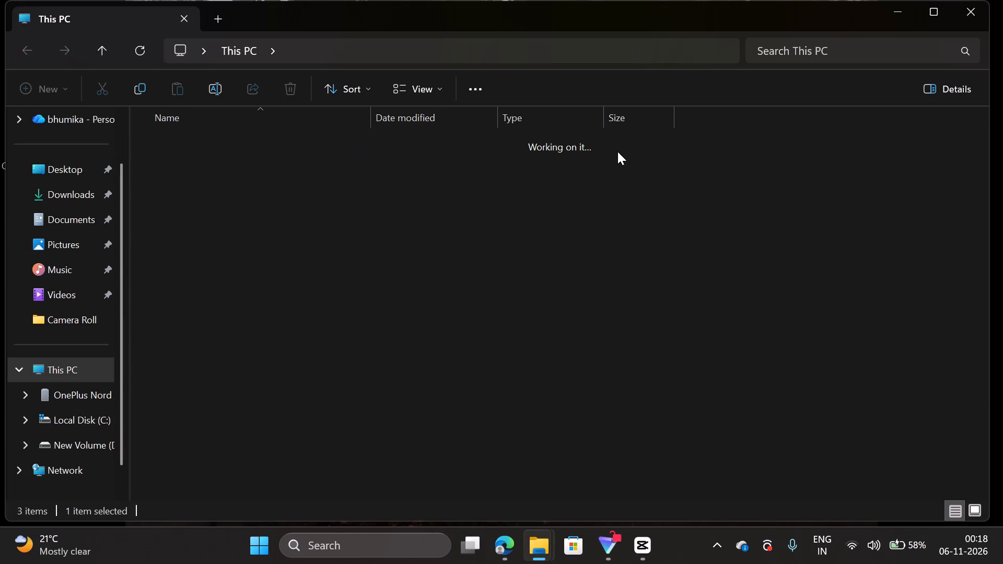
right_click(356, 137)
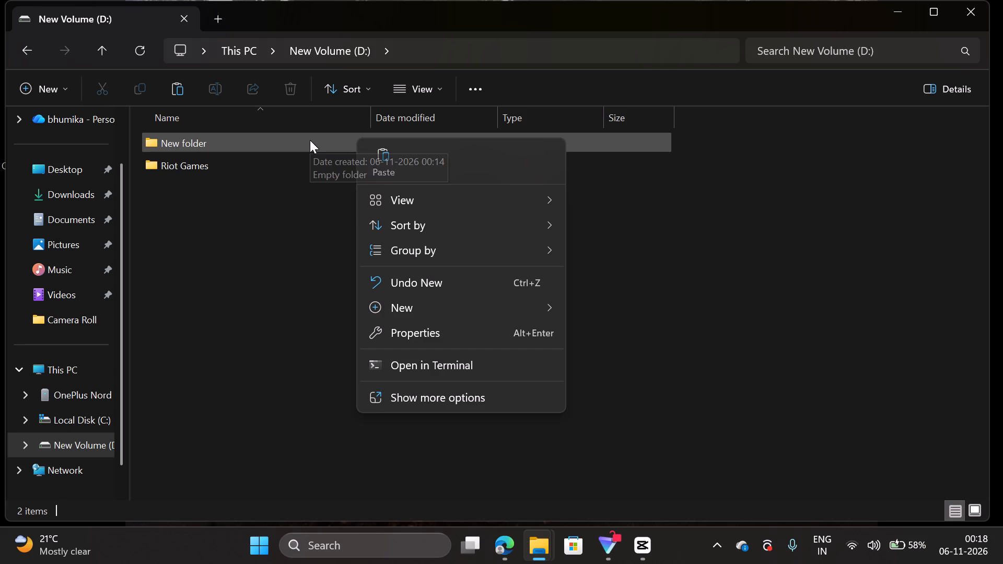
triple_click(309, 139)
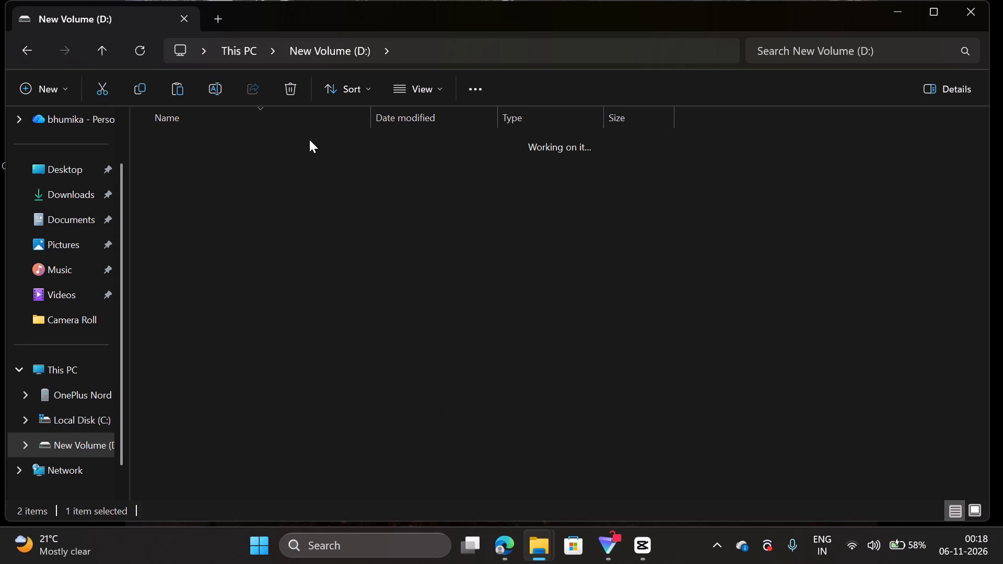
right_click(392, 228)
left_click(423, 209)
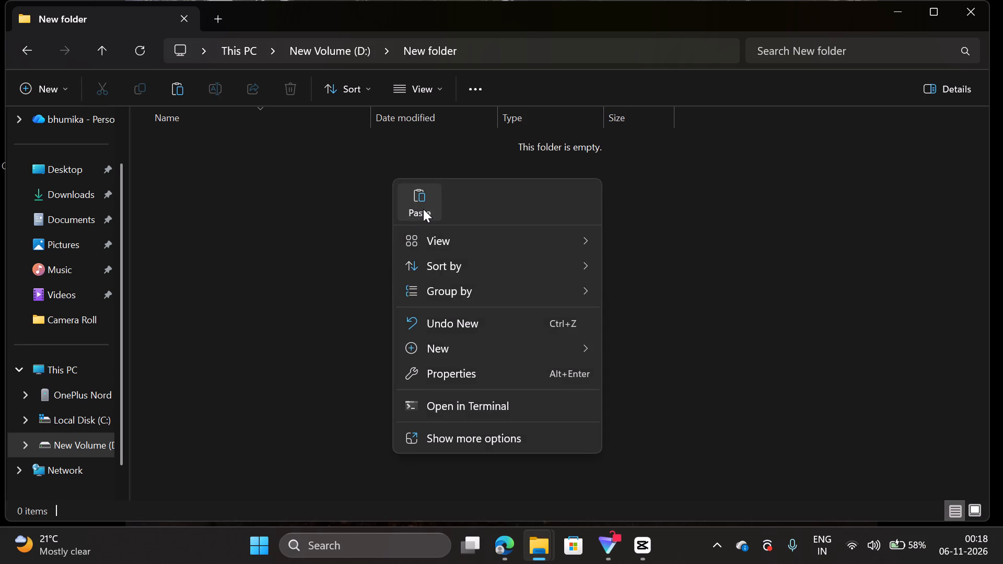
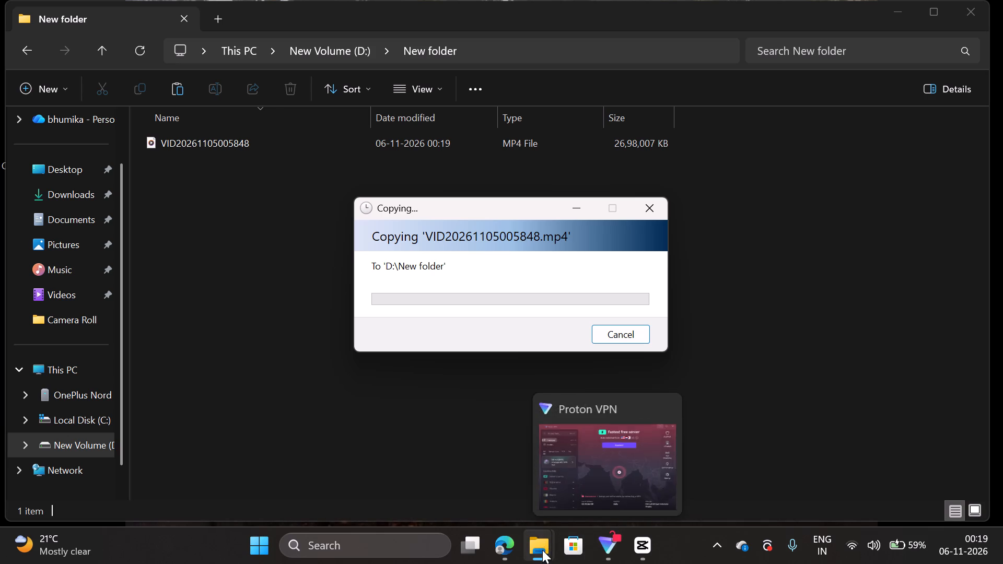
Switch from the file copy in File Explorer to the browser window showing the Telegram chat with the study videos.
left_click(440, 453)
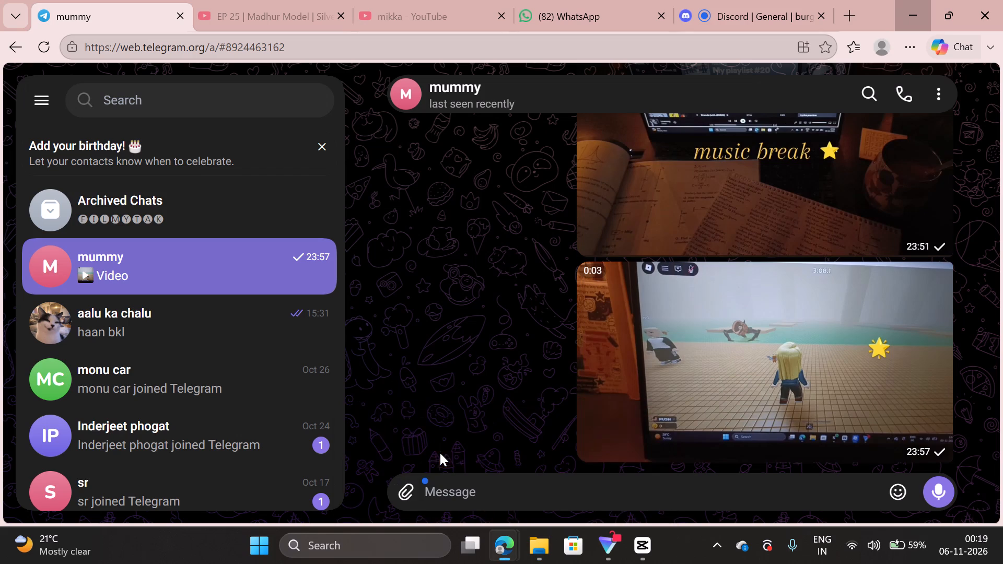
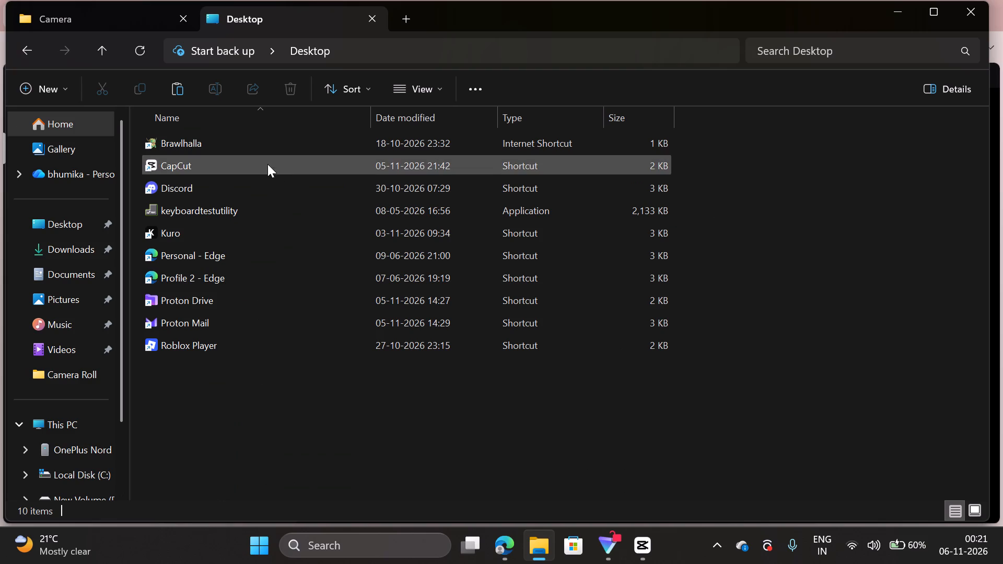
Open the New Volume (D:) drive alongside the phone's Camera folder and maximize the File Explorer window.
left_click(96, 170)
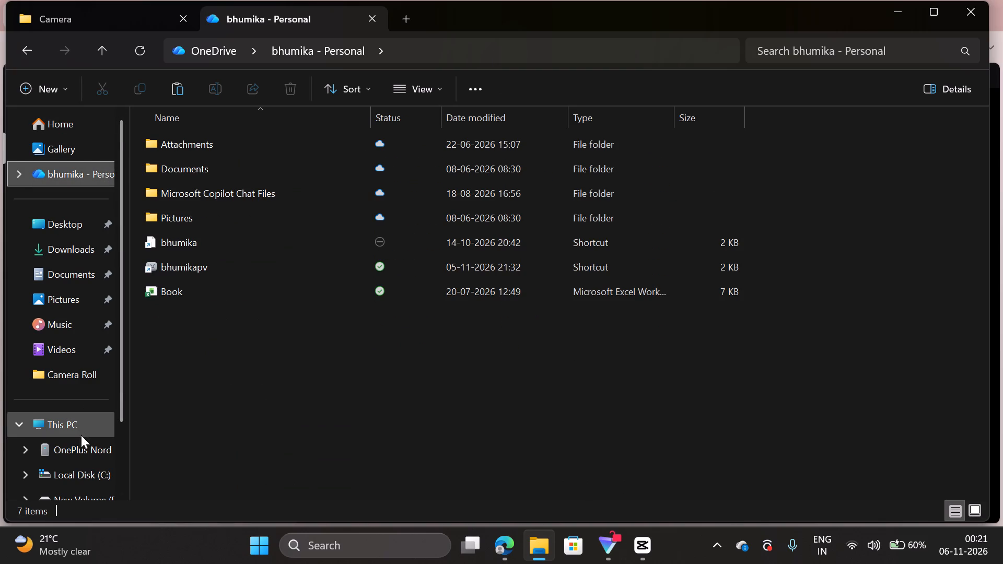
scroll(81, 435, "down", 1)
left_click(77, 469)
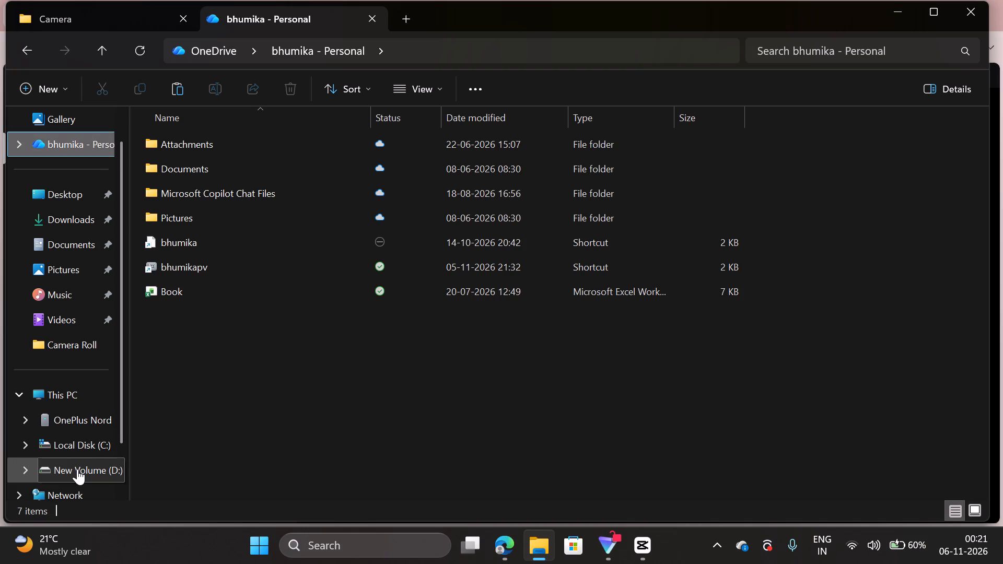
left_click(127, 0)
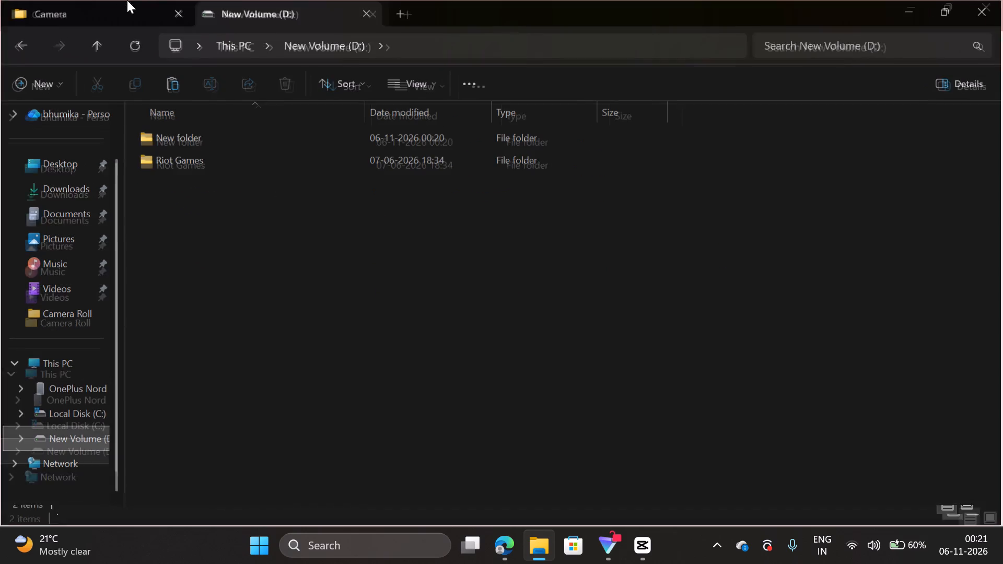
left_click(108, 0)
left_click(114, 9)
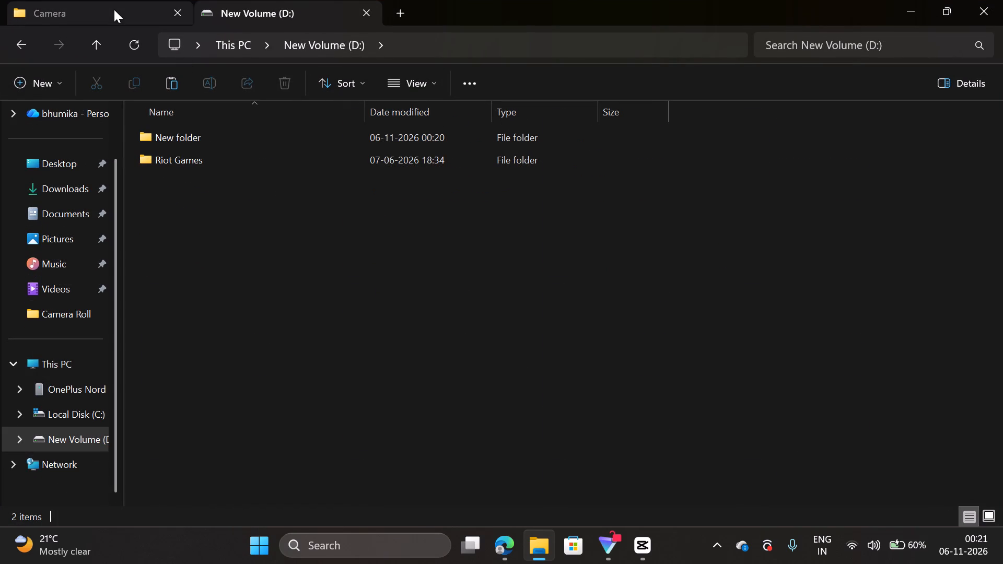
right_click(460, 407)
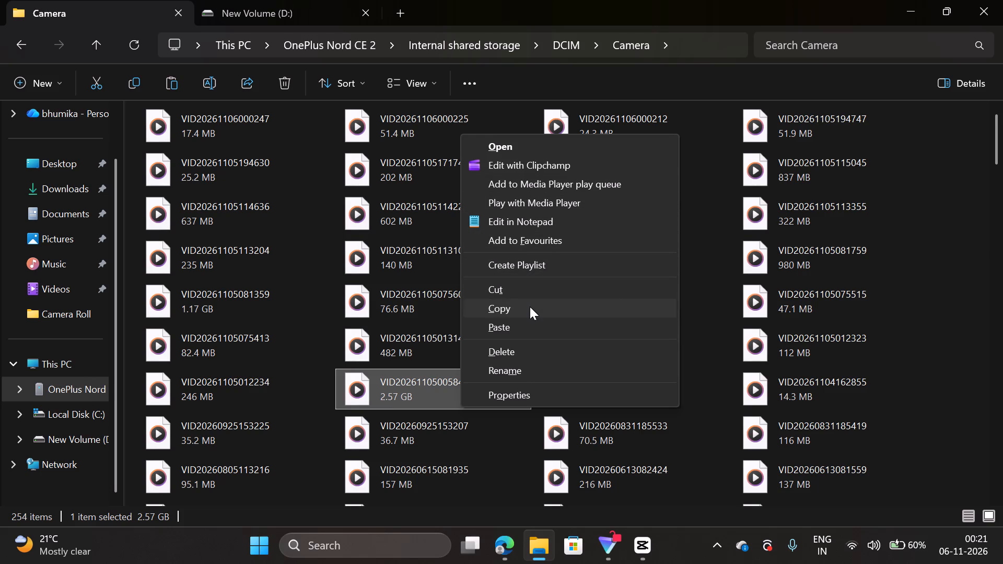
left_click(530, 307)
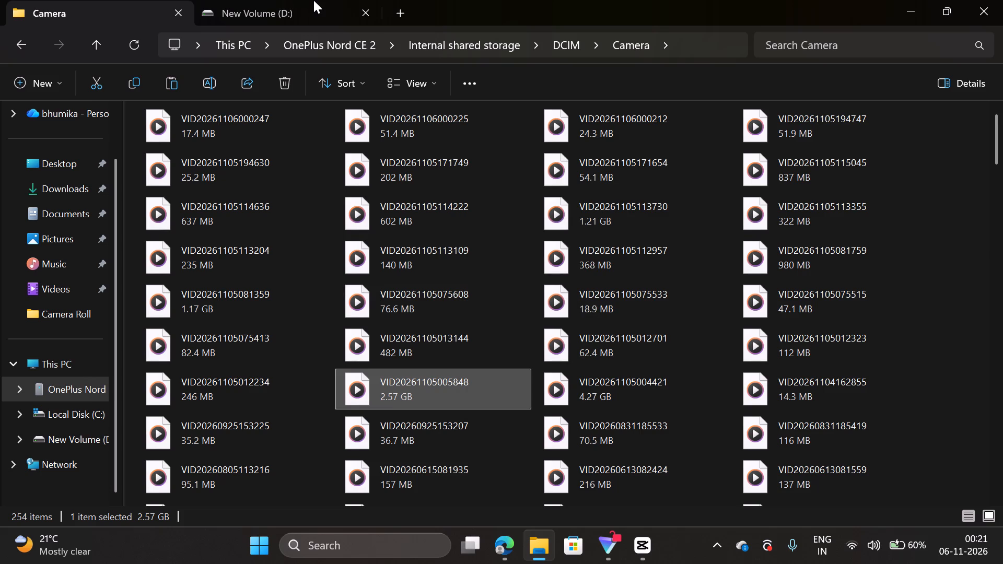
left_click(313, 0)
left_click(282, 11)
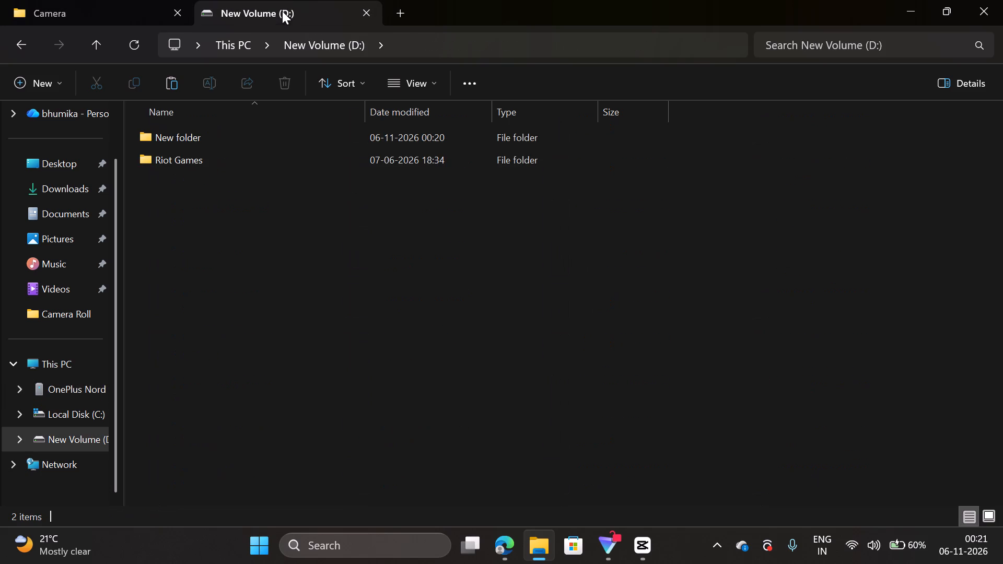
double_click(296, 136)
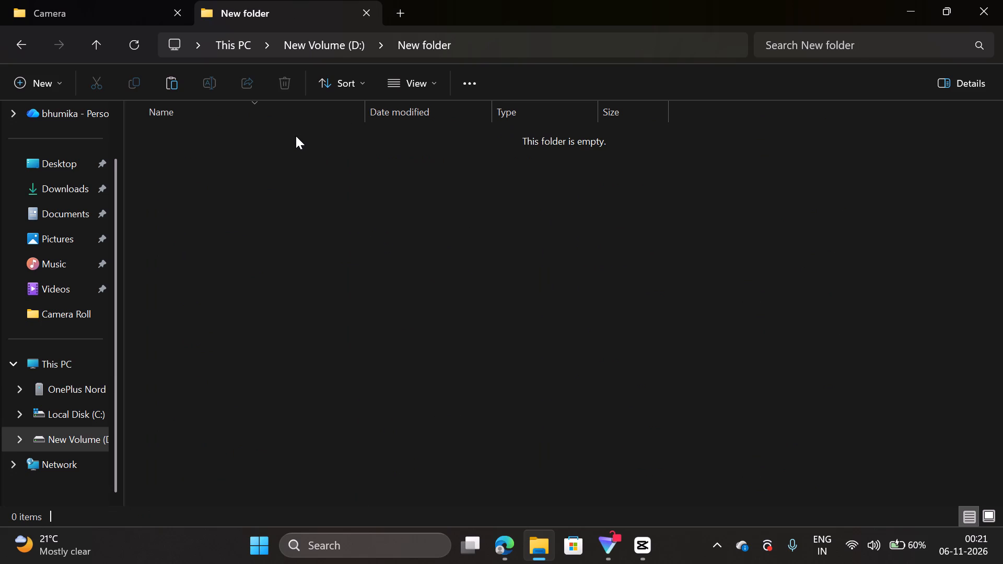
right_click(369, 257)
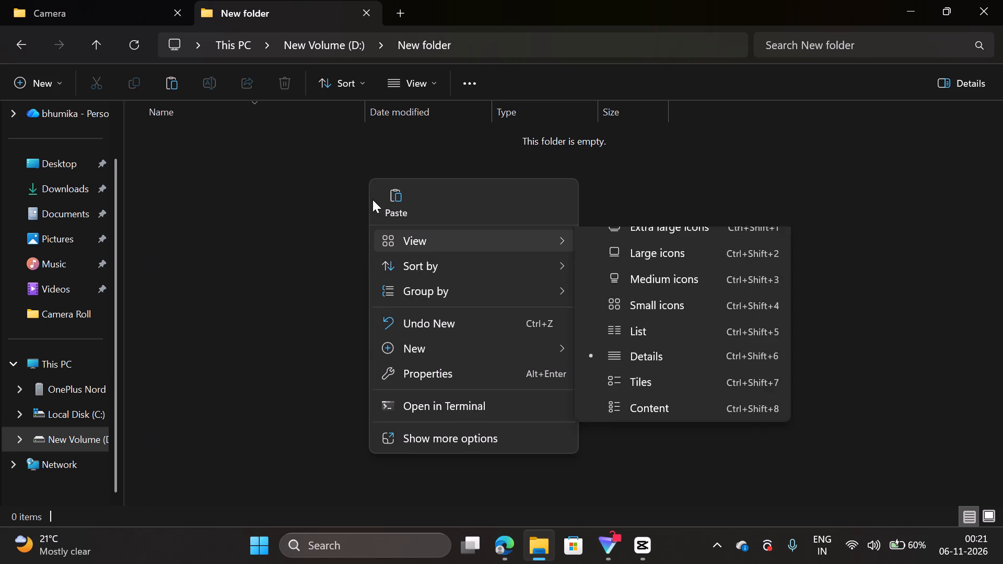
left_click(387, 201)
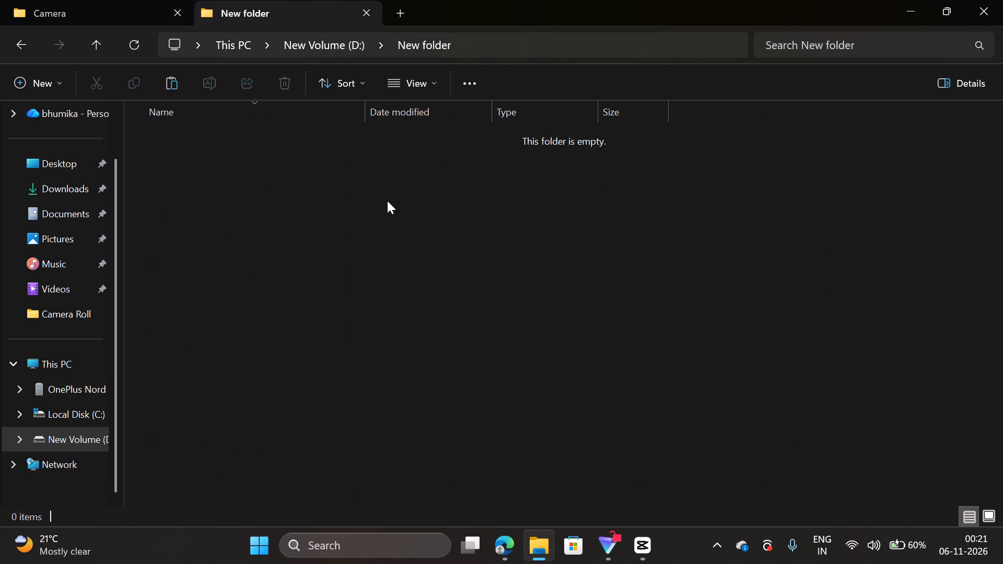
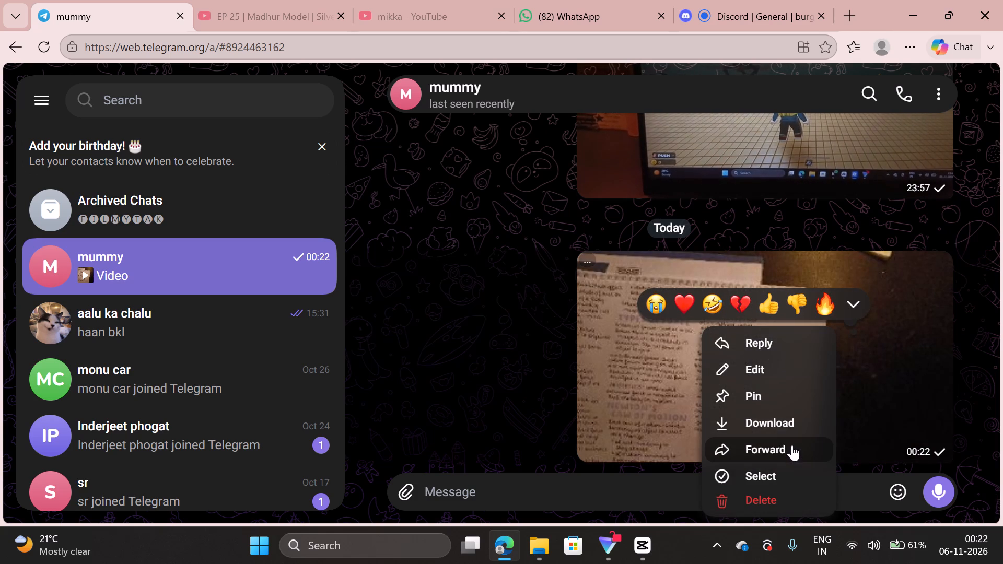
Download today's 00:22 video of the Laws of Motion notes from the Telegram chat and switch to CapCut project 1105.
left_click(757, 421)
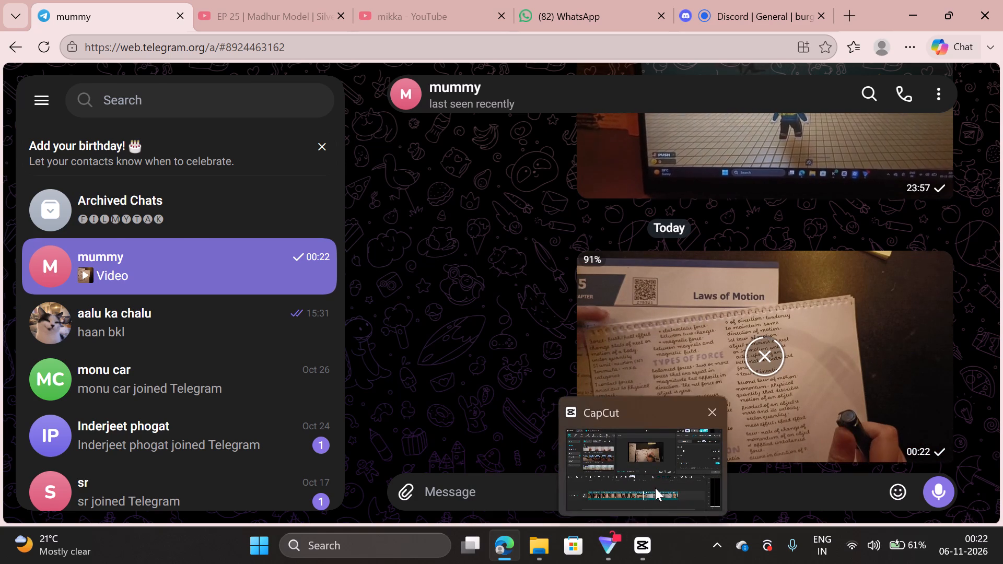
left_click(655, 488)
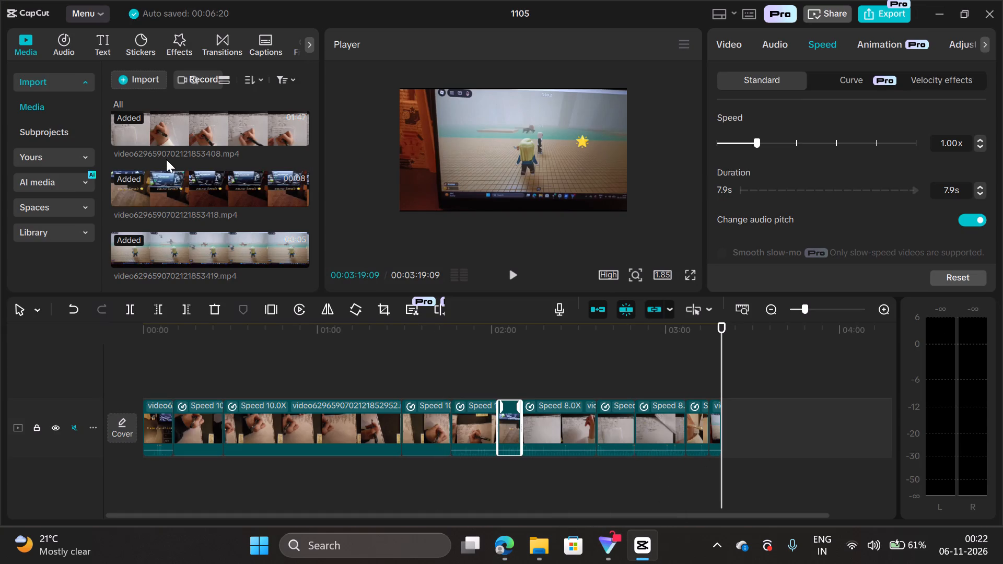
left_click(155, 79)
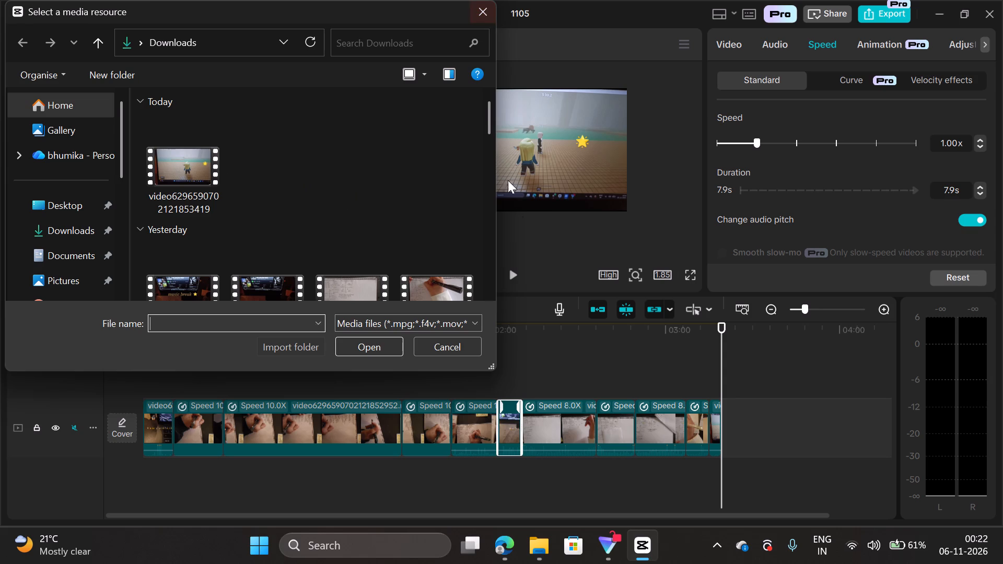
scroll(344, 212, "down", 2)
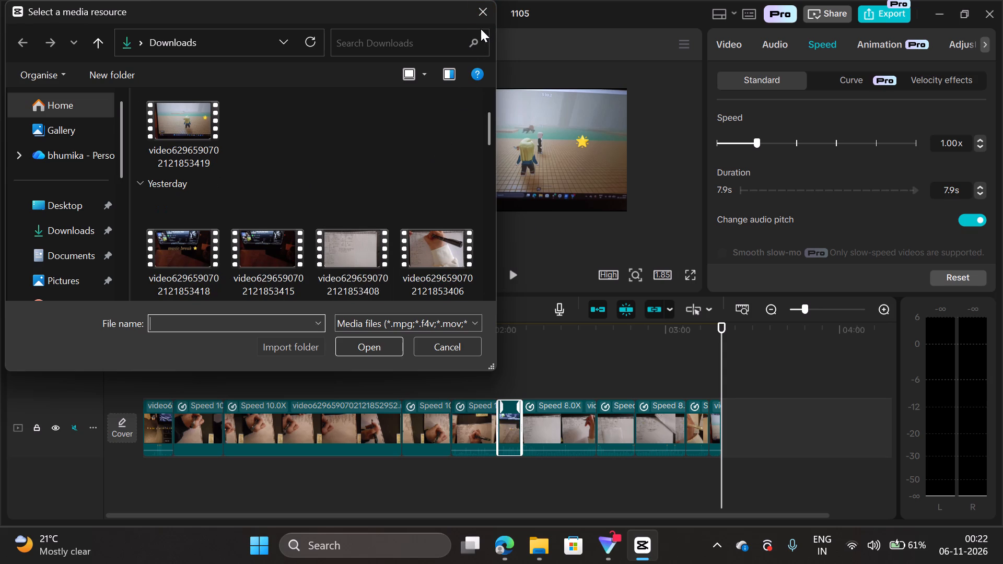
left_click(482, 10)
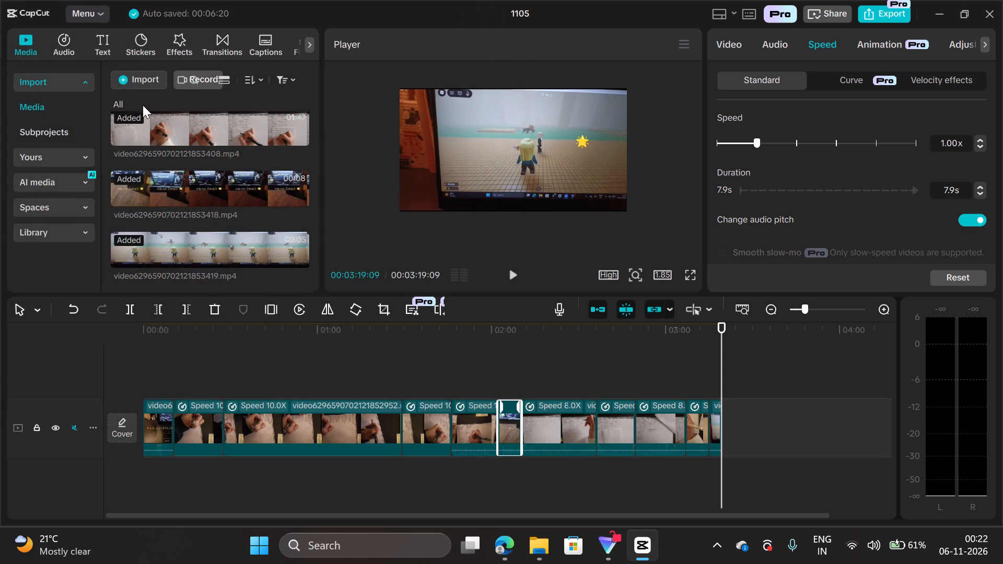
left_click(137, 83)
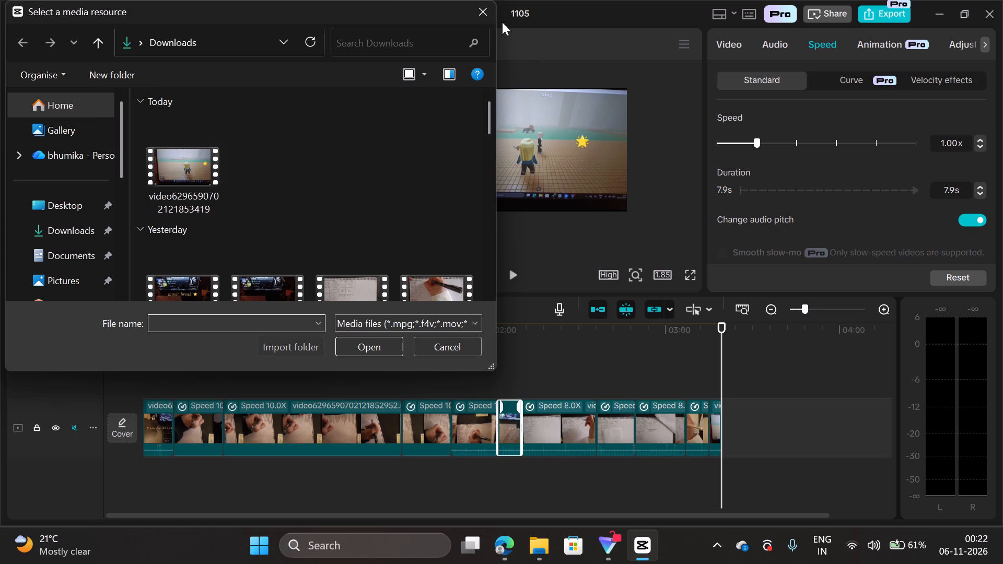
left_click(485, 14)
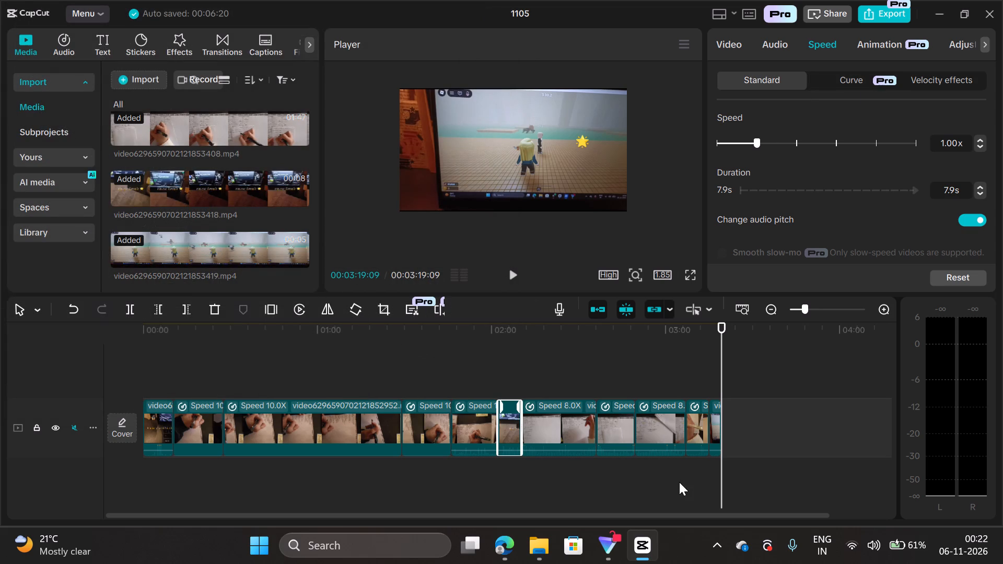
Preview the timeline from about 2:58 and set the selected clip just after the 2:00 mark to colour temperature 25.
left_click_drag(725, 379, 662, 378)
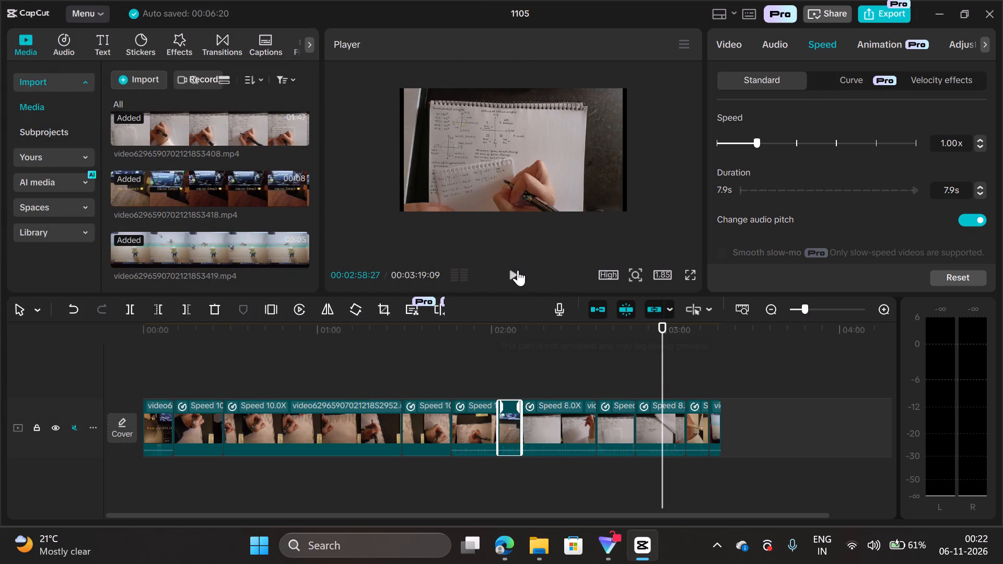
left_click(513, 272)
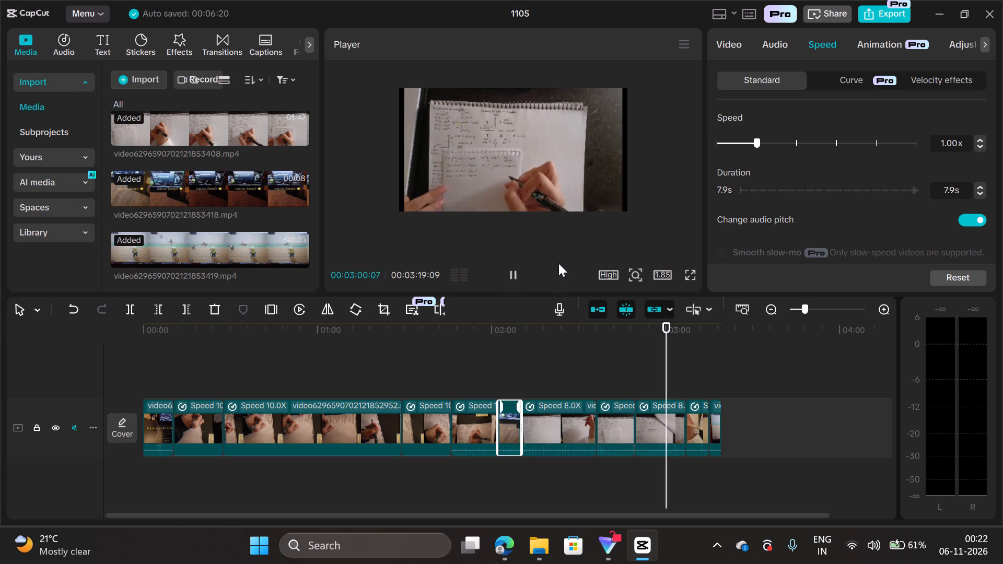
left_click(960, 40)
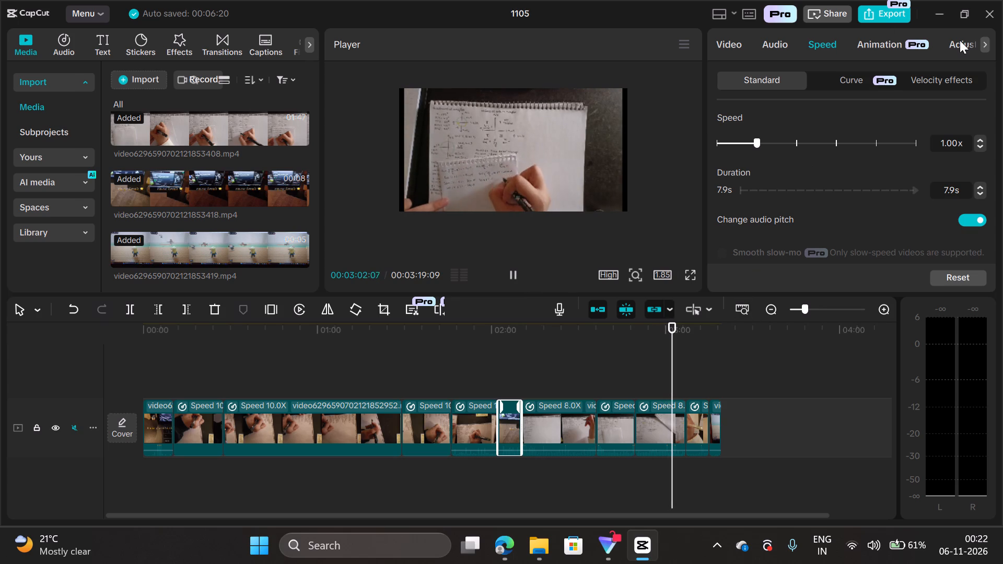
scroll(876, 111, "down", 1)
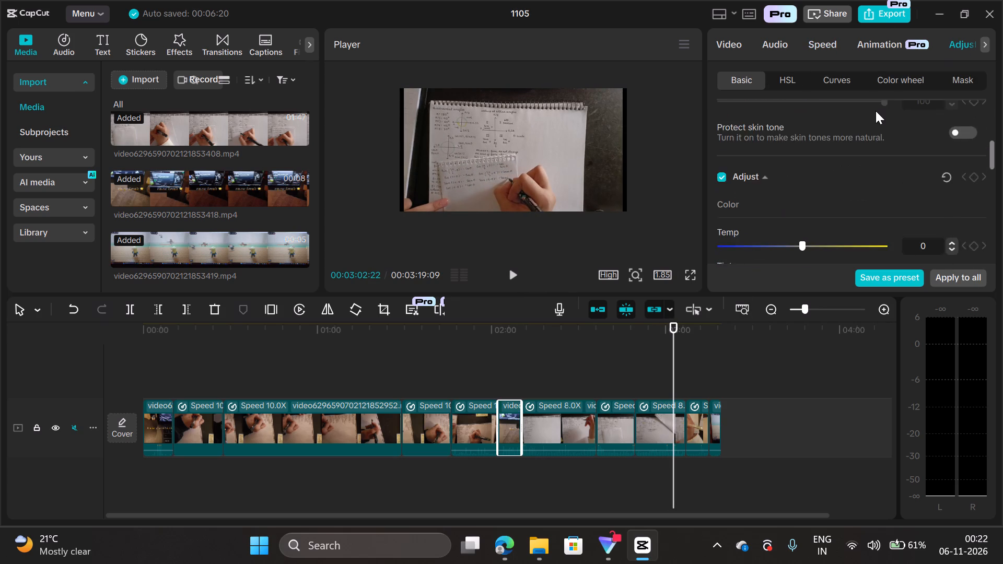
scroll(876, 111, "down", 1)
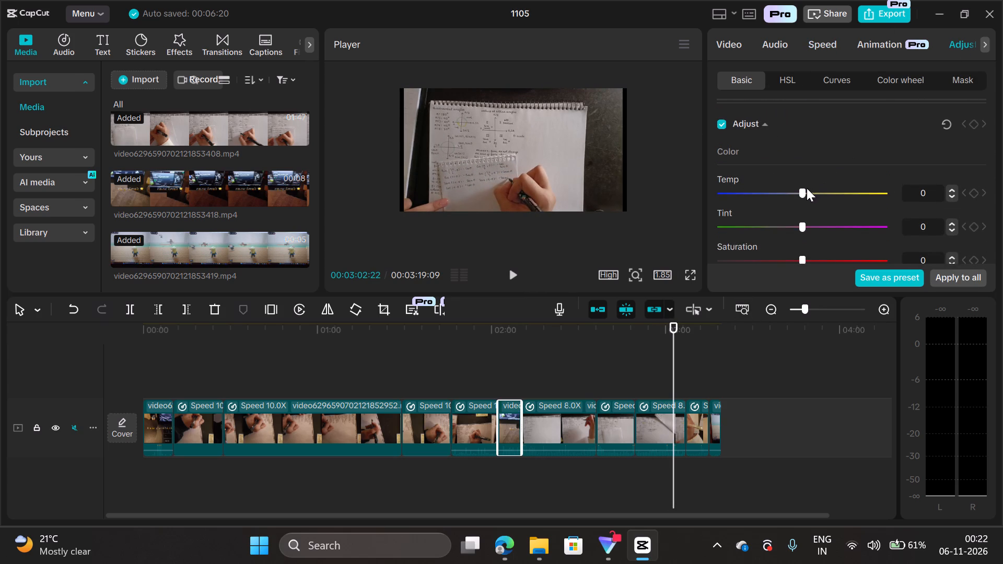
left_click_drag(807, 188, 837, 201)
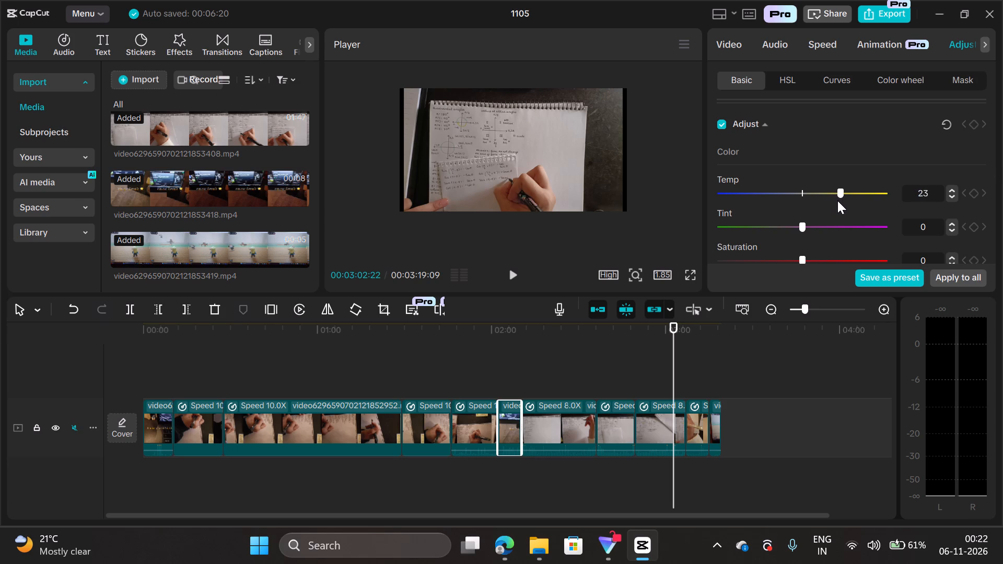
left_click_drag(837, 201, 843, 204)
left_click_drag(843, 204, 841, 204)
Select the final clip of the timeline, showing the game on a laptop screen, and raise its colour temperature slightly.
left_click(714, 424)
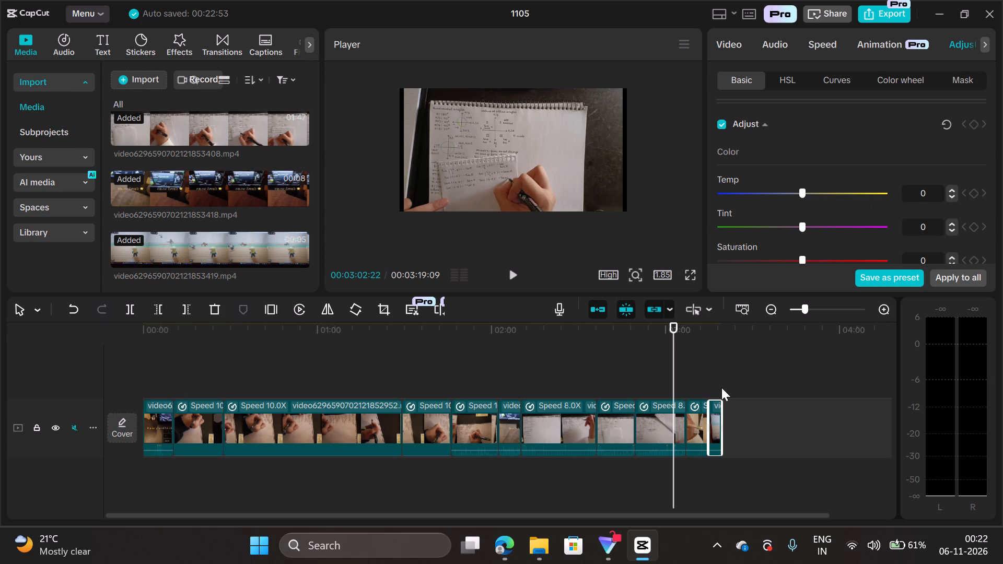
left_click_drag(676, 381, 708, 387)
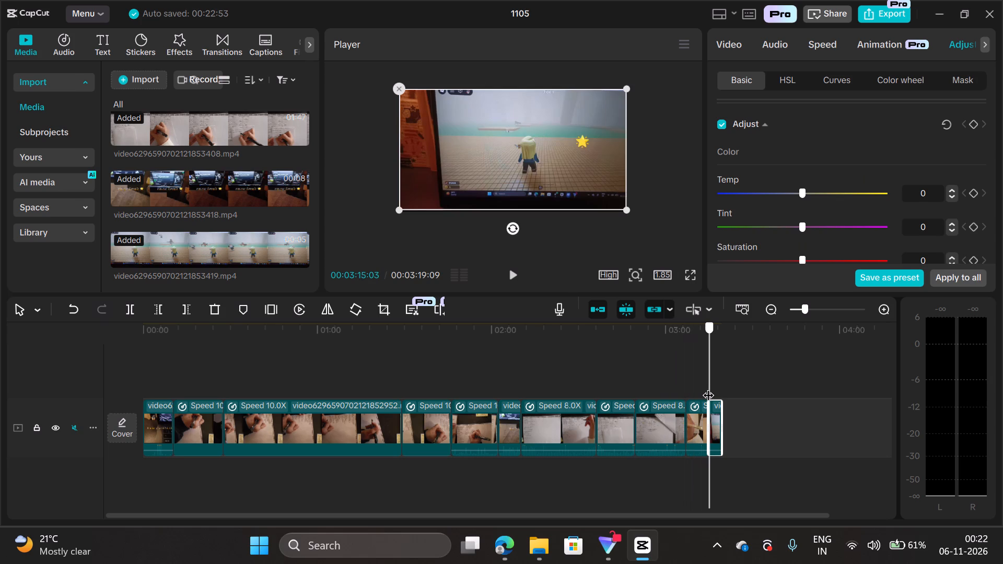
left_click_drag(708, 387, 712, 395)
left_click(712, 395)
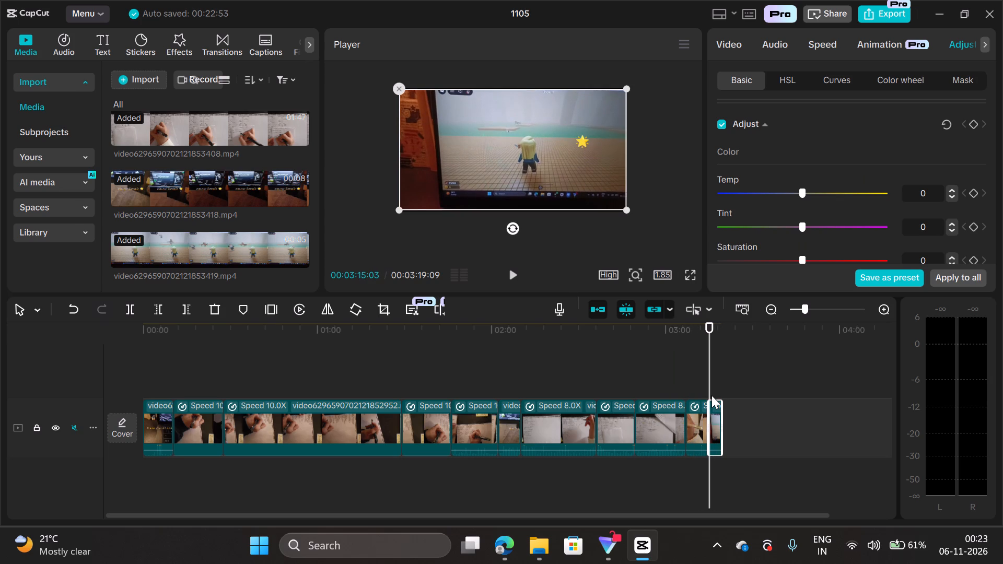
left_click(710, 393)
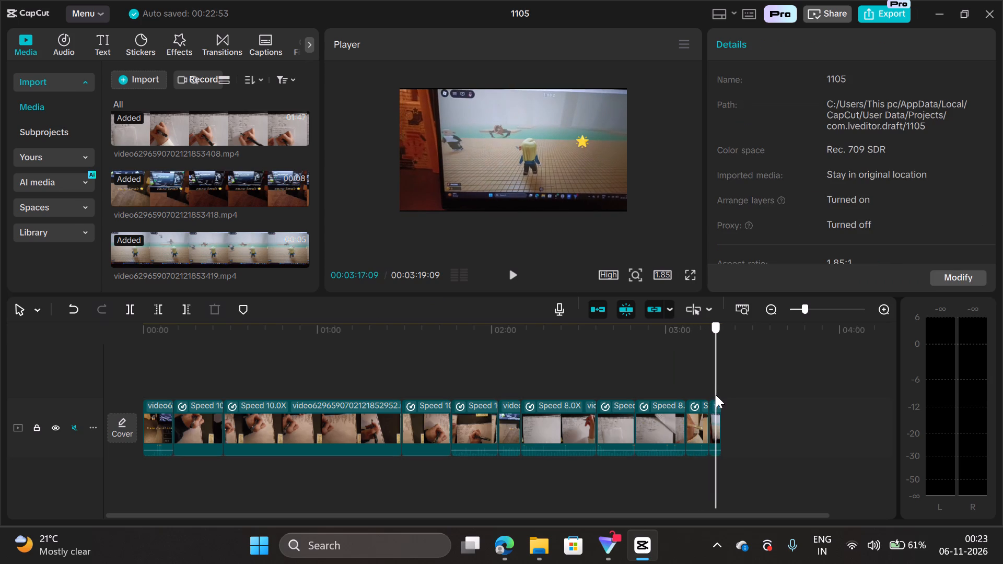
left_click(598, 222)
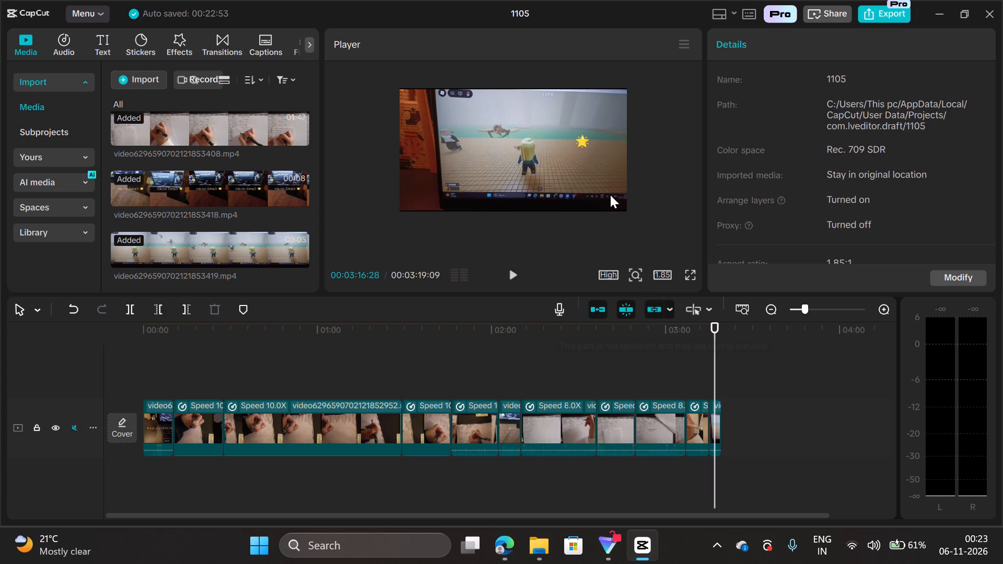
left_click(610, 195)
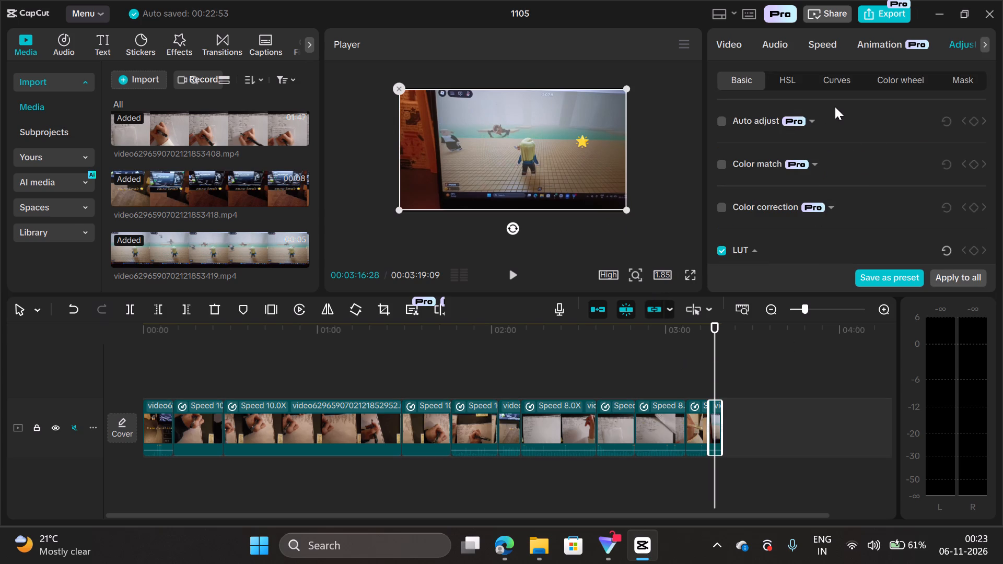
scroll(846, 176, "down", 2)
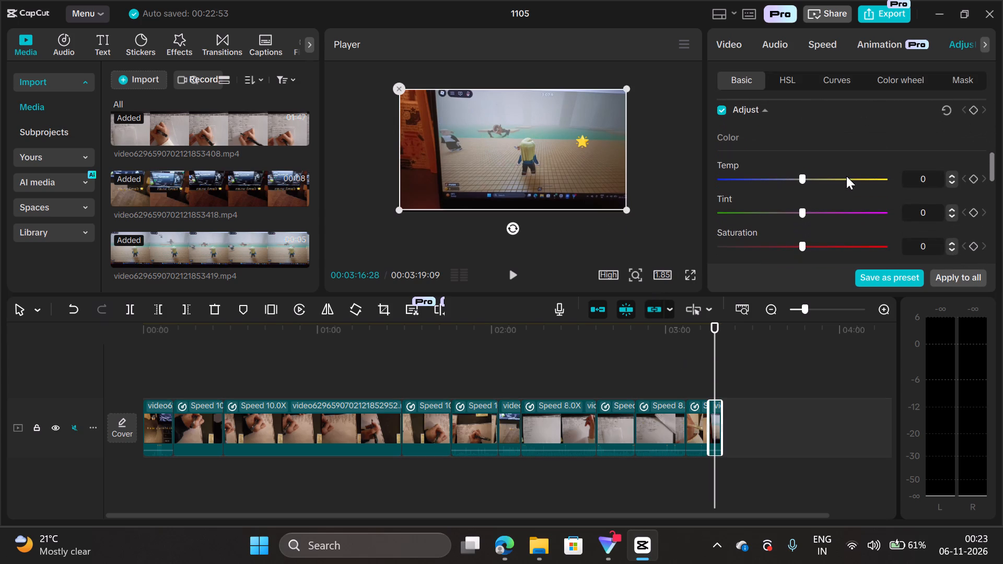
left_click_drag(804, 173, 818, 175)
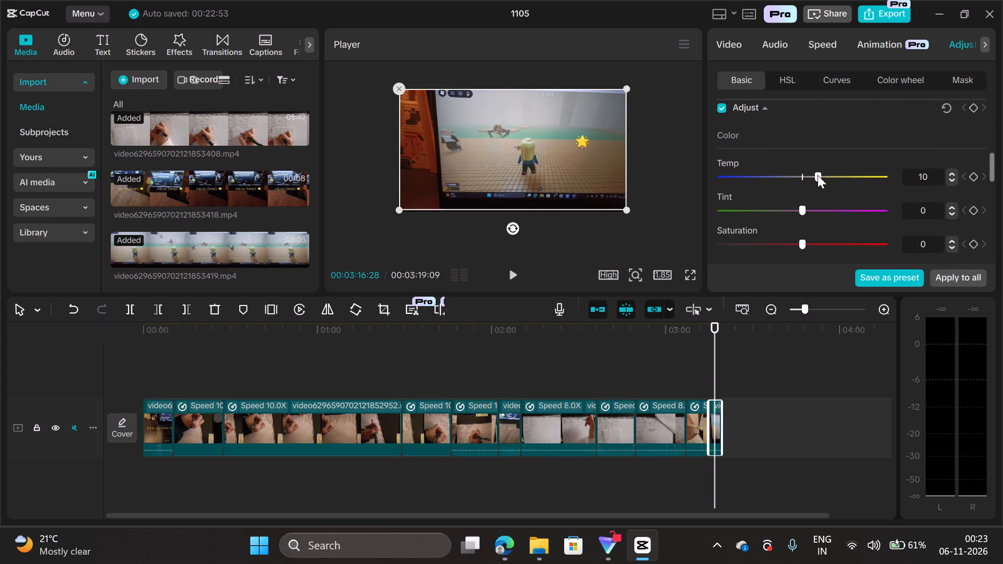
Raise the final laptop game clip's colour temperature to about 23 and deselect the clip.
left_click_drag(818, 175, 837, 179)
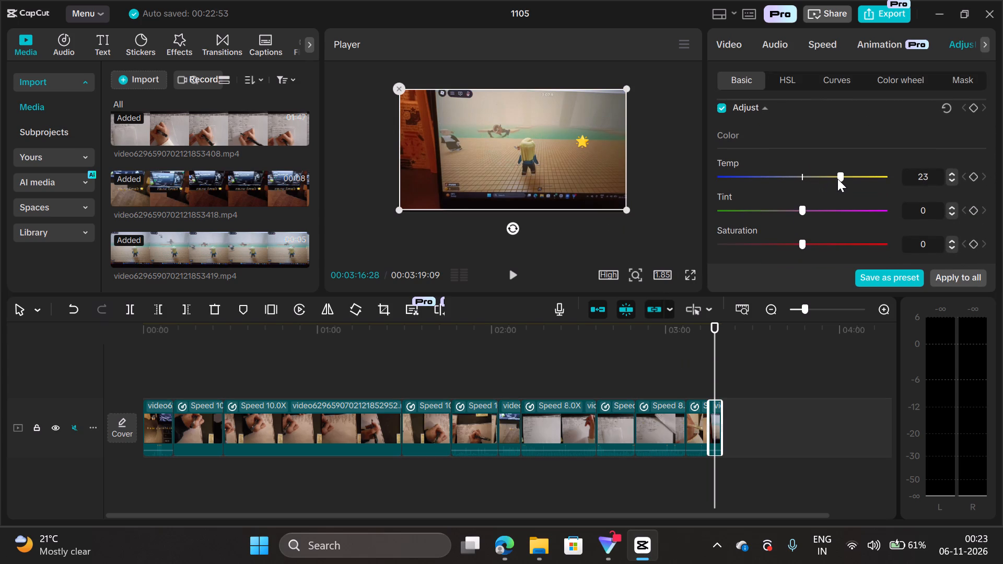
left_click_drag(837, 179, 841, 181)
left_click(655, 225)
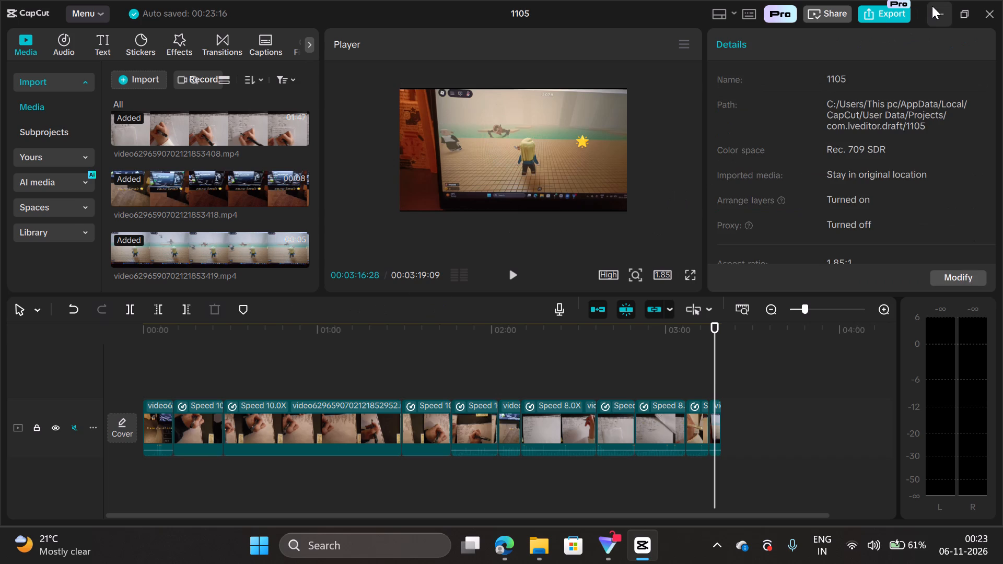
Switch to File Explorer and cancel the copying of VID20261105005848.mp4 to New folder on the D: drive.
left_click(932, 6)
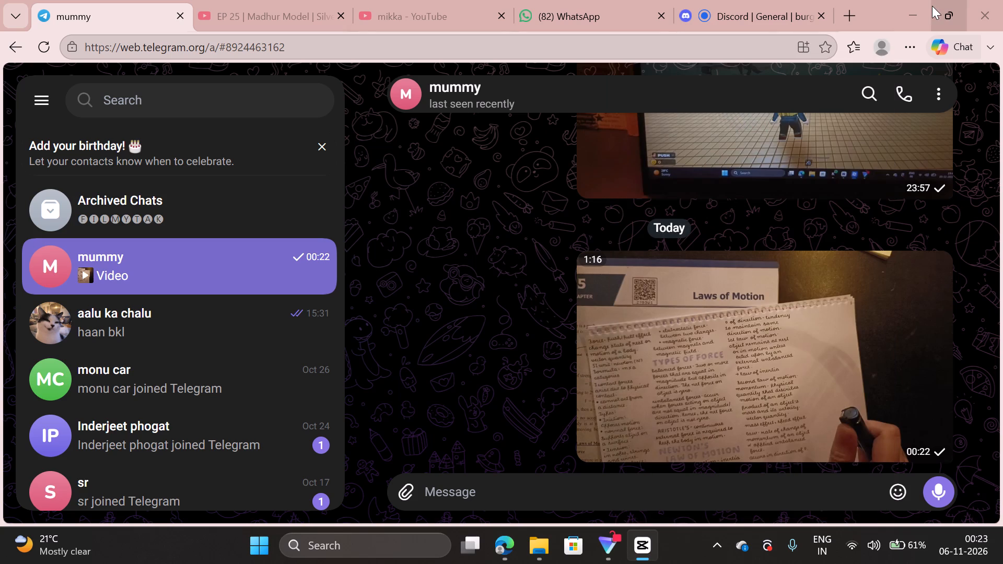
left_click(905, 15)
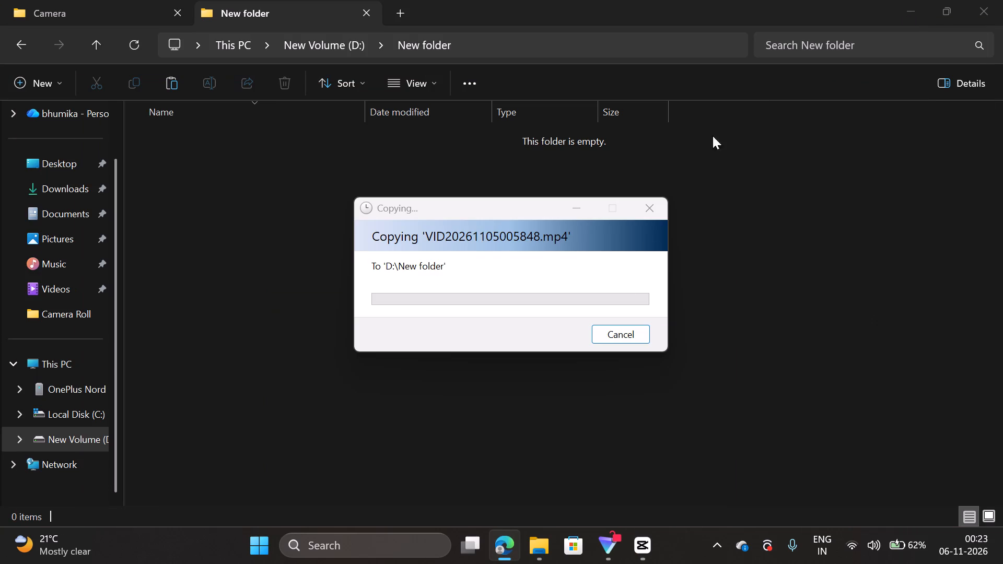
left_click(615, 338)
left_click(587, 208)
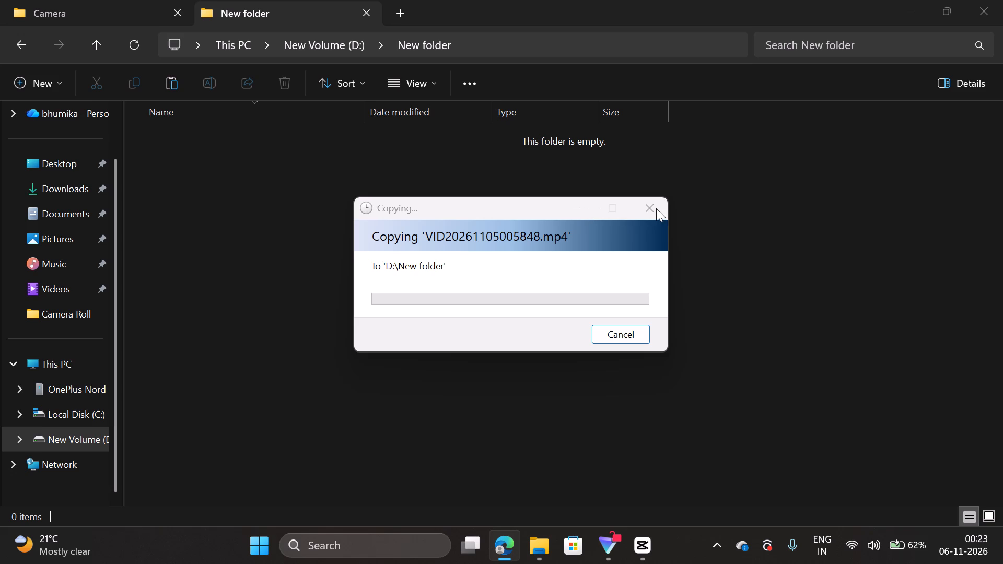
left_click(656, 208)
triple_click(622, 334)
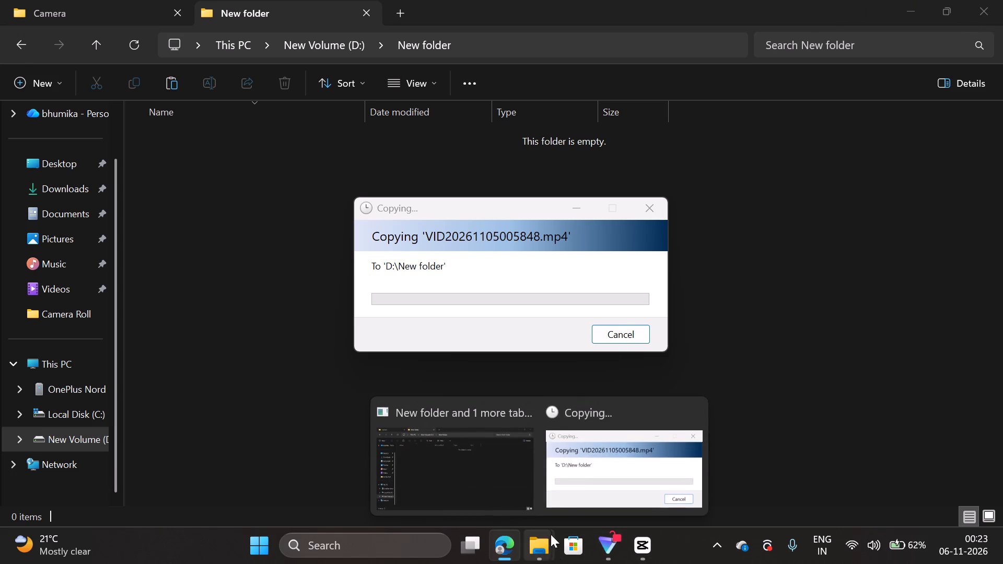
left_click(697, 410)
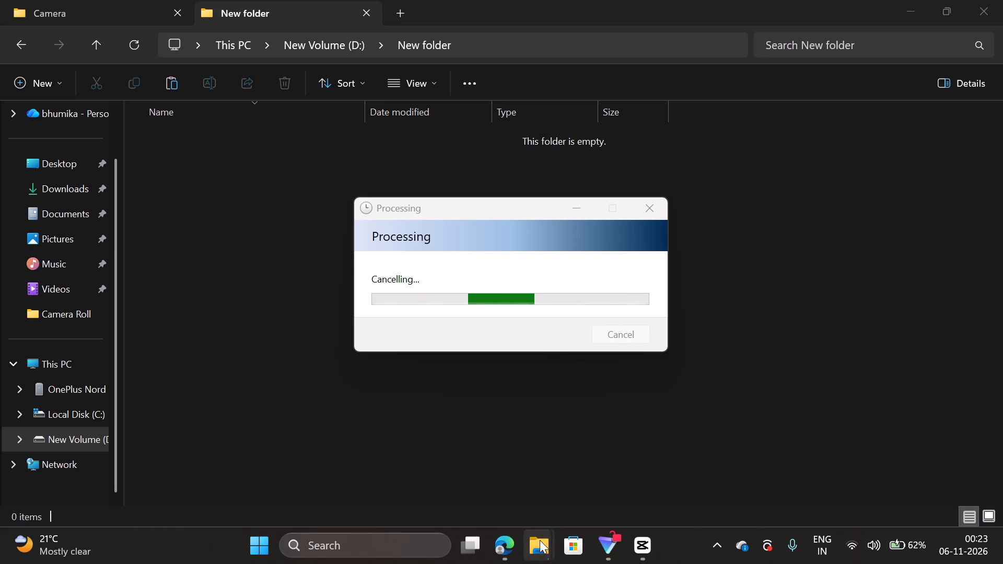
In File Explorer, close the stalled copy's Processing window and dismiss the copy error.
left_click_drag(689, 410, 690, 408)
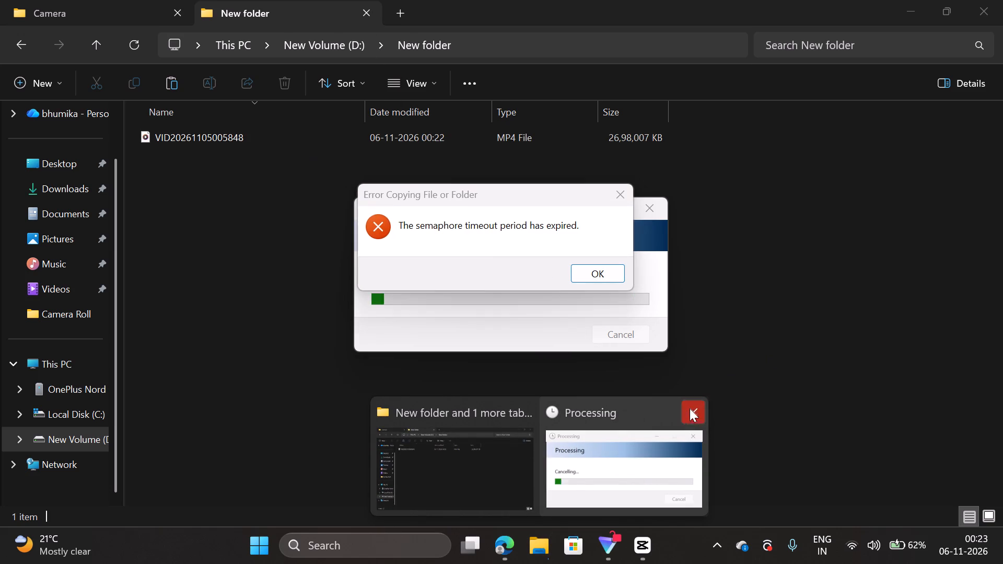
left_click_drag(690, 408, 750, 289)
left_click(614, 272)
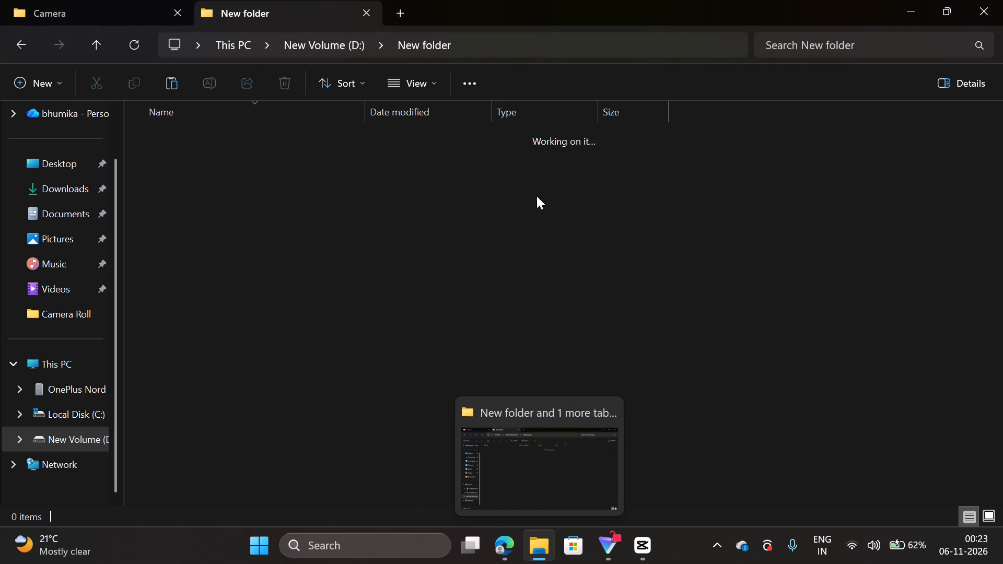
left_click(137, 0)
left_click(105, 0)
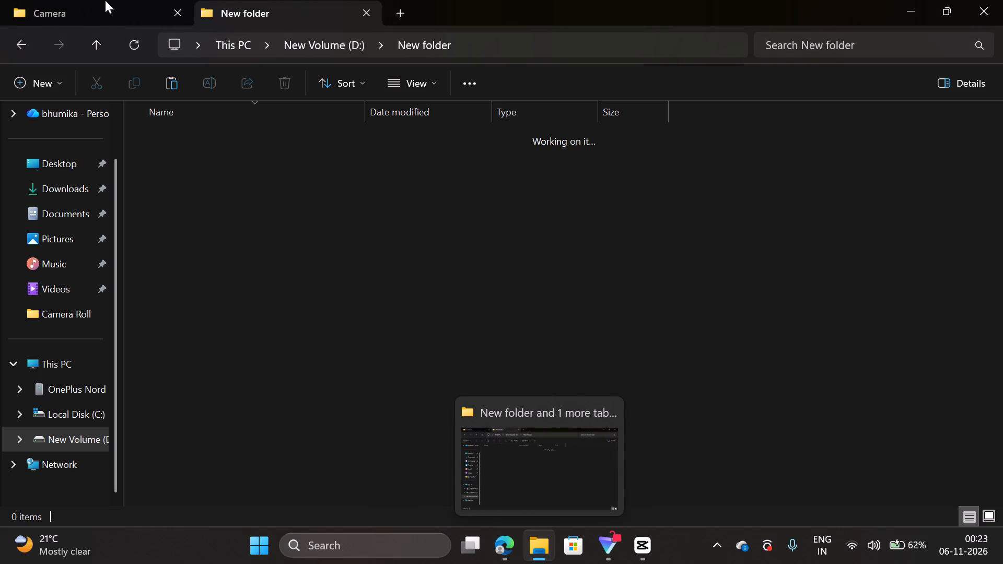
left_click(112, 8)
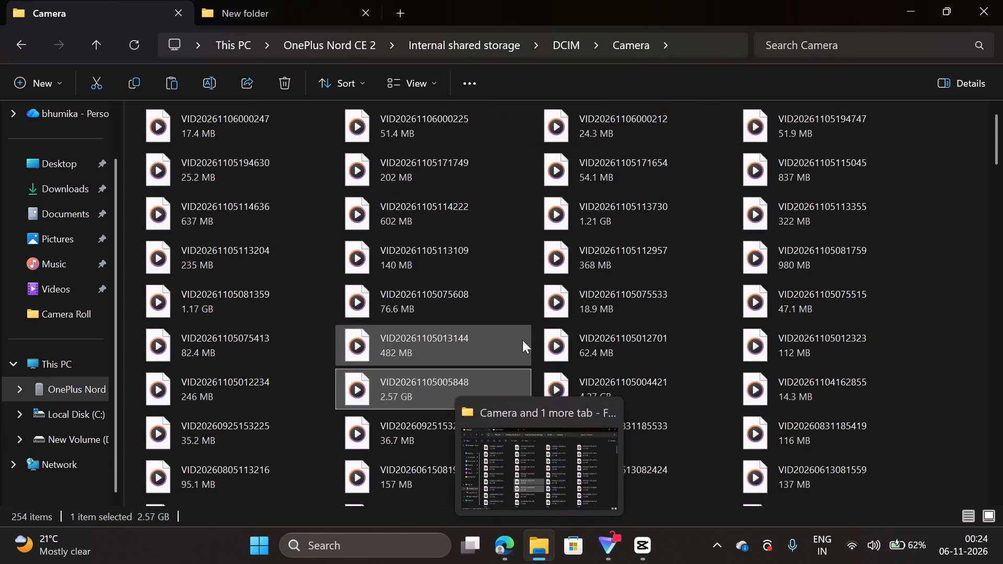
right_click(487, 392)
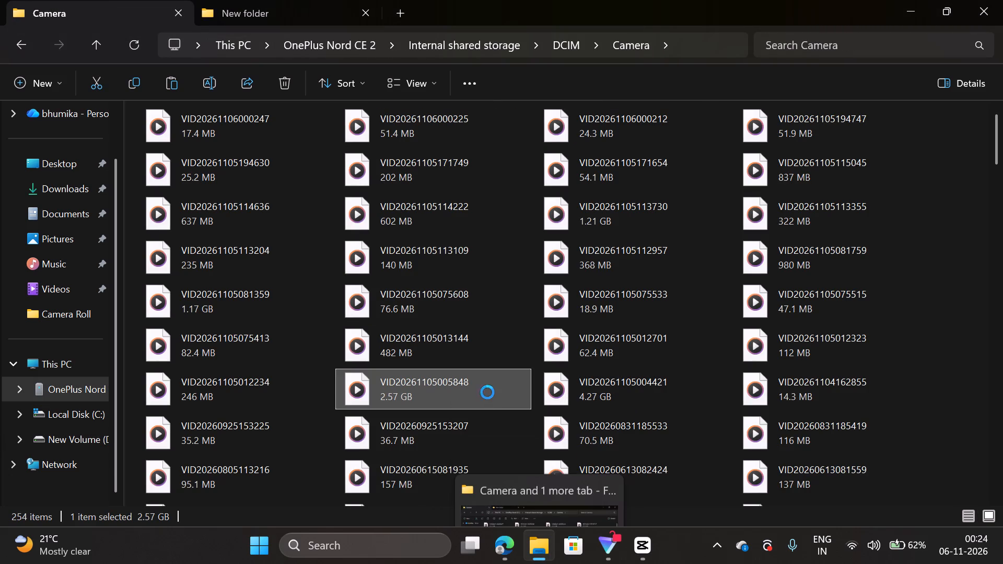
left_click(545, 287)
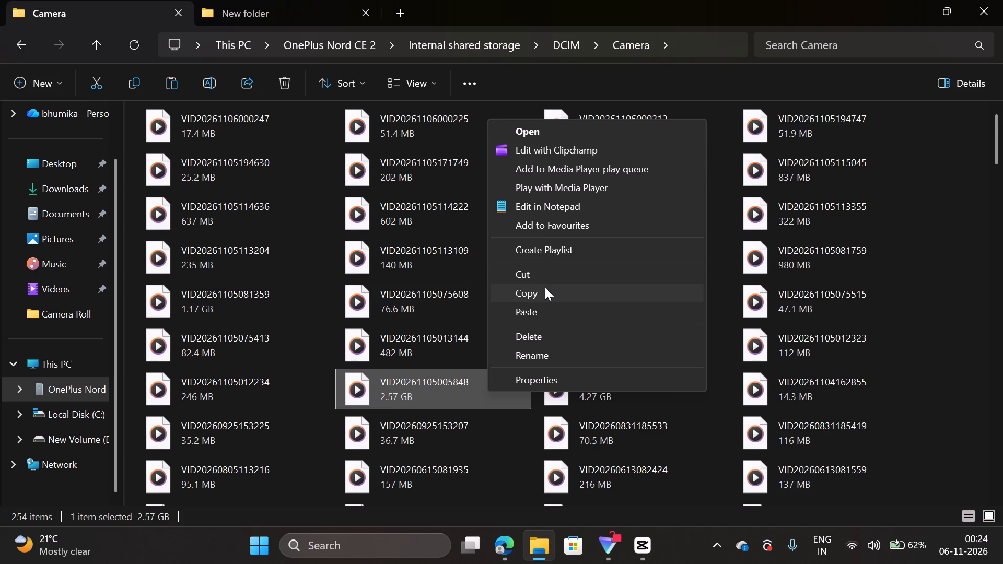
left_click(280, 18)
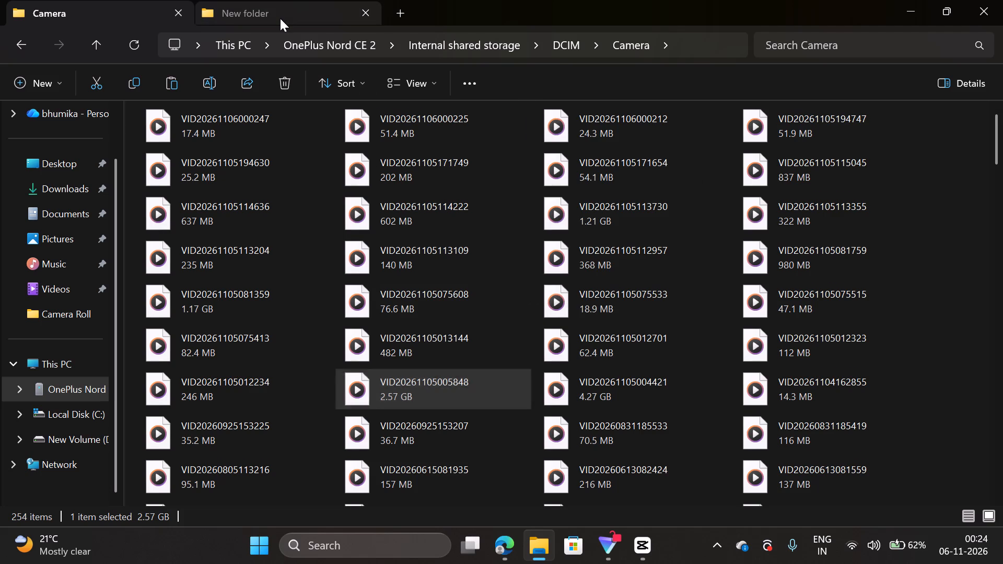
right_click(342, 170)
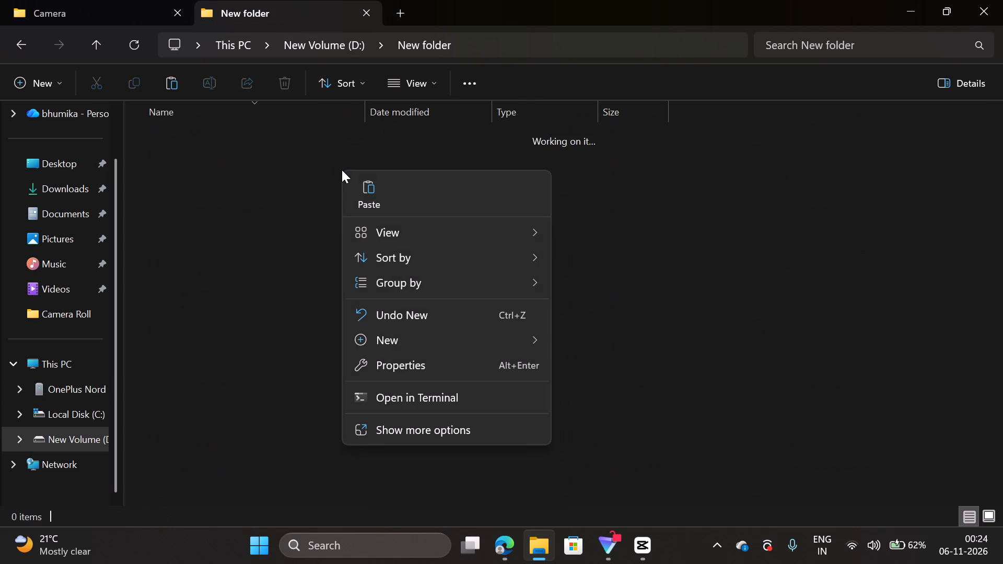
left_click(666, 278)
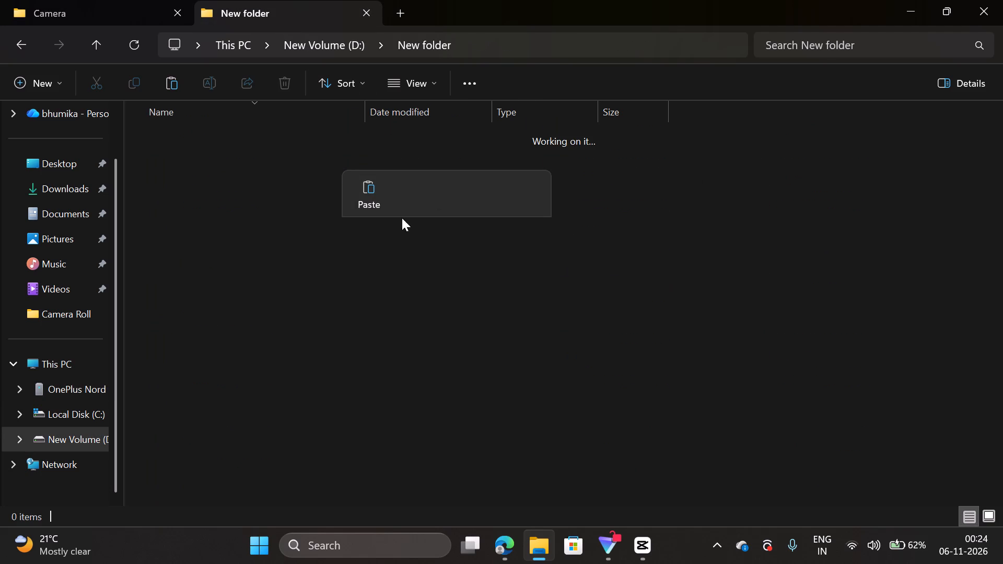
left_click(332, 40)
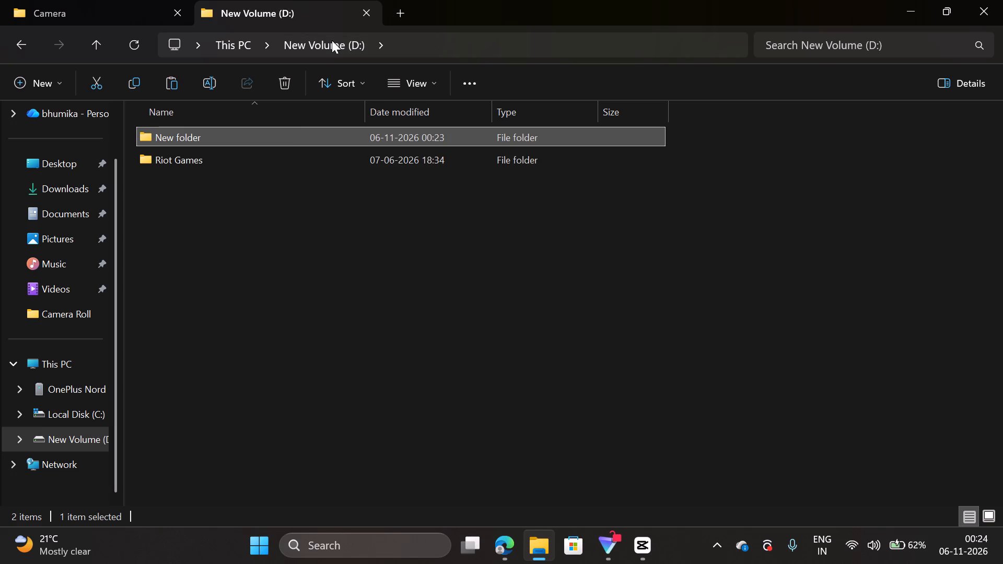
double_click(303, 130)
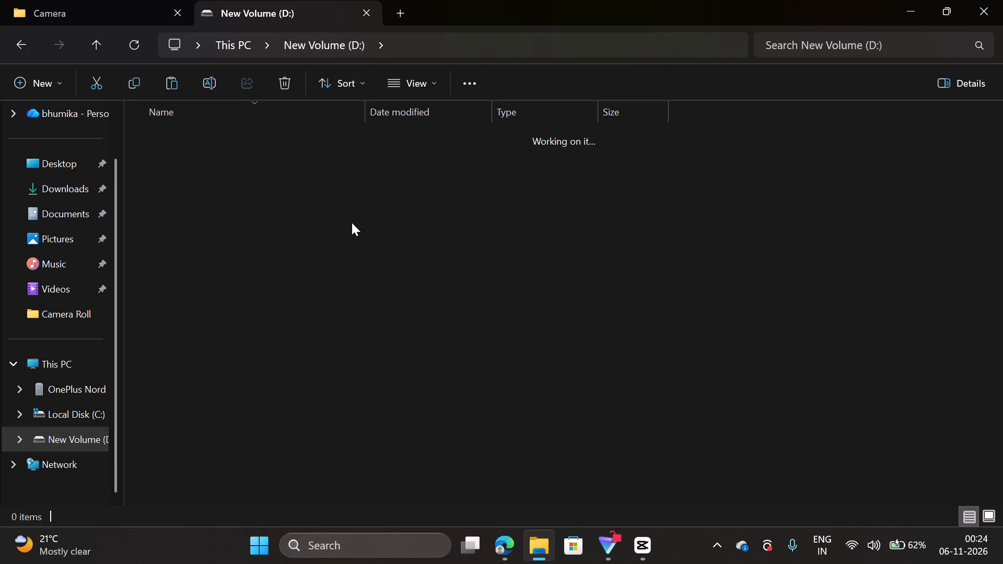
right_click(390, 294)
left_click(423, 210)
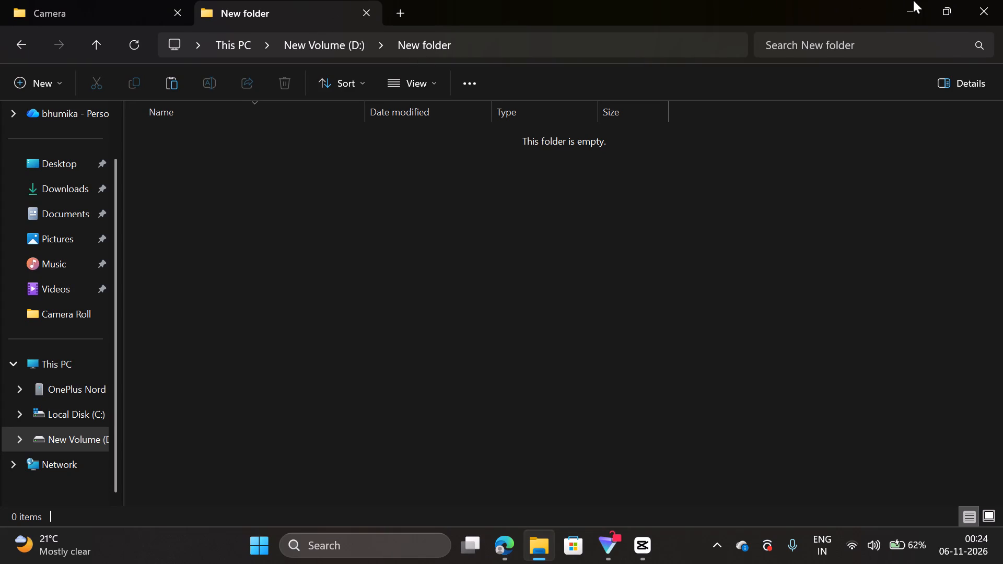
Close the File Explorer window holding the Camera and New folder tabs.
left_click(979, 8)
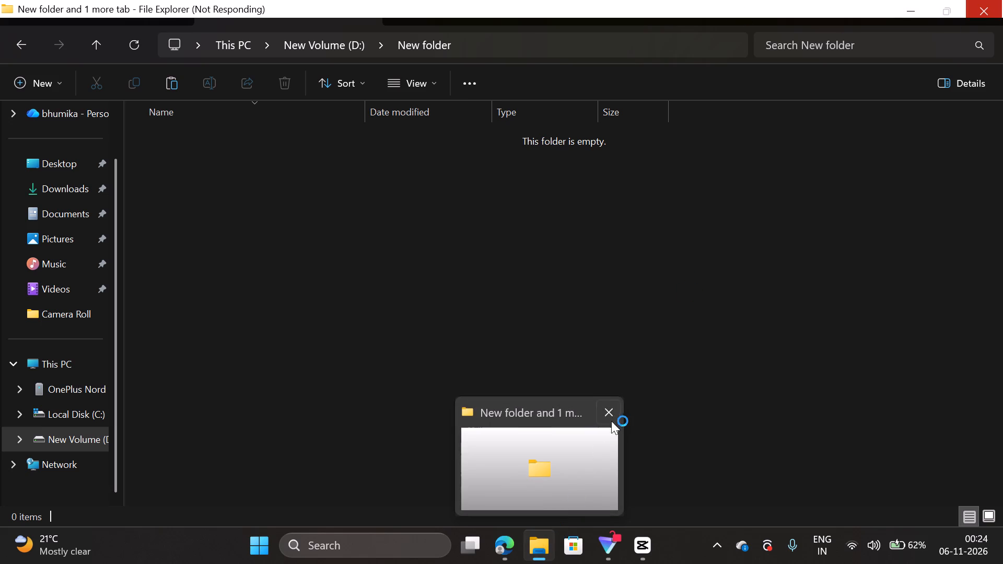
left_click(610, 408)
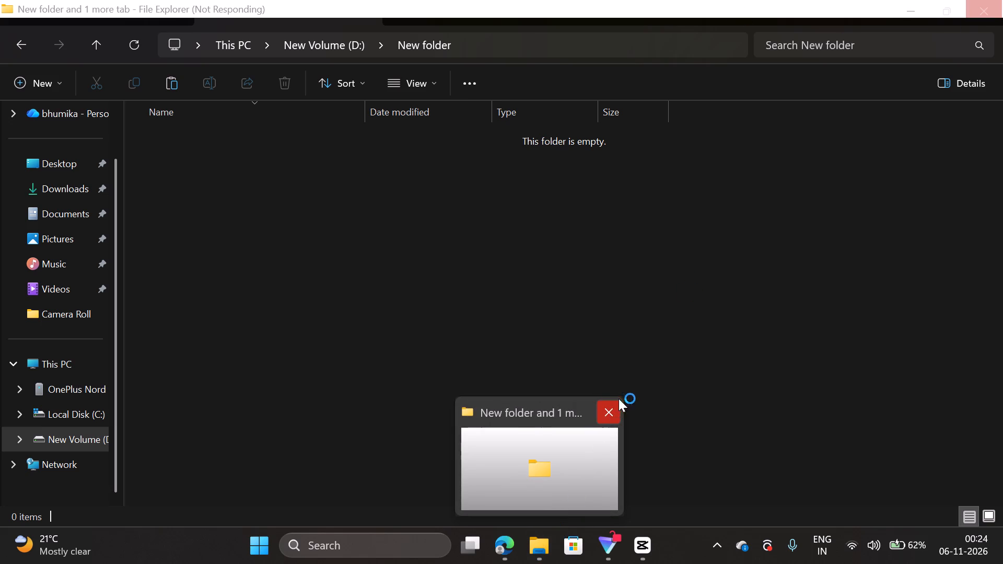
left_click(609, 406)
left_click(612, 408)
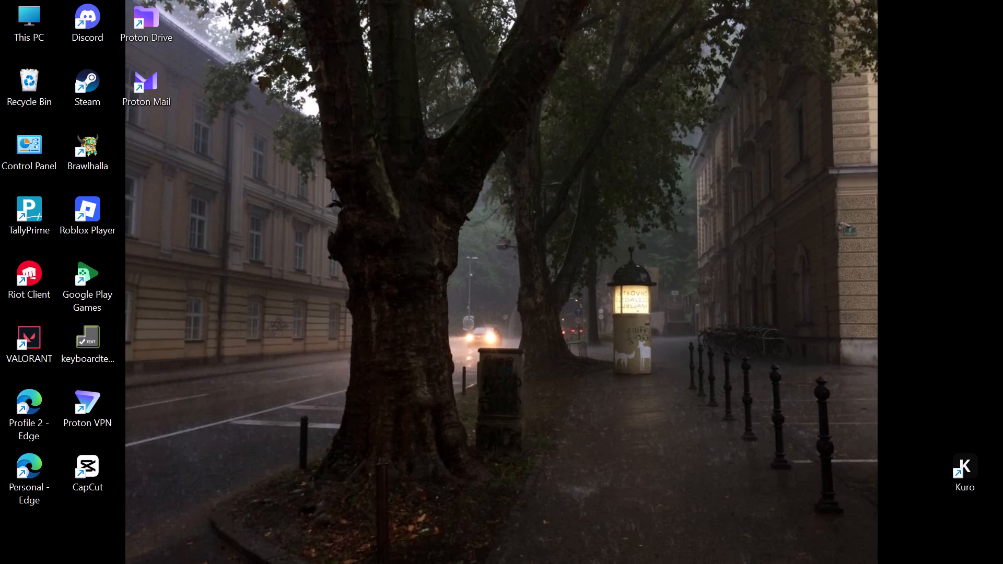
Switch to Microsoft Edge and close the EP 25 YouTube video tab.
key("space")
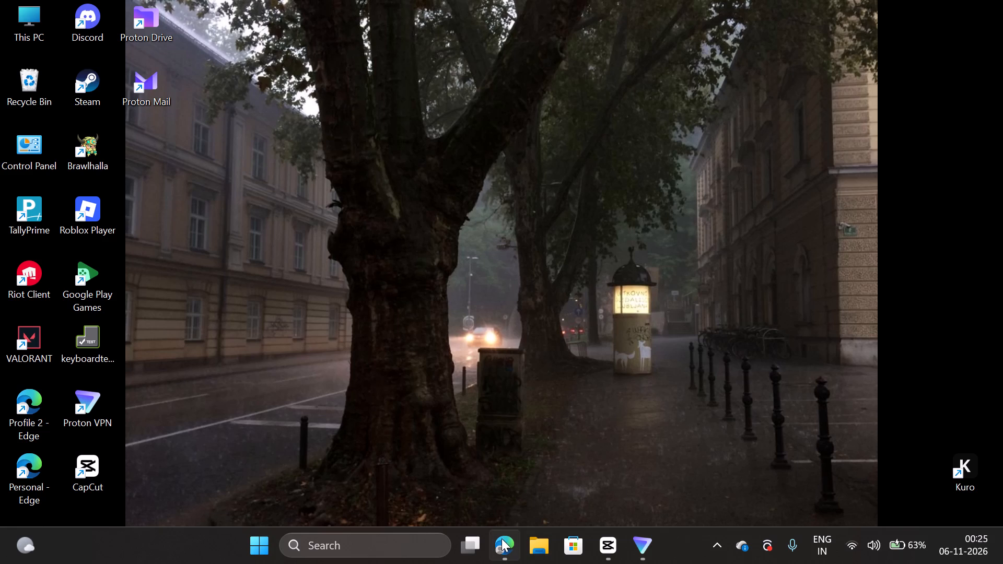
left_click(530, 471)
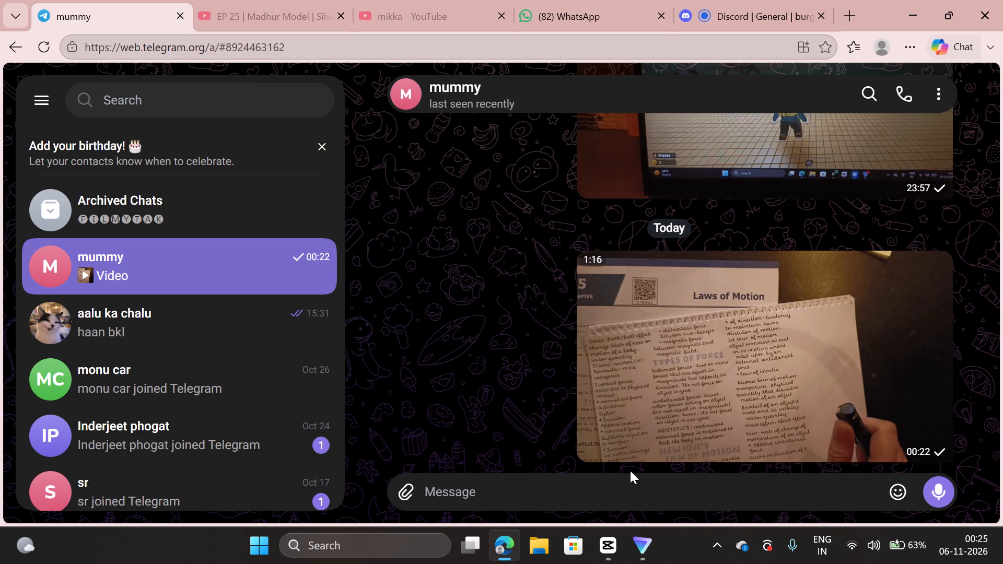
left_click(270, 0)
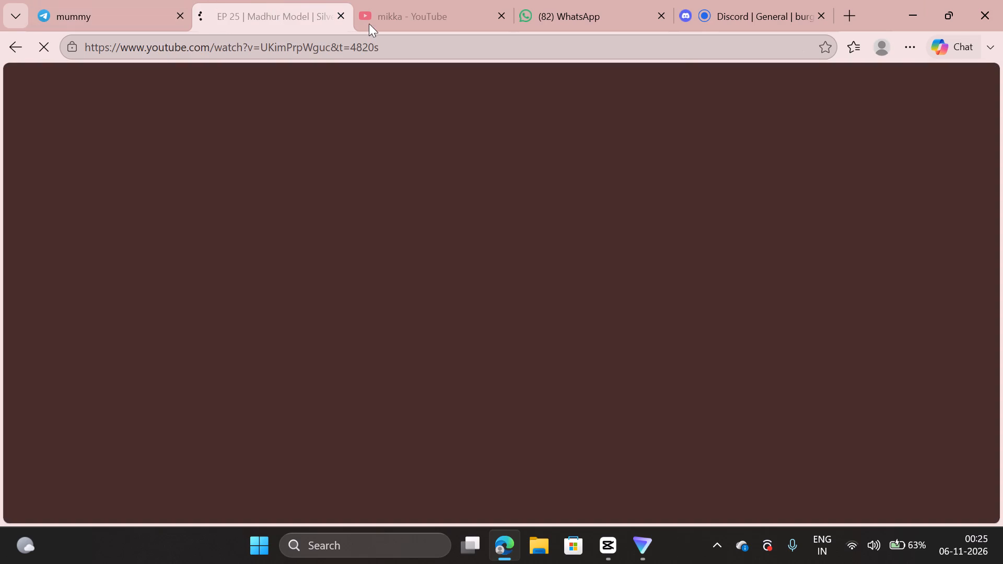
left_click(341, 17)
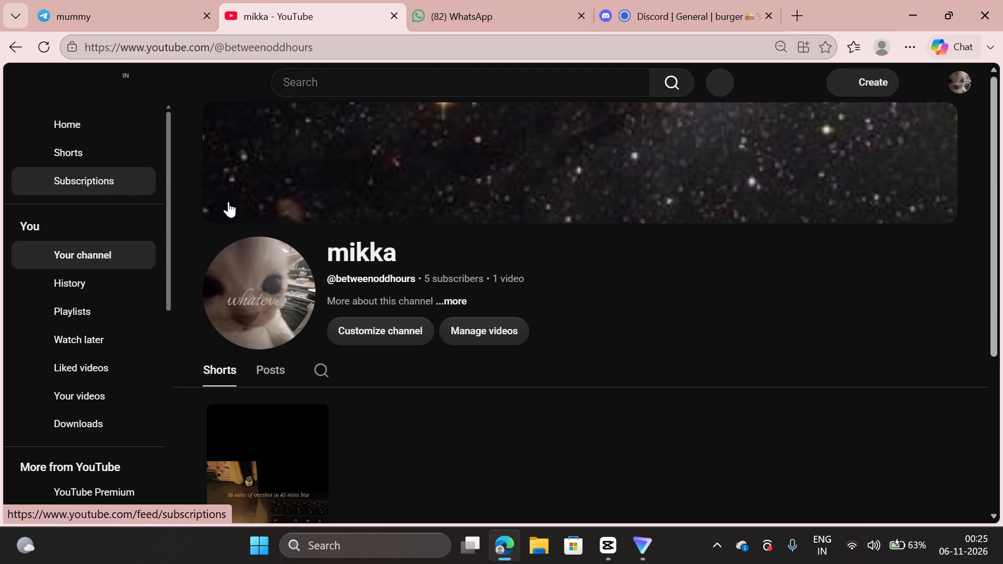
Reload the mikka YouTube channel page and look over its Shorts.
scroll(423, 191, "down", 3)
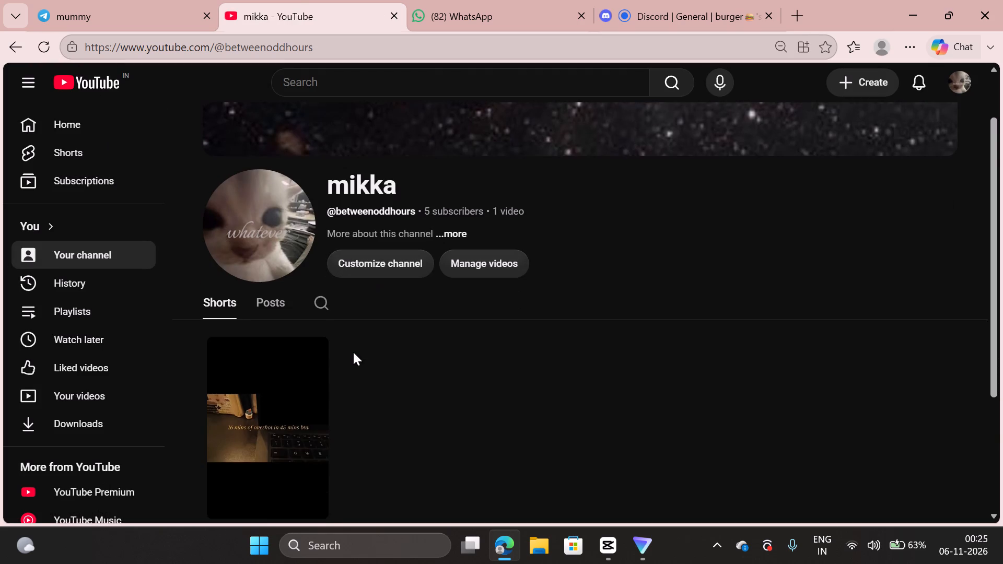
scroll(353, 352, "up", 2)
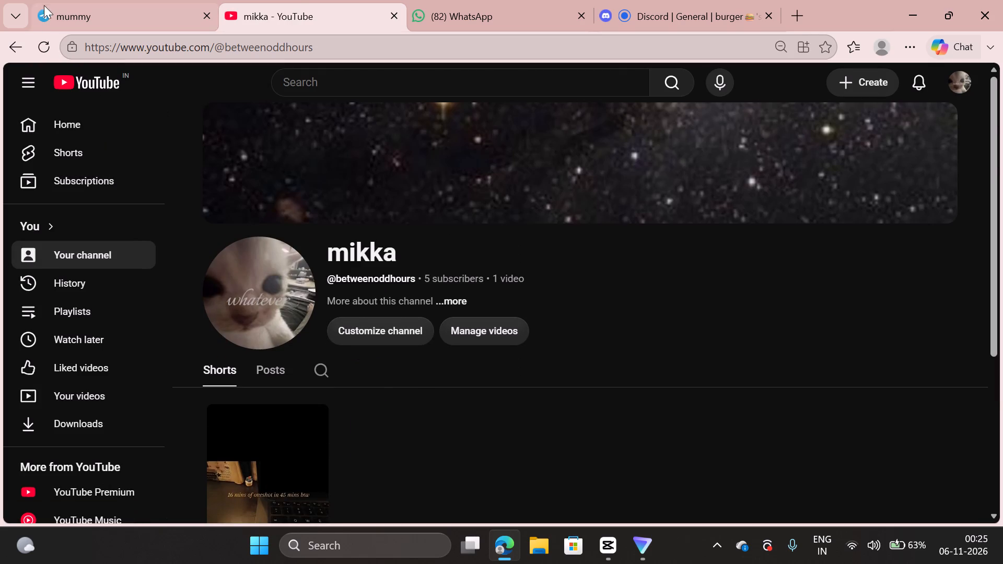
left_click(43, 51)
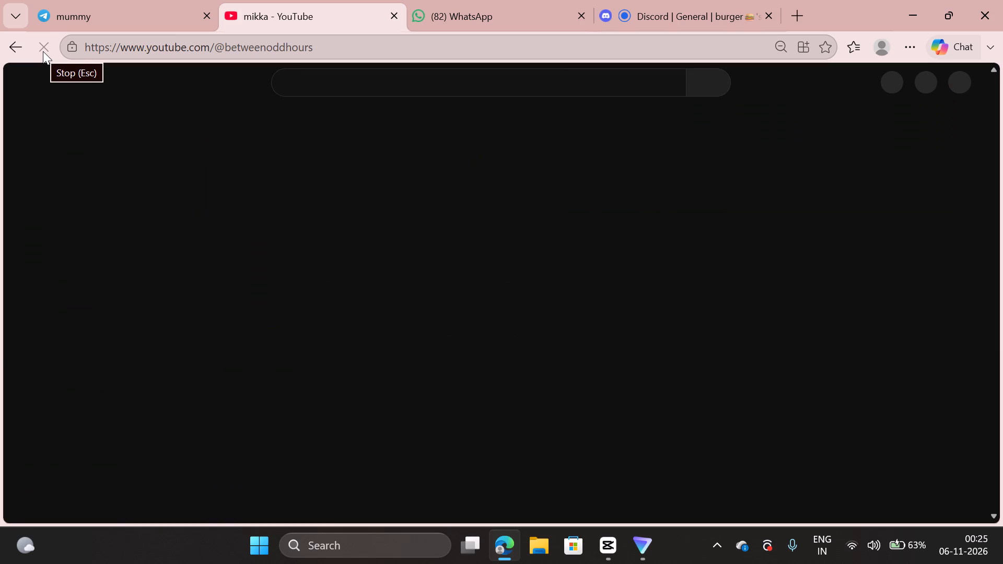
scroll(332, 248, "down", 1)
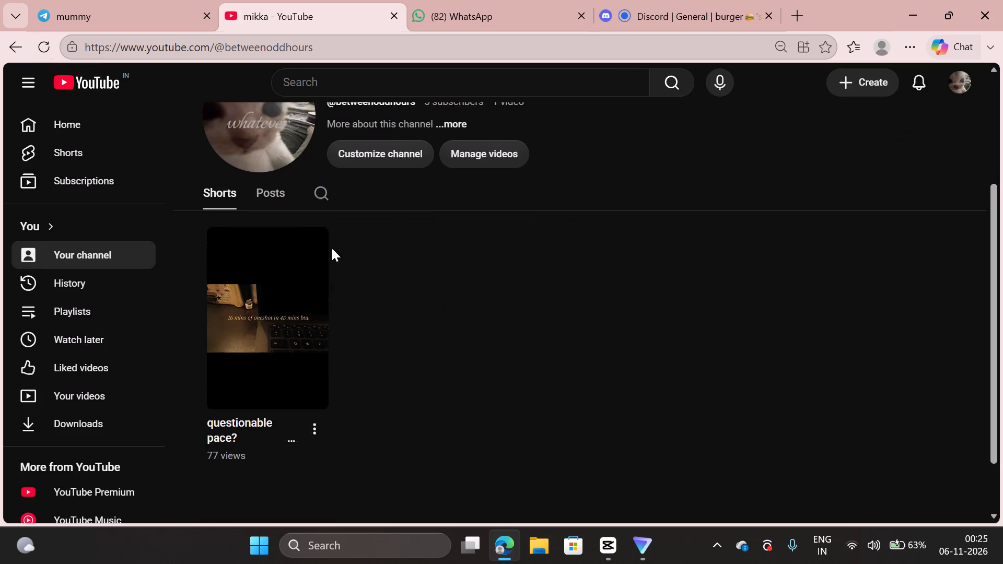
scroll(332, 248, "down", 1)
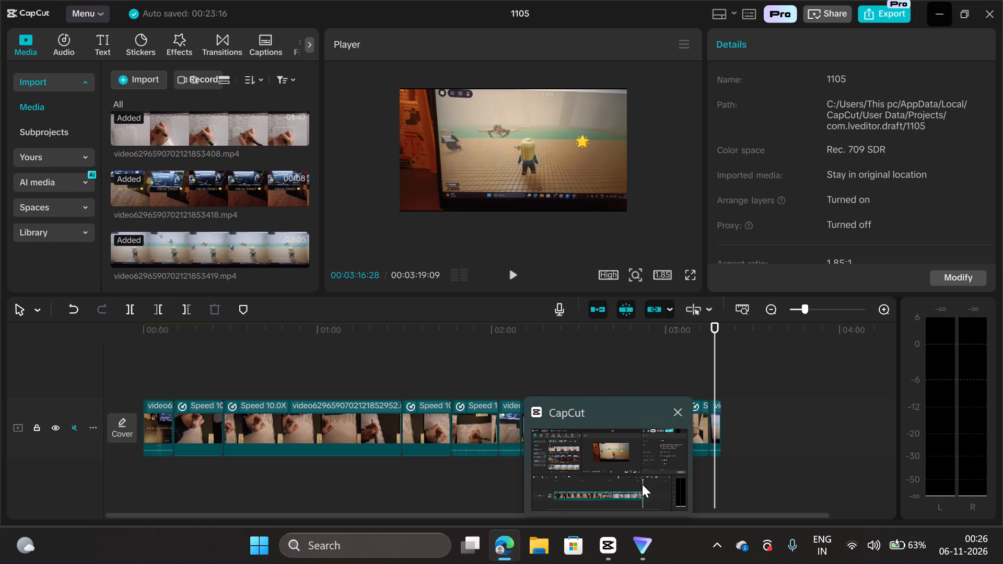
Switch to CapCut and import the video video6296590702121853428.mp4 into the 1105 project's media.
left_click(623, 477)
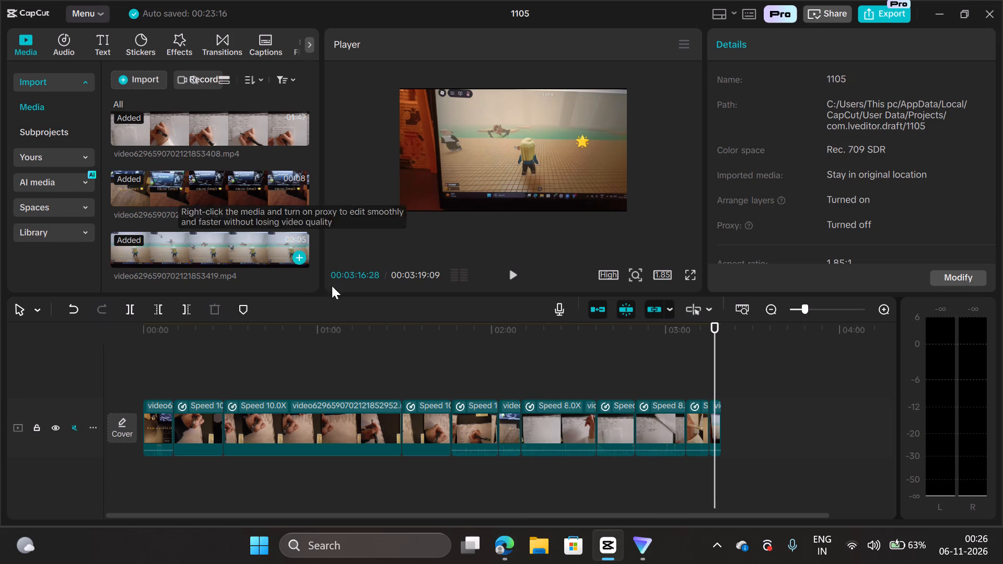
left_click(141, 78)
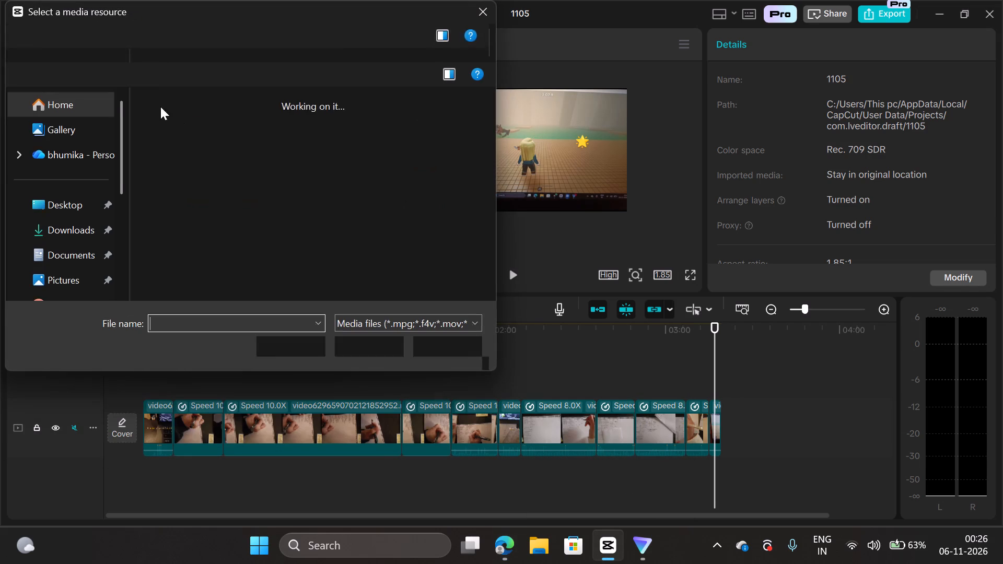
double_click(190, 144)
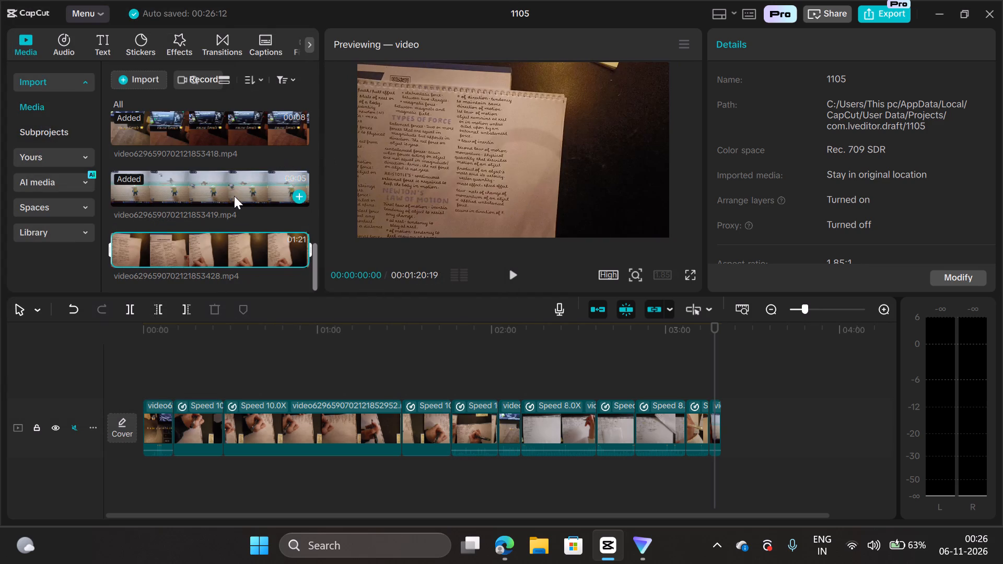
Insert video6296590702121853428.mp4 into the main track at about 02:00, between the handwriting clip and the short laptop-screen clip.
left_click_drag(208, 251, 251, 277)
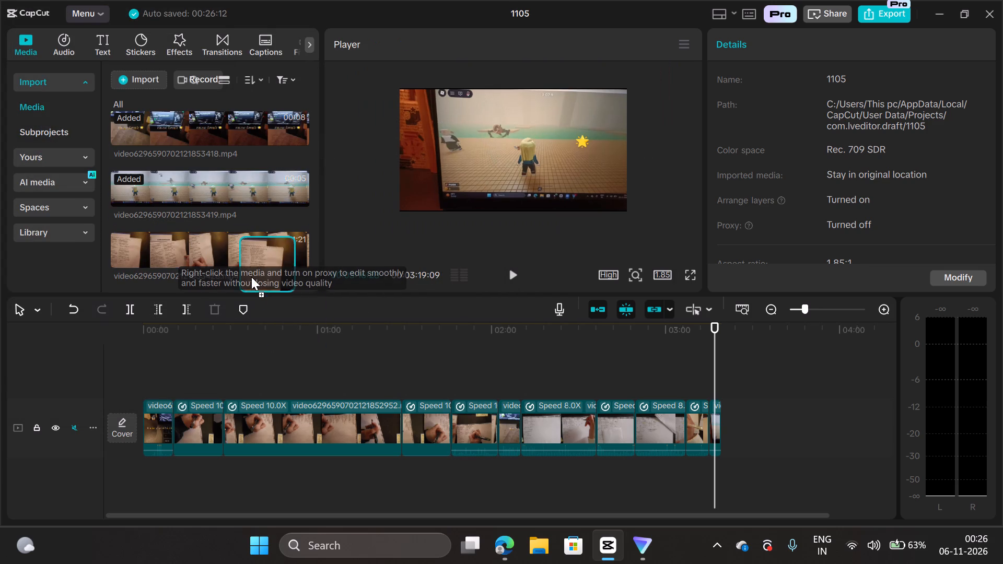
left_click_drag(251, 277, 451, 424)
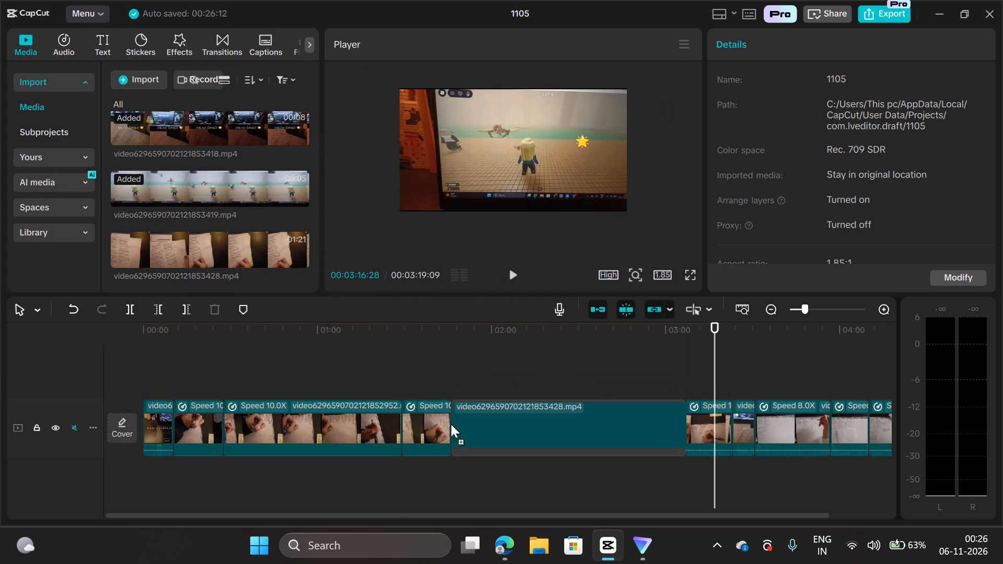
left_click_drag(451, 424, 401, 346)
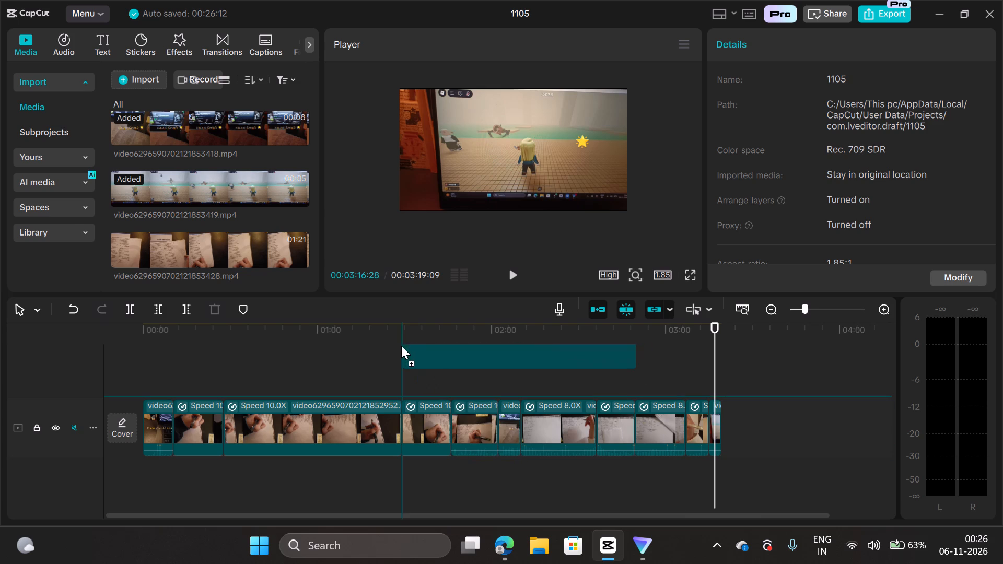
left_click_drag(401, 346, 506, 470)
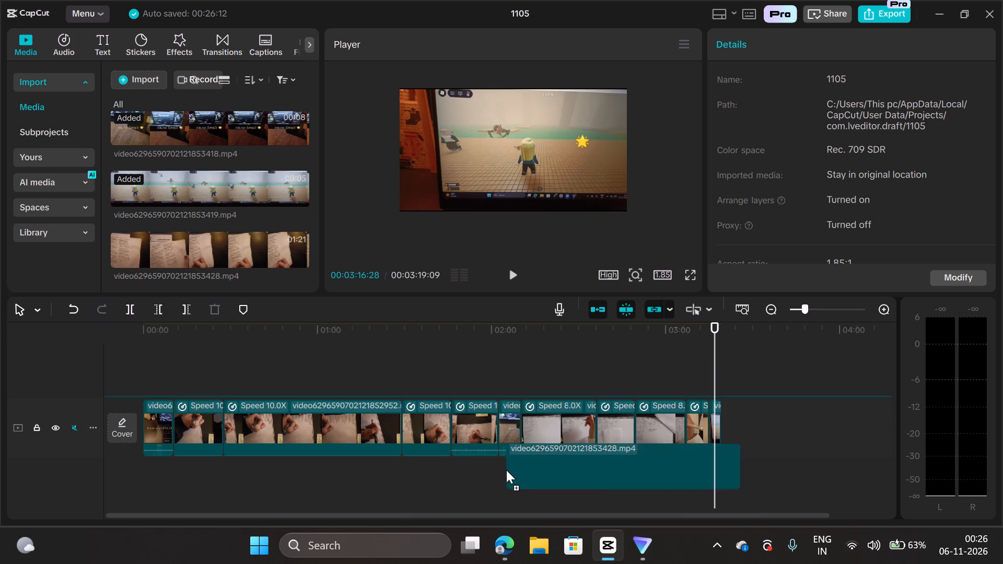
left_click_drag(506, 470, 498, 440)
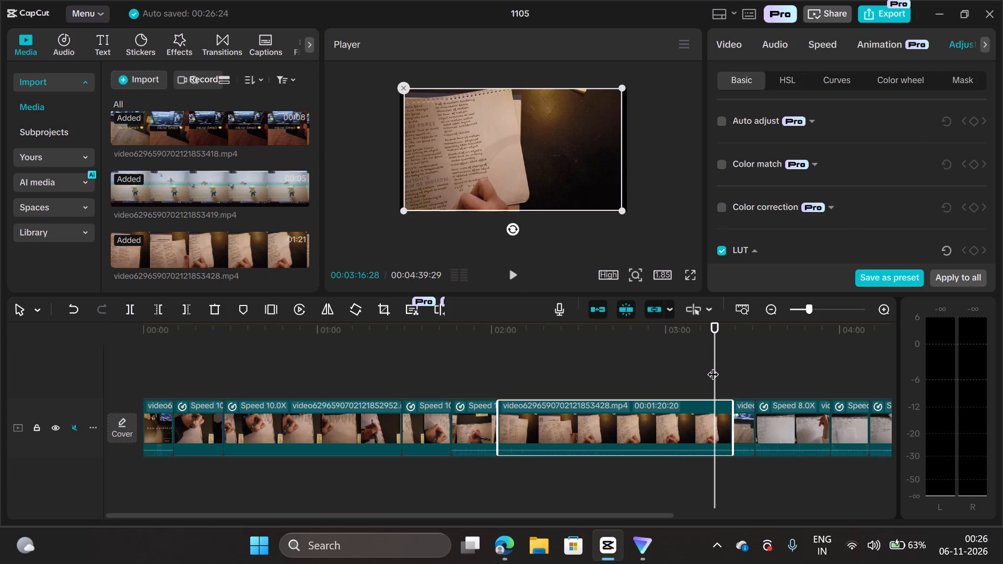
Set the speed of the newly inserted video6296590702121853428.mp4 clip to 10.00x.
left_click_drag(713, 366, 664, 365)
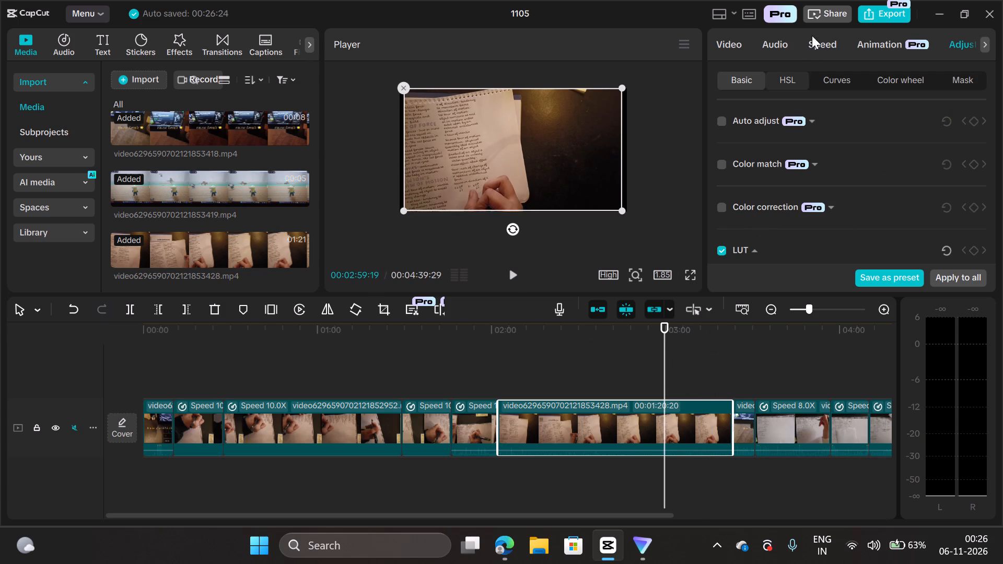
left_click(814, 43)
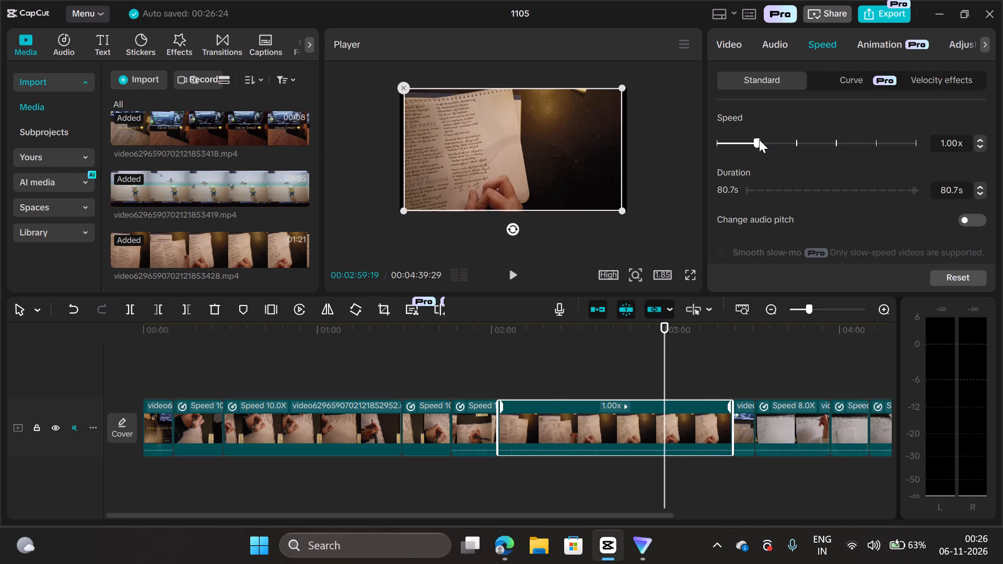
left_click_drag(759, 139, 878, 156)
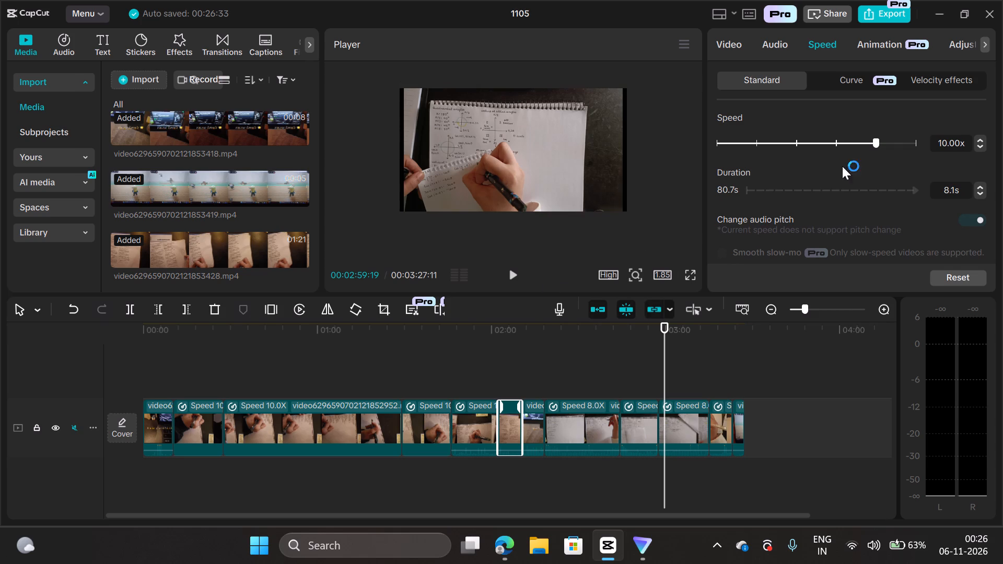
Set the colour temperature (Temp) of the video6296590702121853428.mp4 clip to 25.
left_click(964, 46)
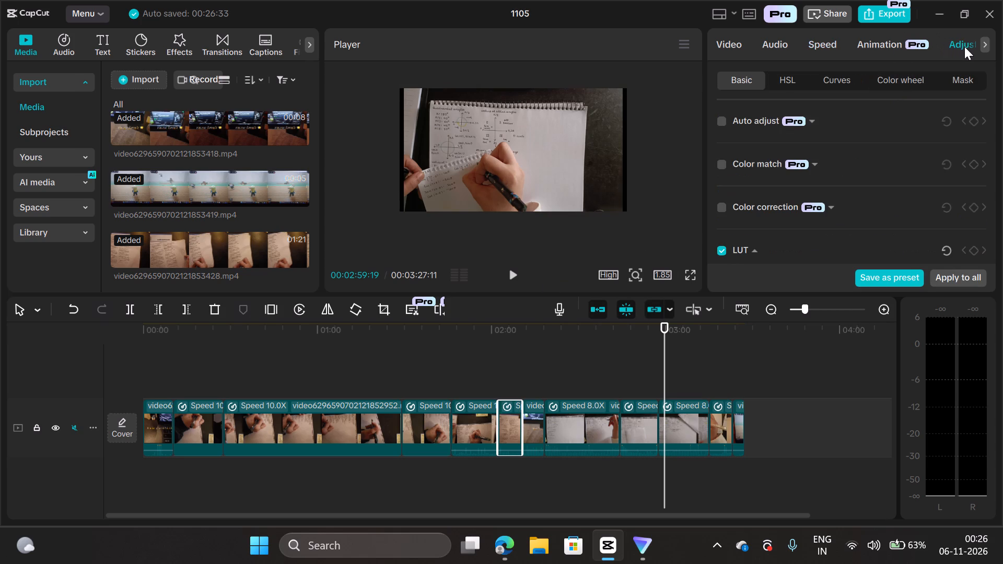
scroll(805, 154, "down", 2)
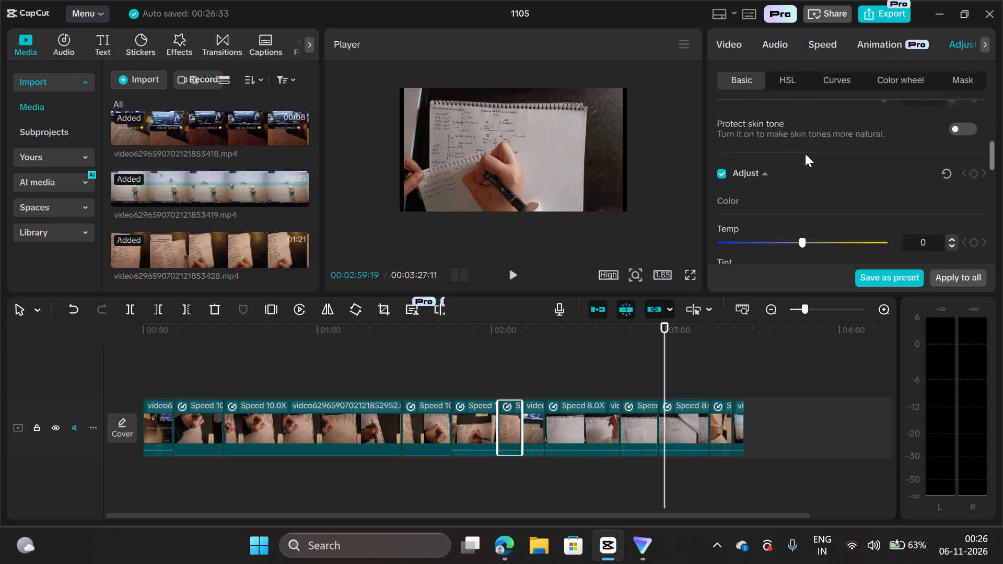
scroll(805, 154, "down", 1)
left_click_drag(802, 205, 835, 219)
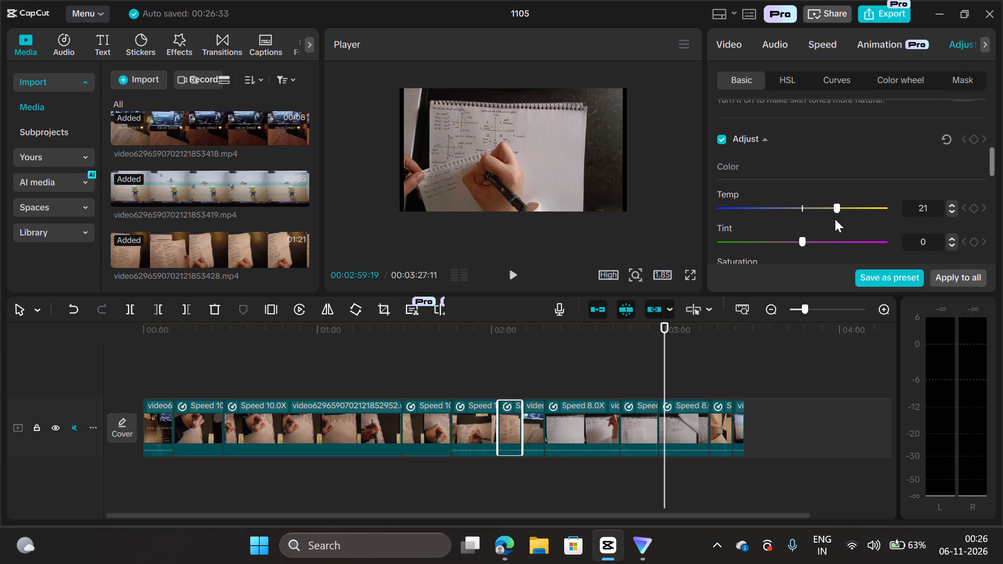
left_click_drag(835, 219, 840, 222)
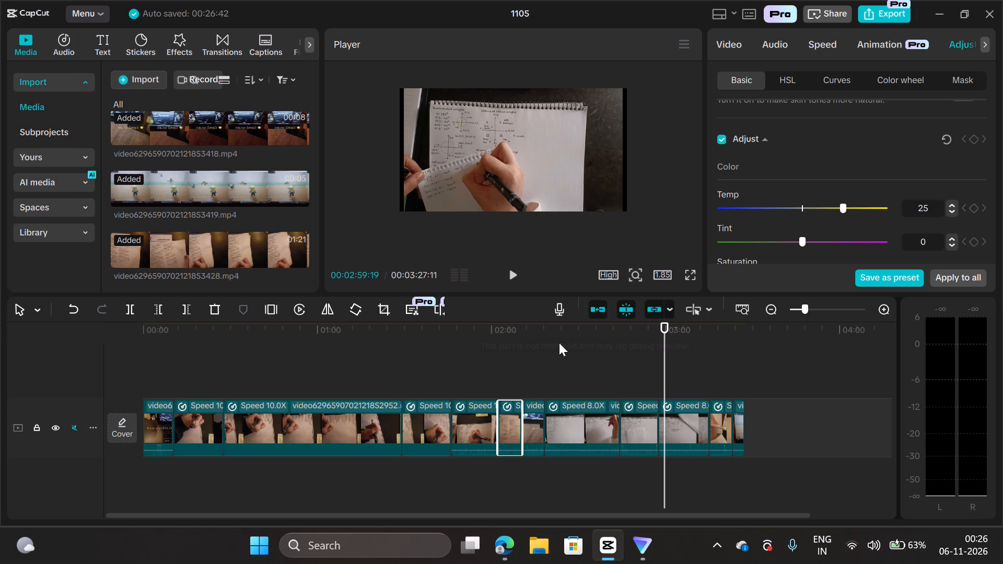
left_click(556, 242)
Play the edited video from the start of the timeline in full screen to review it.
left_click_drag(664, 359, 183, 350)
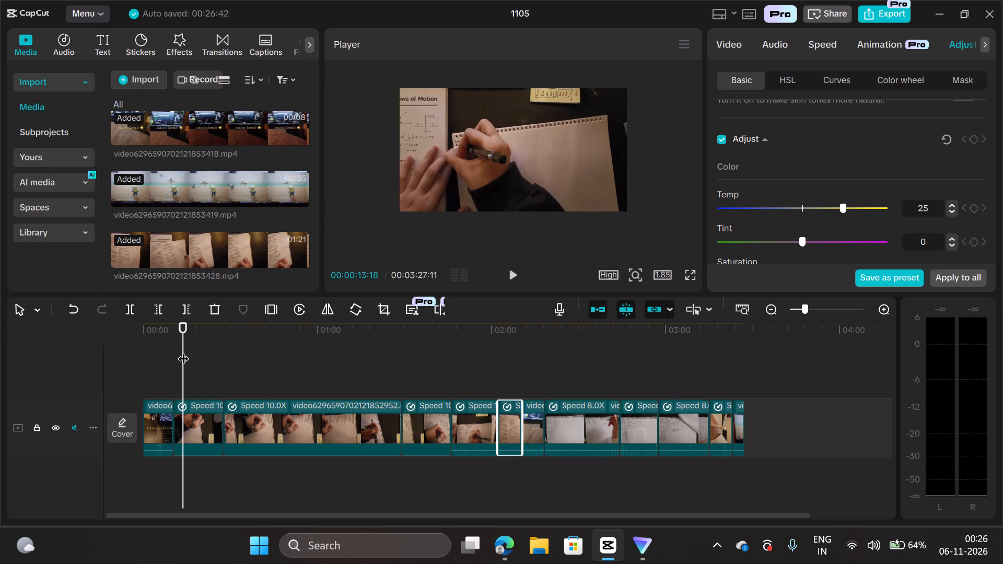
left_click(183, 350)
left_click_drag(183, 350, 145, 344)
left_click(504, 271)
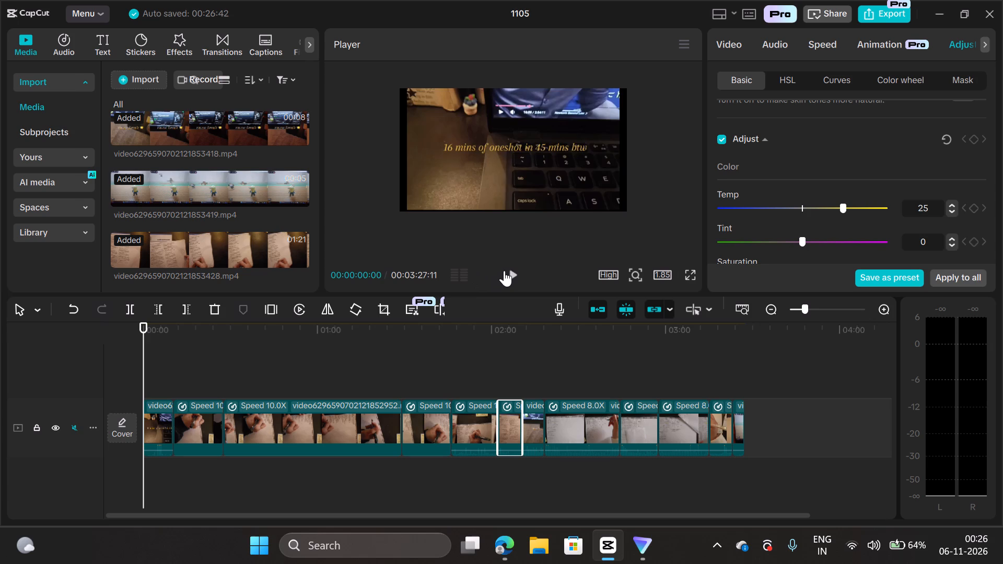
left_click(689, 272)
left_click(689, 272)
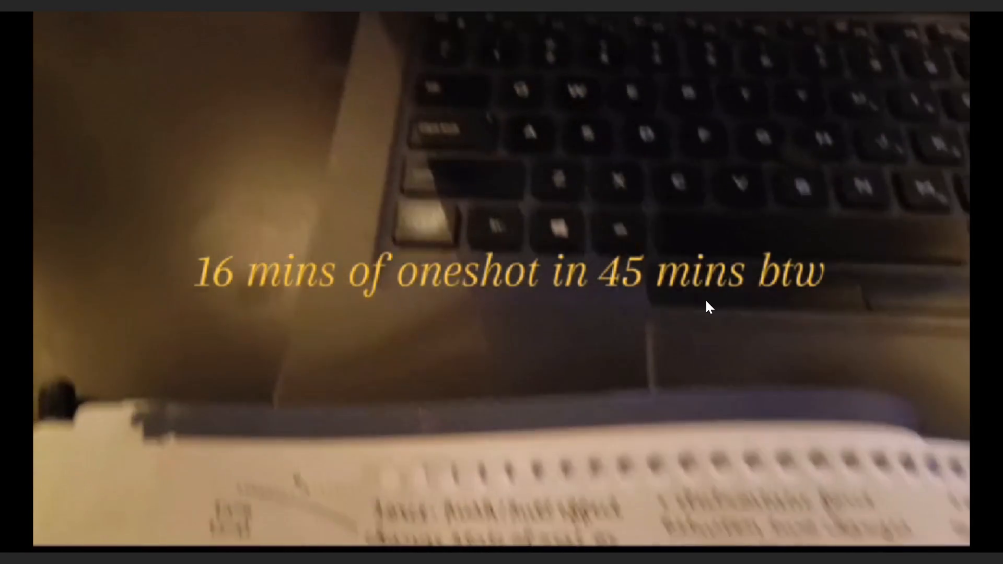
left_click(636, 368)
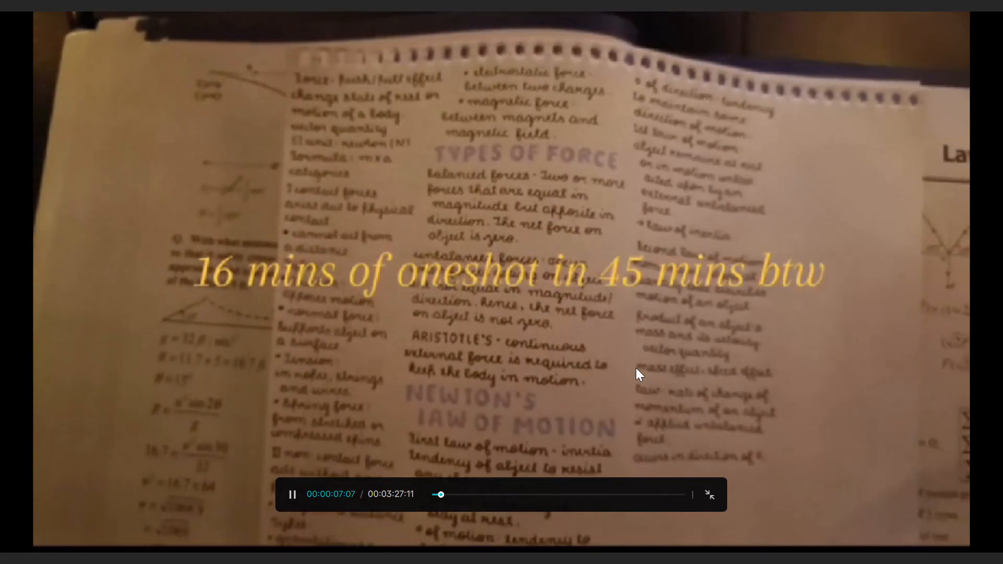
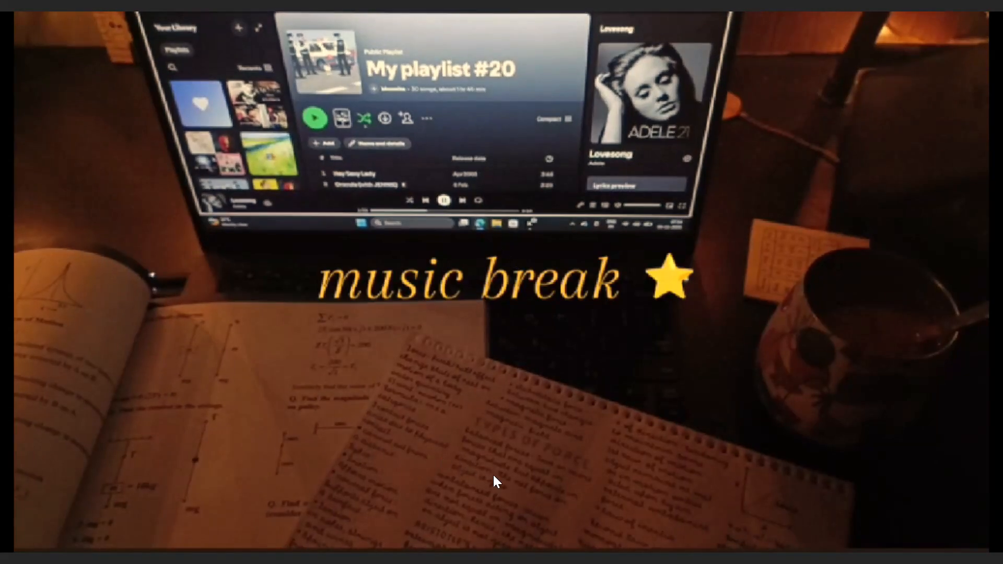
Move the full-screen playback back to about 01:35 to rewatch the video from the Types of Force note-writing clip.
left_click(501, 475)
left_click(552, 500)
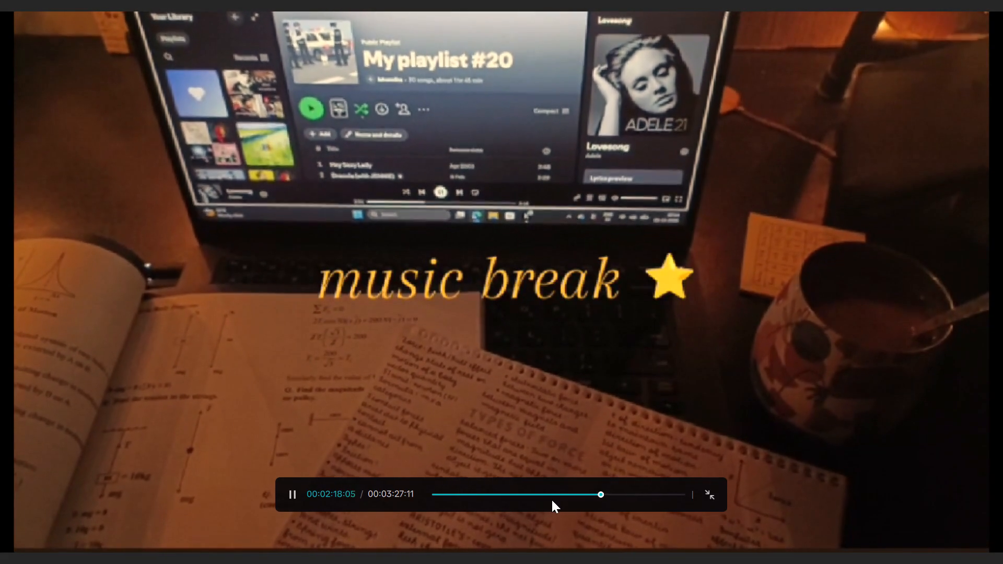
left_click(548, 496)
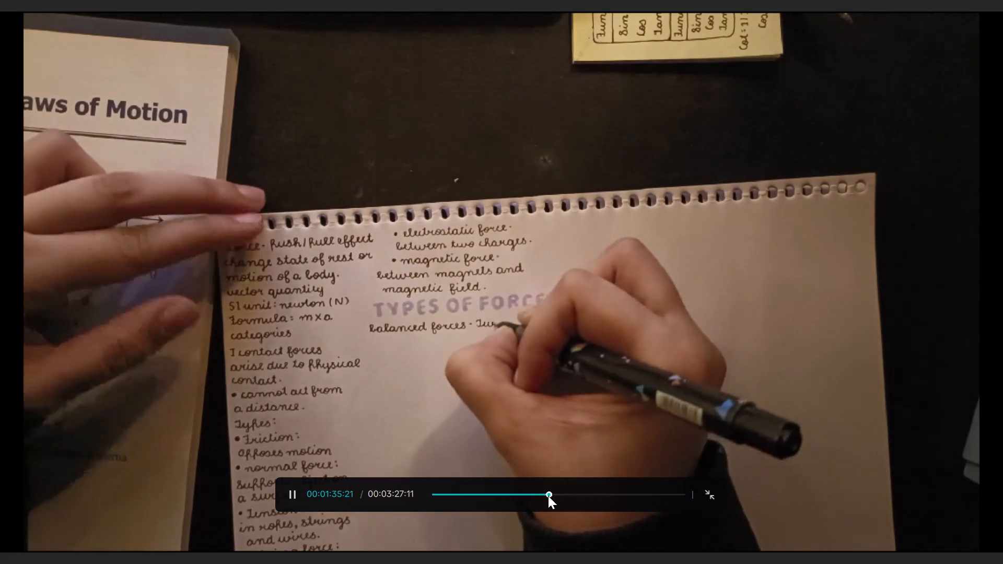
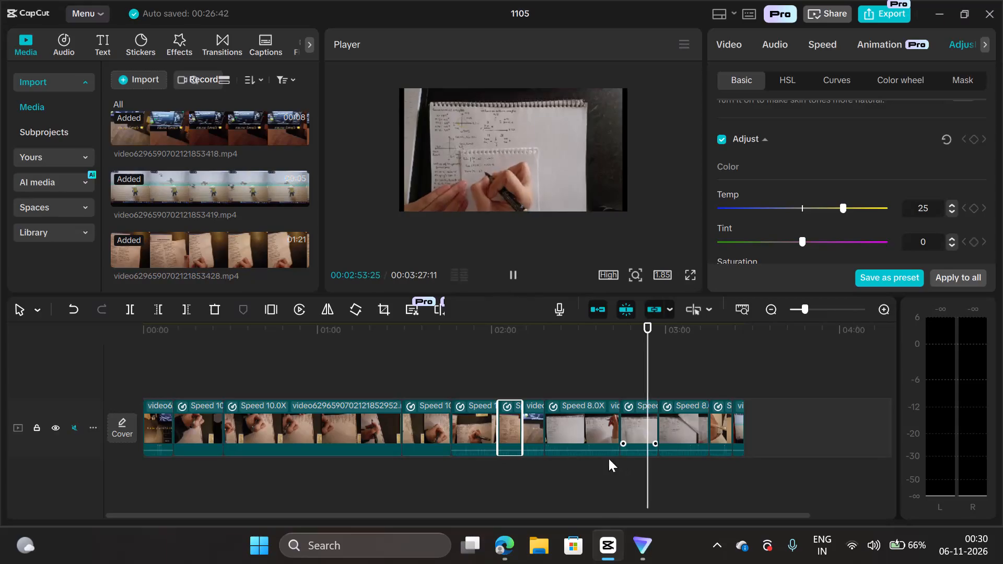
Set the colour temperature (Temp) of the sped-up notebook clip starting at about 02:44 to 25.
left_click_drag(655, 366, 620, 374)
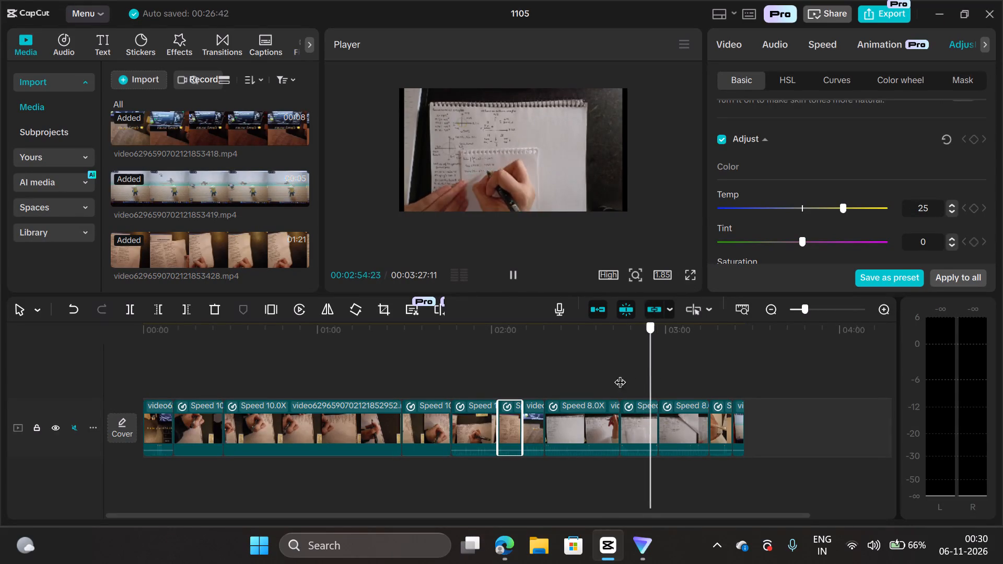
left_click_drag(620, 374, 564, 382)
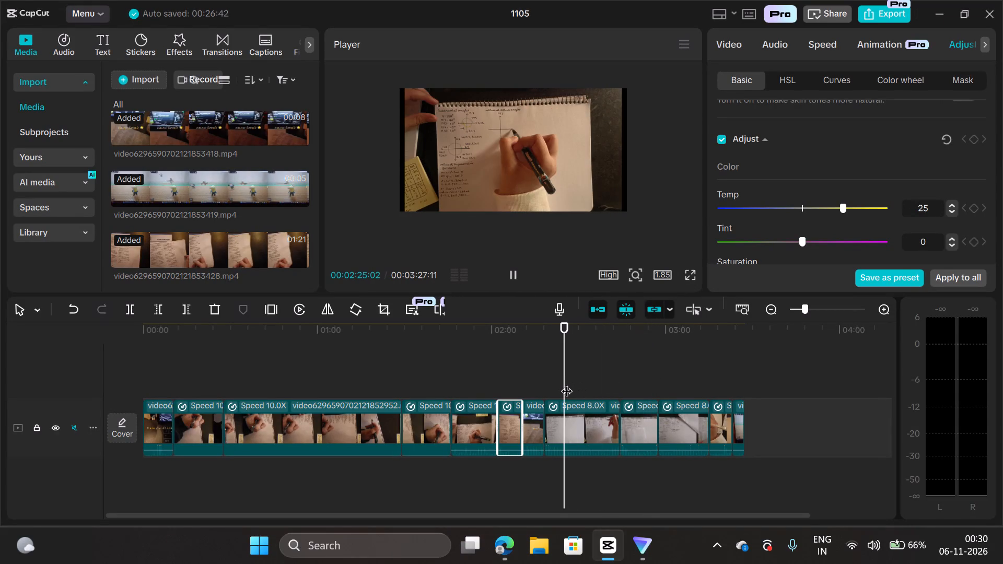
left_click_drag(566, 383, 591, 391)
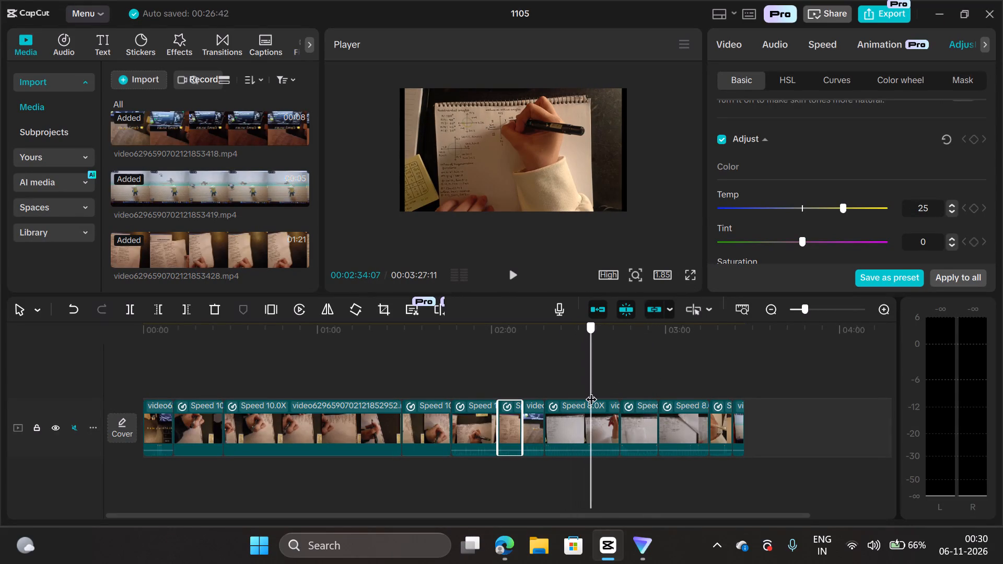
left_click_drag(591, 391, 605, 392)
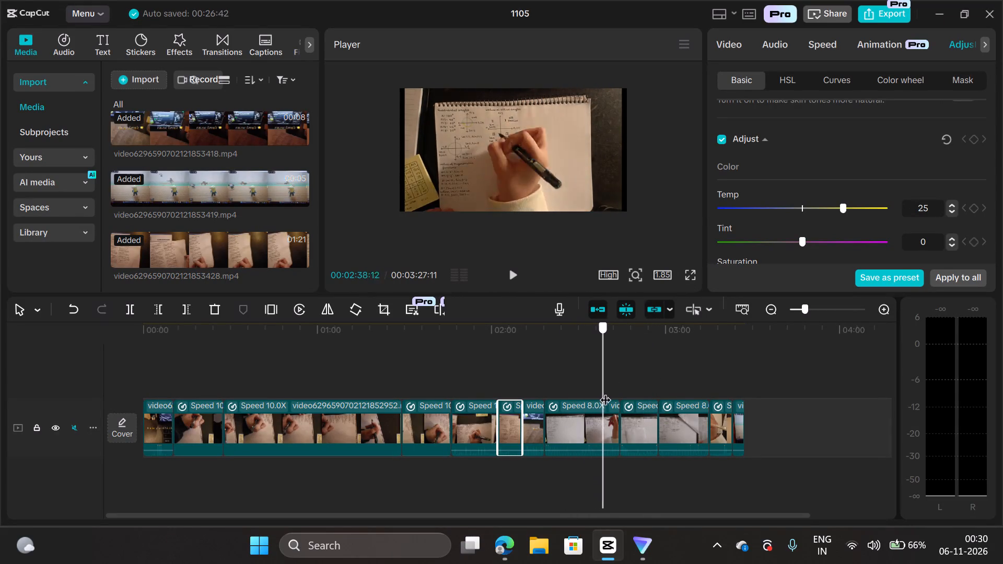
left_click_drag(605, 392, 619, 391)
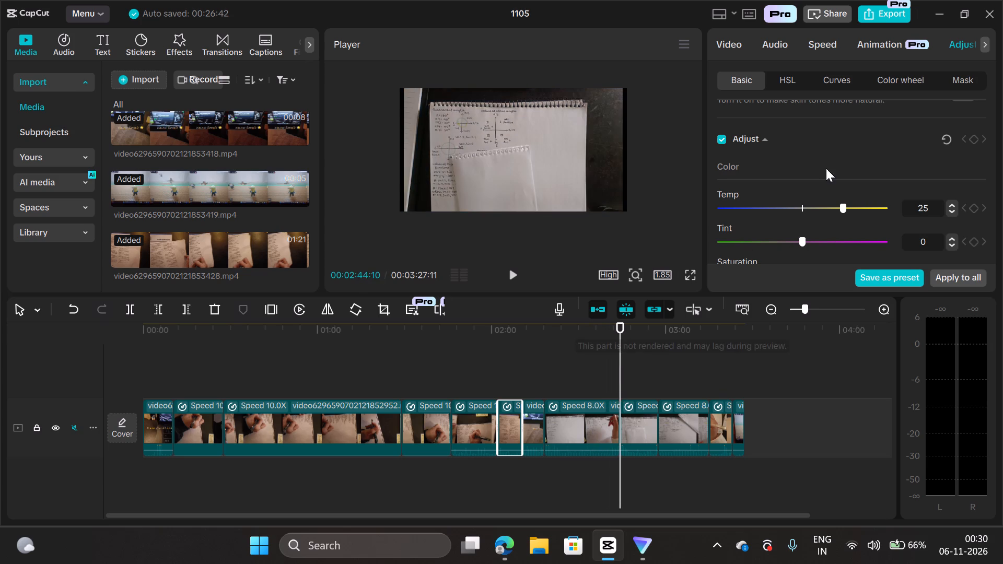
left_click(967, 44)
left_click(958, 44)
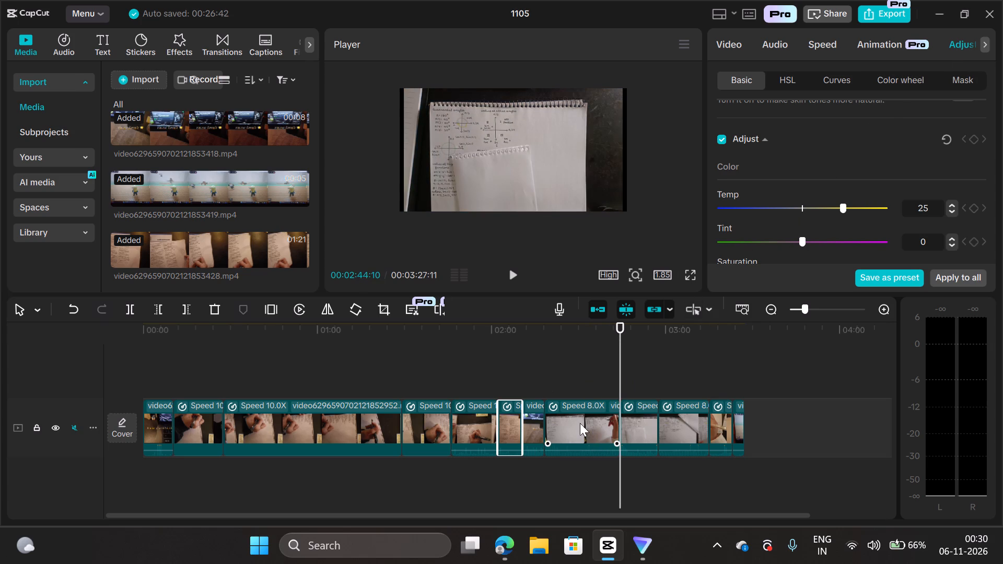
left_click(627, 421)
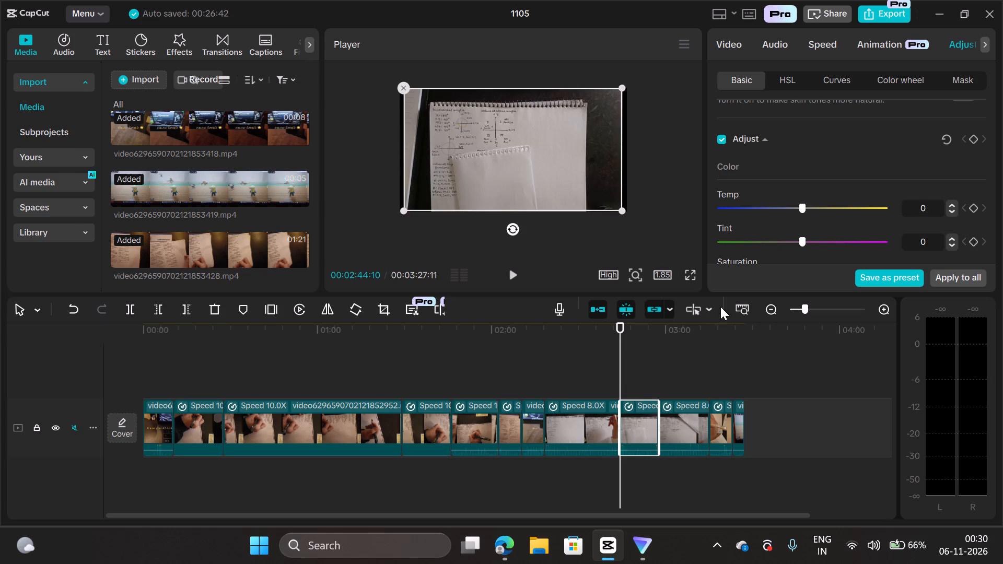
left_click_drag(806, 214, 807, 214)
left_click_drag(807, 214, 837, 215)
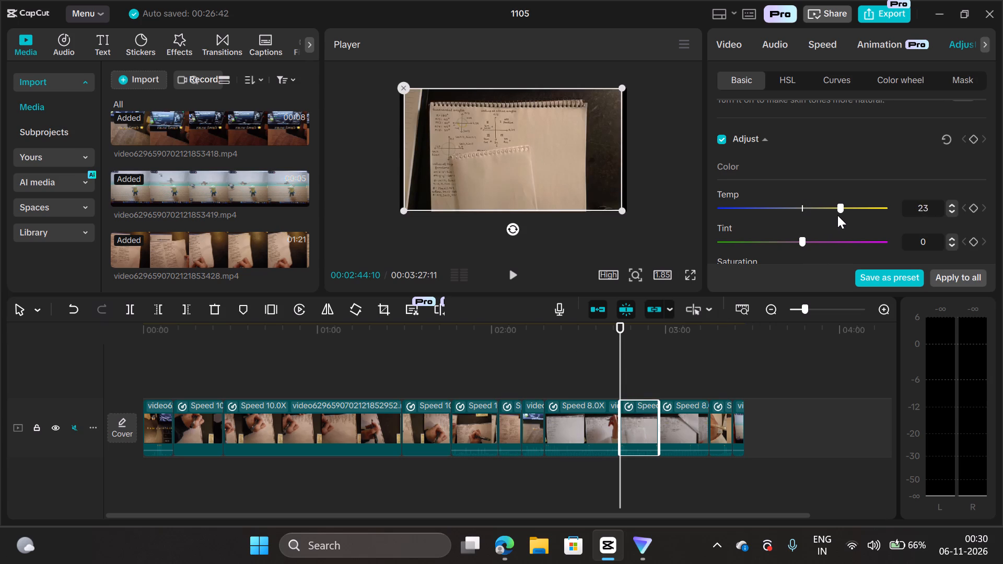
left_click_drag(837, 215, 838, 215)
left_click_drag(838, 215, 841, 215)
Check the Temp setting of the preceding 8.0X clip and play the sequence from about 02:44.
left_click(608, 426)
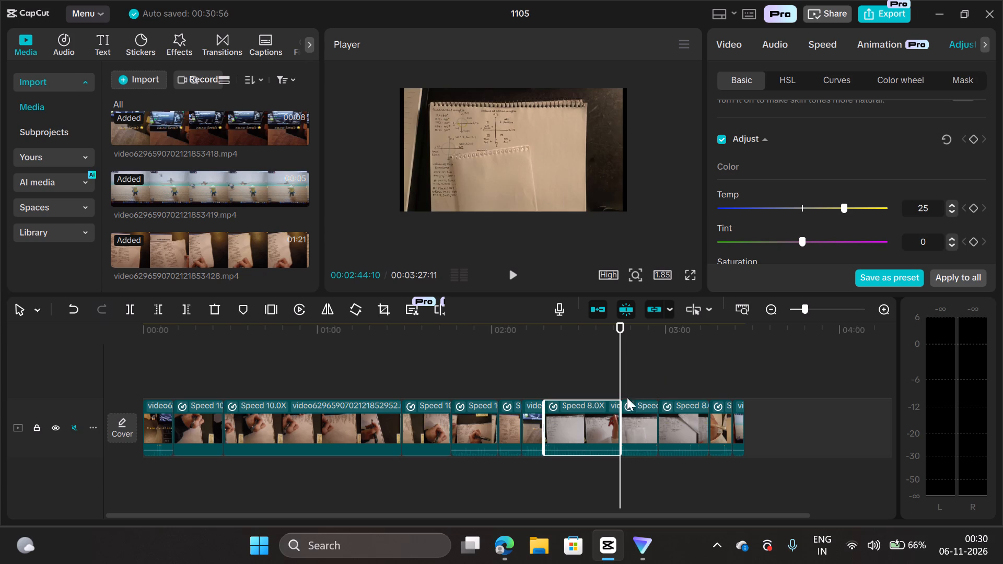
left_click(510, 272)
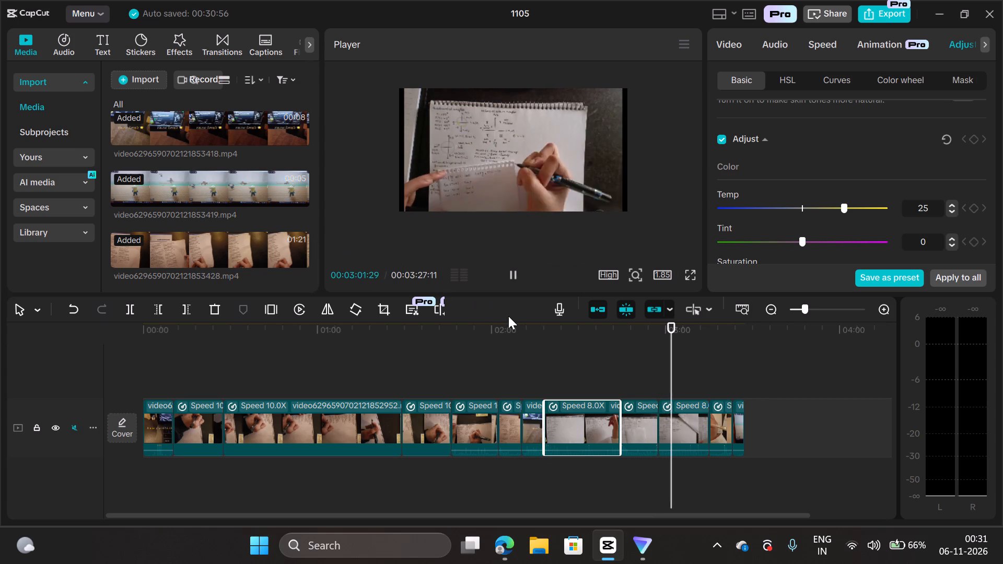
Set the Temp of the following 8.0X clip, starting at about 02:58, to 25.
left_click(645, 419)
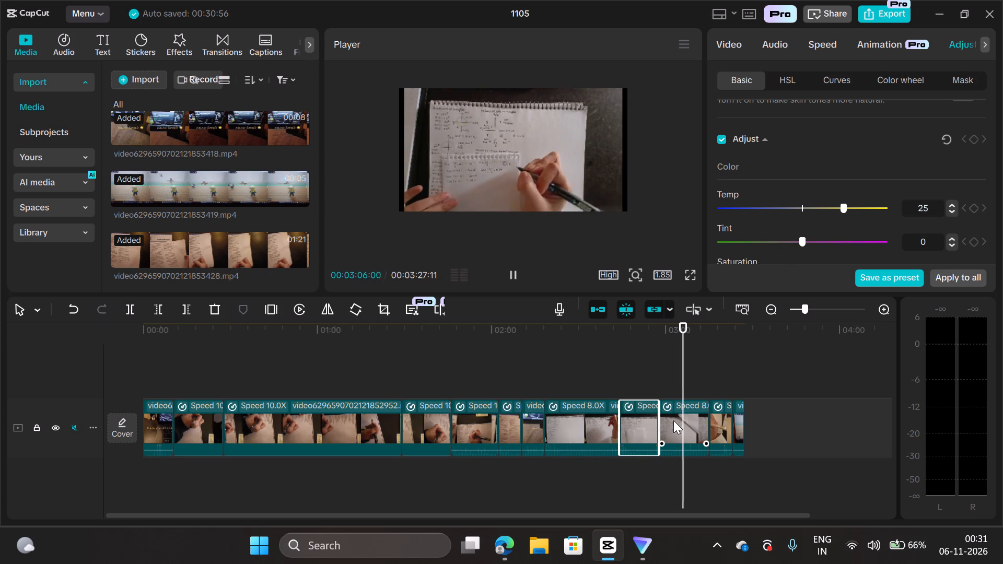
left_click(675, 421)
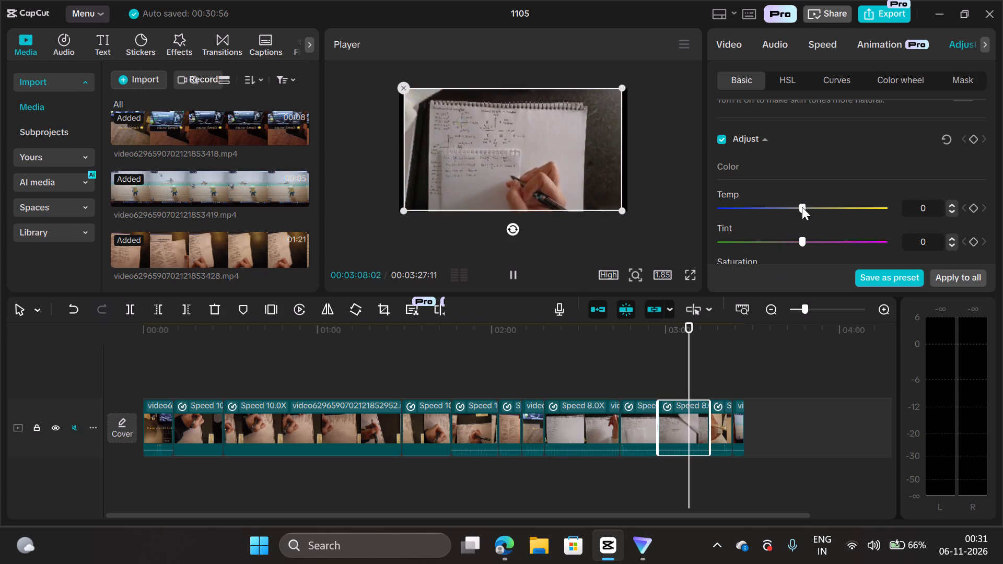
left_click_drag(802, 207, 844, 216)
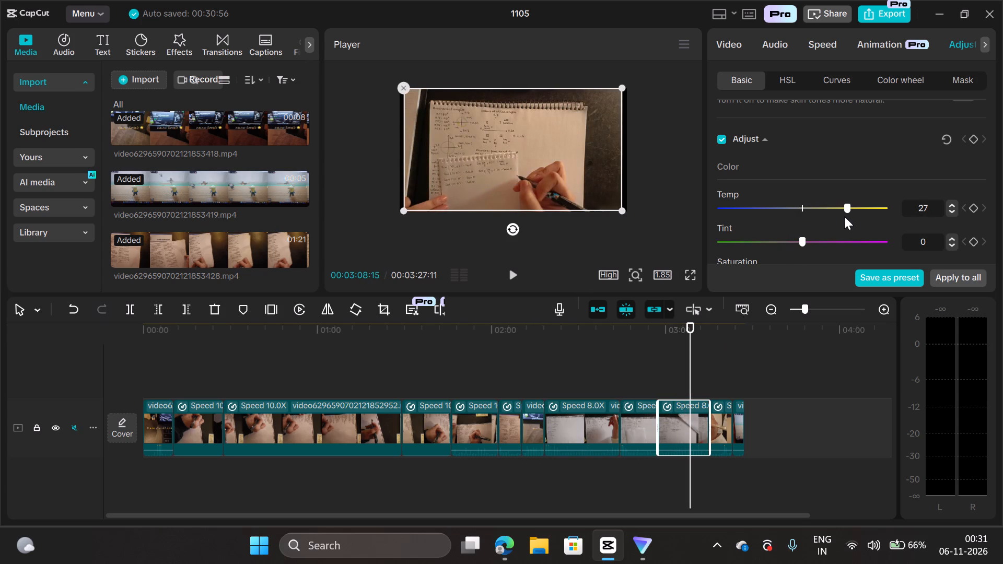
left_click_drag(844, 216, 841, 217)
Check the Temp setting of the short sped-up clip before the final clip and play on from about 03:08.
left_click(724, 424)
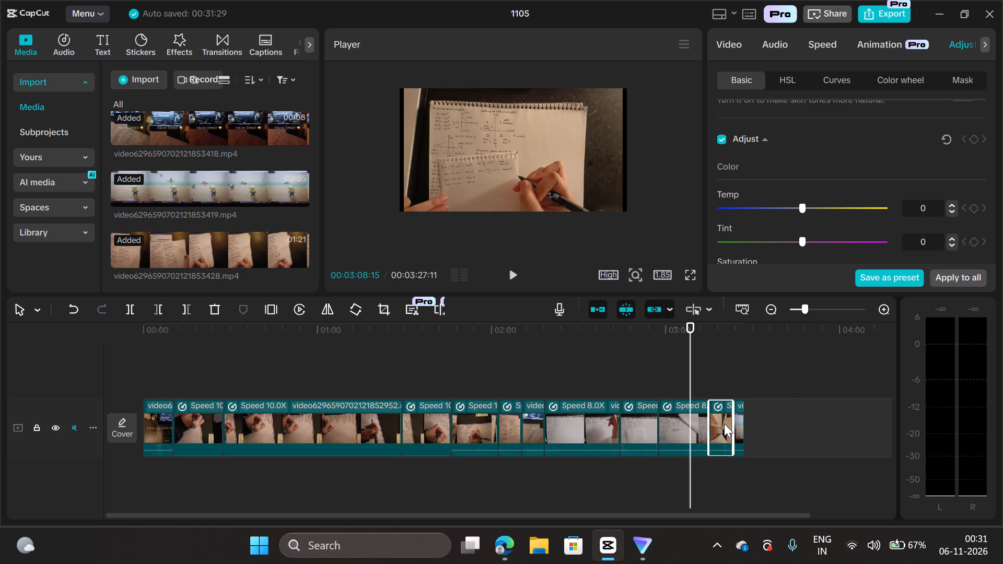
left_click(724, 424)
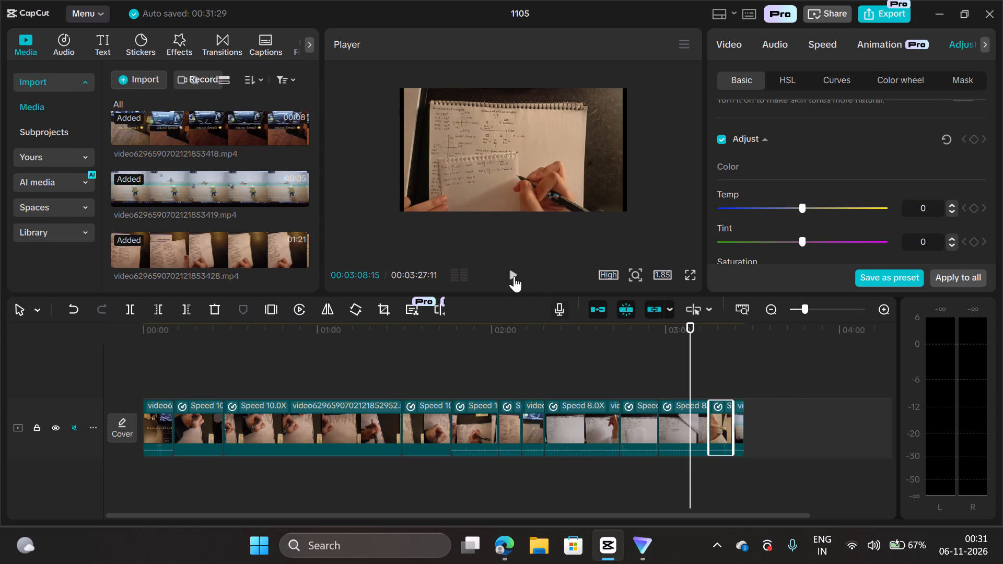
left_click(512, 275)
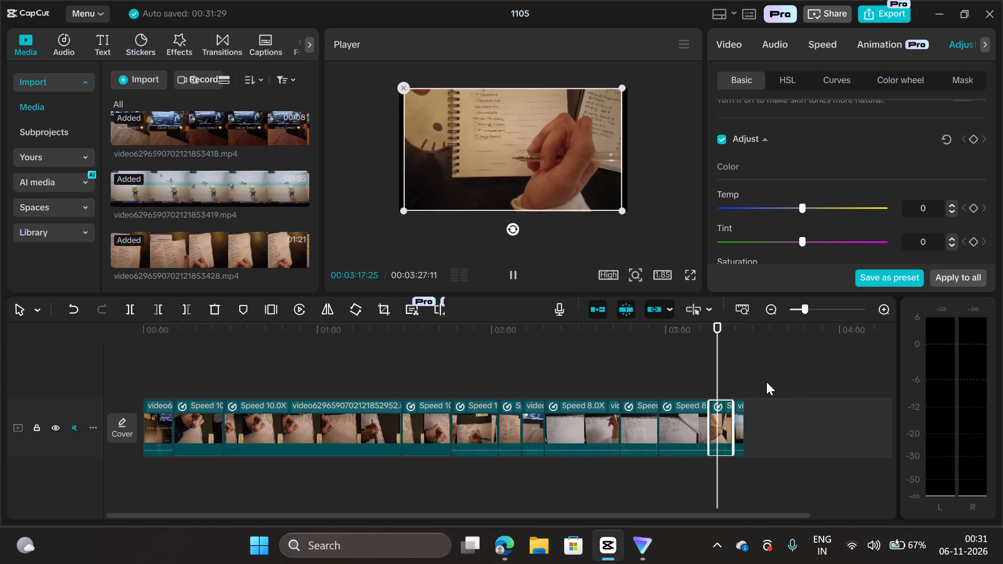
Review the video in full screen, moving playback back to about 02:51 to watch the colour-adjusted notebook clips.
left_click(690, 276)
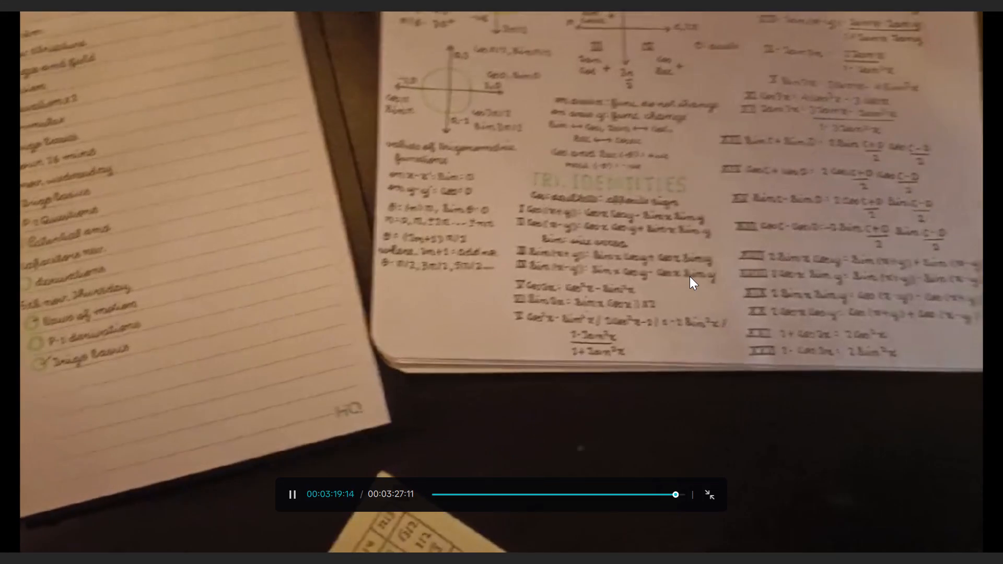
left_click(640, 495)
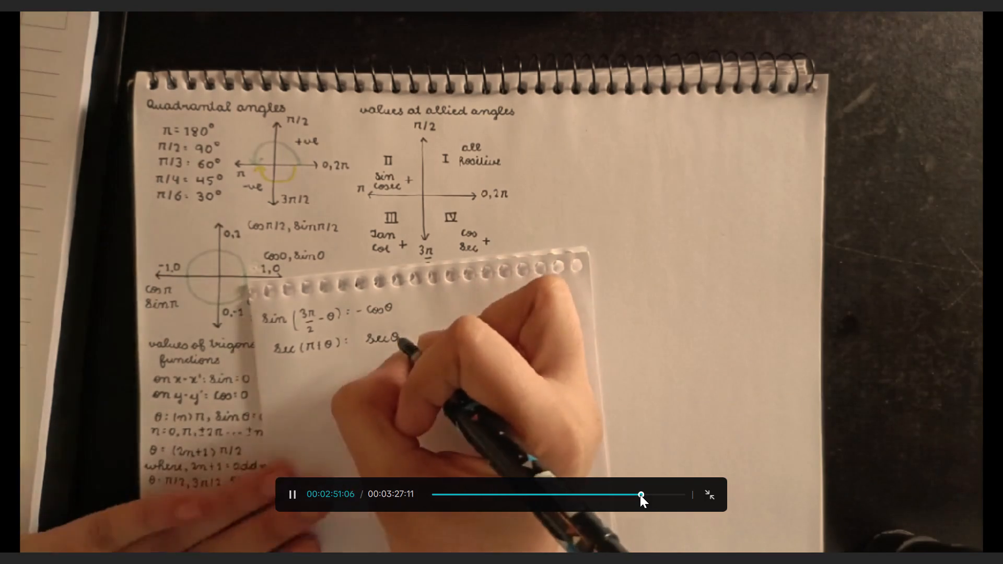
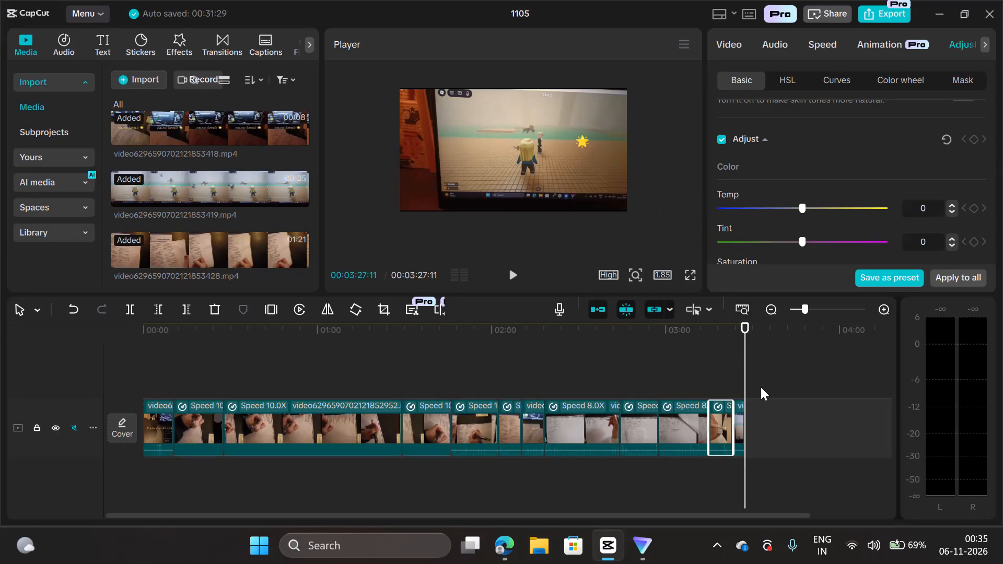
Delete the final short clip showing the game on the laptop screen from the end of the timeline.
left_click(788, 421)
left_click(740, 423)
left_click(740, 423)
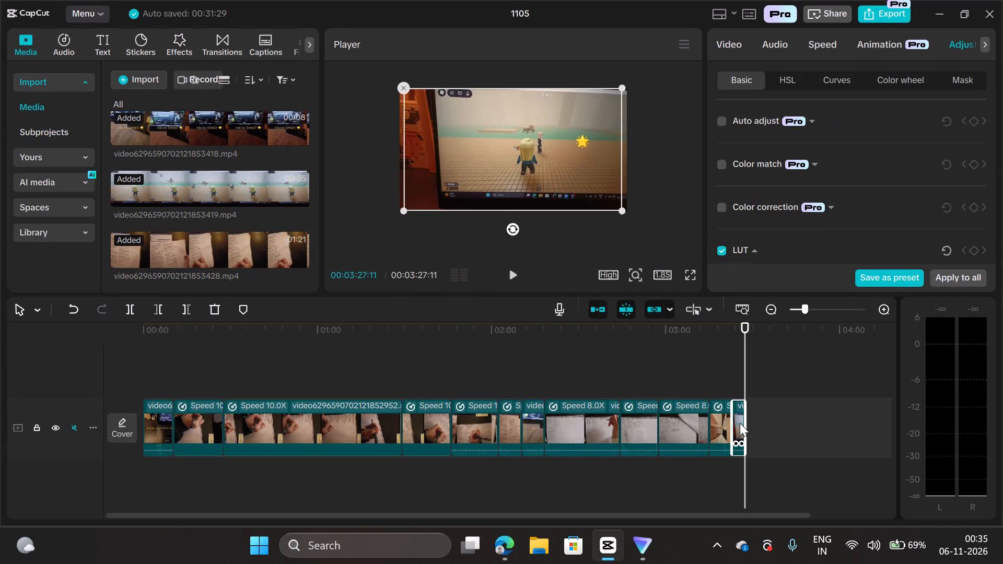
right_click(740, 423)
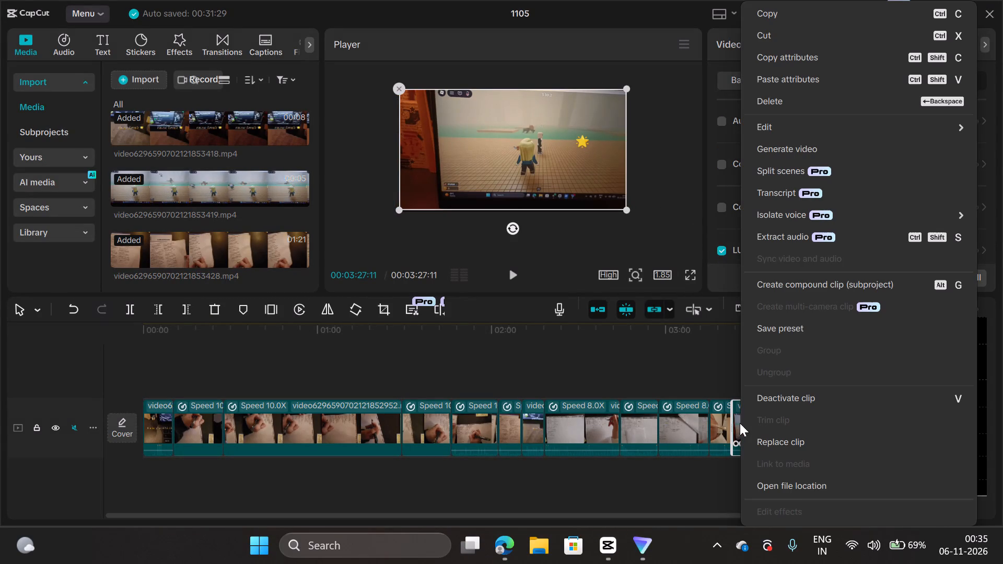
left_click(794, 95)
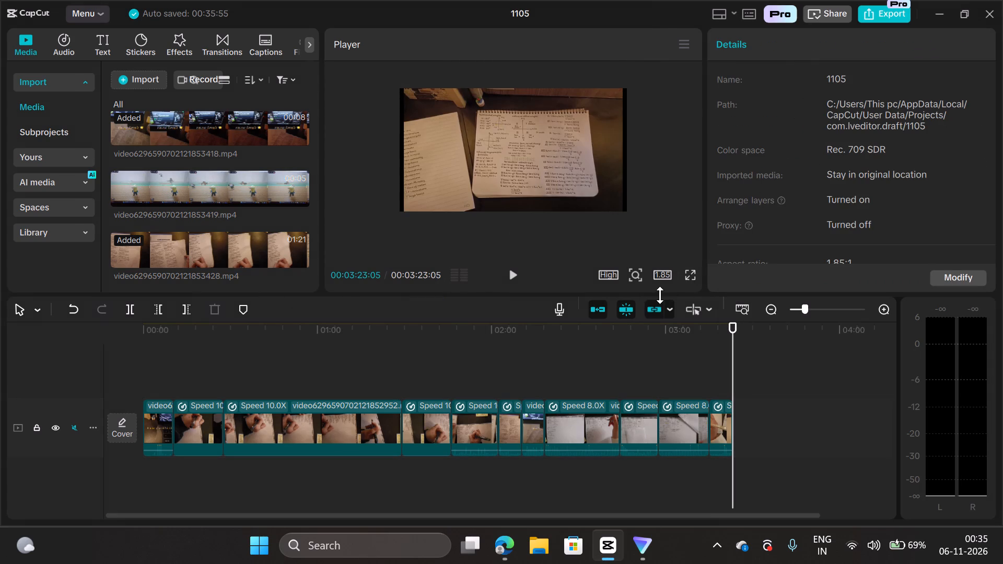
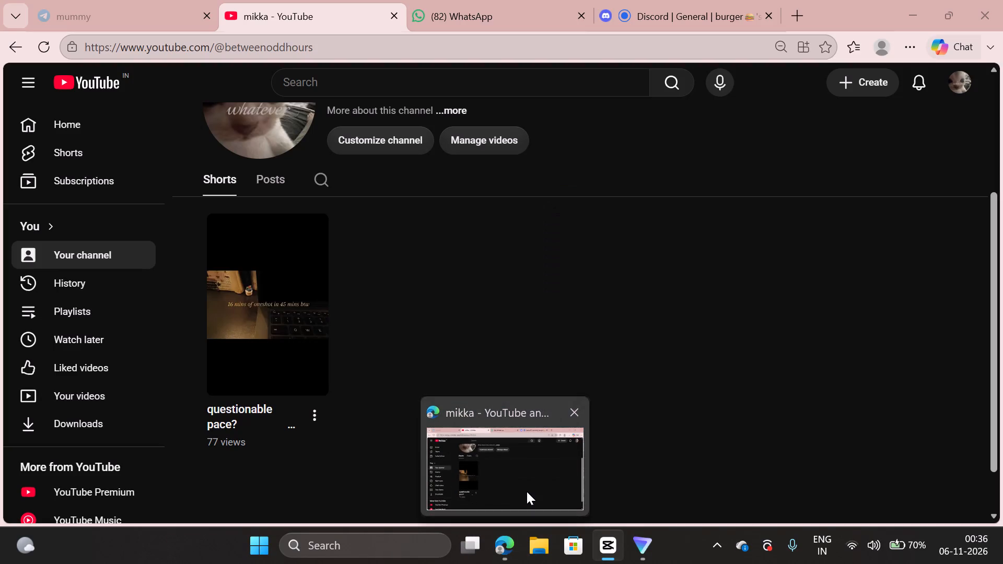
Switch to Microsoft Edge, reload the mikka YouTube channel page and check its uploaded Short.
left_click(527, 491)
left_click(46, 44)
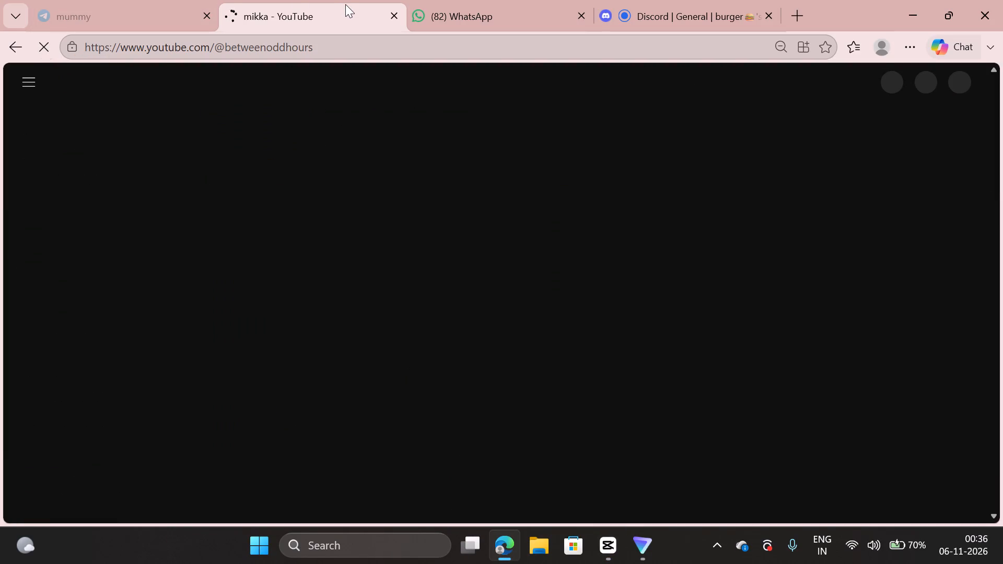
scroll(354, 321, "down", 1)
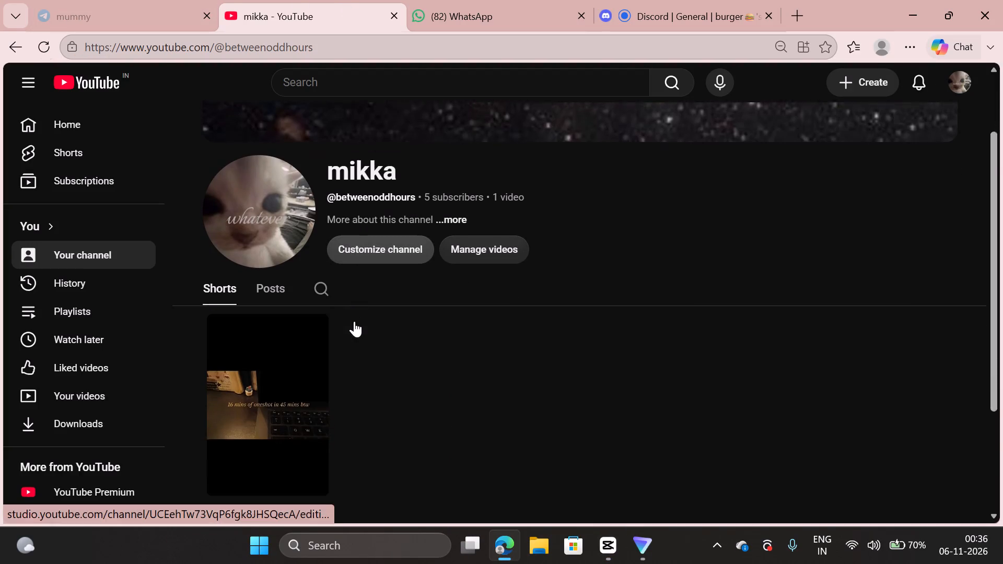
scroll(354, 321, "down", 1)
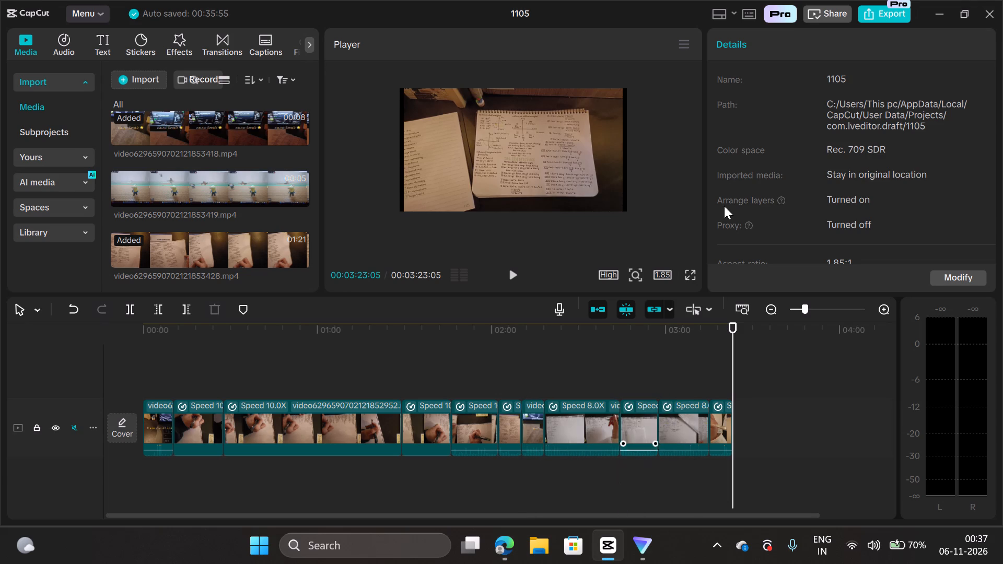
left_click(934, 6)
left_click(916, 5)
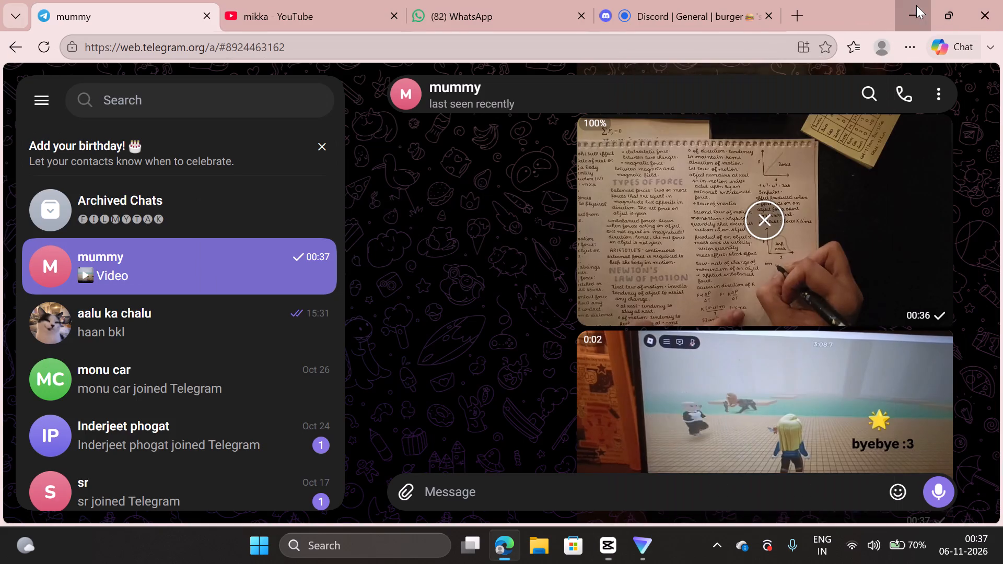
double_click(981, 473)
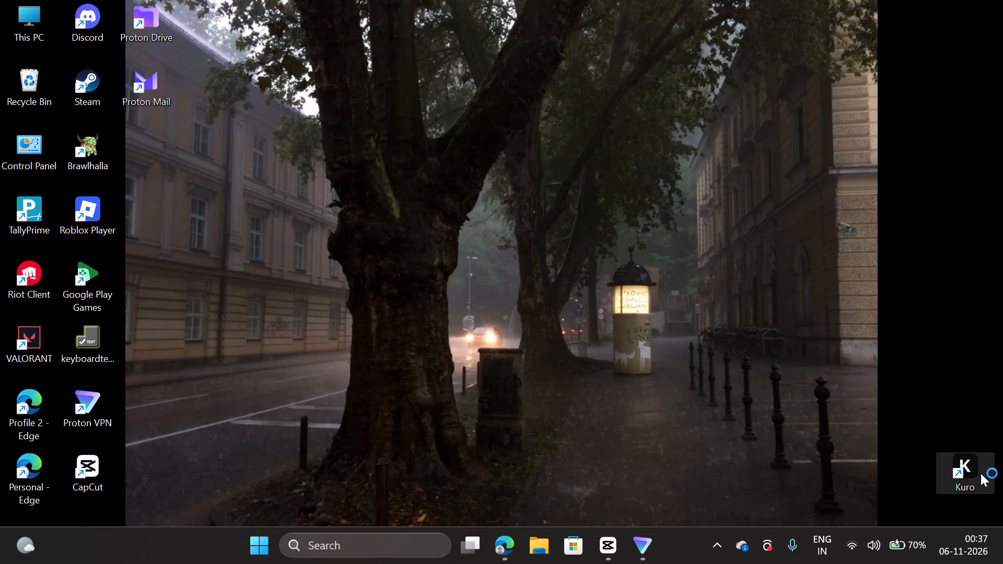
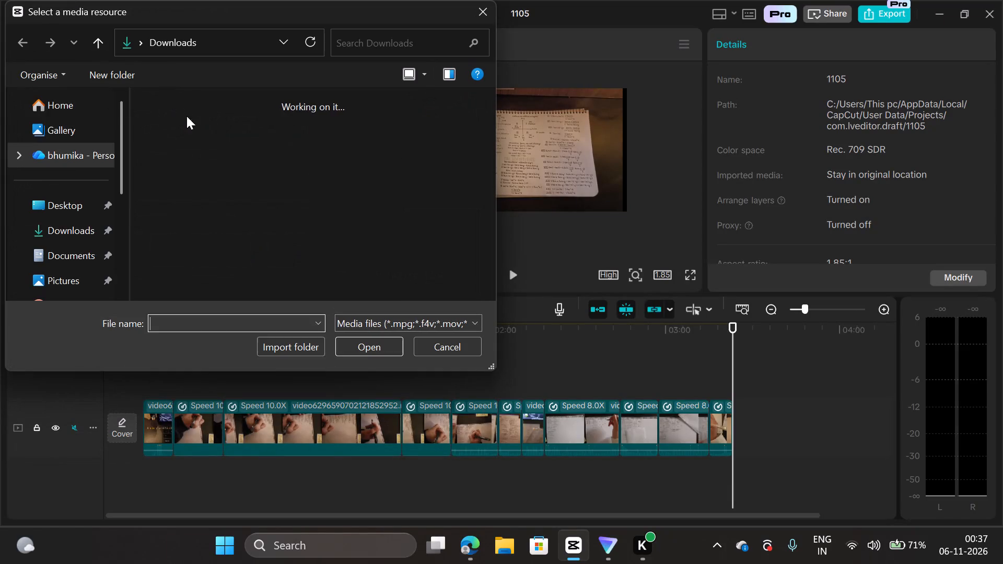
Import video6296590702121853430.mp4 from Downloads and place it at the end of the main track, after the last sped-up clip.
double_click(277, 168)
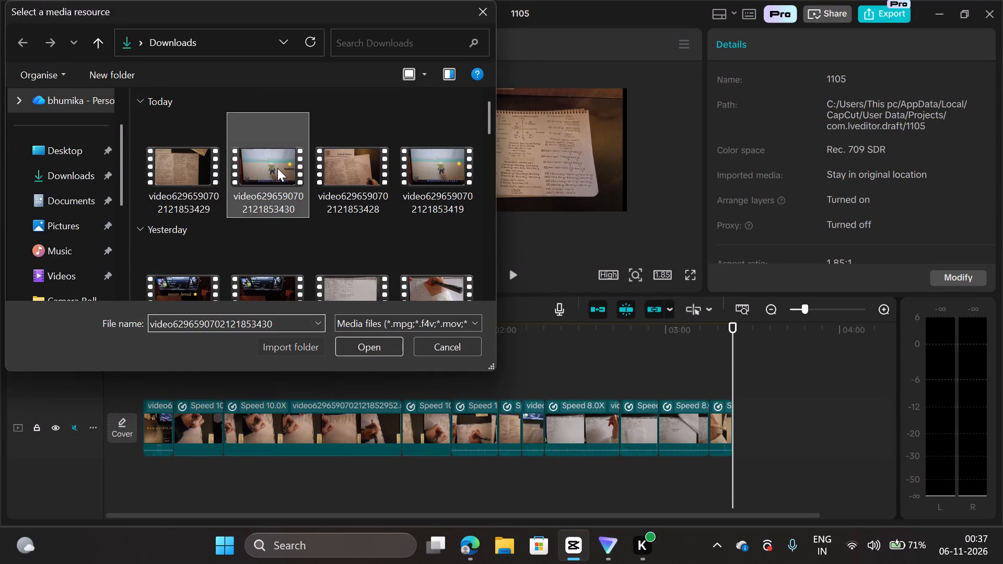
left_click_drag(223, 246, 602, 417)
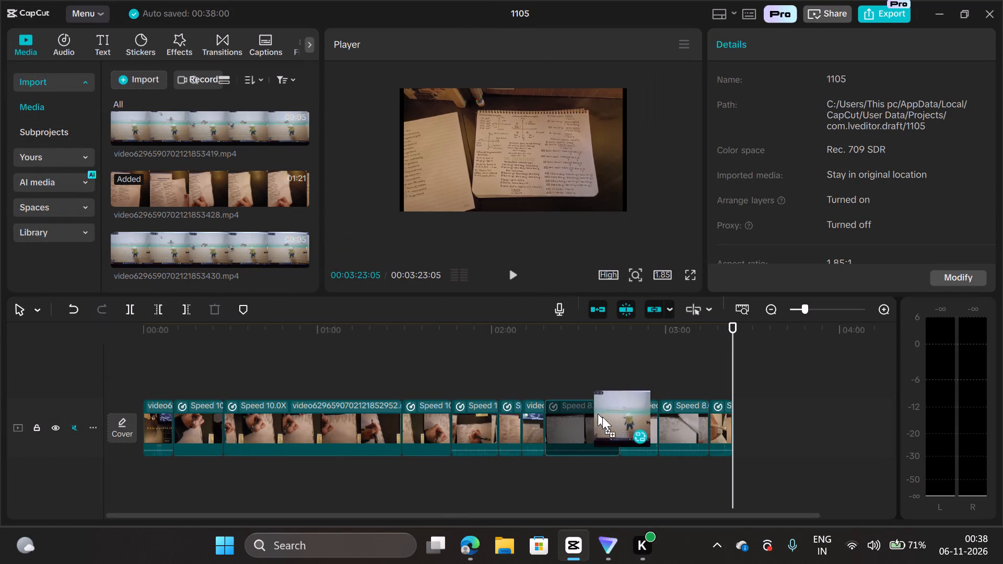
left_click_drag(602, 417, 734, 404)
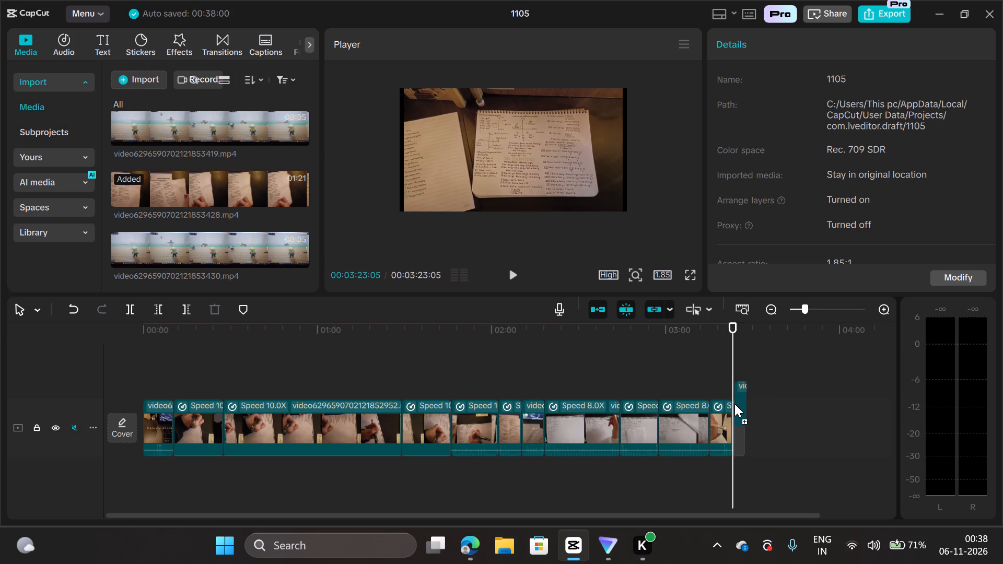
left_click_drag(734, 404, 734, 415)
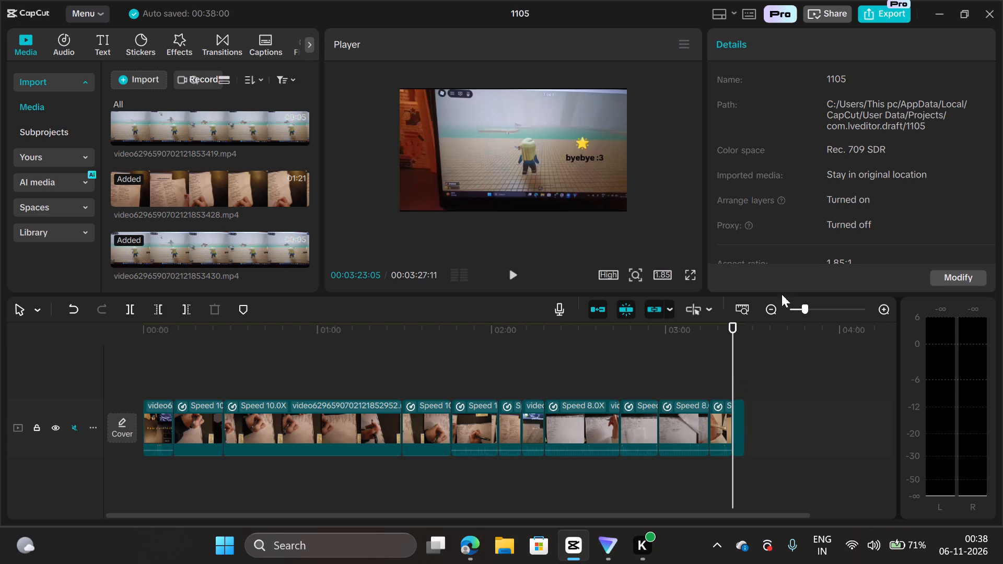
Set the colour temperature of the newly added "byebye :3" closing clip to 25.
left_click(596, 158)
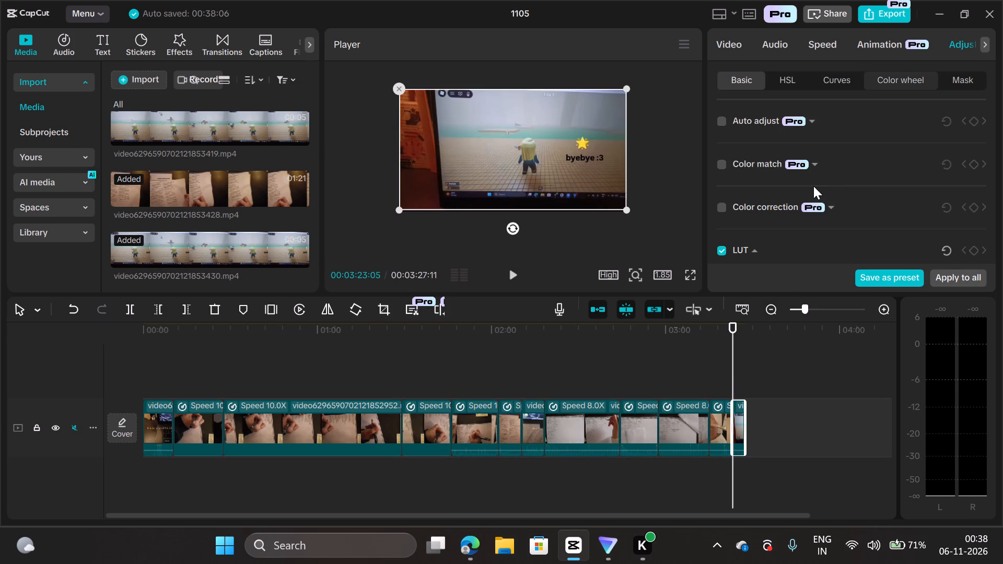
scroll(813, 186, "down", 1)
left_click_drag(804, 168, 834, 172)
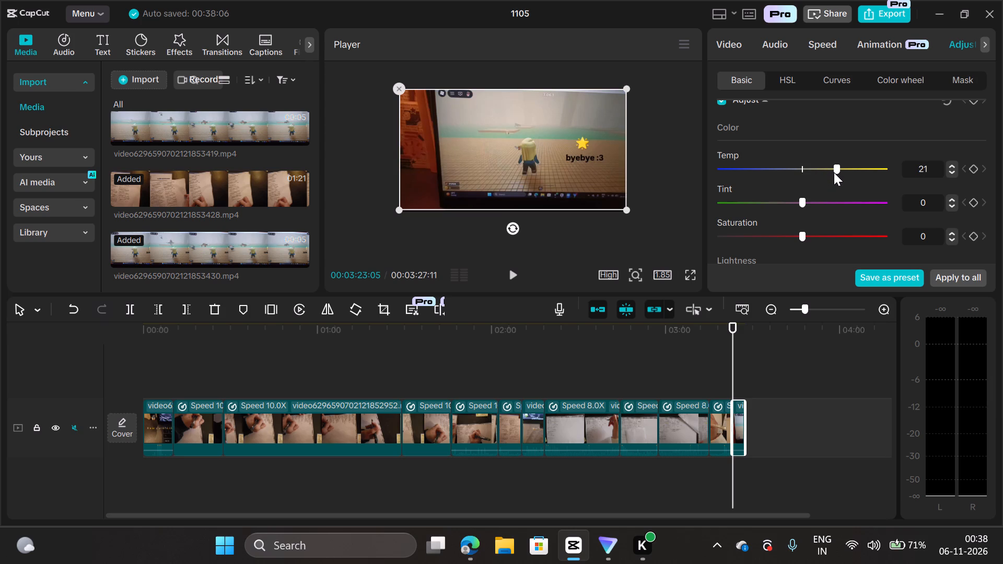
left_click_drag(834, 172, 840, 175)
Play back the end of the video in full screen, starting from about 00:03:15, to review the closing clips.
left_click_drag(731, 365, 726, 365)
left_click_drag(726, 365, 710, 366)
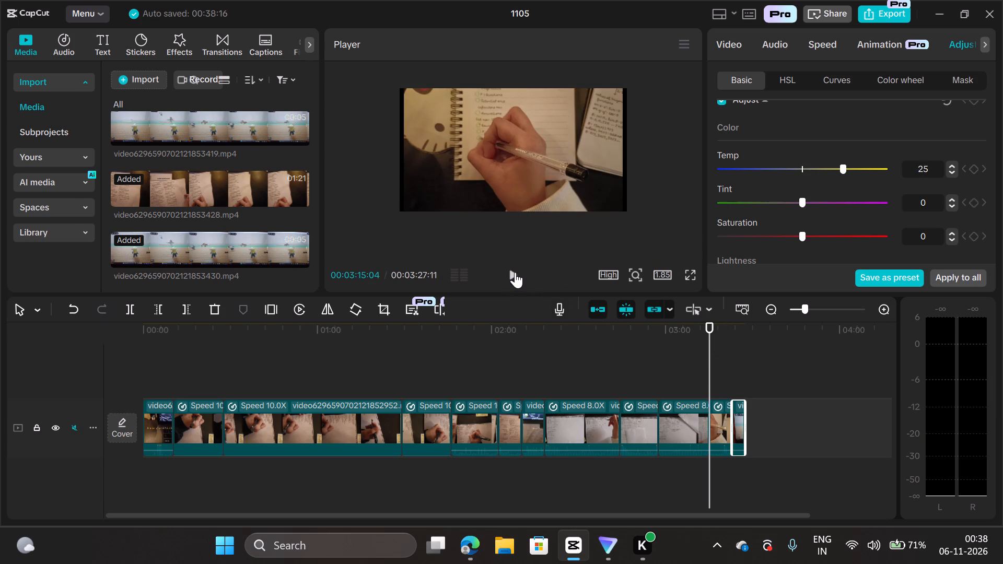
left_click(515, 272)
left_click(686, 275)
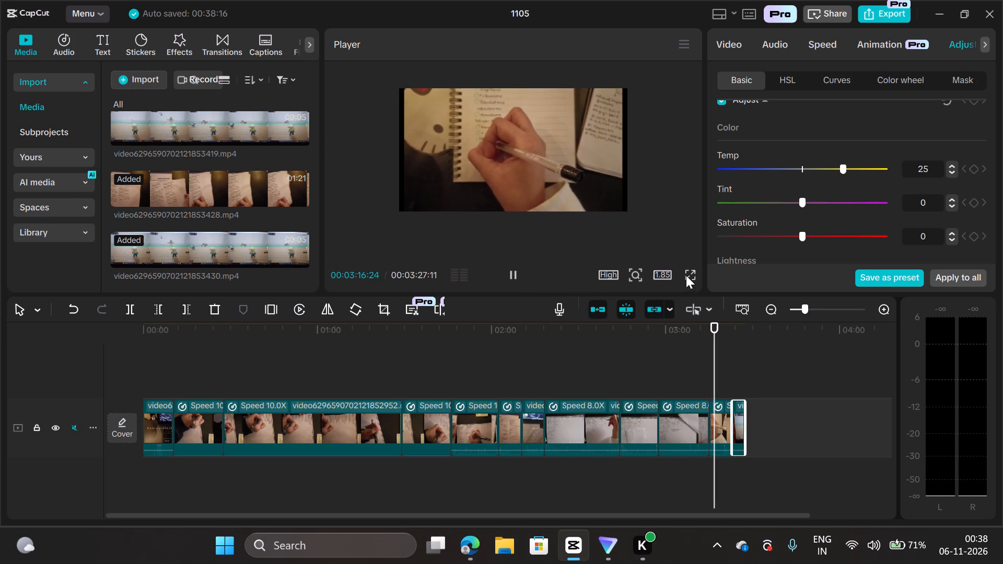
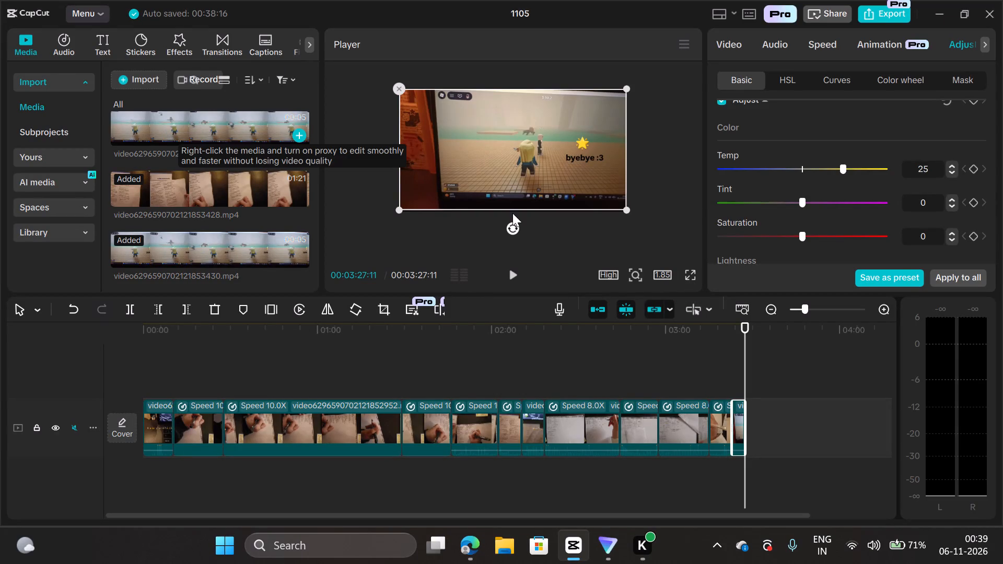
Delete the unused video6296590702121853419.mp4 from the project's imported media.
left_click(668, 213)
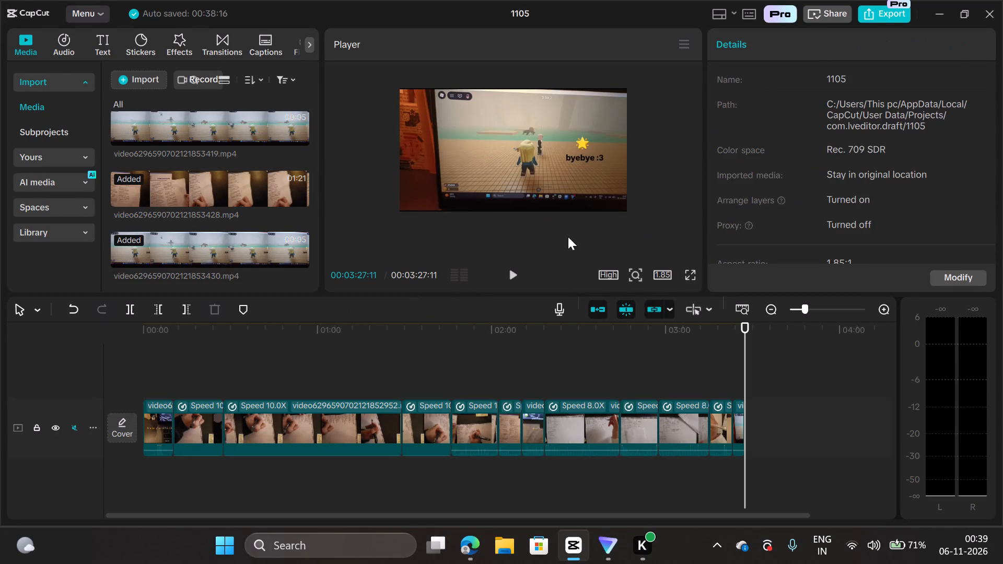
left_click(183, 127)
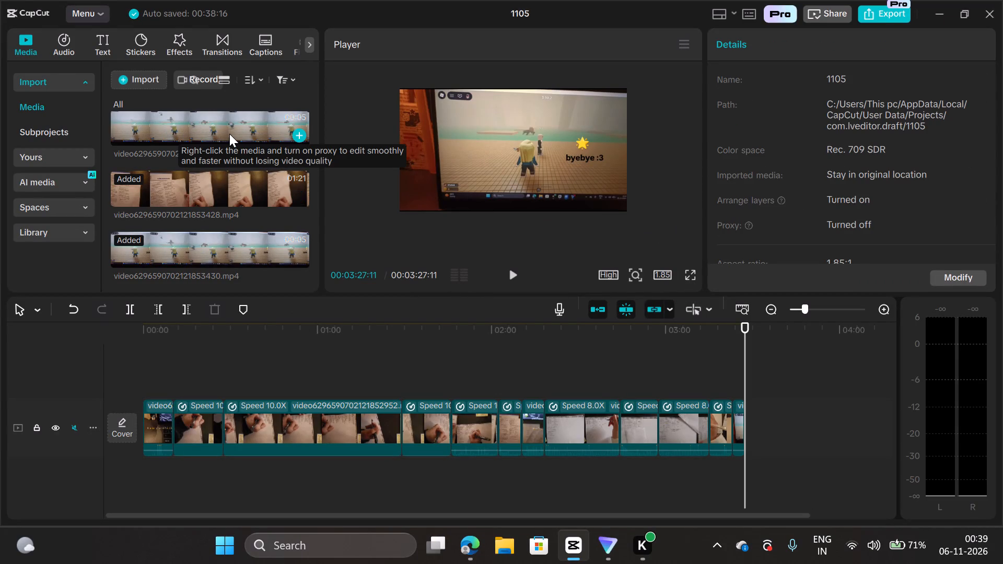
right_click(229, 134)
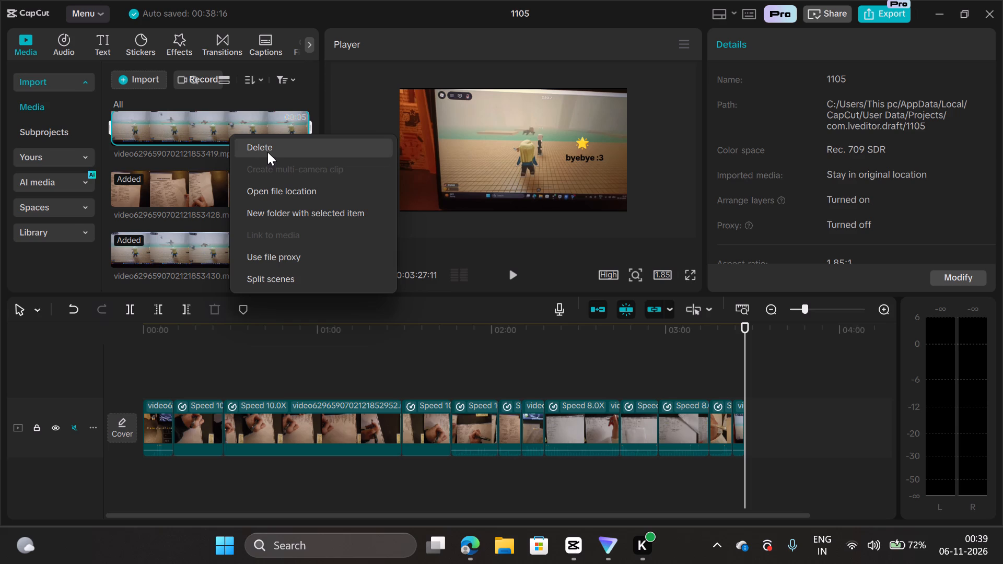
left_click(267, 152)
Import video6296590702121853429.mp4 into the project media.
left_click(150, 74)
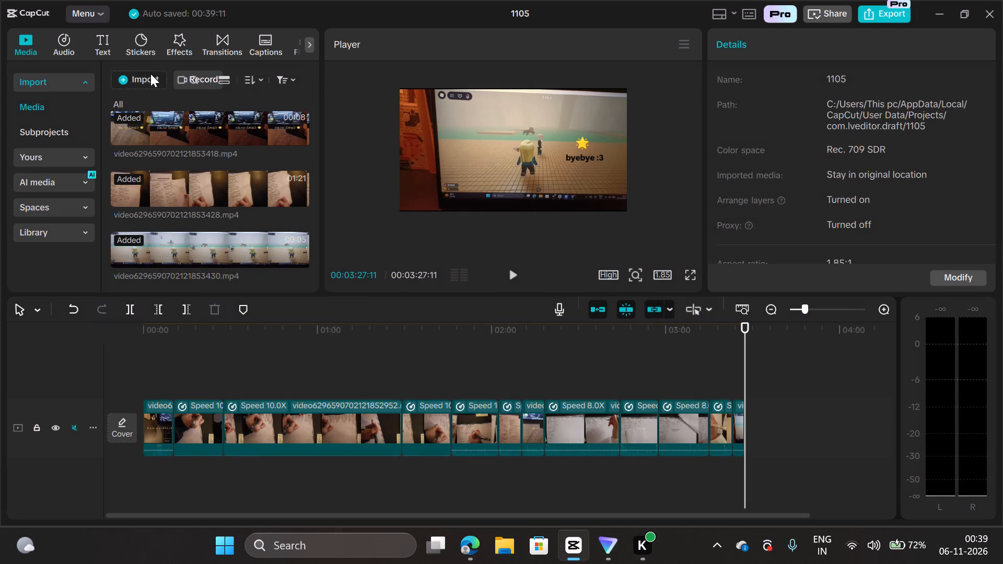
double_click(194, 171)
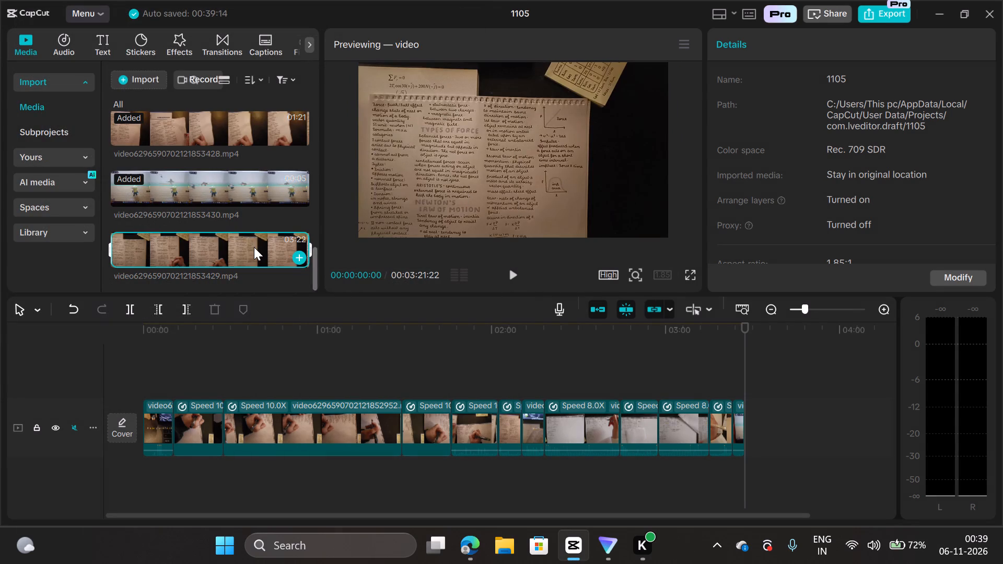
Scrub the timeline from about 00:01:36 to 00:02:10 to find where the missing notes footage belongs before the "music break" clip.
left_click(344, 425)
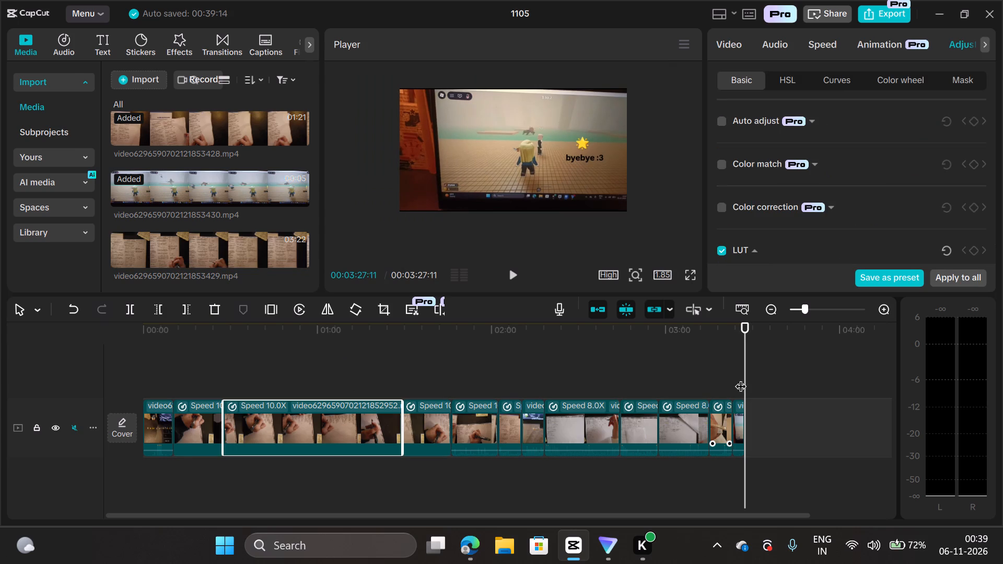
left_click_drag(748, 377, 423, 419)
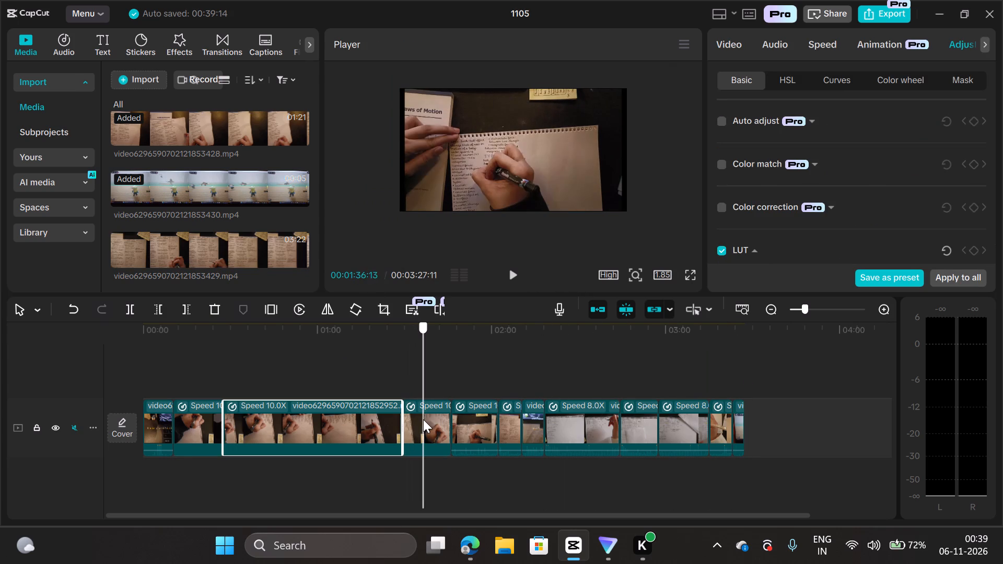
left_click_drag(423, 419, 487, 430)
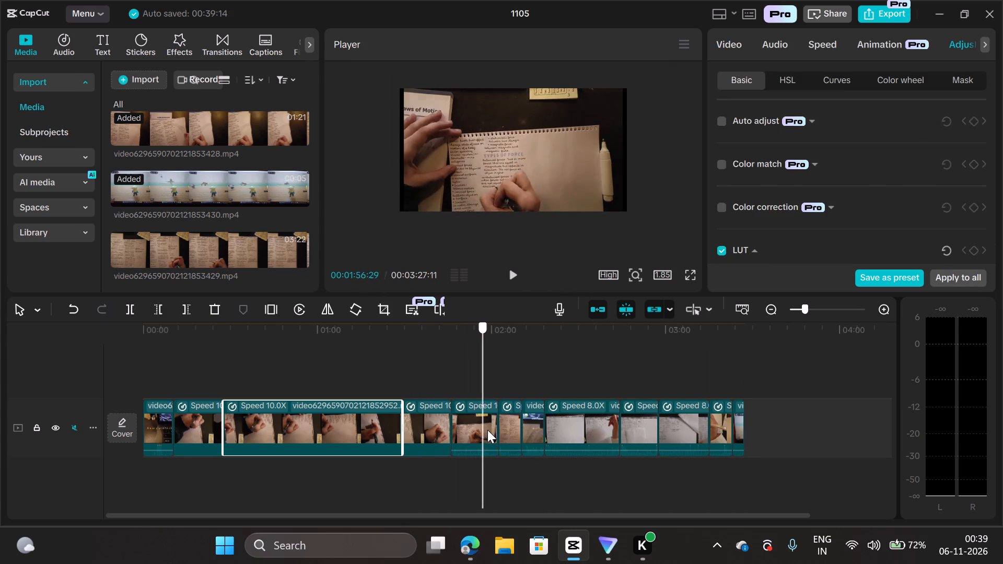
left_click_drag(487, 430, 513, 430)
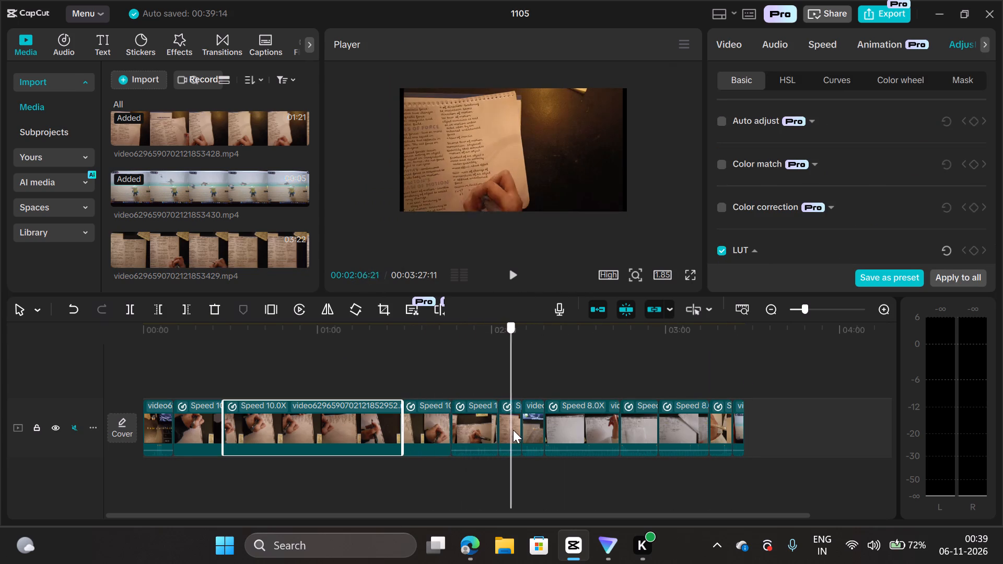
left_click_drag(513, 430, 521, 430)
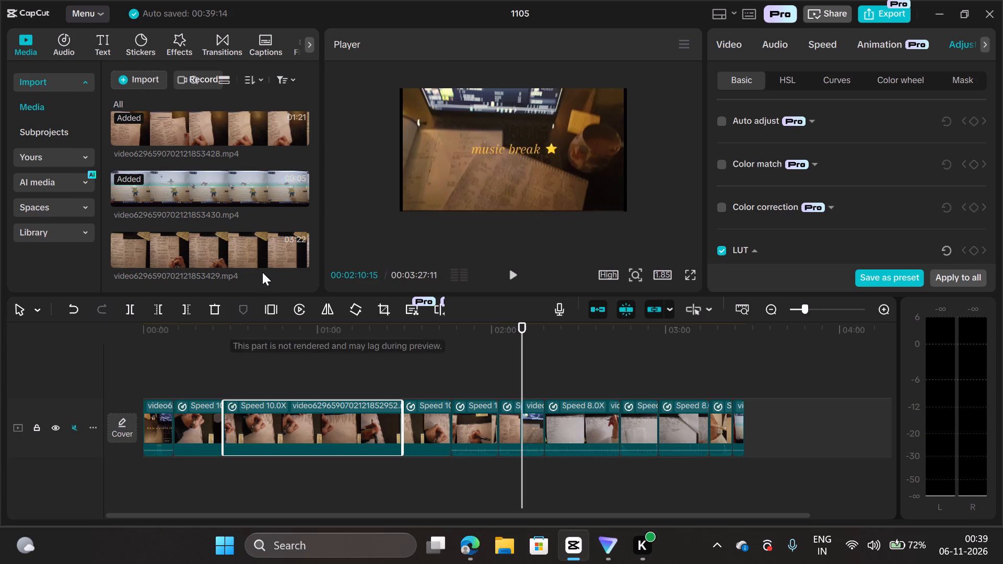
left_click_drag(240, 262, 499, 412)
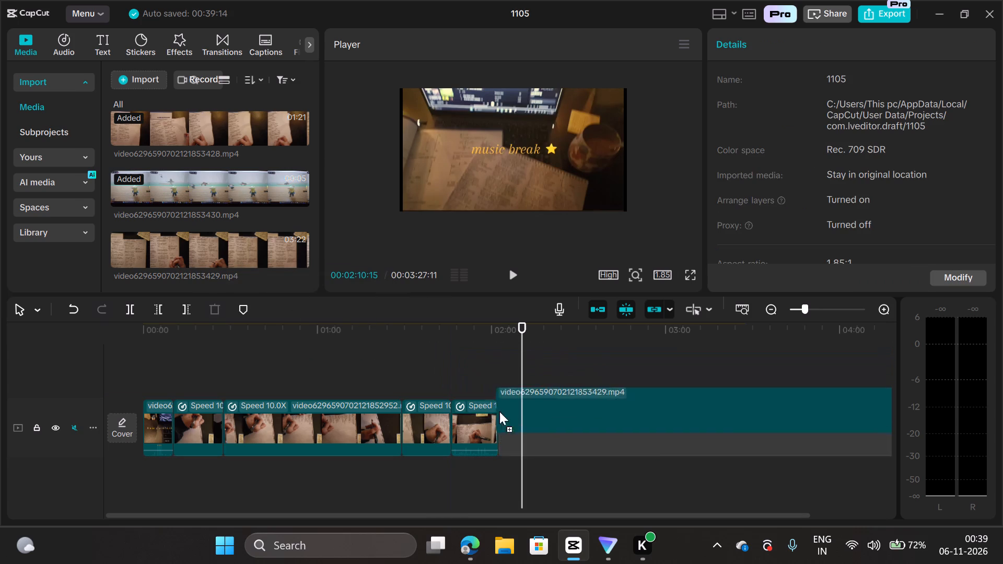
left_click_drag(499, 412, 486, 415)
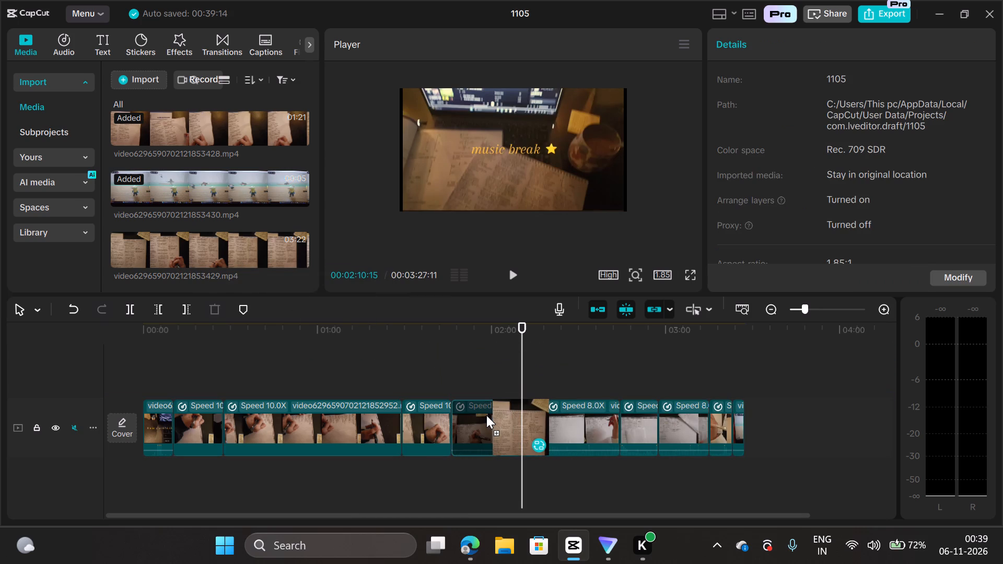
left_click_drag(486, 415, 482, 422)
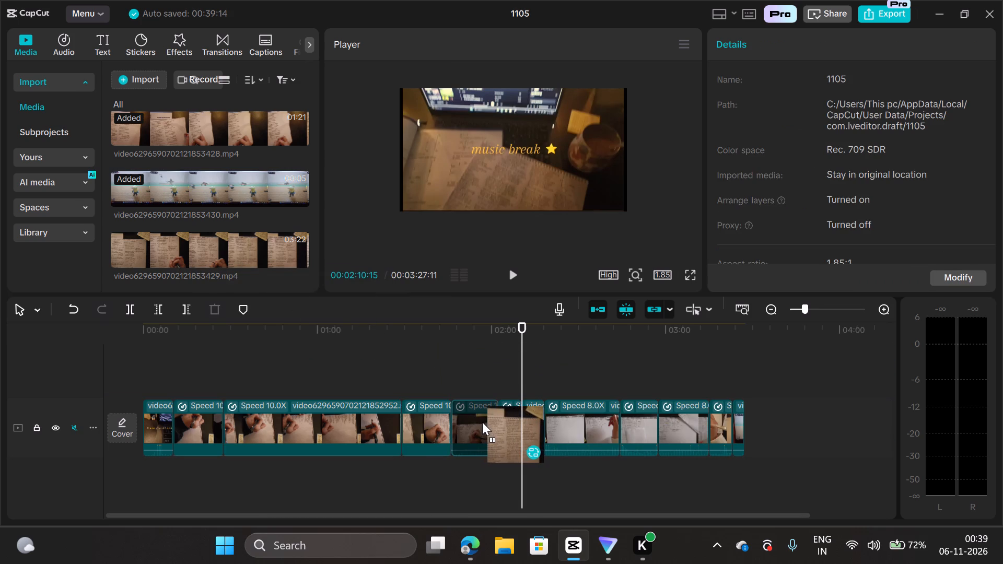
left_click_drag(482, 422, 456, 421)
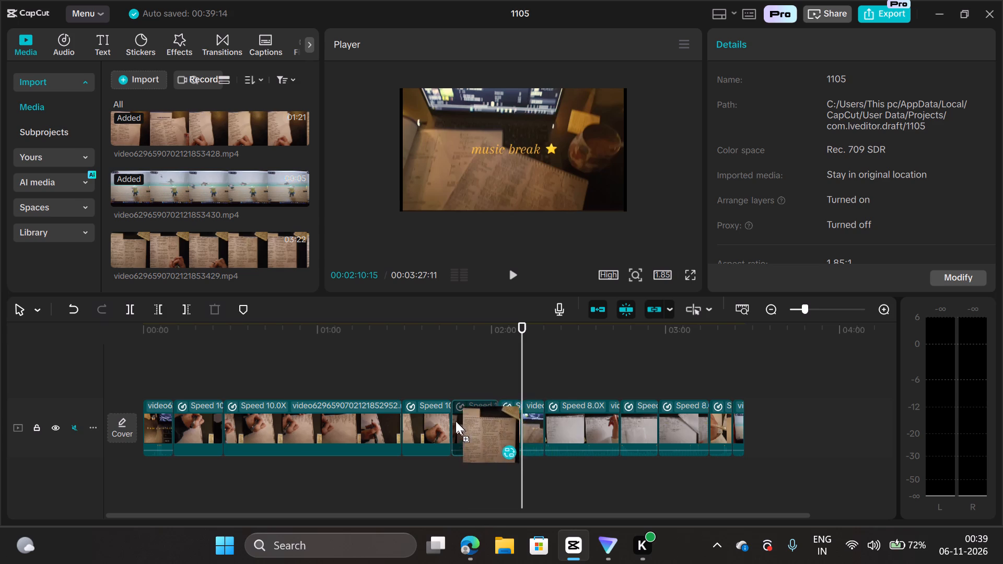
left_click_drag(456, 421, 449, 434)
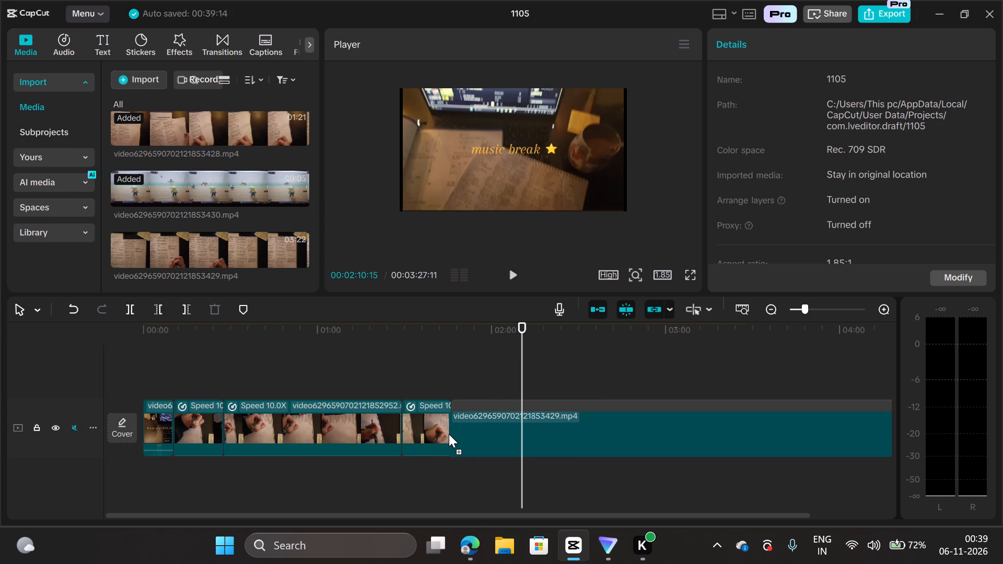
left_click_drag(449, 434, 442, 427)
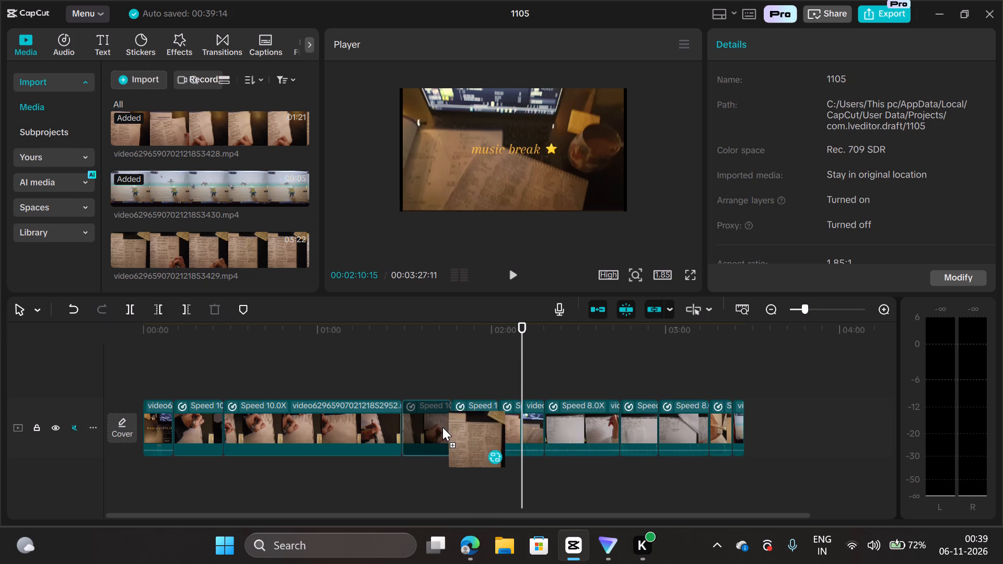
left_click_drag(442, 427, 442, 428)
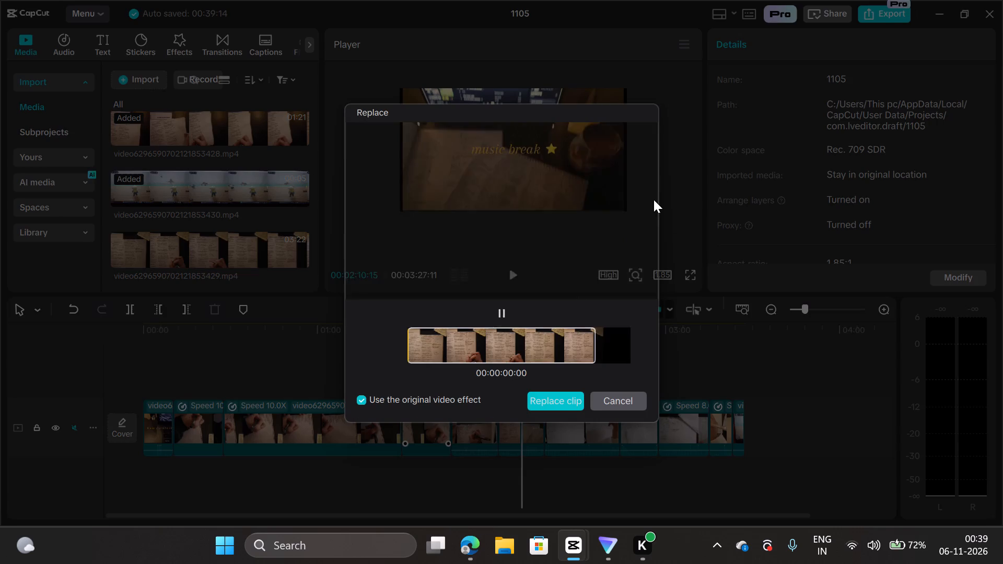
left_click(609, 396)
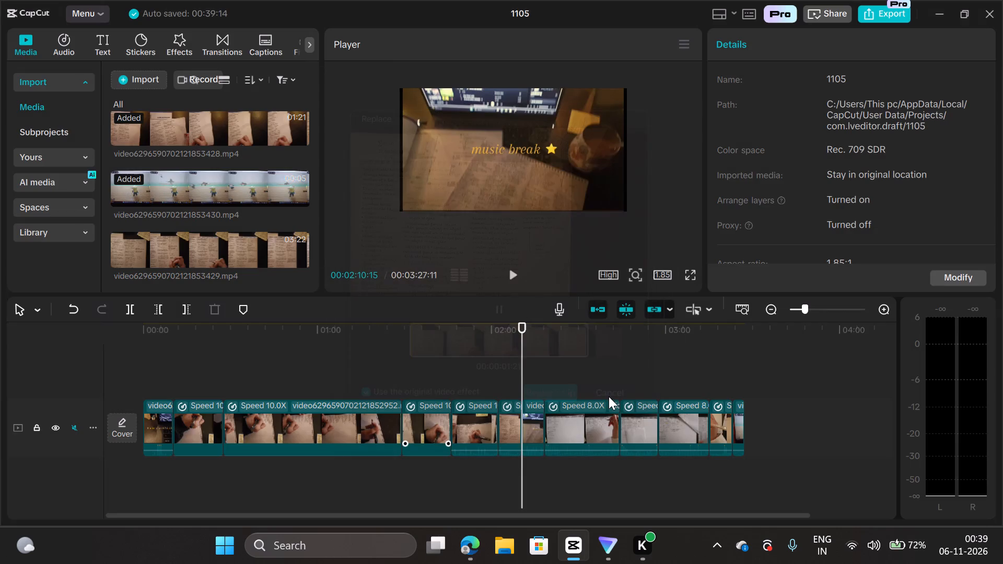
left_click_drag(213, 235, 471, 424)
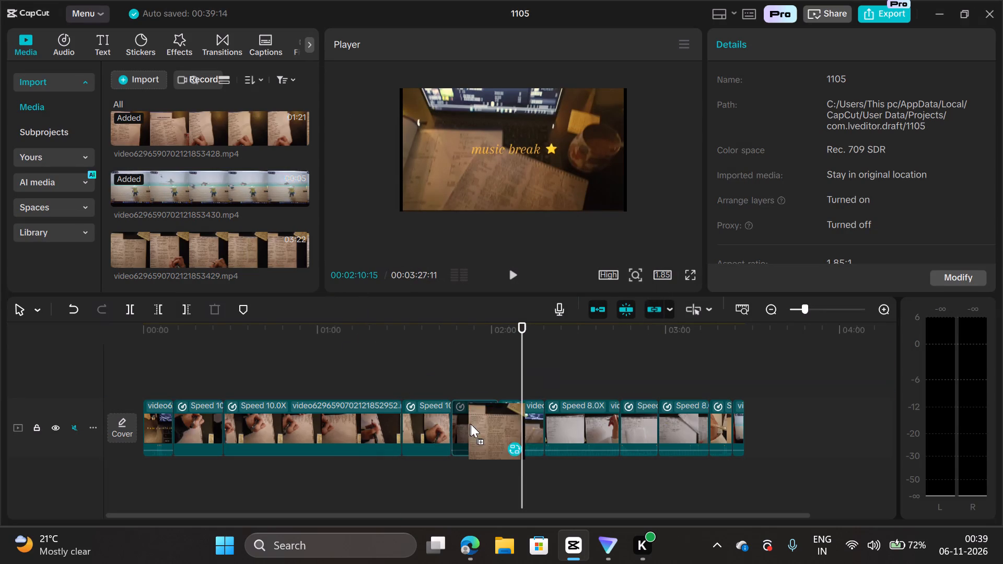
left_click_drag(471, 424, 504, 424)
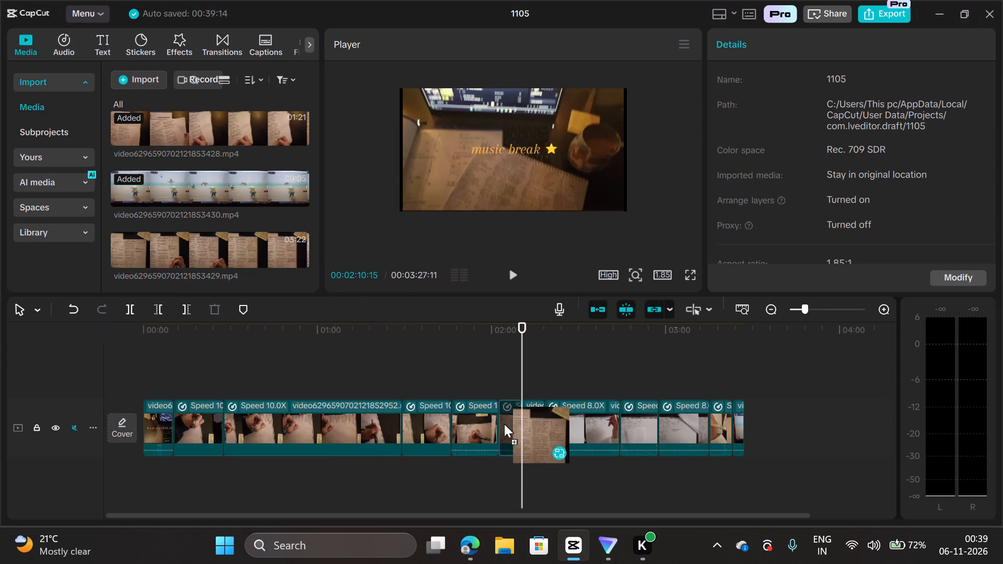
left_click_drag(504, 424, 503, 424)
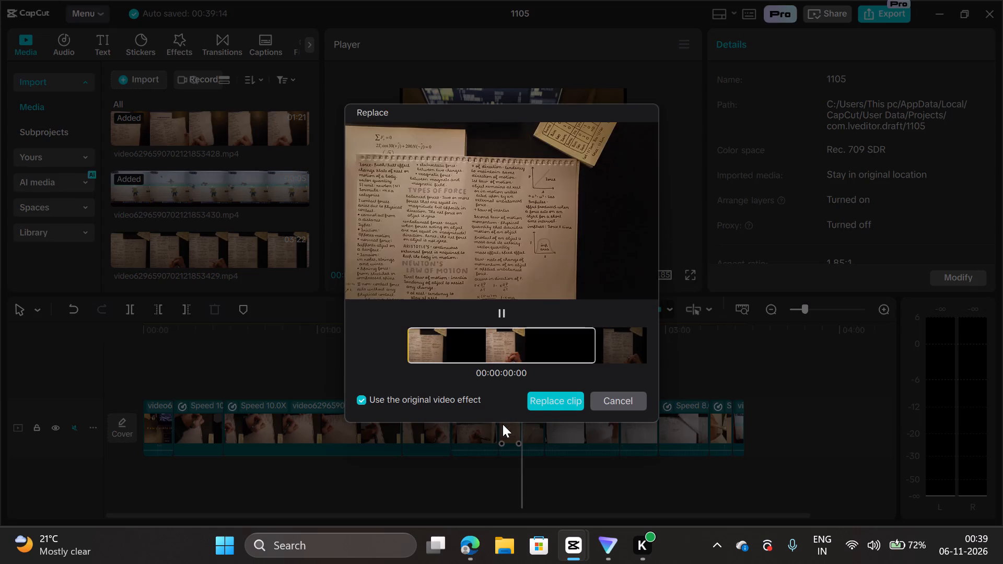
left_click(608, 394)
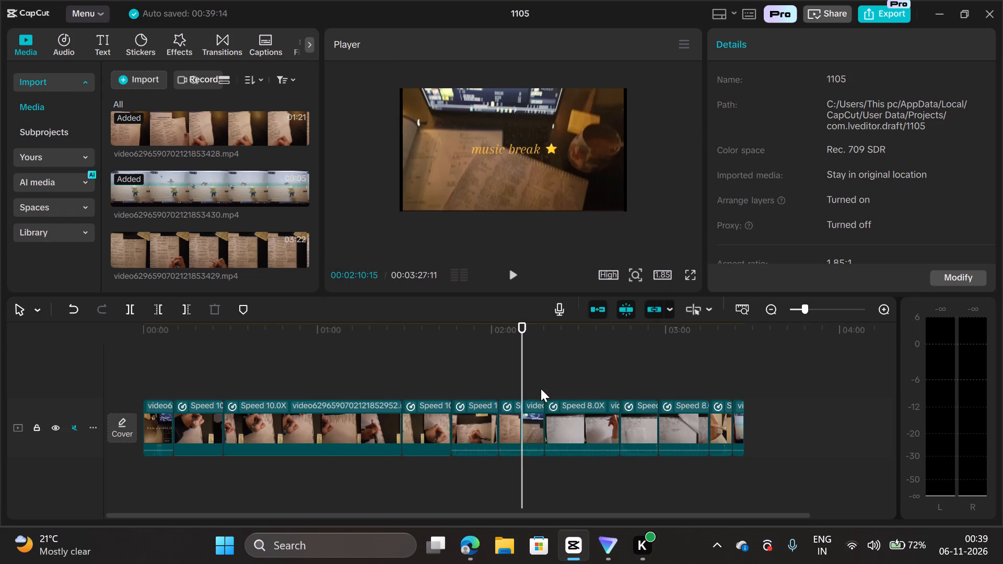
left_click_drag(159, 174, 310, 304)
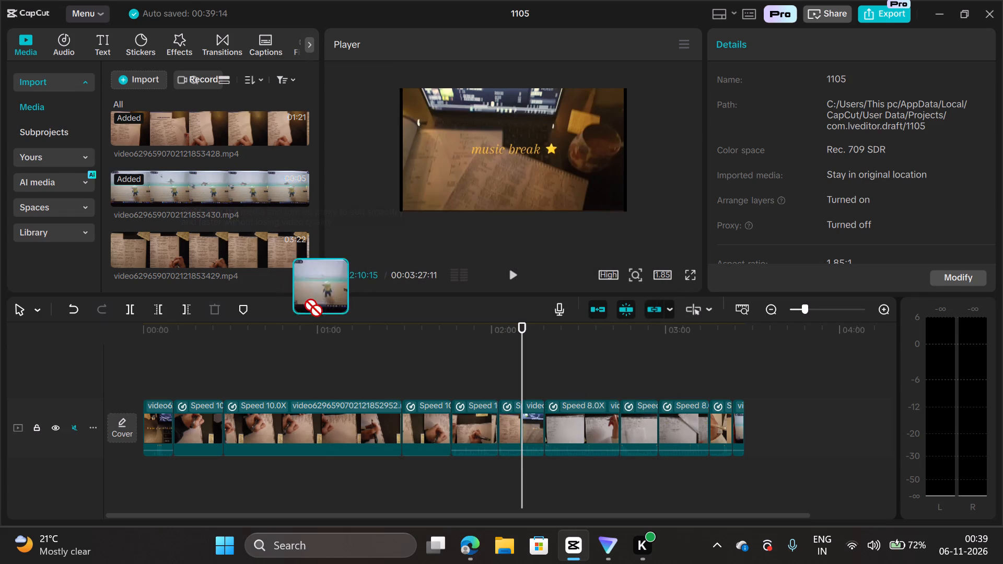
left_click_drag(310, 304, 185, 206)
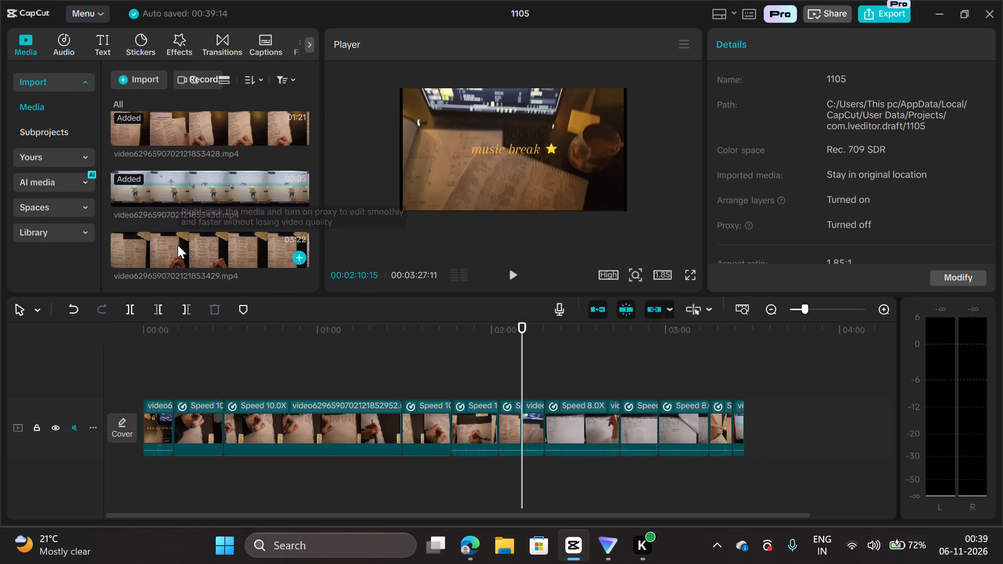
Insert video6296590702121853429.mp4 into the main track after the fifth clip, at about 00:02:02, before the short sped-up clip preceding "music break".
left_click_drag(178, 246, 459, 455)
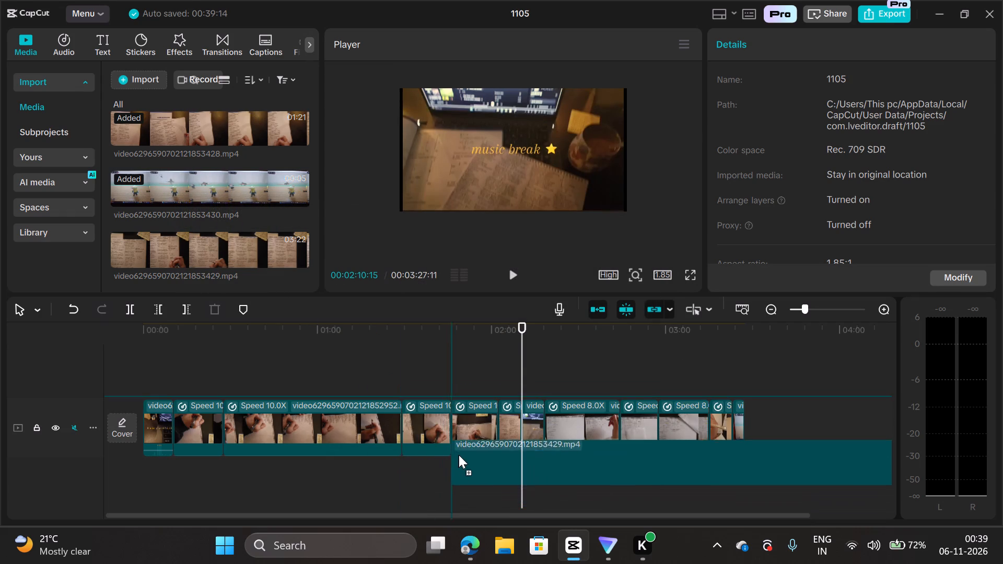
left_click_drag(459, 455, 495, 437)
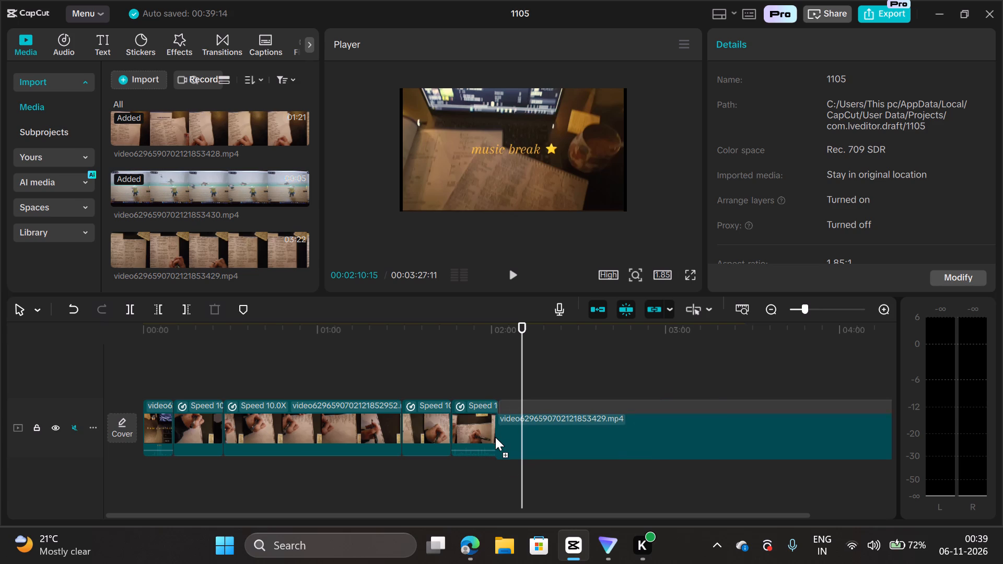
left_click_drag(495, 437, 496, 443)
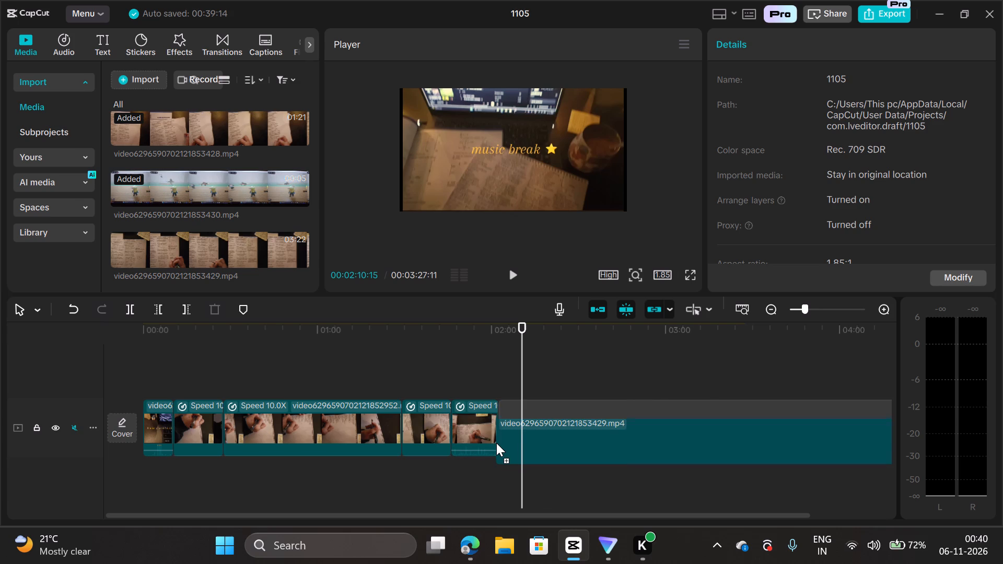
left_click_drag(496, 443, 511, 439)
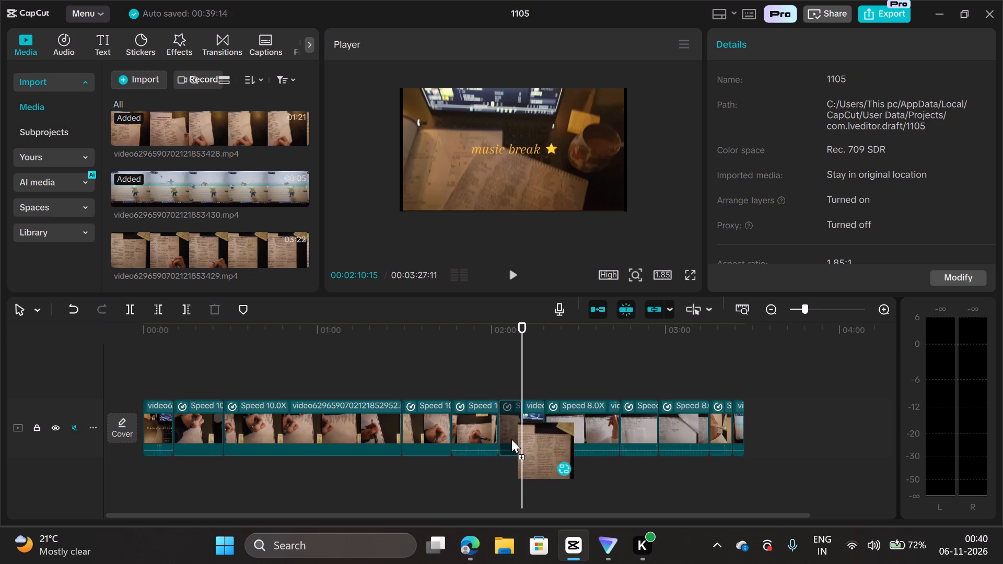
left_click_drag(511, 439, 506, 442)
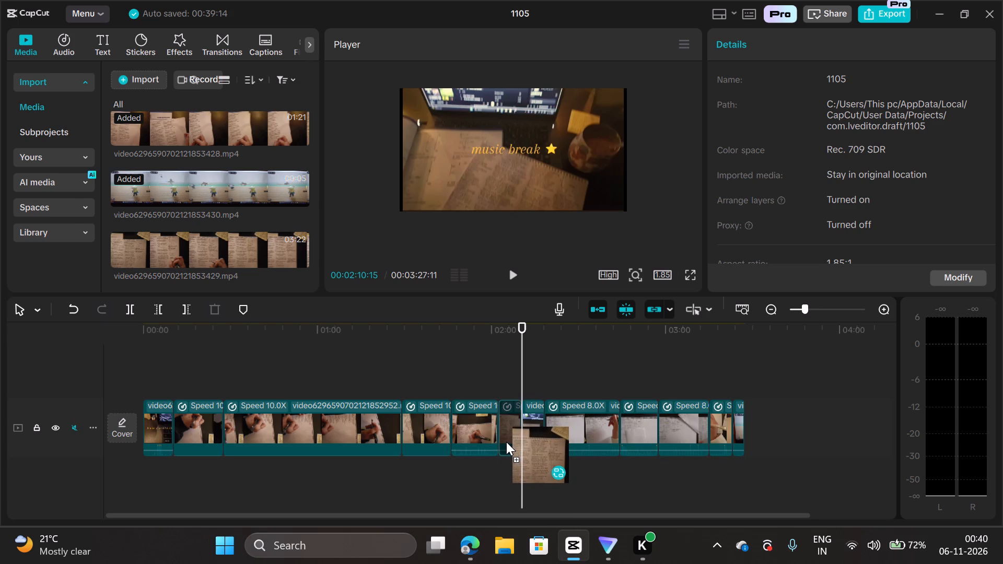
left_click_drag(506, 442, 499, 437)
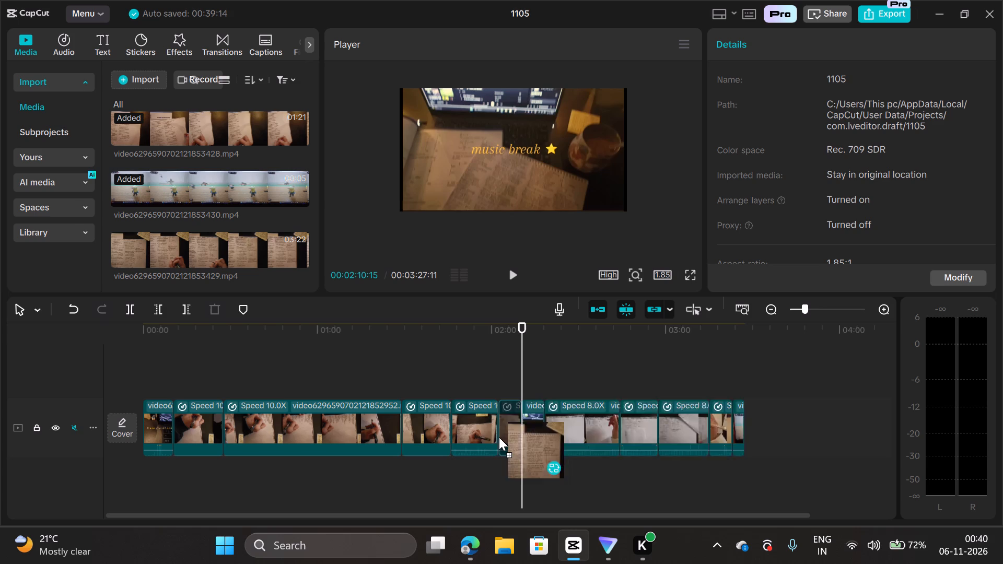
left_click_drag(499, 437, 493, 451)
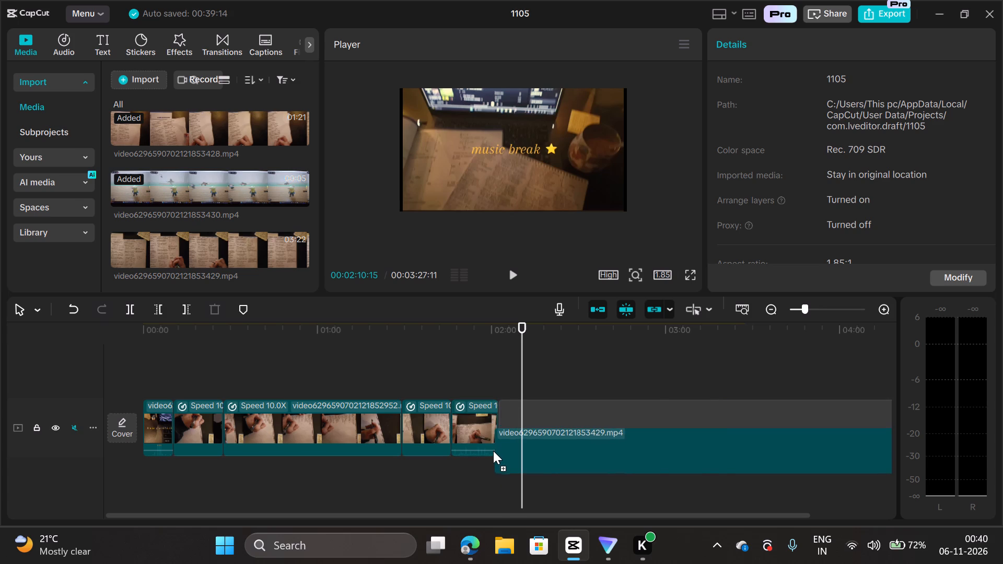
left_click_drag(493, 451, 493, 457)
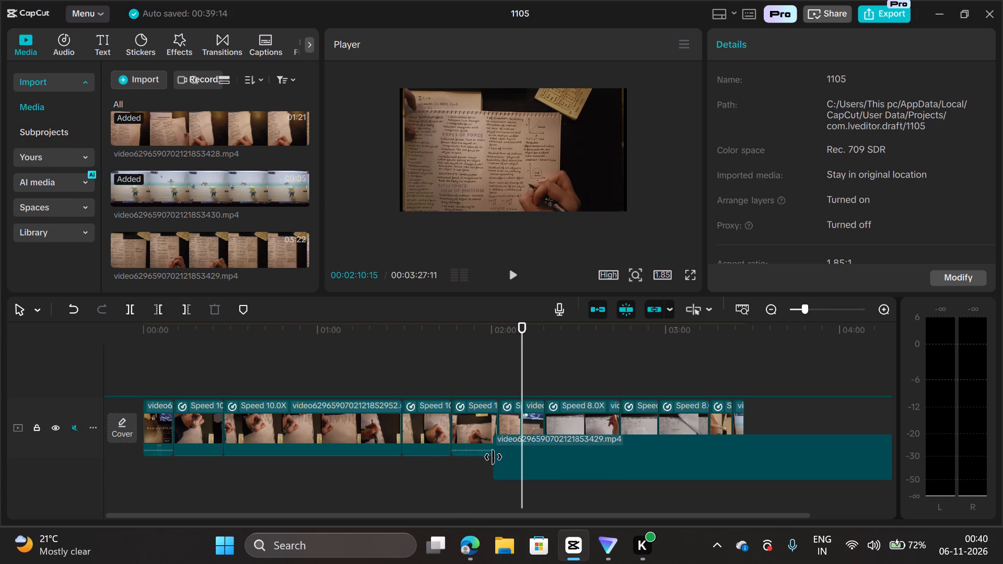
left_click(506, 398)
left_click_drag(506, 398, 499, 443)
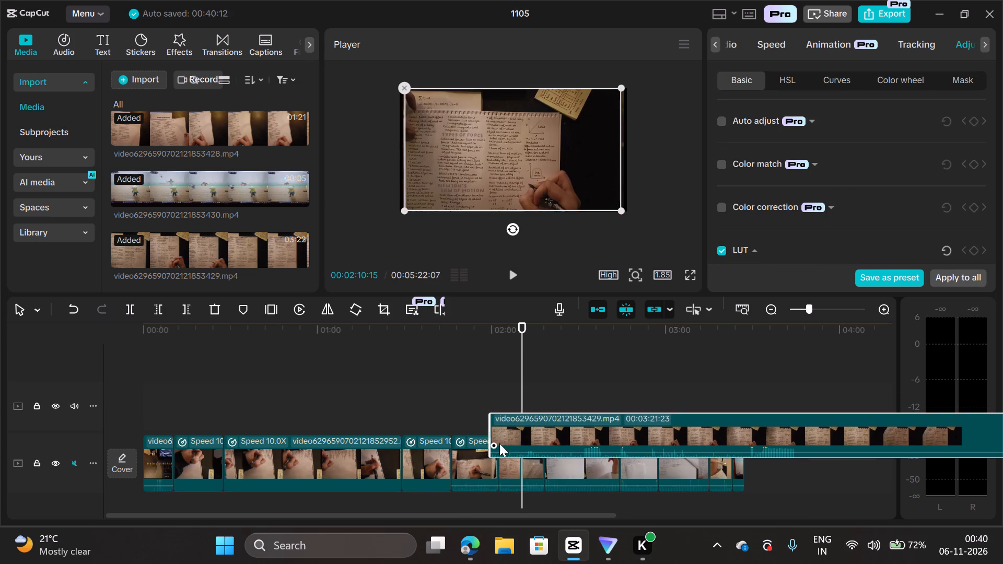
left_click_drag(499, 443, 483, 471)
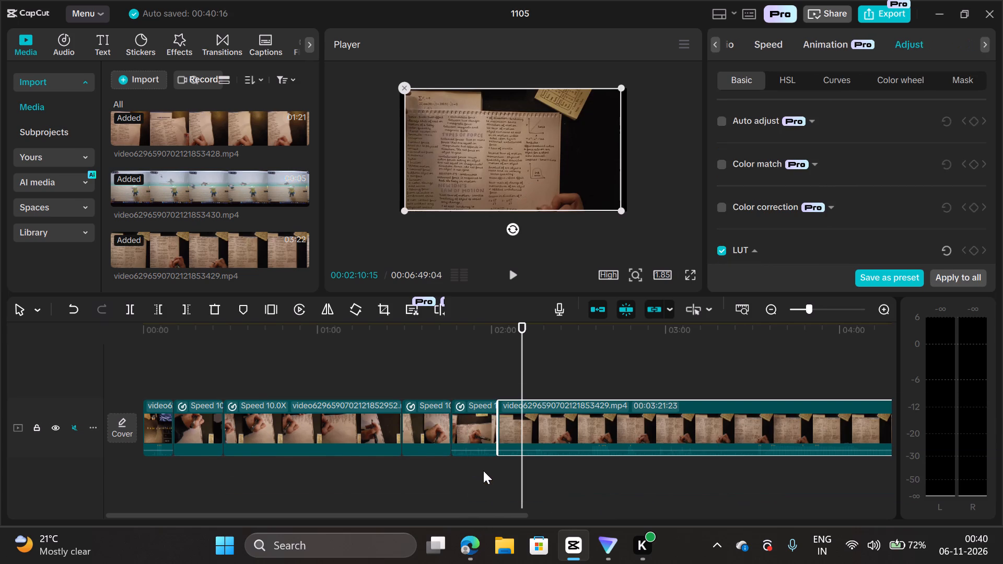
Set the newly inserted video6296590702121853429.mp4 clip to 10x speed.
left_click(779, 39)
left_click_drag(760, 143, 799, 144)
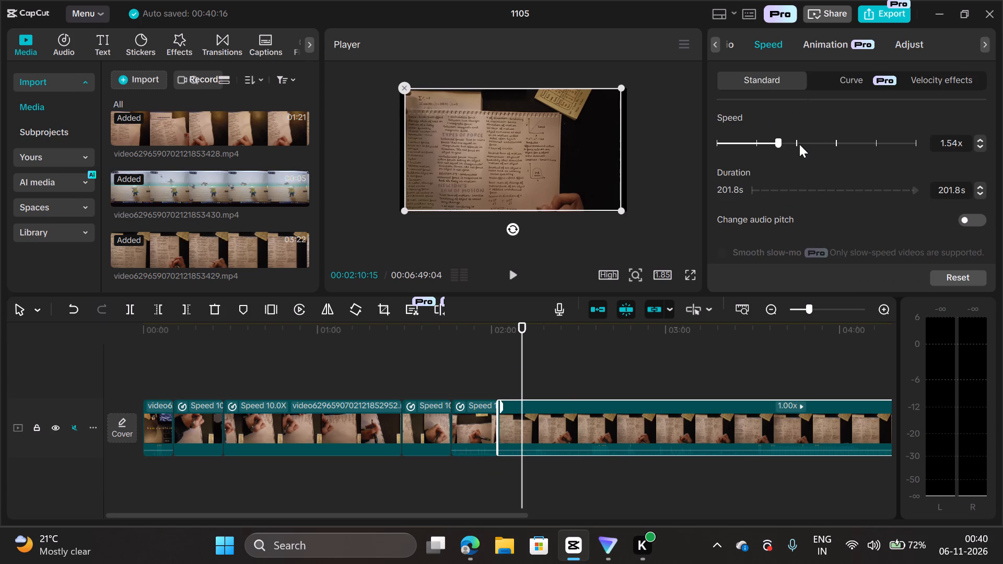
left_click_drag(799, 144, 870, 164)
left_click_drag(870, 164, 876, 164)
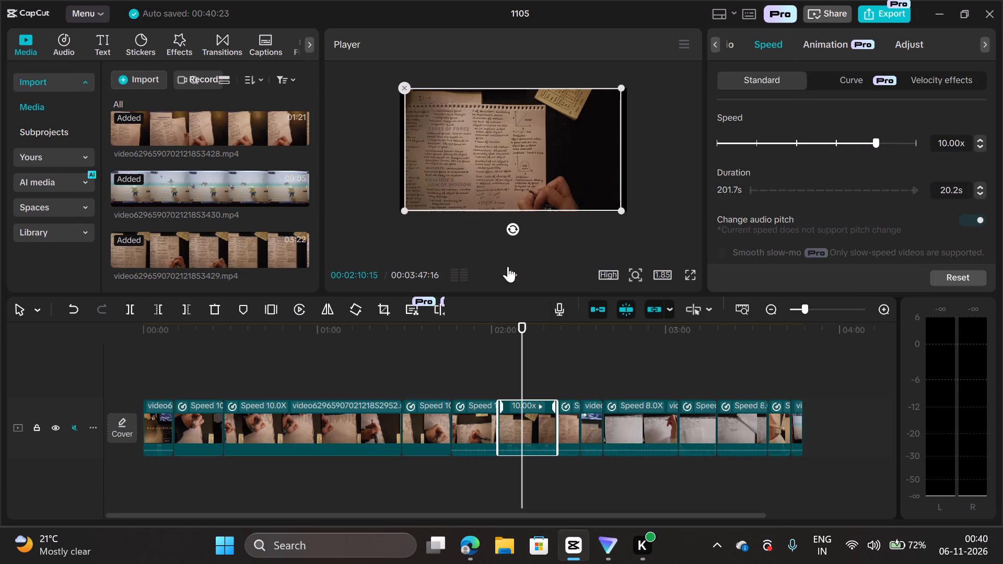
Preview the inserted notes clip from about 00:01:52 and trim its end to a duration of about 11.3 s.
left_click(518, 276)
left_click_drag(525, 376, 470, 383)
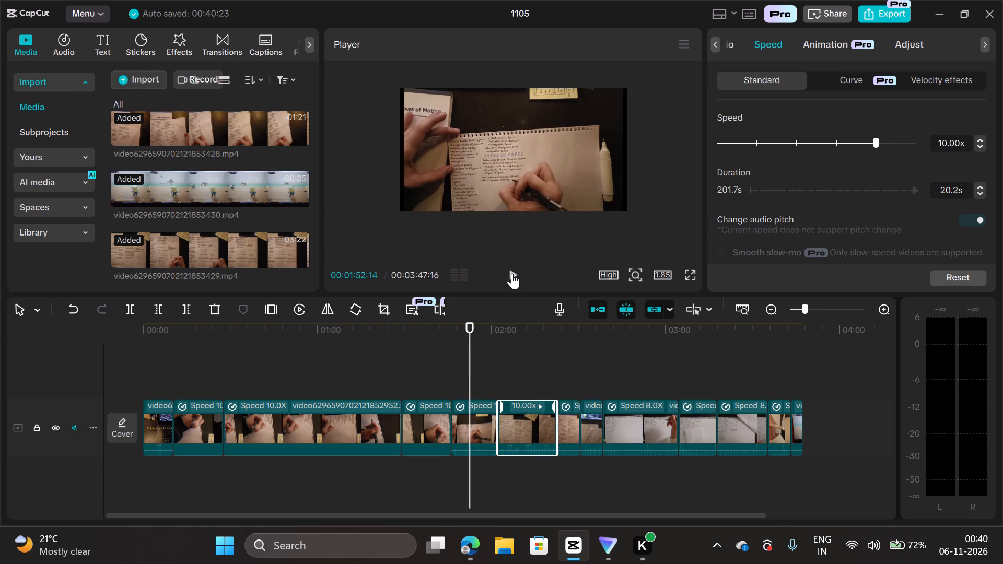
left_click(512, 273)
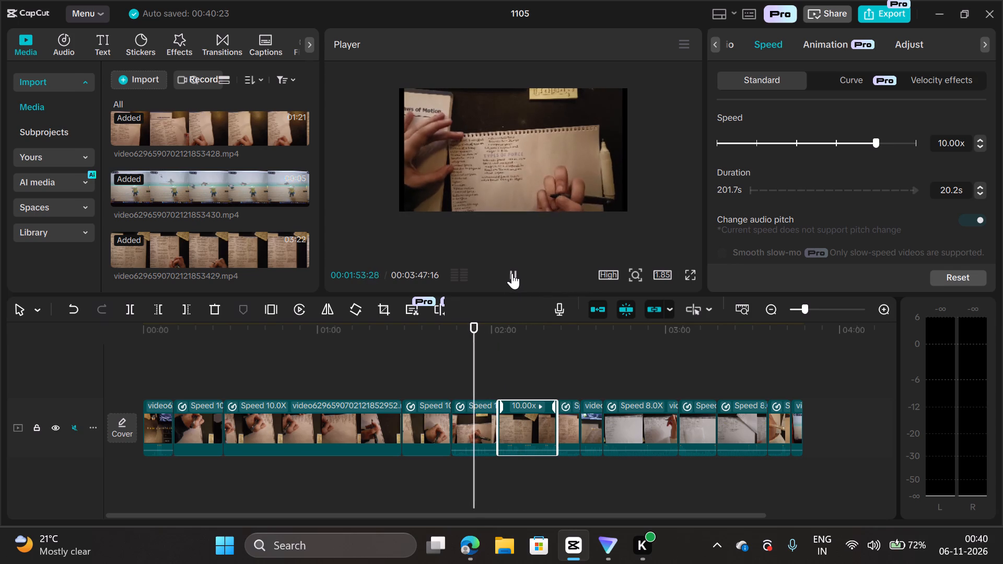
left_click(692, 279)
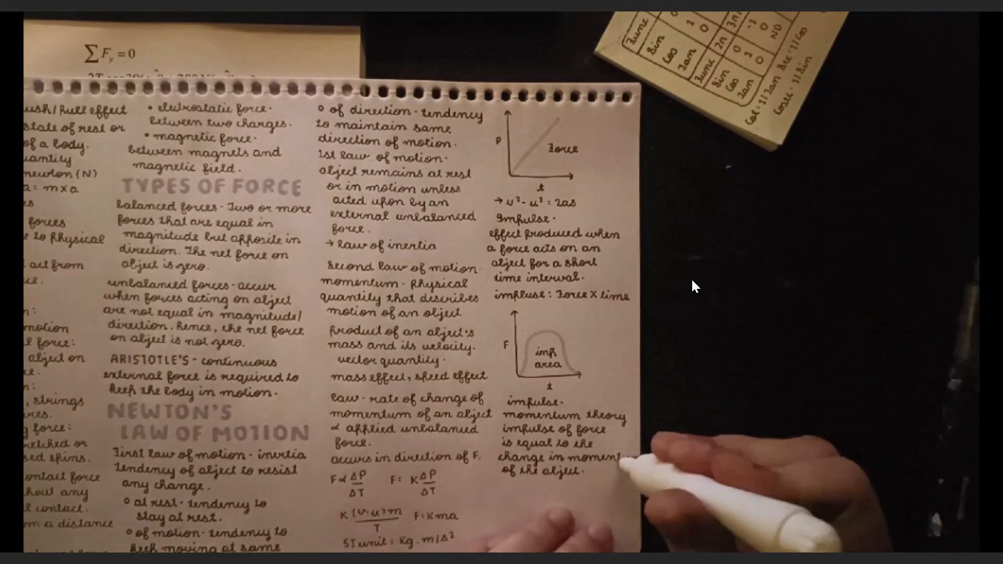
key("Escape")
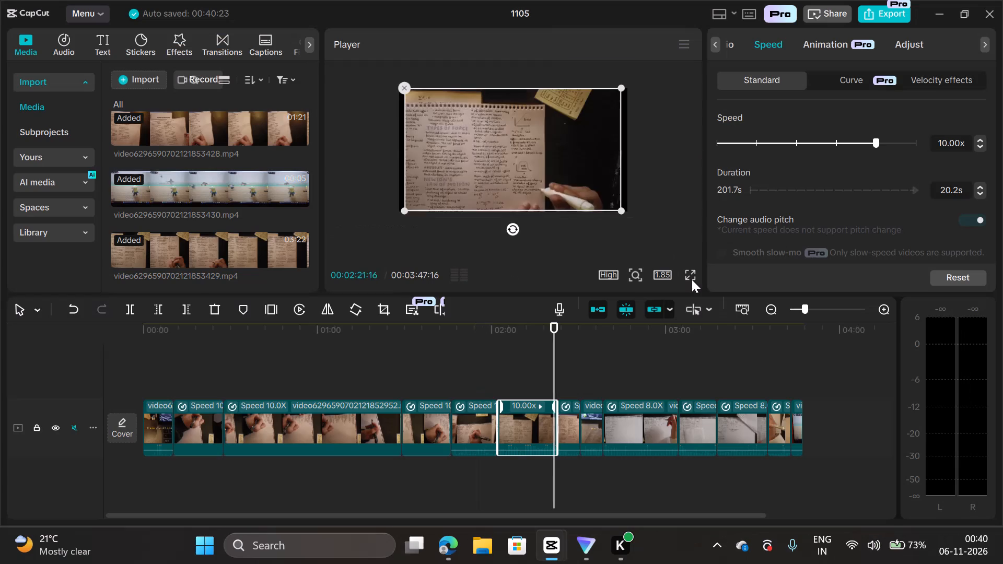
scroll(514, 425, "up", 3, "ctrl")
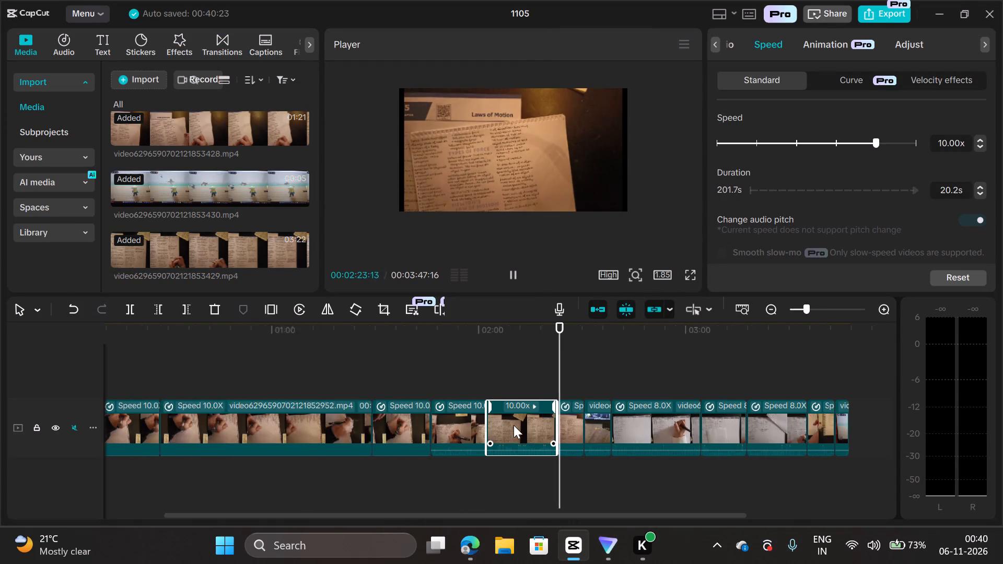
scroll(514, 425, "up", 1, "ctrl")
left_click(519, 426)
left_click(519, 426)
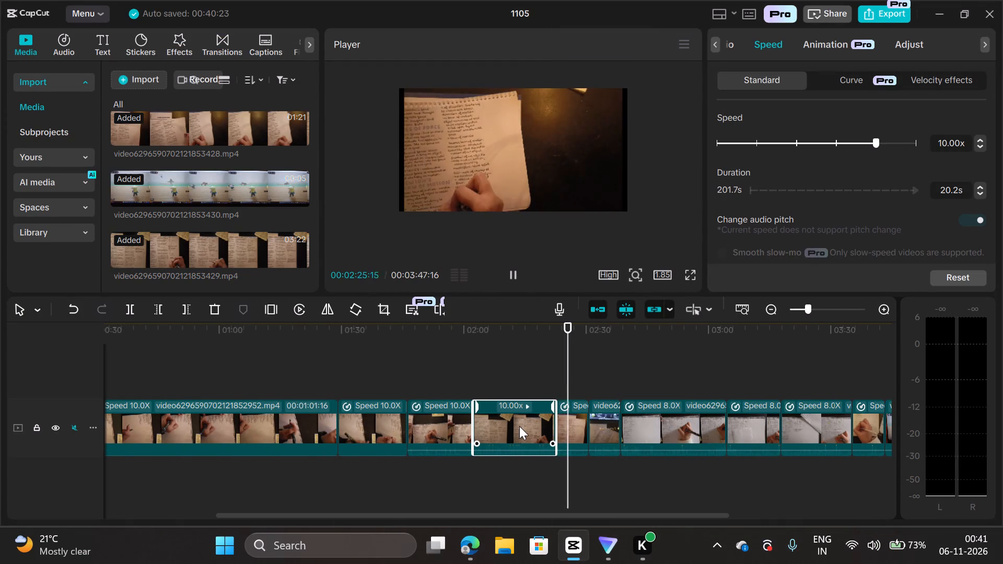
left_click_drag(557, 427, 547, 430)
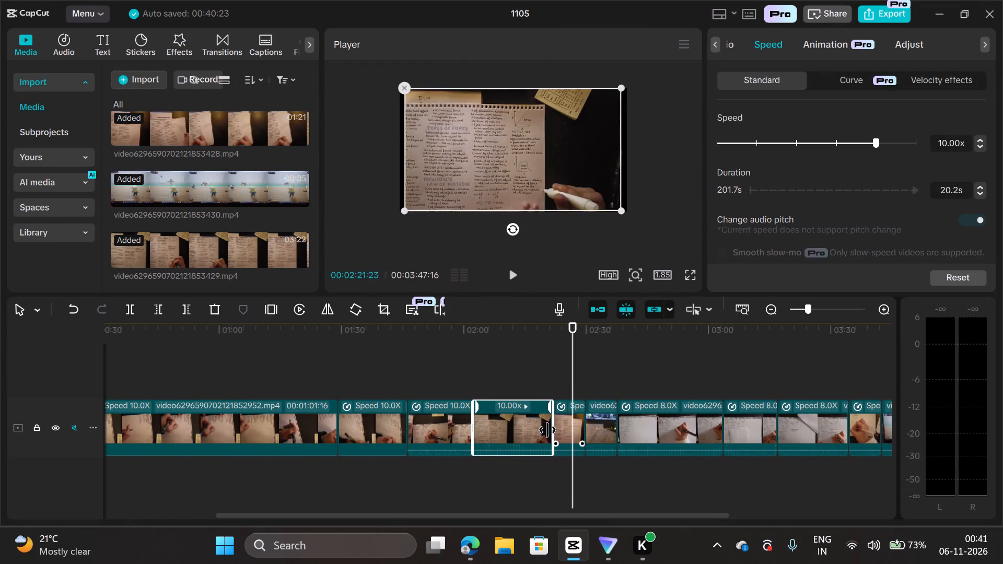
left_click_drag(547, 430, 524, 432)
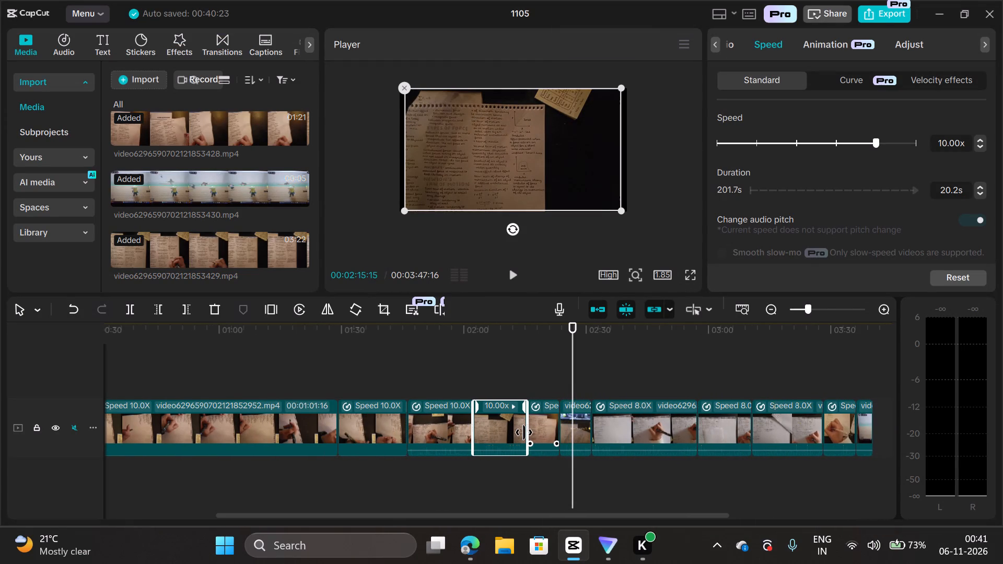
left_click_drag(524, 432, 527, 430)
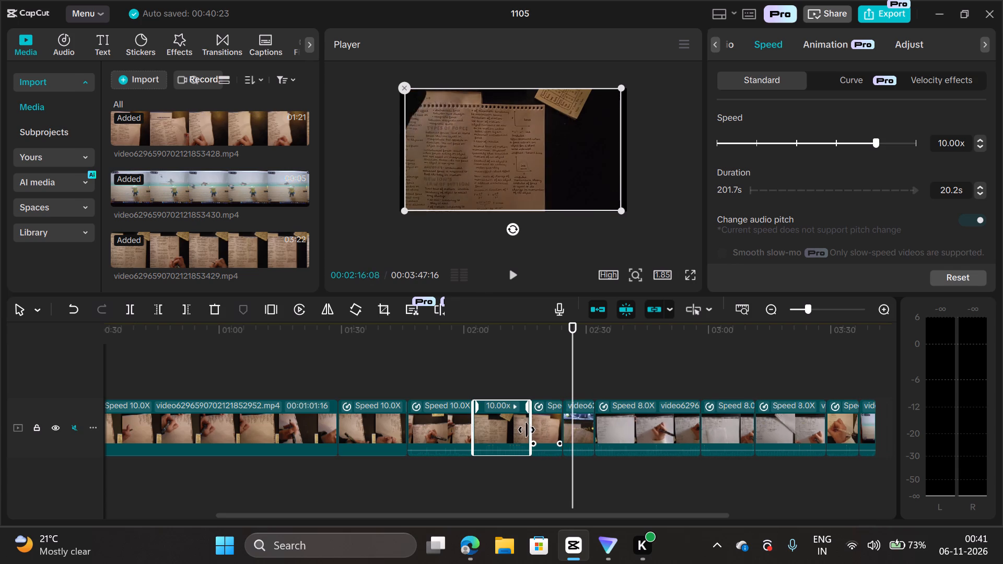
left_click_drag(527, 430, 514, 440)
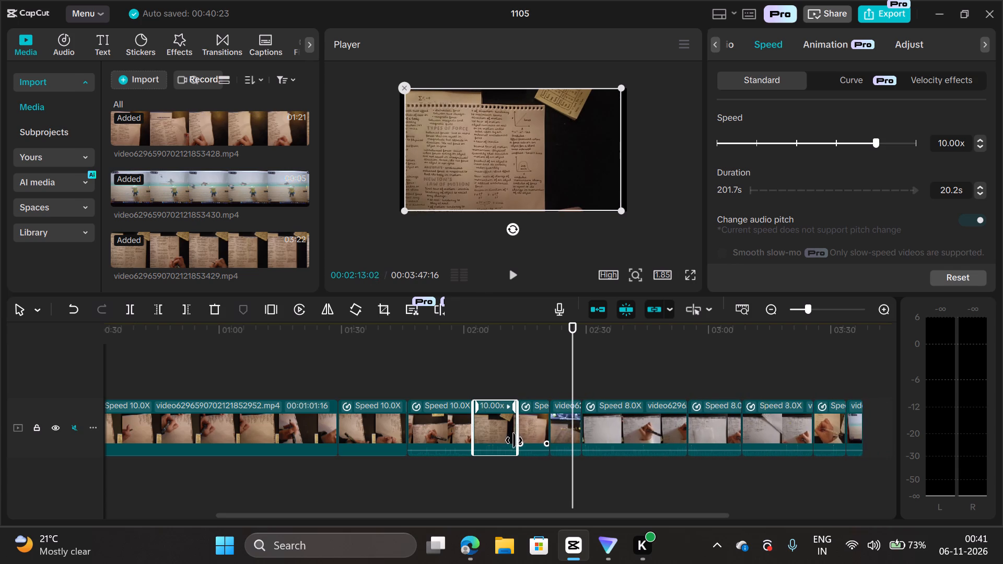
left_click_drag(514, 440, 517, 439)
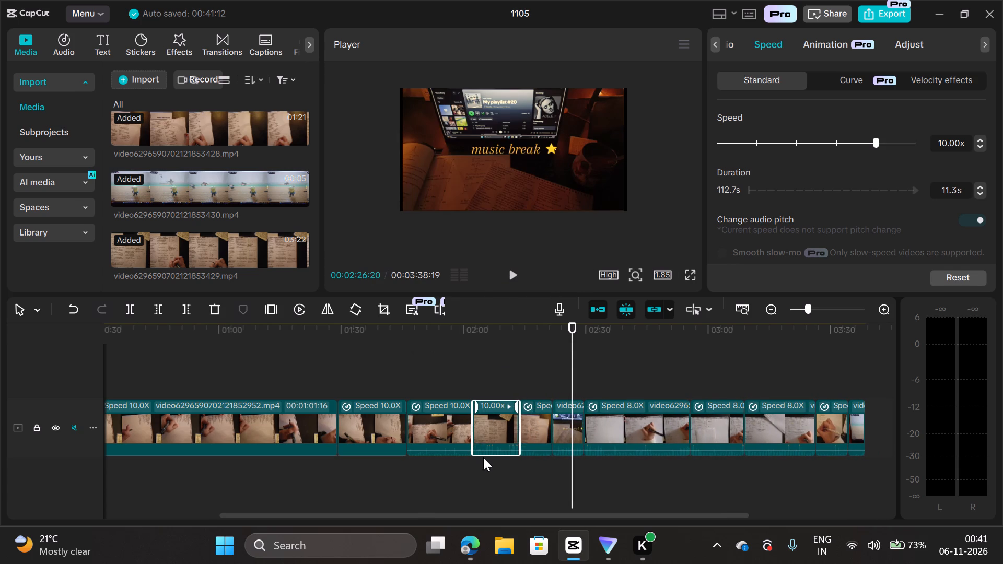
Move the short sped-up clip preceding "music break" ahead of the trimmed notes clip, at about 00:02:02.
left_click(497, 373)
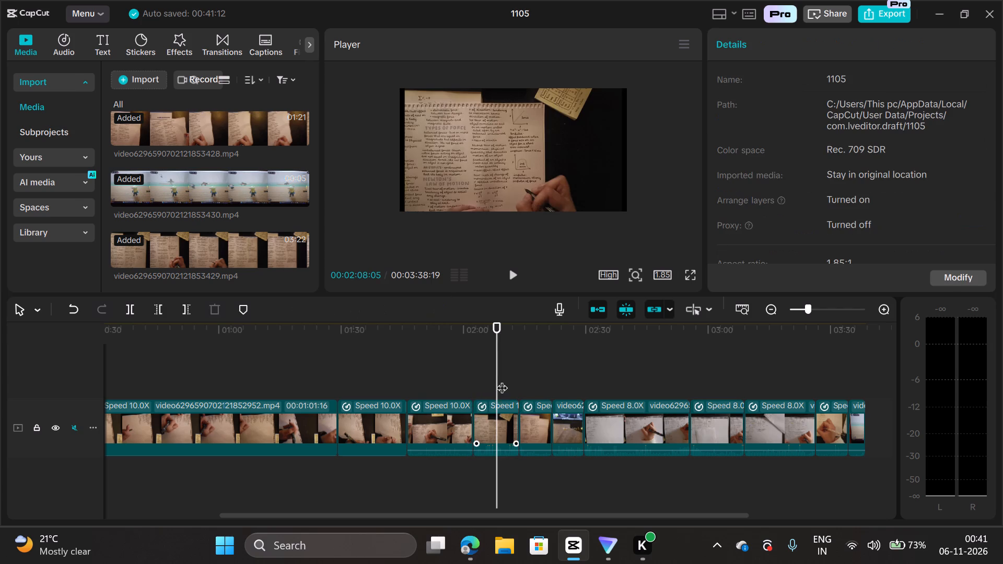
left_click_drag(497, 379, 468, 386)
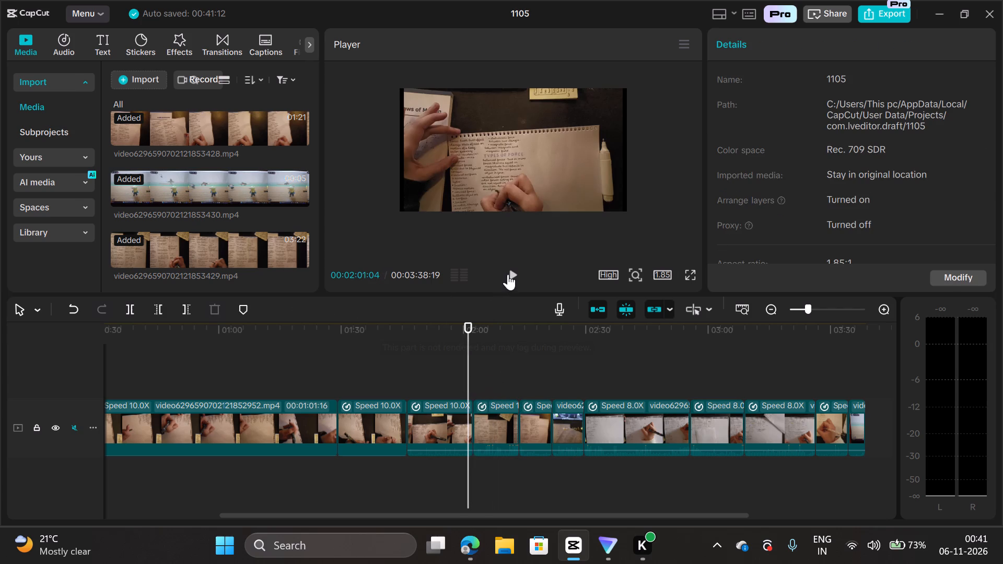
left_click(510, 275)
left_click_drag(473, 349, 482, 350)
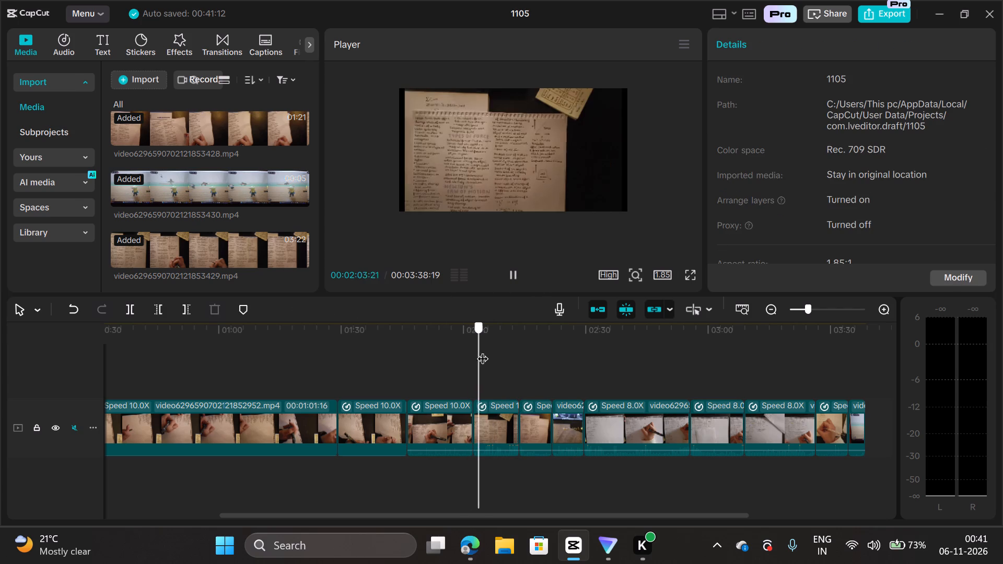
left_click_drag(482, 350, 510, 359)
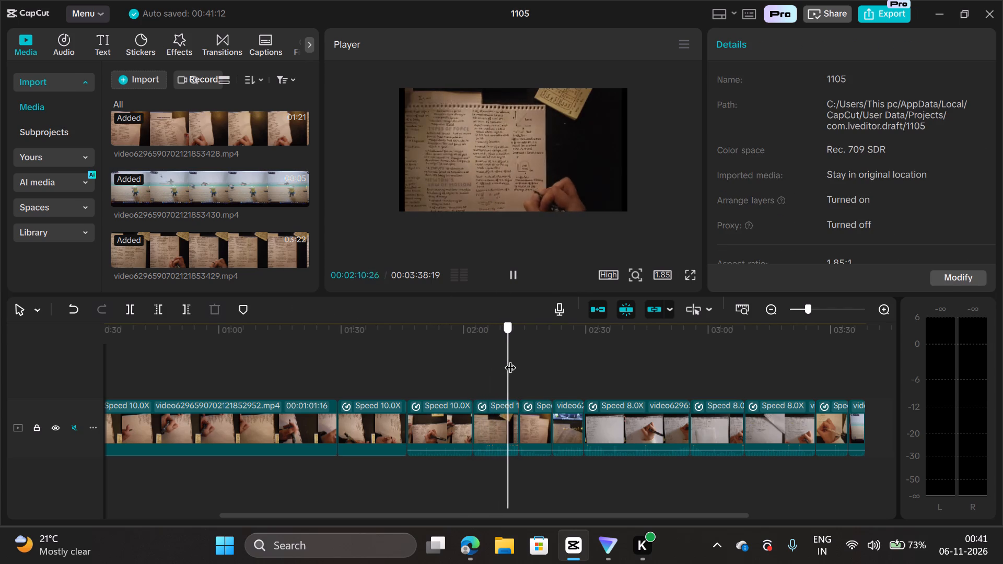
left_click_drag(510, 359, 519, 361)
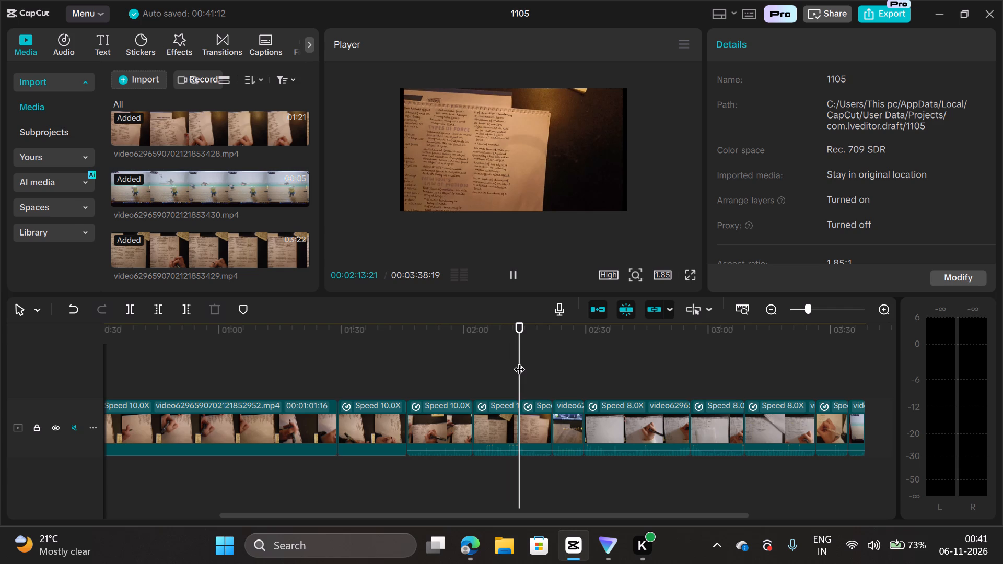
left_click_drag(536, 421, 520, 422)
left_click(520, 422)
left_click_drag(520, 422, 504, 424)
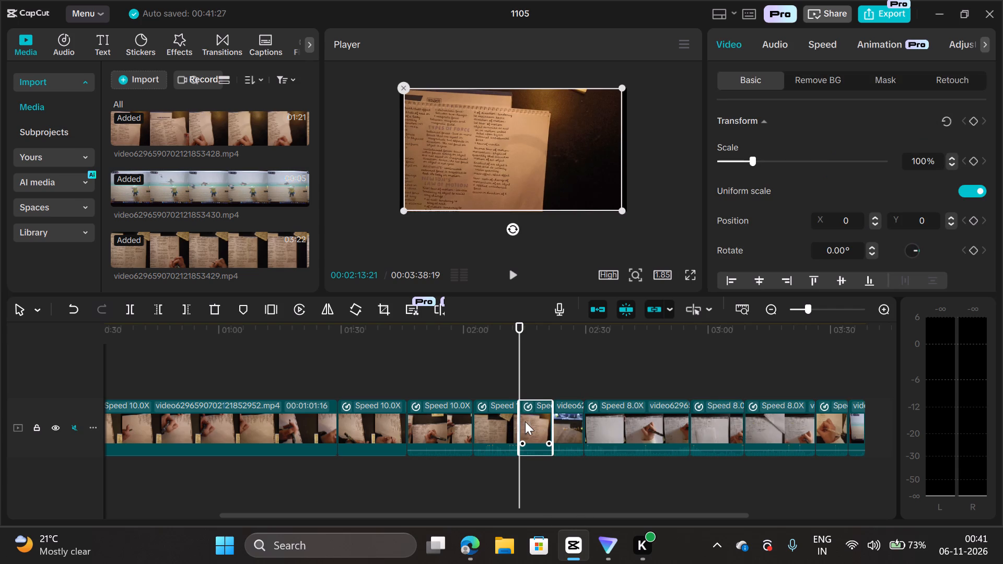
left_click_drag(525, 421, 479, 417)
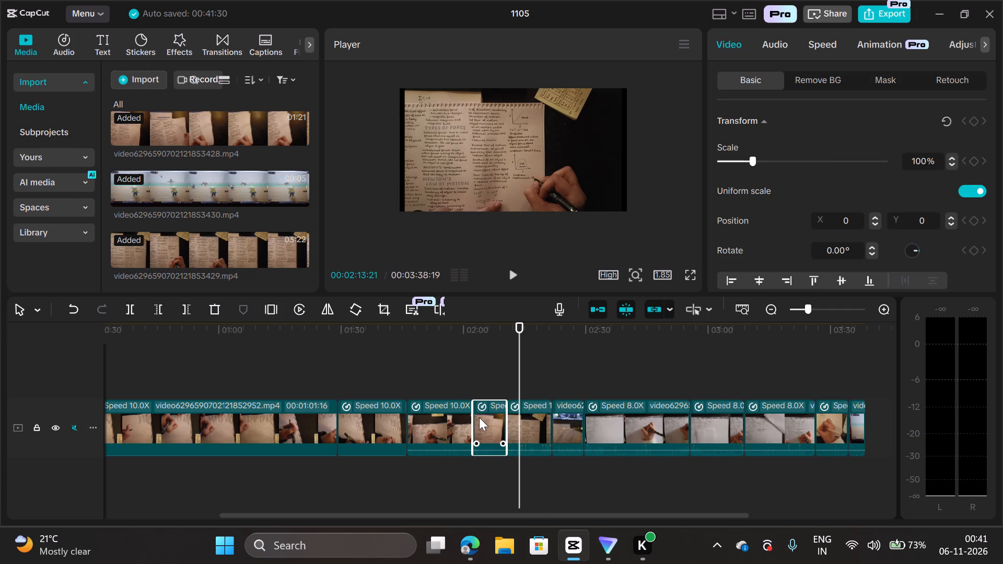
Play the sequence from the beginning to check the pacing of the opening and sped-up writing clips.
left_click(558, 383)
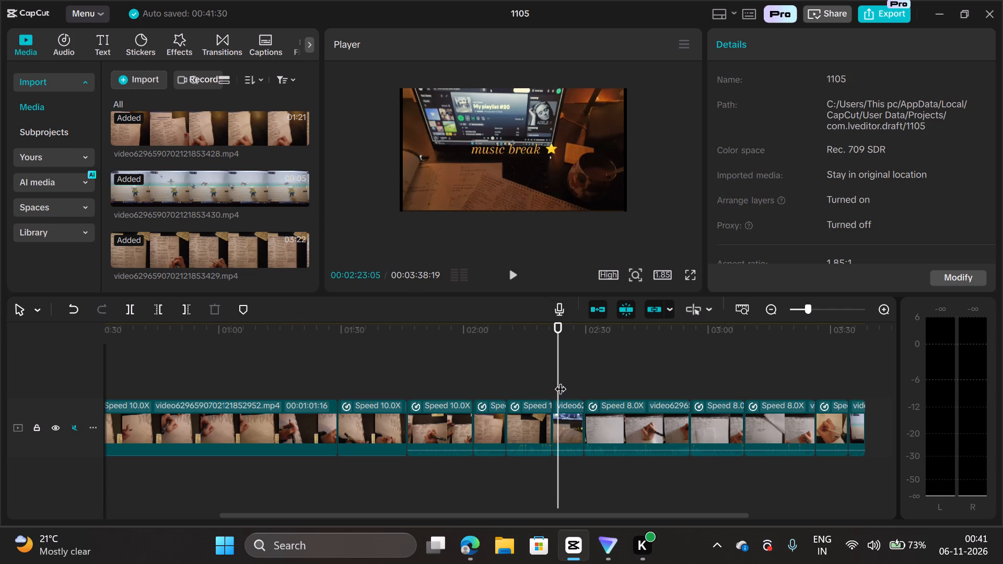
left_click_drag(556, 379, 80, 339)
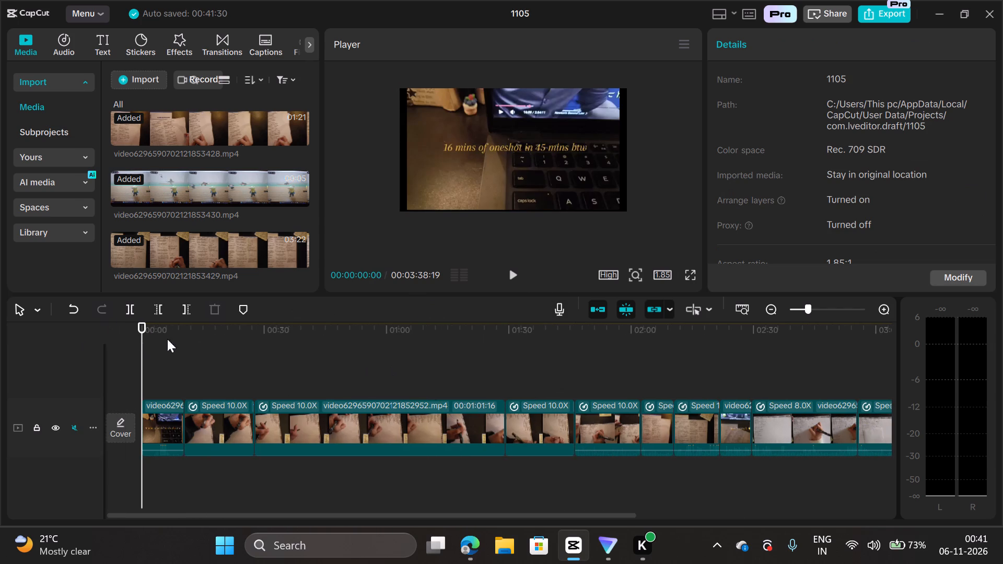
left_click(516, 269)
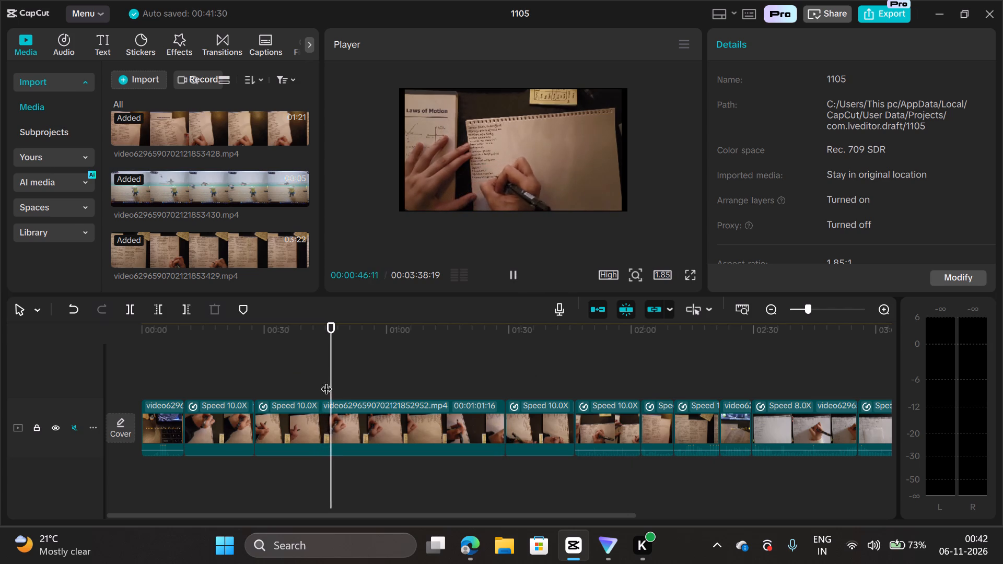
left_click_drag(335, 382, 146, 363)
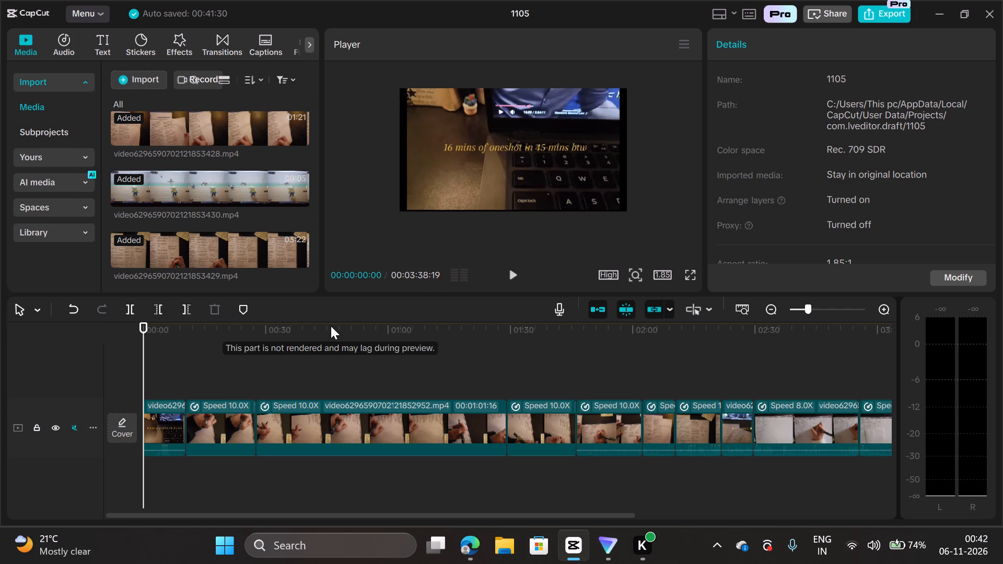
left_click(513, 269)
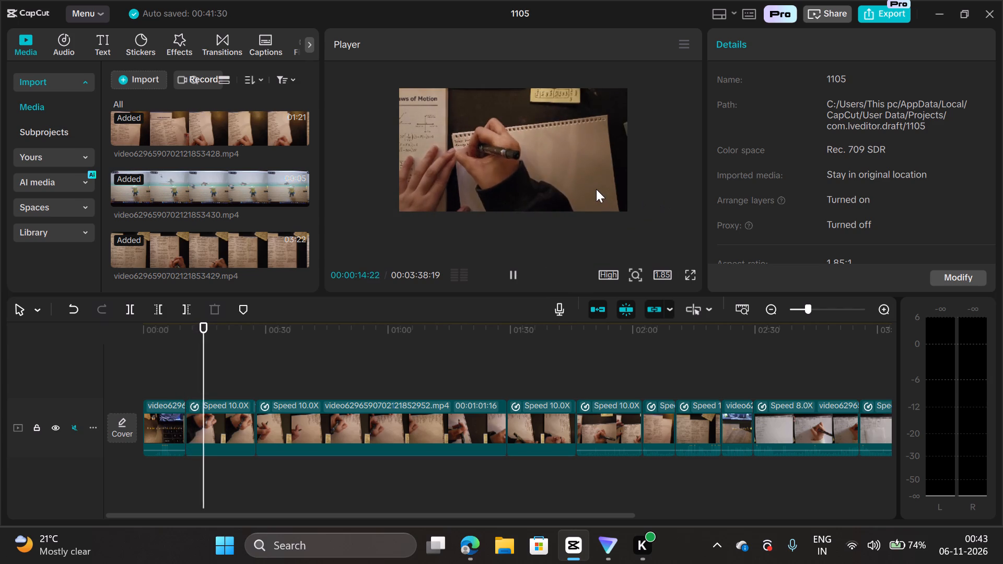
left_click(209, 357)
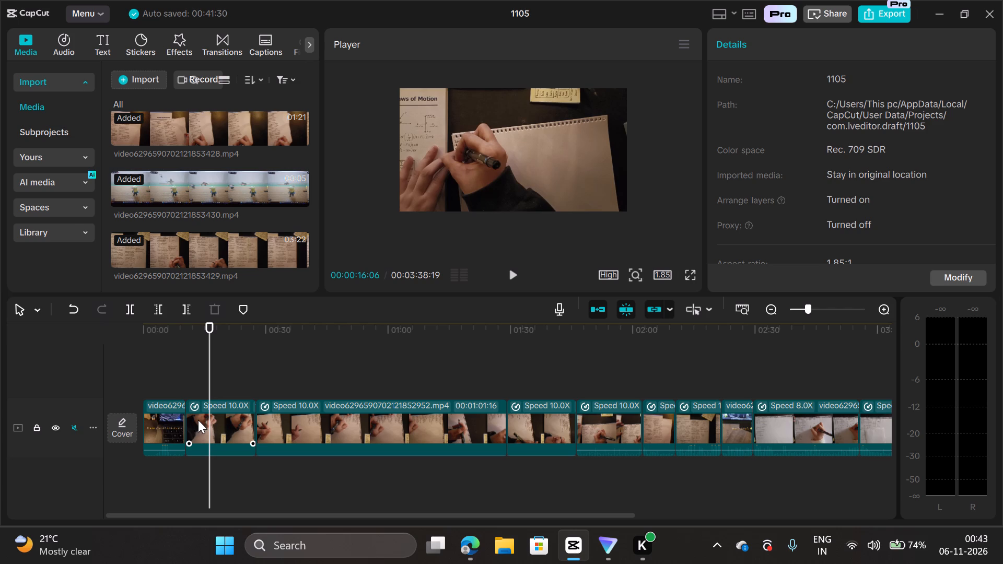
Reduce the second clip's speed on the main track to 9.06x.
left_click(198, 420)
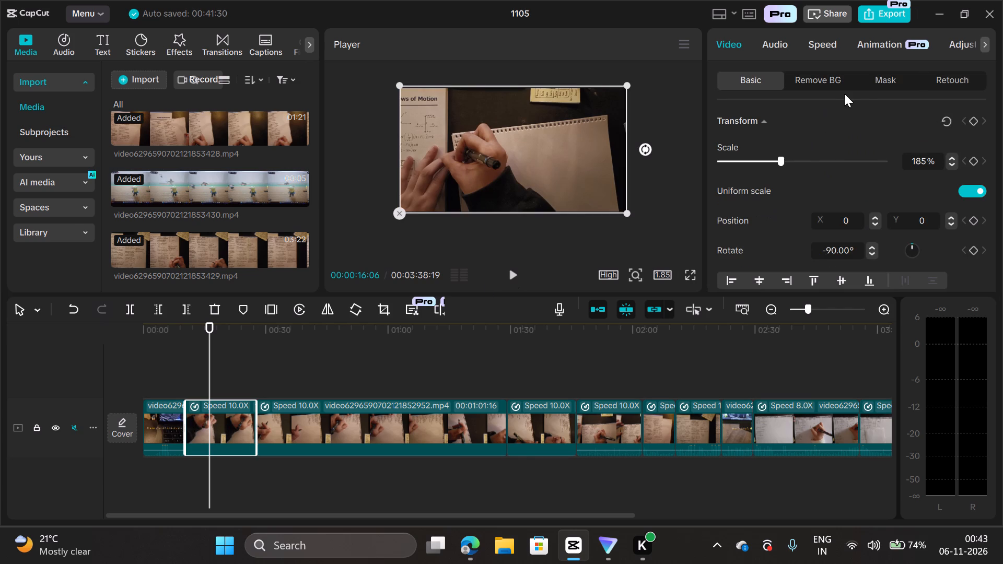
left_click(833, 49)
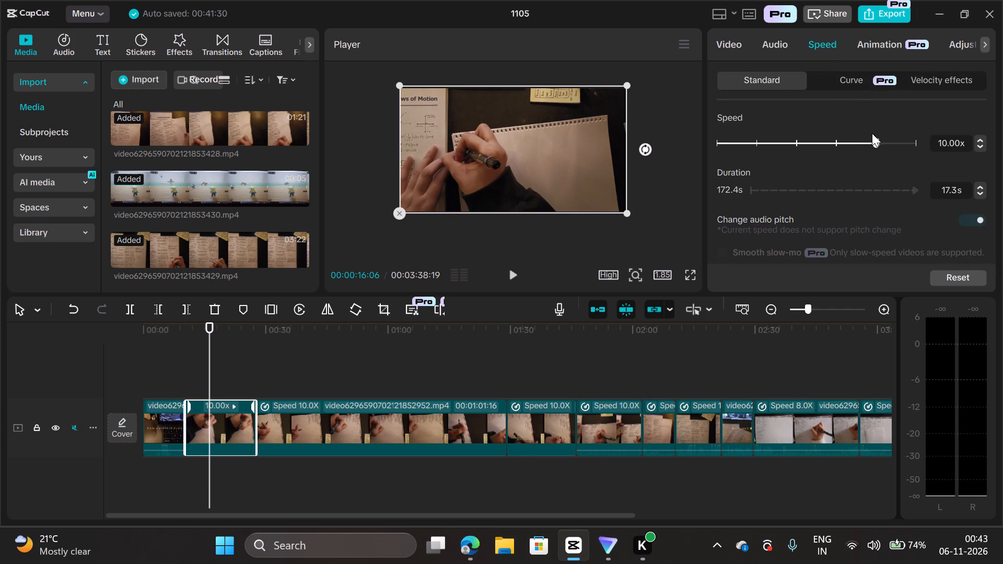
left_click_drag(874, 143, 872, 146)
left_click_drag(872, 146, 868, 147)
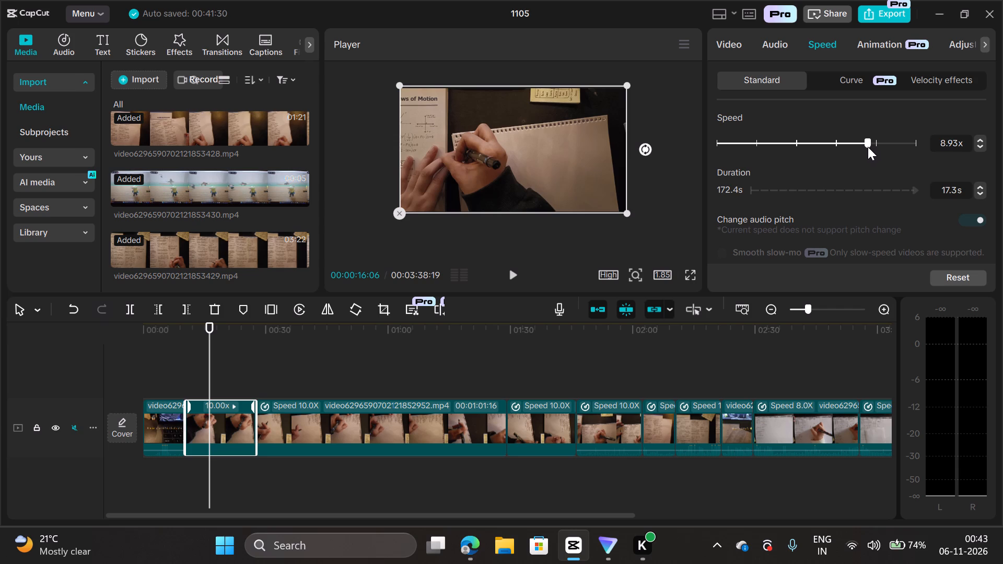
left_click_drag(868, 147, 869, 150)
left_click_drag(869, 150, 869, 153)
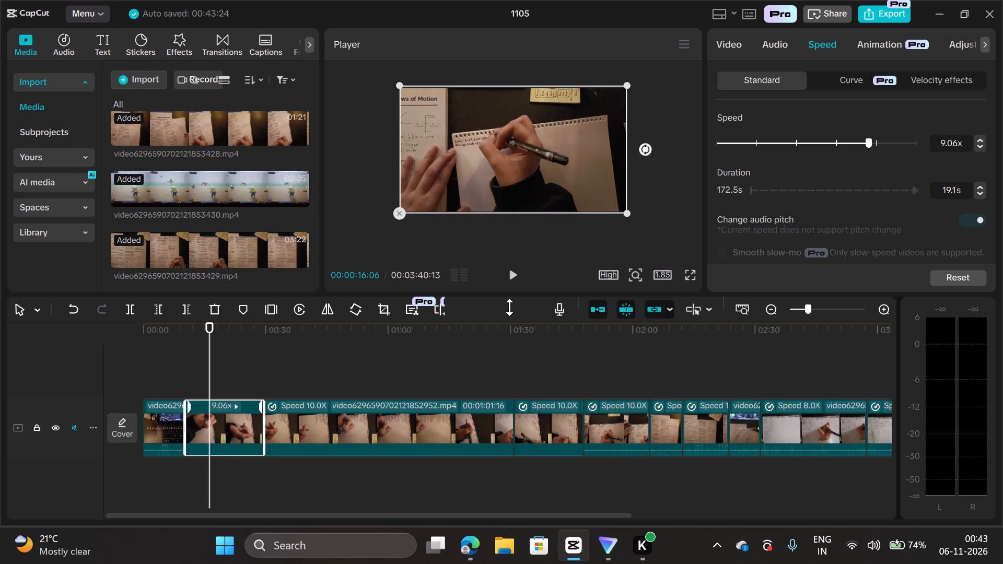
Reduce the speed of the third clip on the main track, the longest writing clip, to 9.00x.
left_click(289, 426)
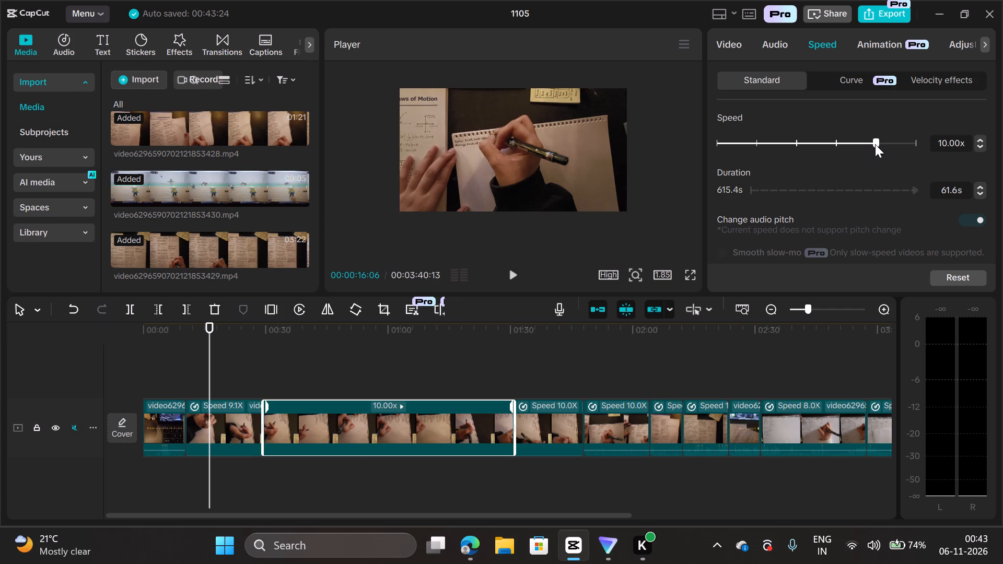
left_click_drag(875, 144, 869, 148)
left_click_drag(869, 148, 868, 150)
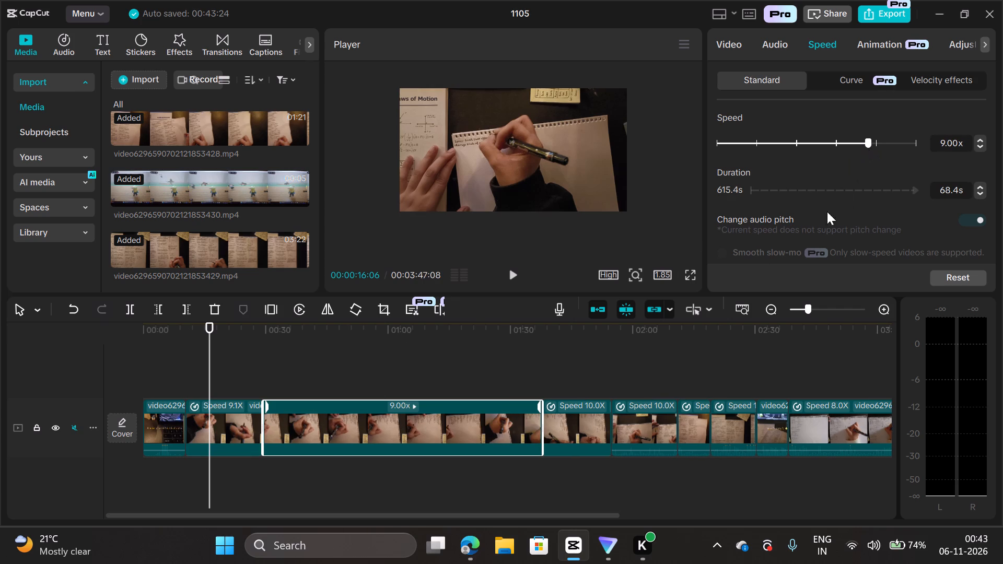
Reduce the speed of the fourth clip on the main track to 9.00x.
left_click(592, 419)
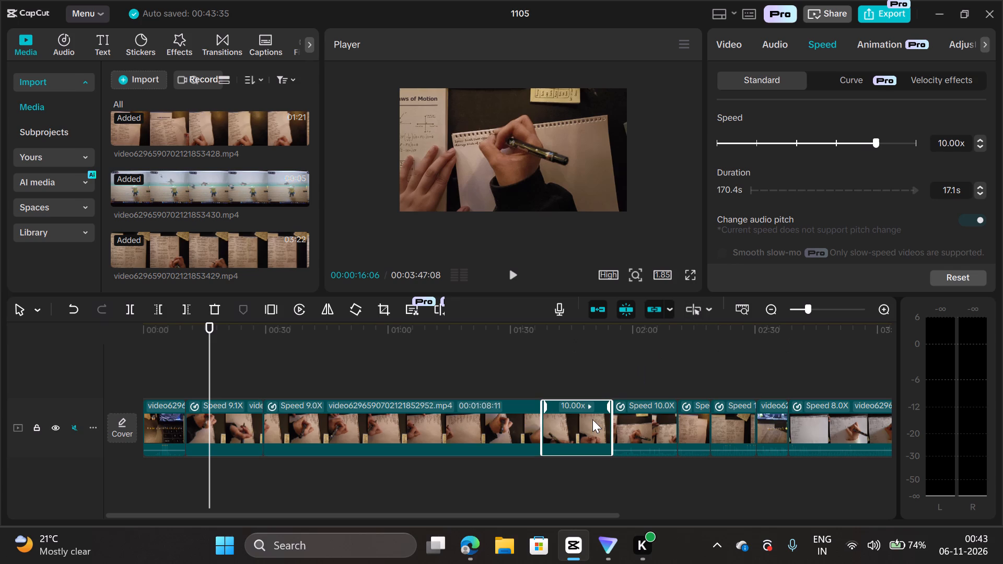
left_click_drag(874, 145, 871, 148)
left_click_drag(871, 148, 868, 149)
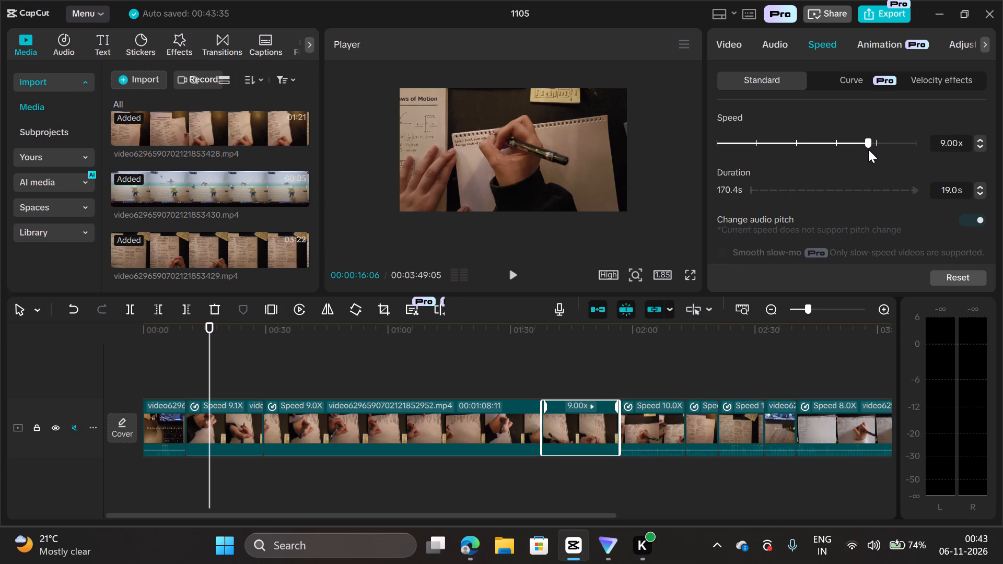
Reduce the speed of the fifth clip on the main track to 9.00x.
left_click(651, 422)
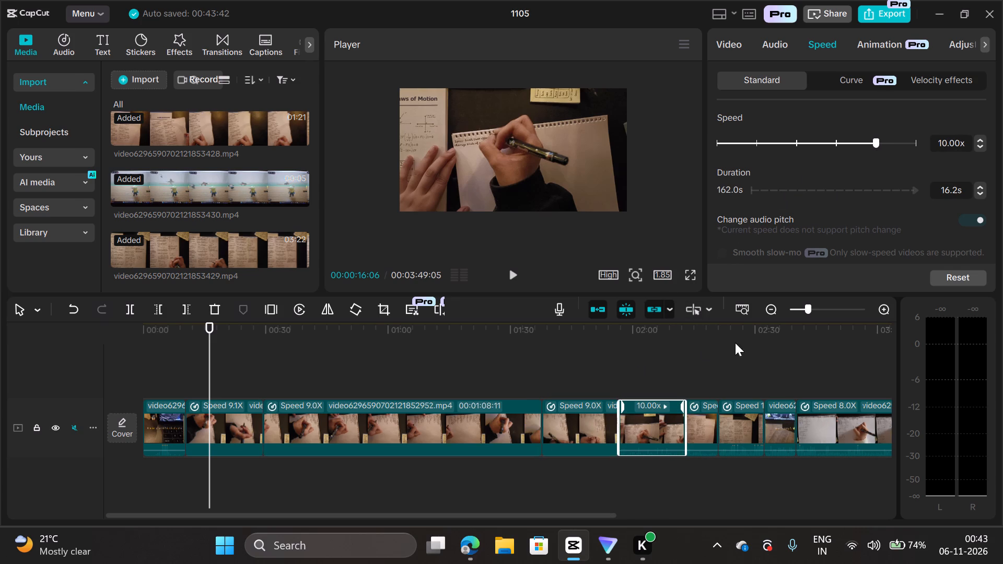
left_click_drag(877, 143, 874, 146)
left_click_drag(874, 146, 869, 149)
left_click_drag(869, 149, 868, 150)
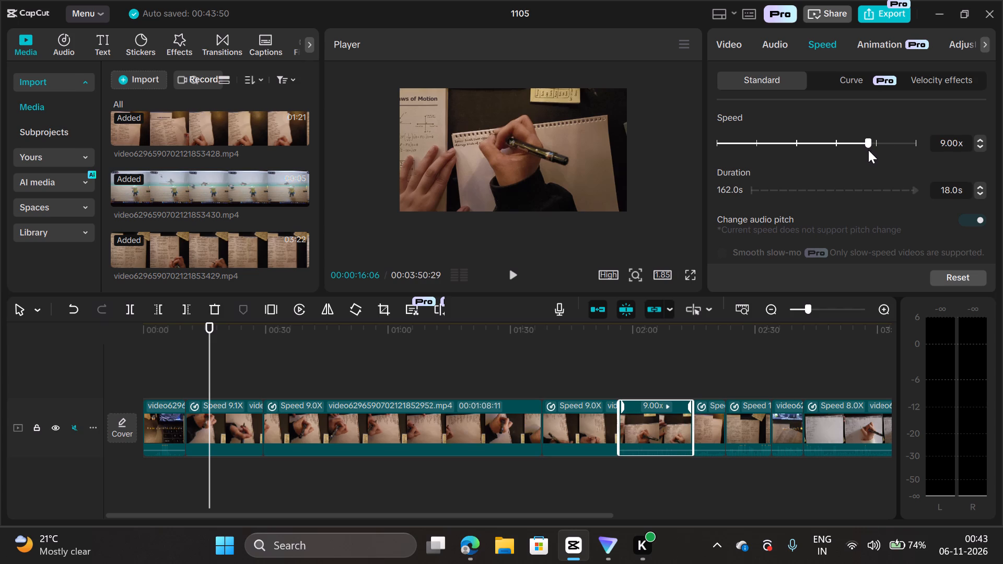
Reduce the speed of the short sixth clip on the main track to 9.06x.
scroll(674, 361, "up", 1, "ctrl")
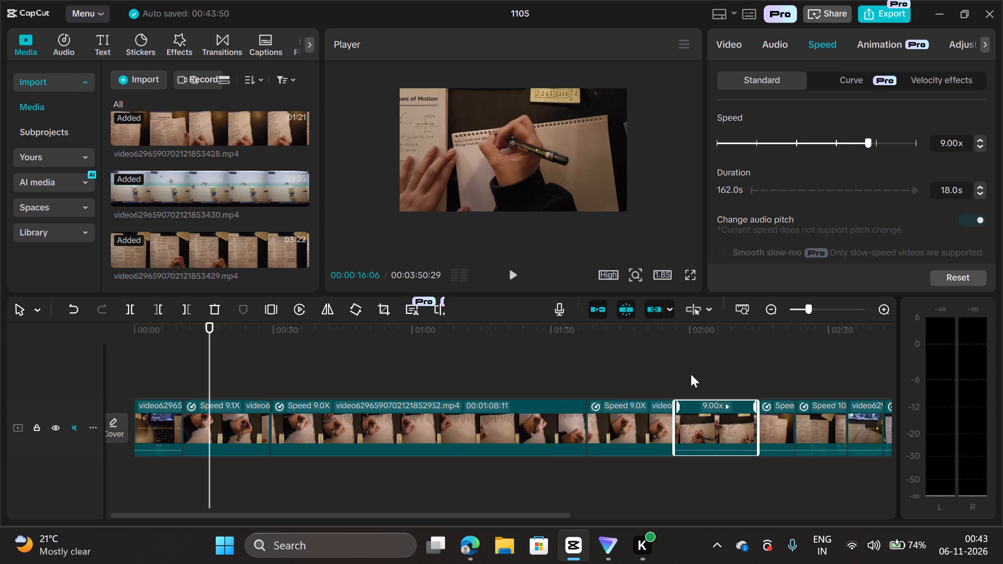
left_click(786, 433)
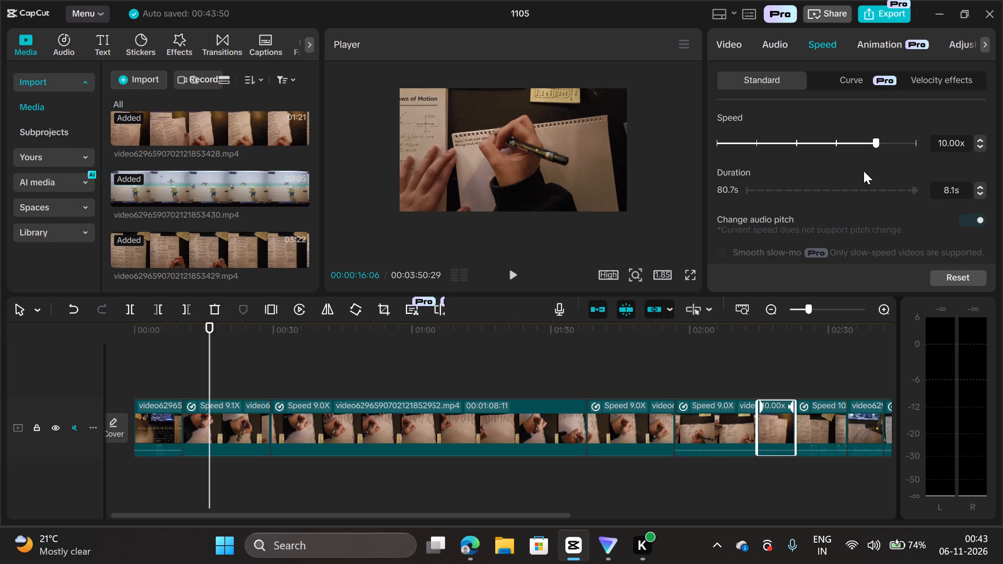
left_click_drag(876, 146, 872, 147)
left_click_drag(872, 147, 866, 149)
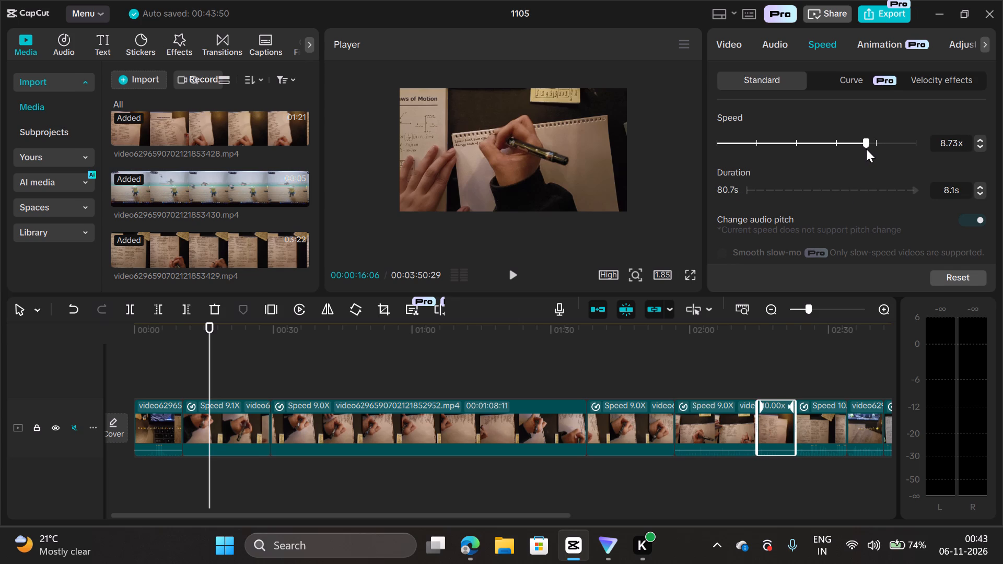
left_click_drag(866, 149, 867, 151)
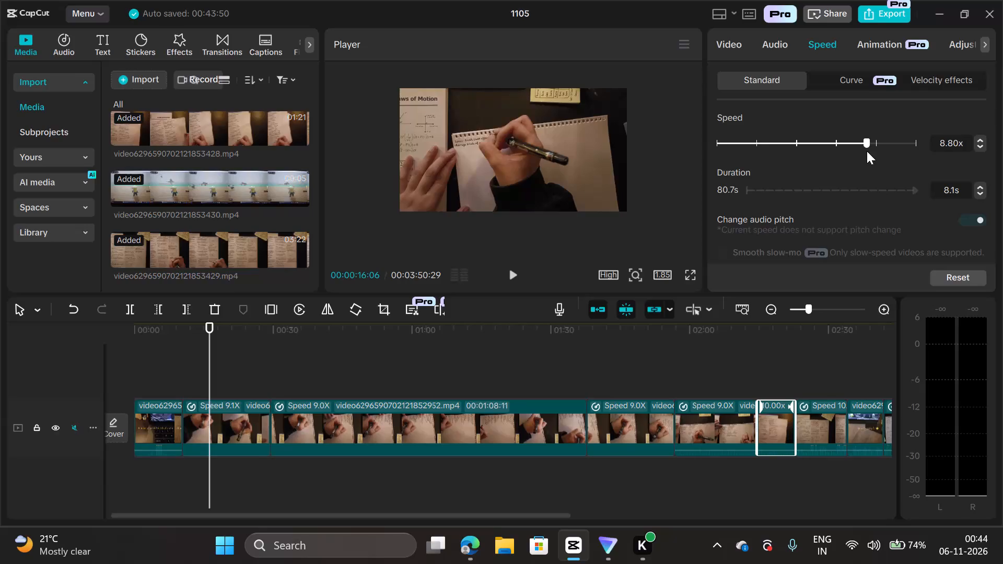
left_click_drag(867, 151, 869, 152)
left_click_drag(869, 152, 869, 153)
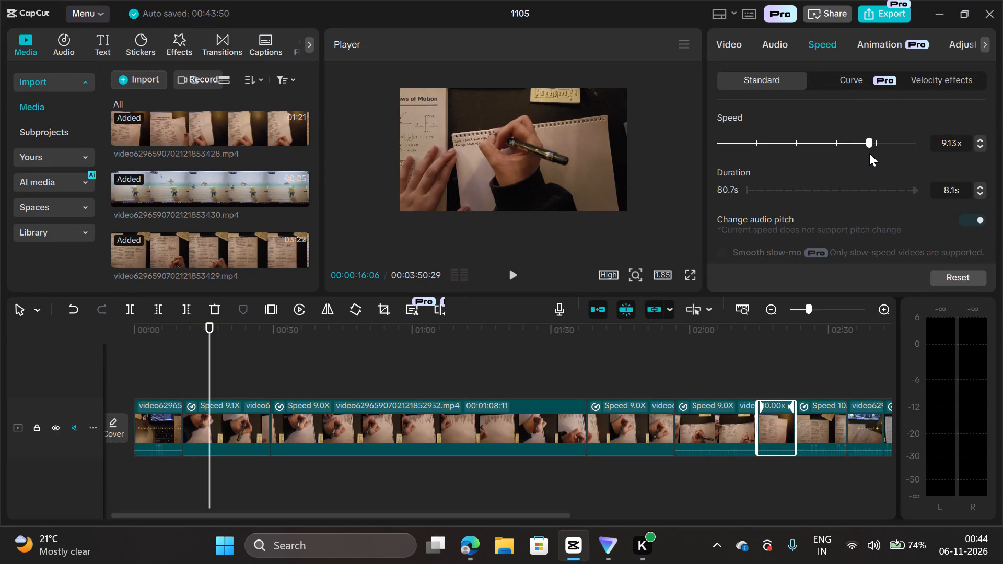
left_click_drag(869, 153, 869, 155)
left_click_drag(869, 155, 870, 156)
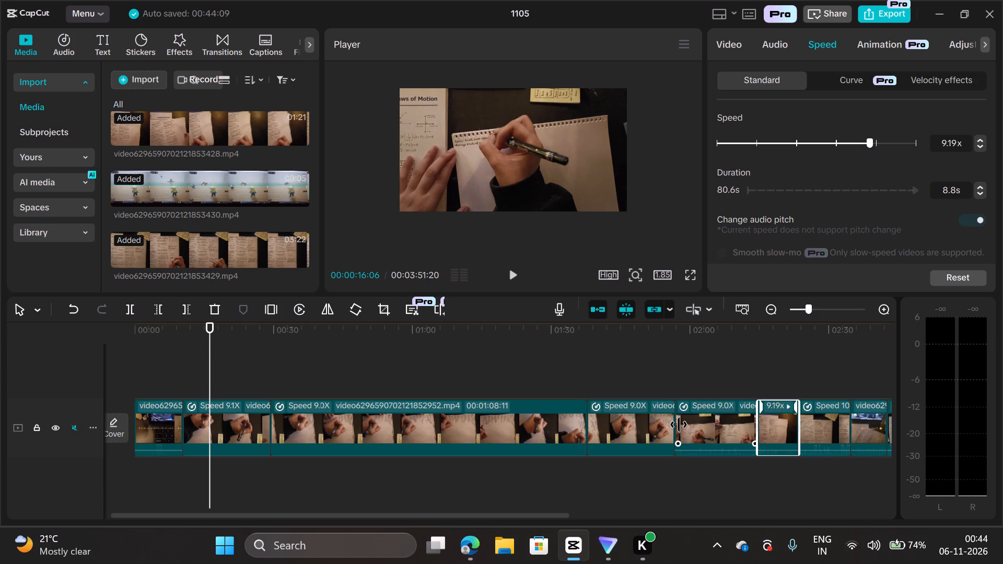
scroll(679, 425, "down", 3, "ctrl")
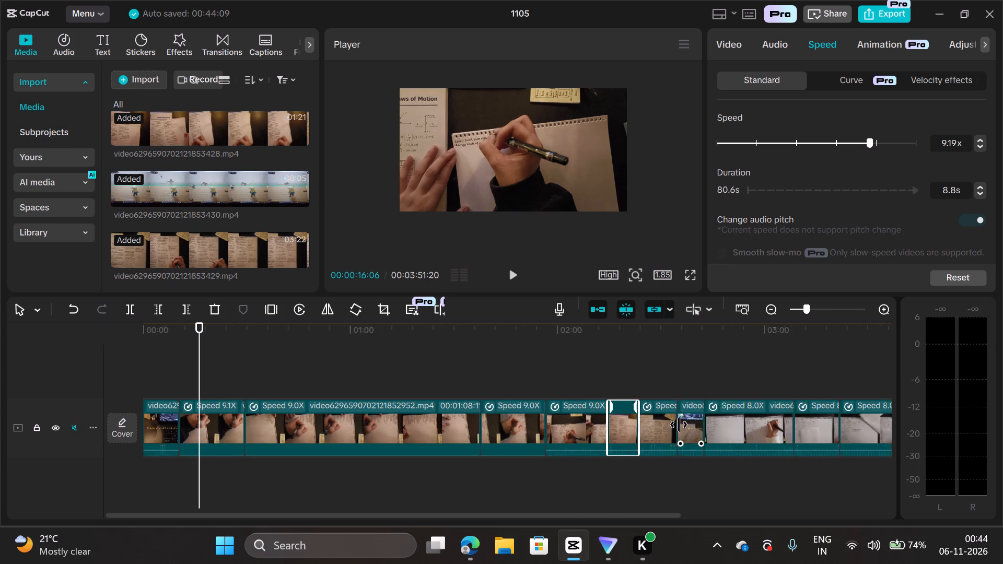
scroll(679, 425, "down", 1, "ctrl")
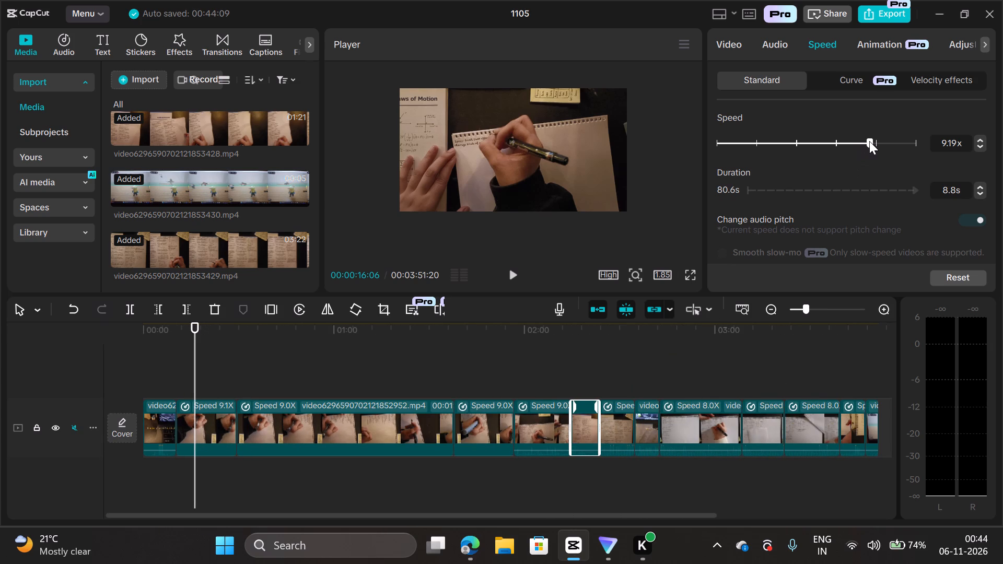
left_click_drag(869, 141, 870, 144)
left_click_drag(870, 144, 869, 146)
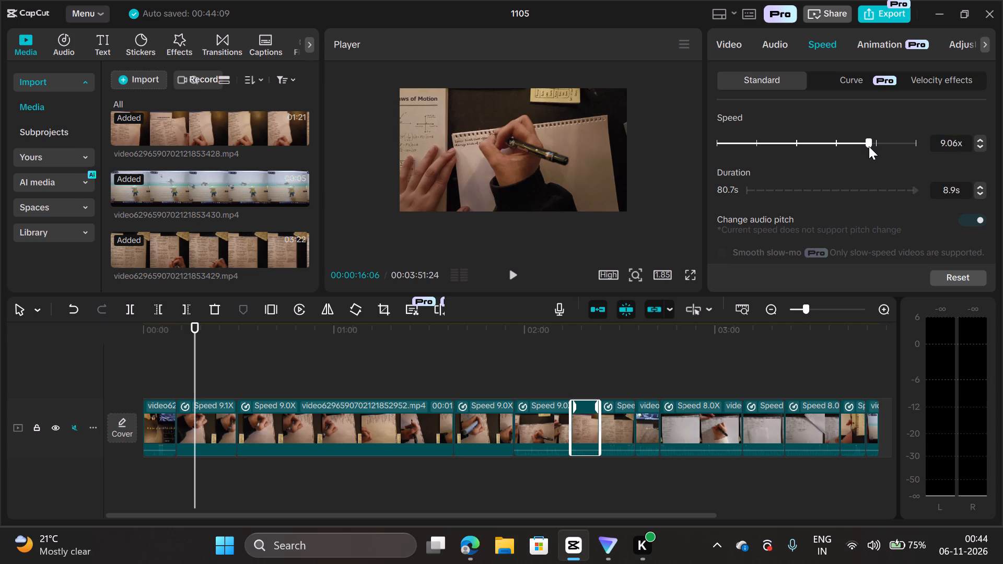
Reduce the speed of the seventh clip, the trimmed notes footage, to 9.00x.
left_click(615, 425)
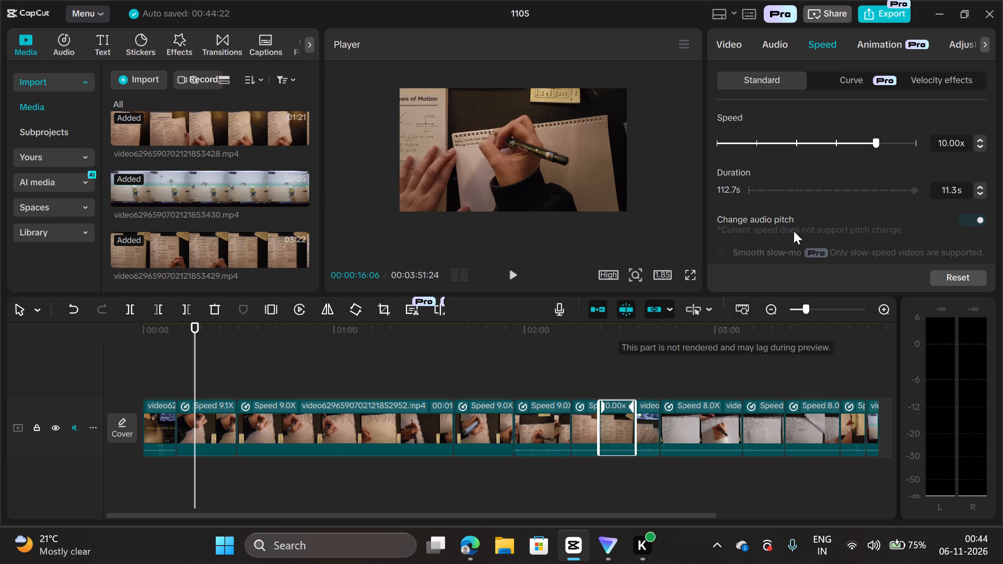
left_click(876, 145)
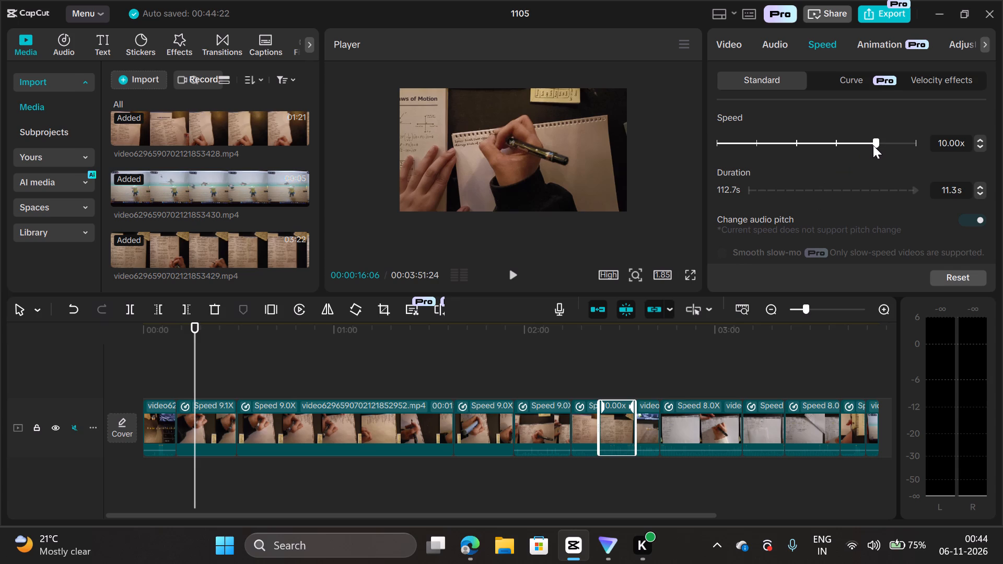
left_click_drag(873, 139, 873, 142)
left_click_drag(873, 142, 868, 145)
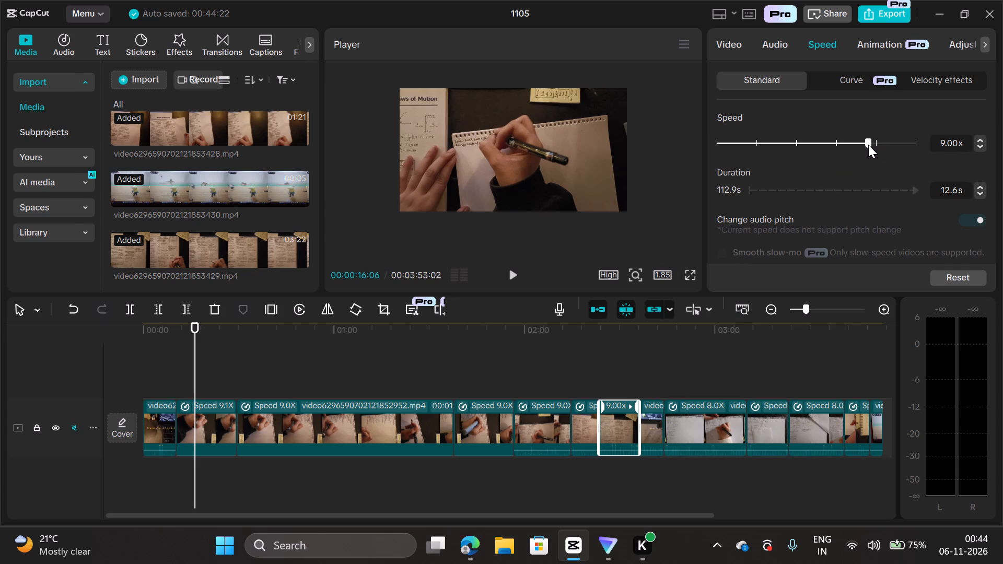
Select the ninth clip on the main track, starting at about 00:02:44, to check its speed.
left_click(700, 426)
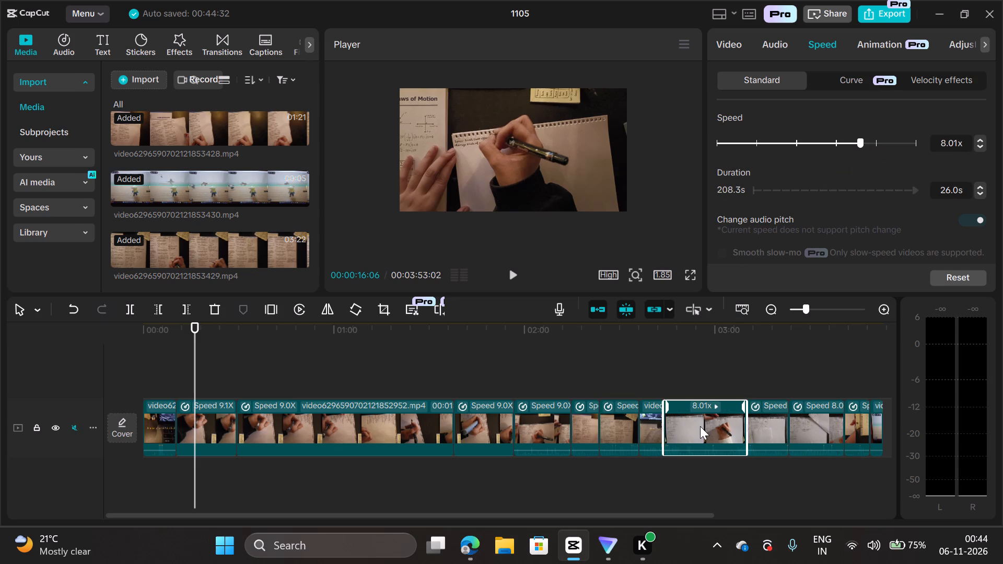
Play the sequence from about 00:00:16 to review the pacing of the sped-up writing clips.
left_click(518, 267)
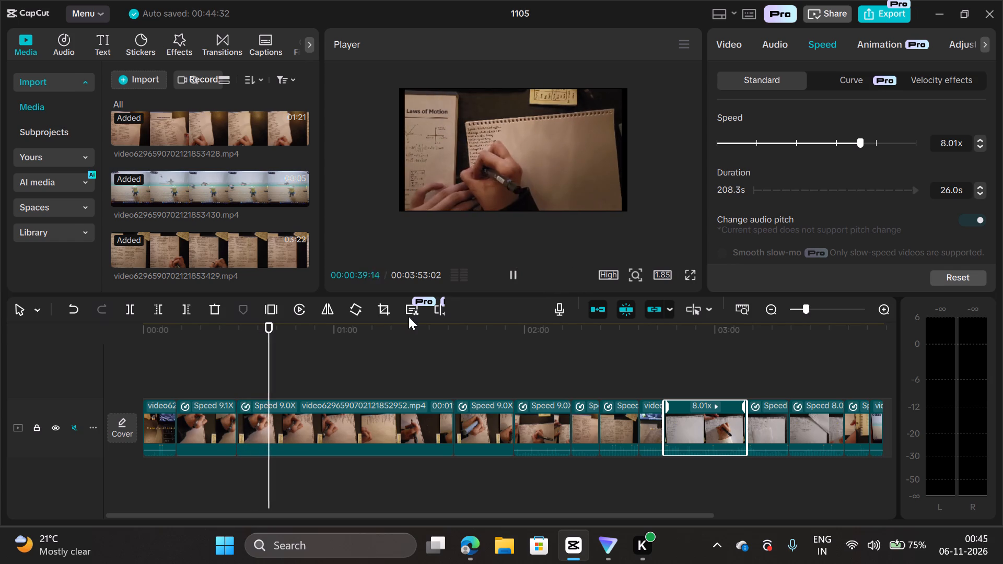
left_click(697, 358)
scroll(733, 415, "down", 2, "ctrl")
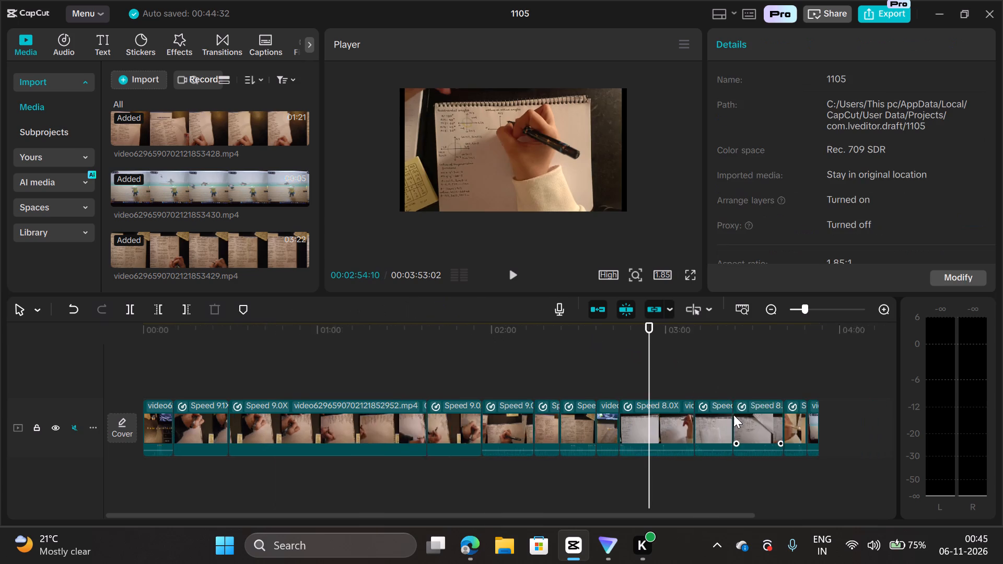
left_click(707, 416)
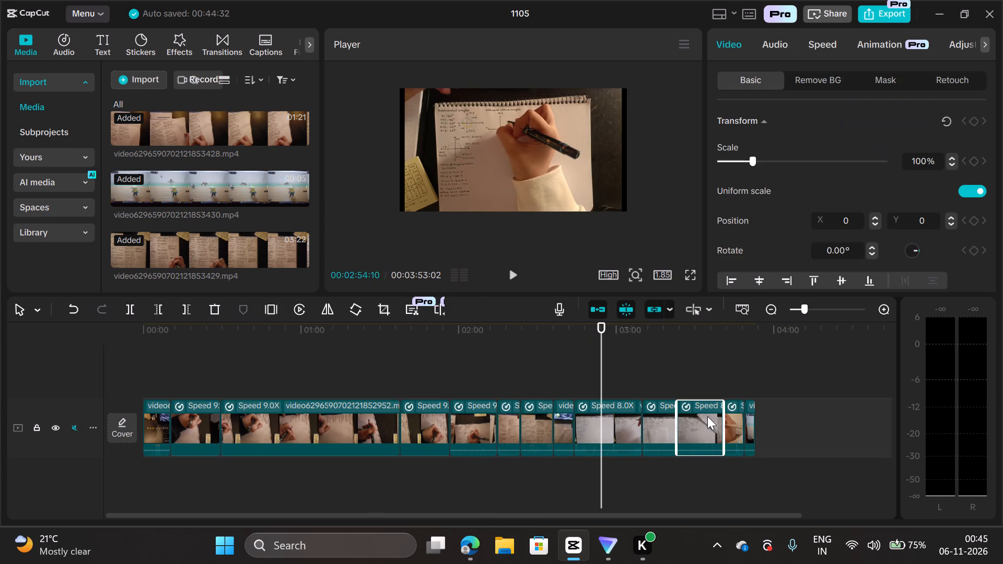
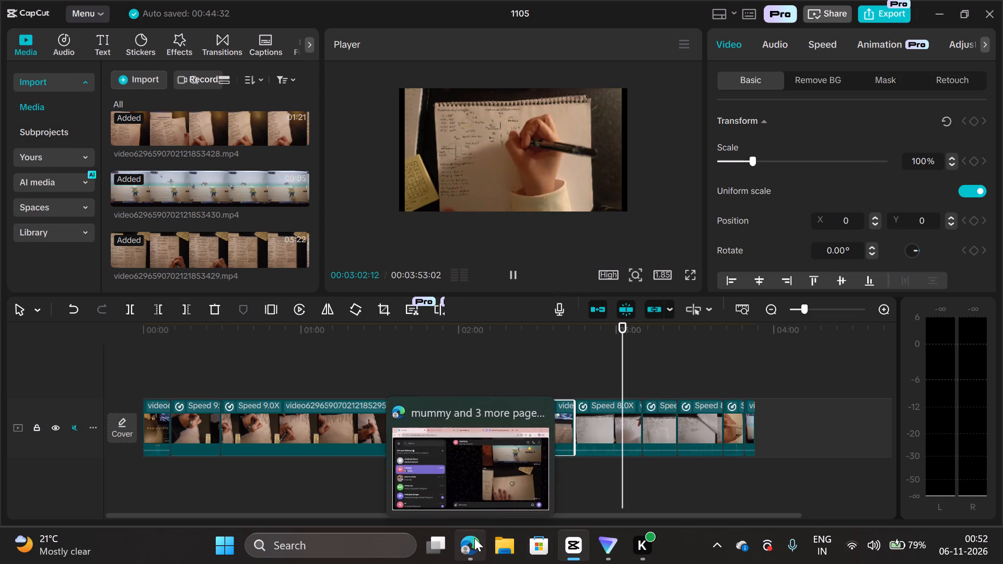
left_click(501, 480)
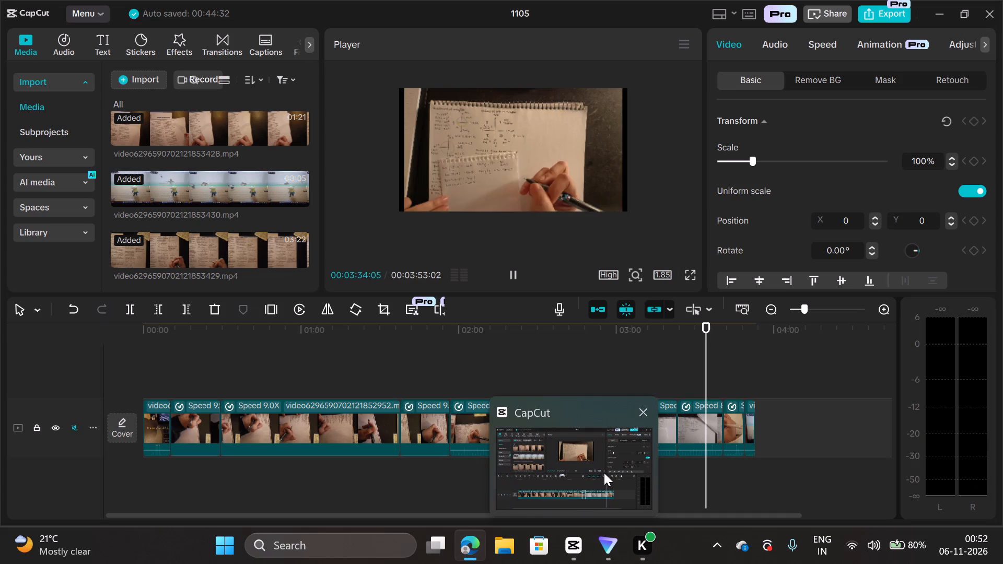
left_click(604, 473)
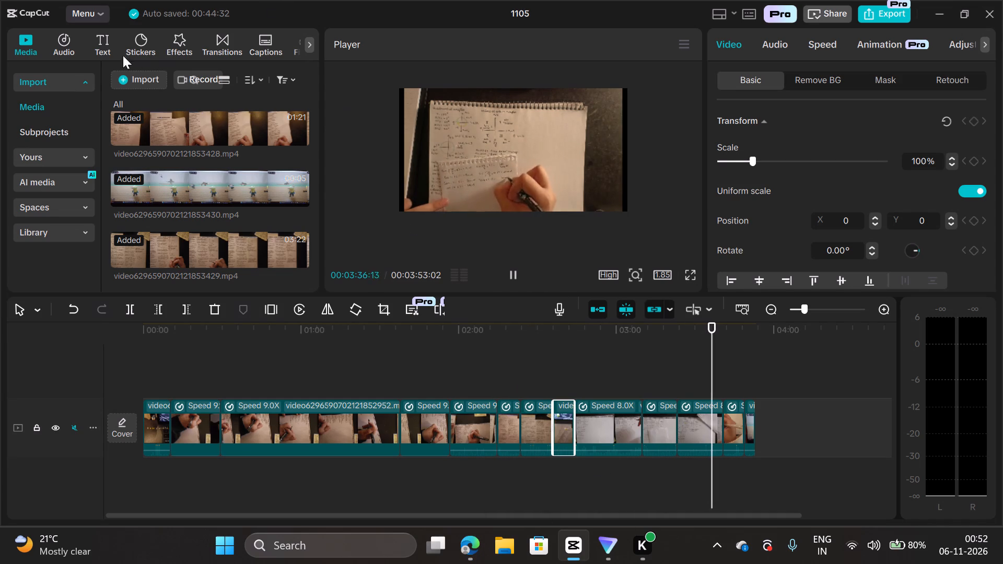
left_click(134, 86)
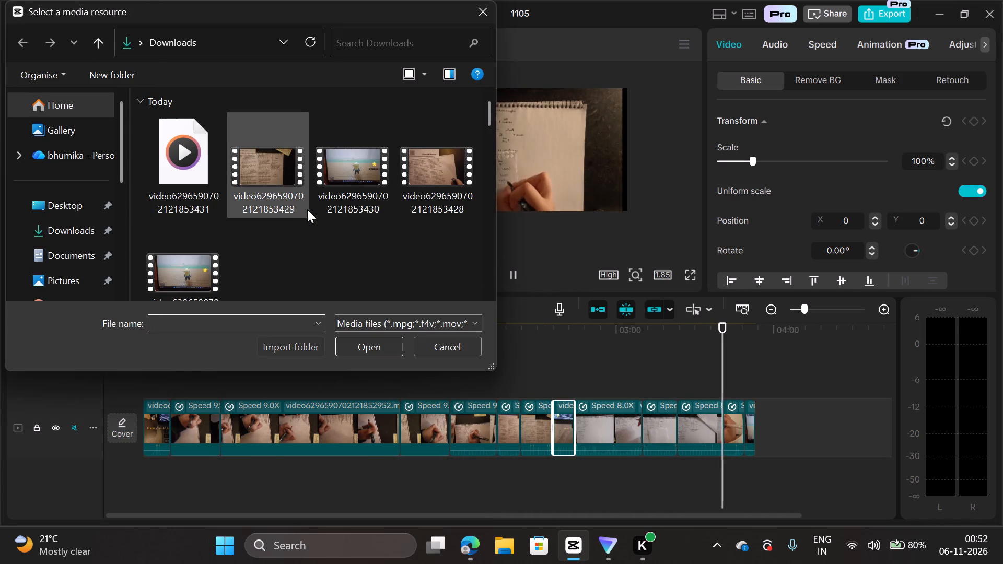
double_click(180, 184)
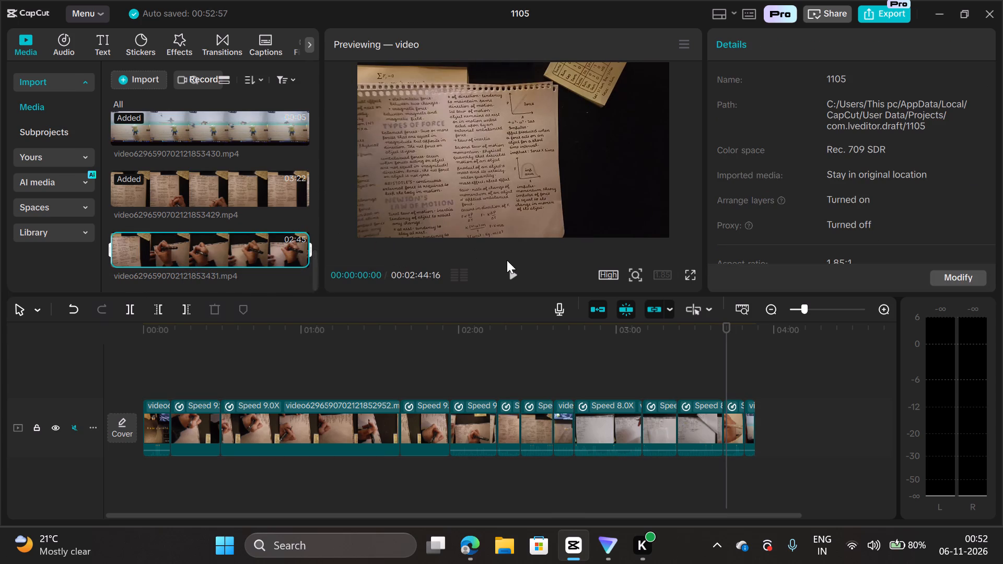
Preview video6296590702121853431.mp4 in the media library and trim off its opening, keeping about 2:01 of writing footage.
left_click(514, 280)
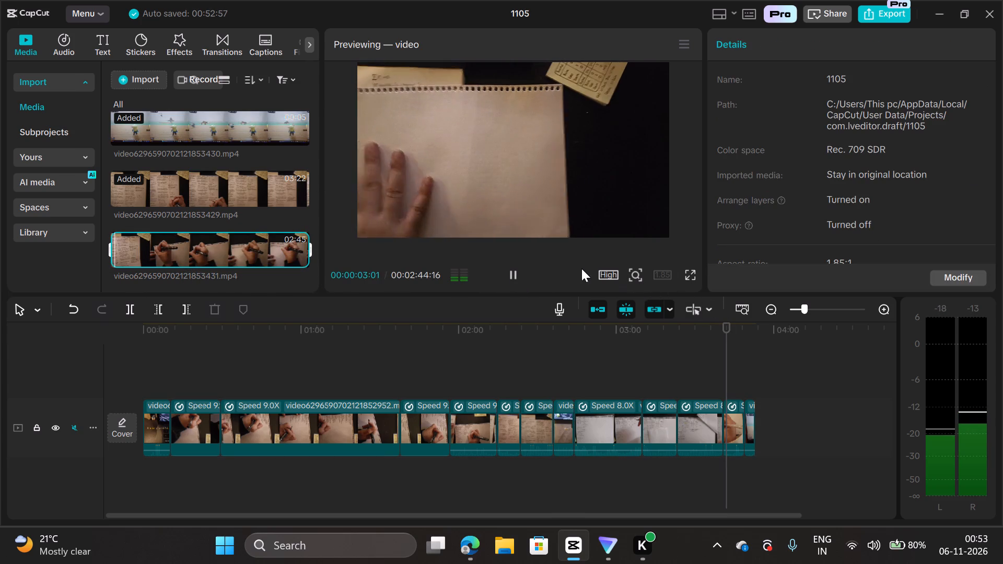
left_click(454, 279)
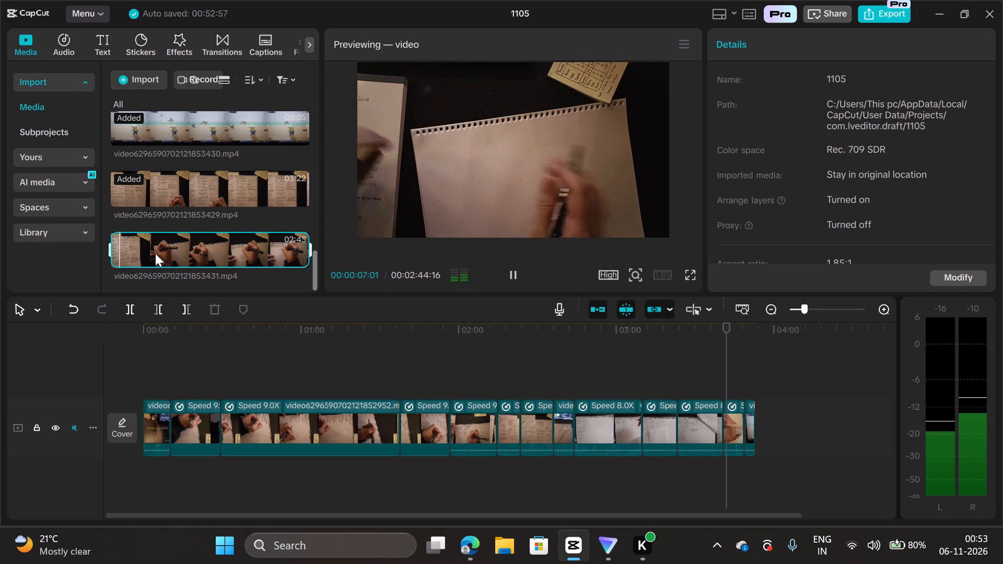
left_click_drag(111, 250, 131, 257)
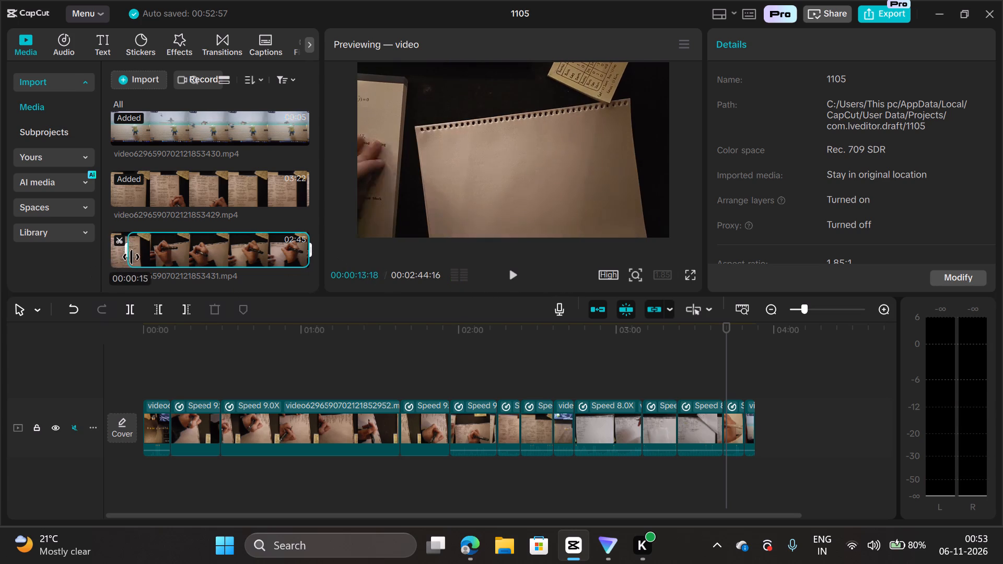
left_click_drag(131, 257, 142, 261)
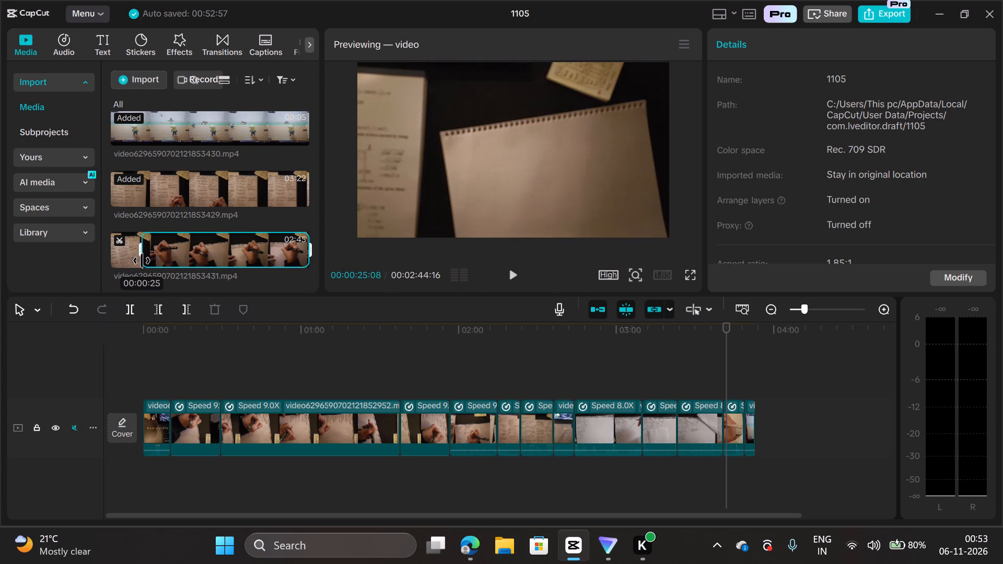
left_click_drag(142, 261, 162, 265)
left_click(510, 276)
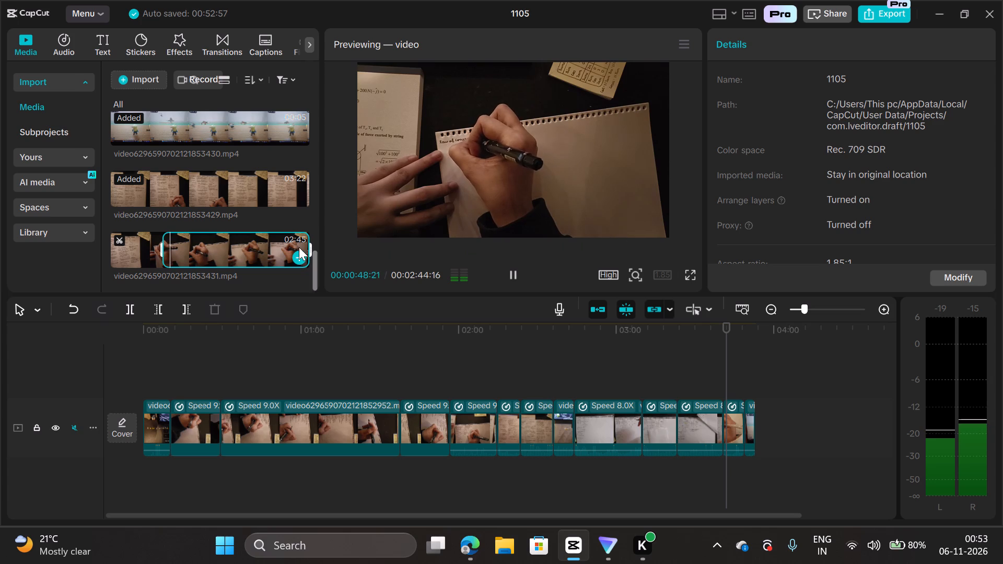
Insert the trimmed video6296590702121853431.mp4 on the main track between the sixth and seventh clips.
left_click_drag(234, 242, 429, 393)
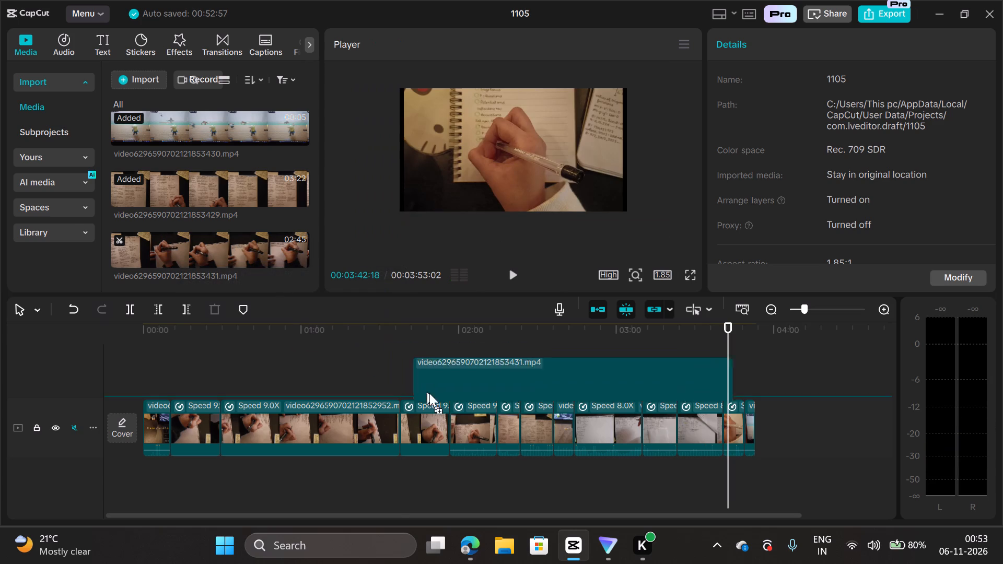
left_click_drag(429, 393, 490, 442)
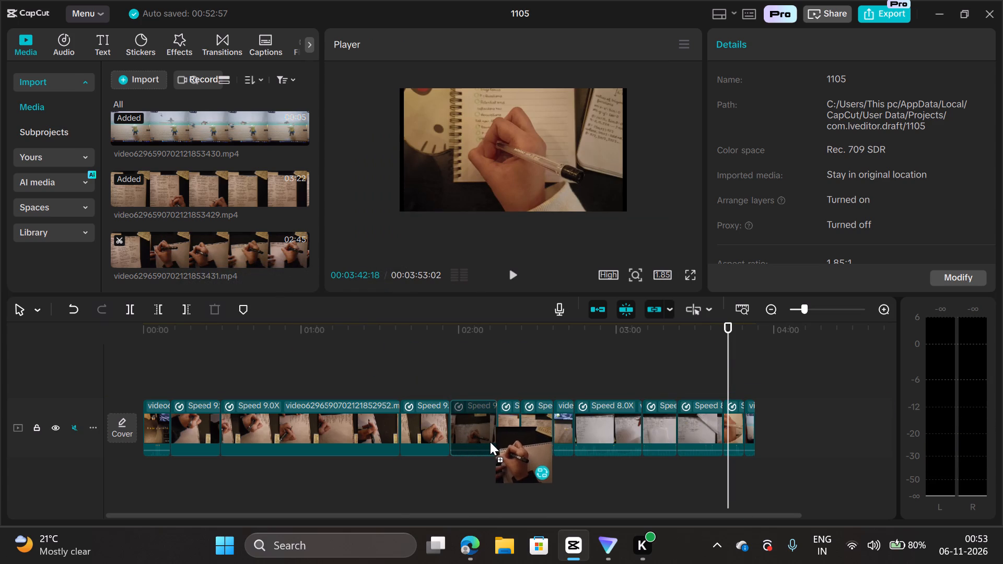
left_click_drag(490, 442, 521, 432)
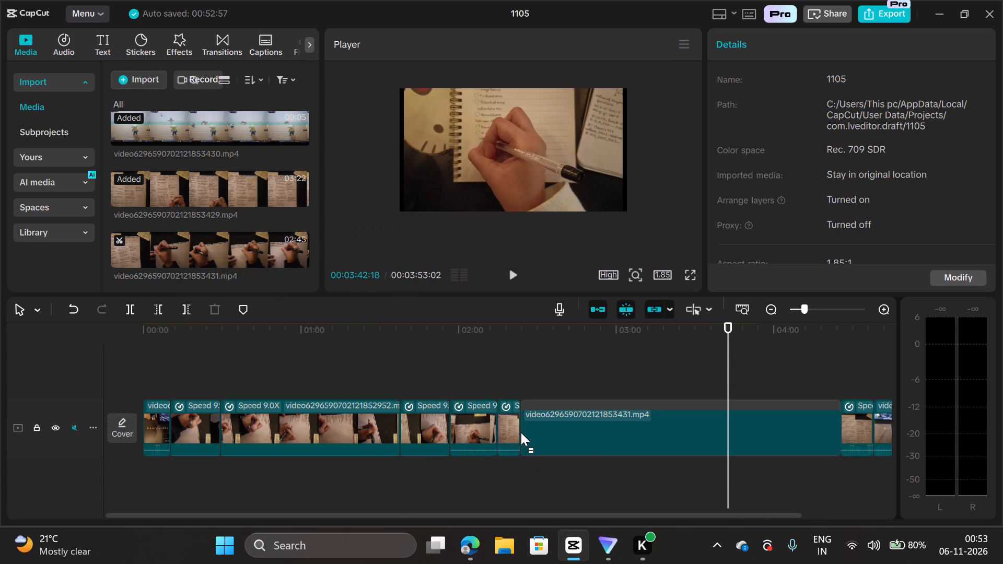
left_click_drag(521, 432, 519, 441)
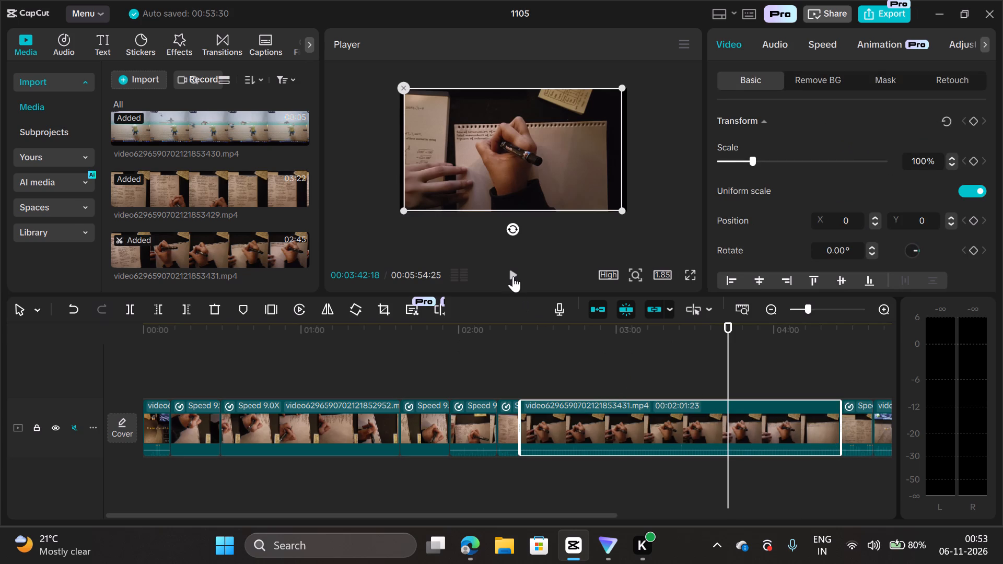
Speed up the newly inserted clip to 9.06x.
left_click(828, 50)
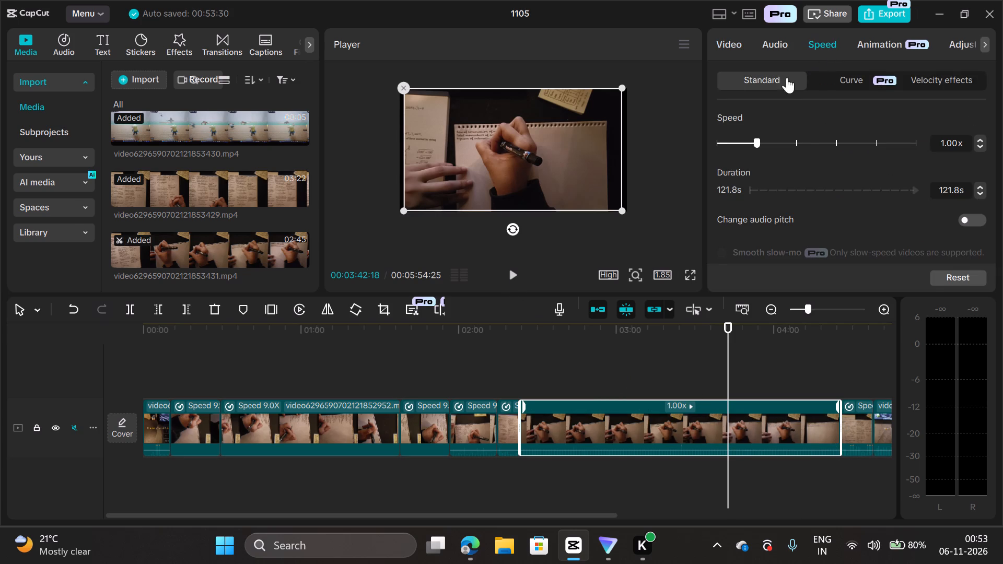
left_click(795, 143)
left_click_drag(795, 143, 842, 149)
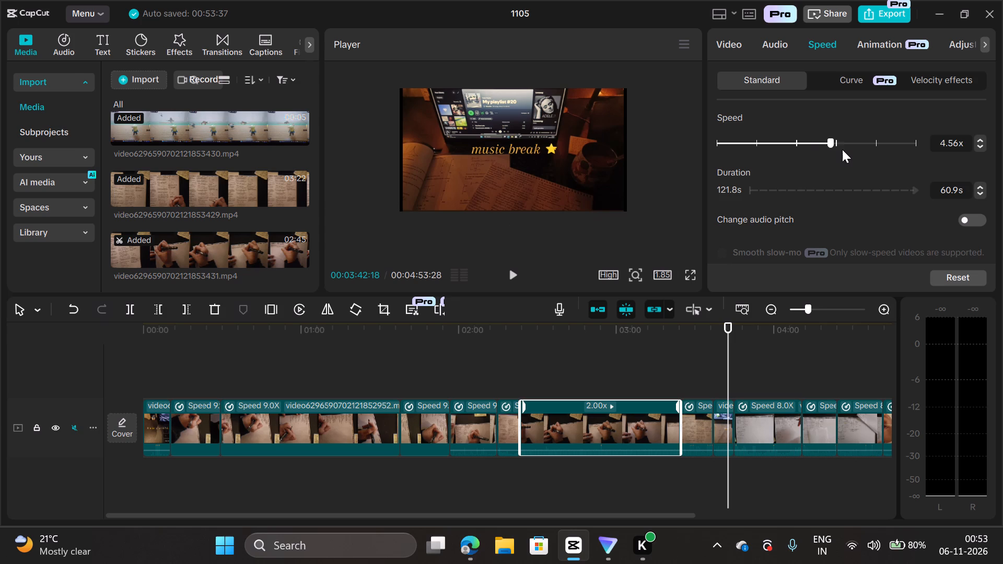
left_click_drag(842, 149, 868, 151)
left_click_drag(868, 151, 869, 149)
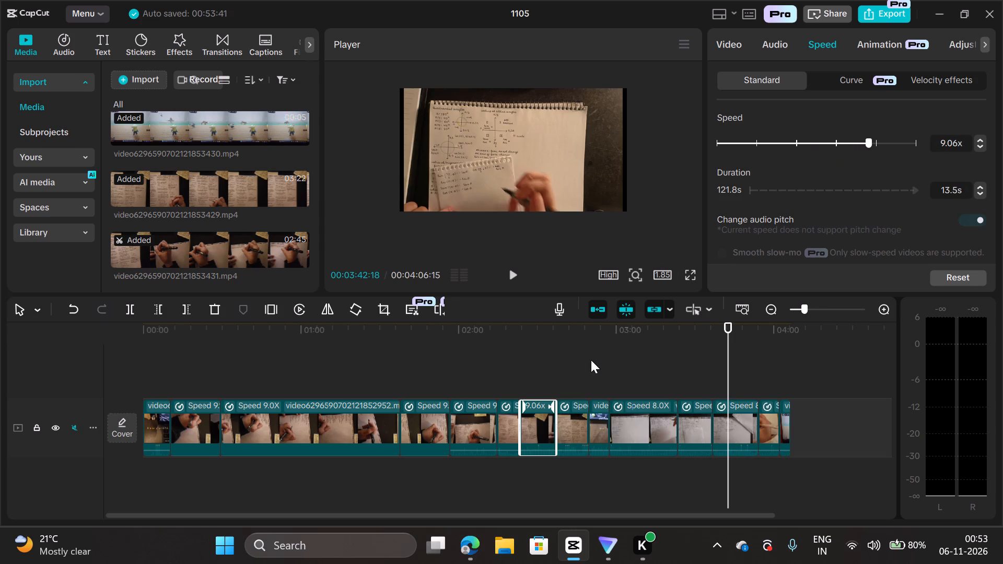
left_click(598, 378)
Move the 9.06x clip past the notes clip and the music break clip on the main track.
left_click_drag(541, 428, 581, 433)
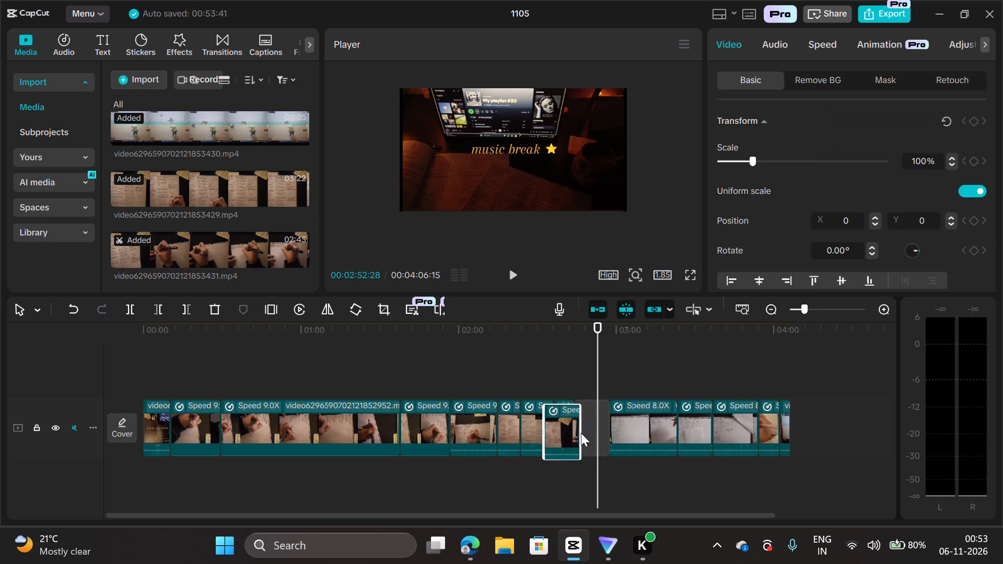
left_click_drag(581, 433, 569, 431)
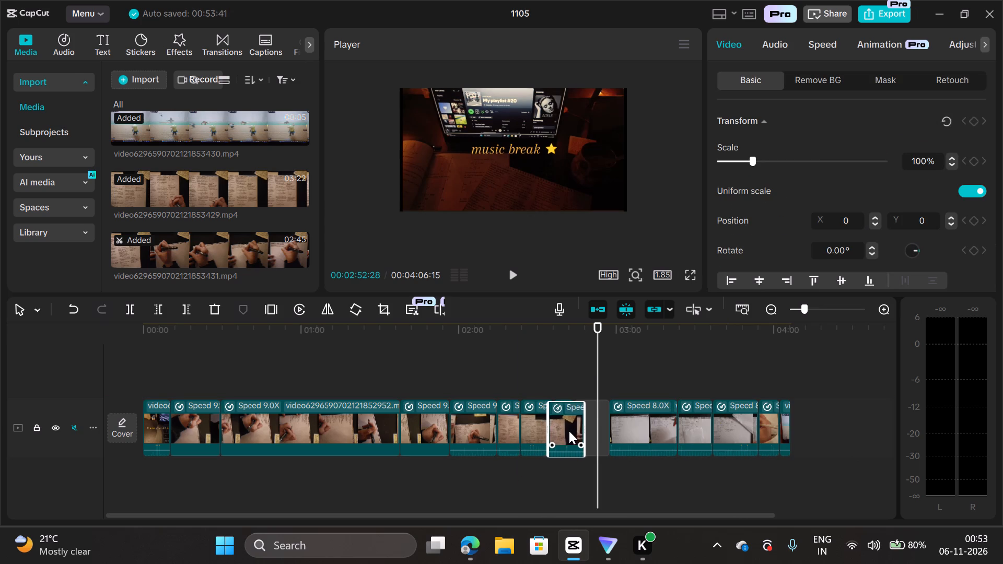
left_click(562, 425)
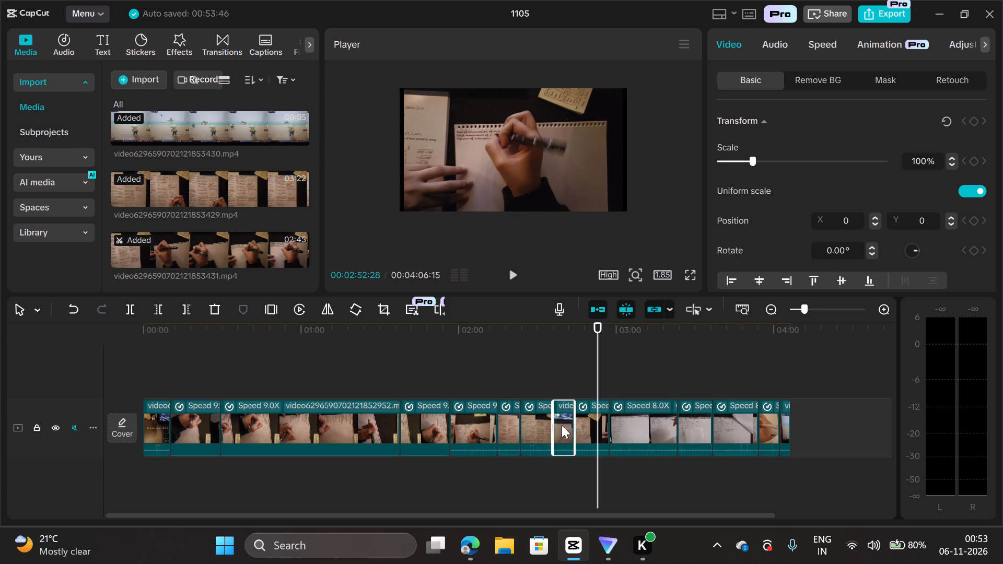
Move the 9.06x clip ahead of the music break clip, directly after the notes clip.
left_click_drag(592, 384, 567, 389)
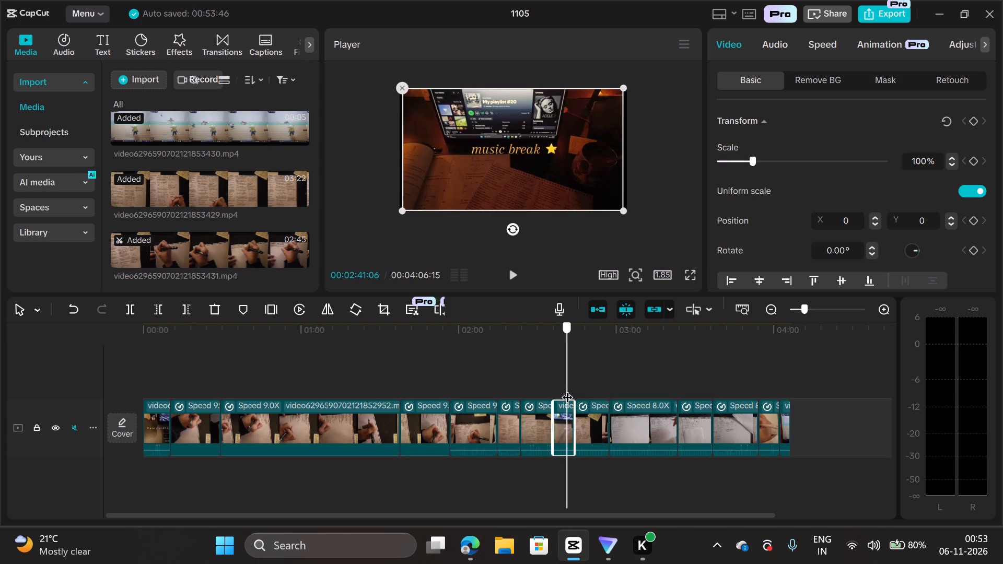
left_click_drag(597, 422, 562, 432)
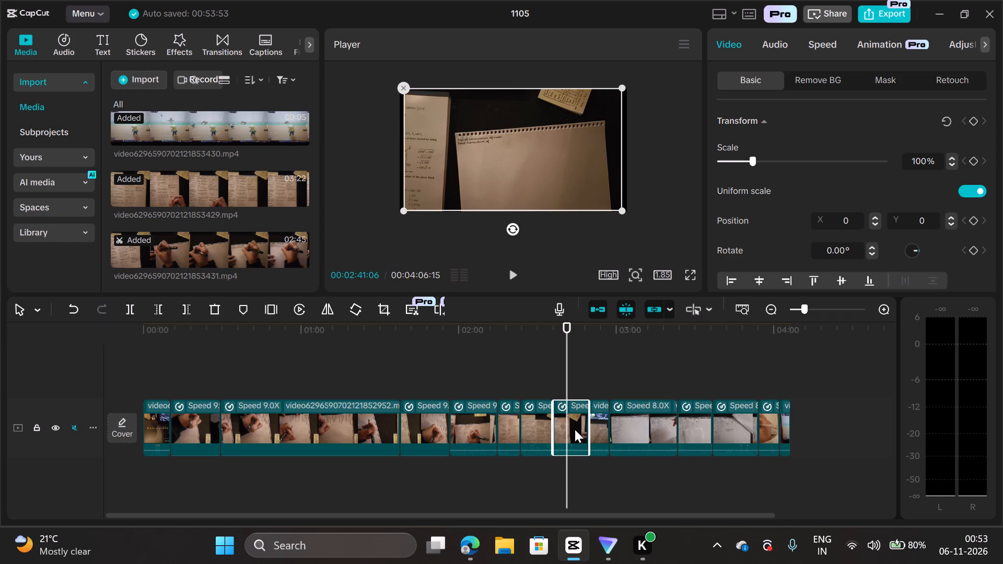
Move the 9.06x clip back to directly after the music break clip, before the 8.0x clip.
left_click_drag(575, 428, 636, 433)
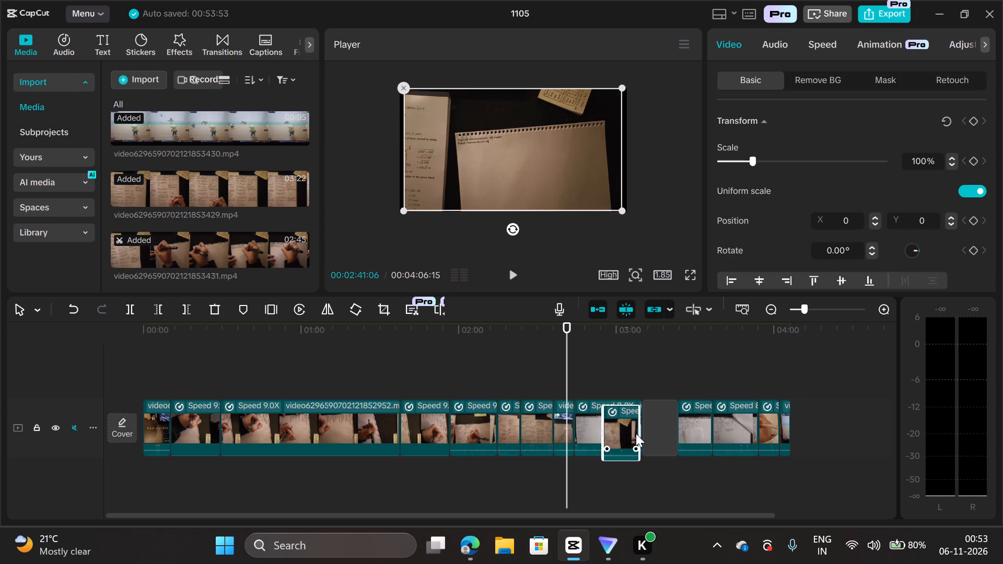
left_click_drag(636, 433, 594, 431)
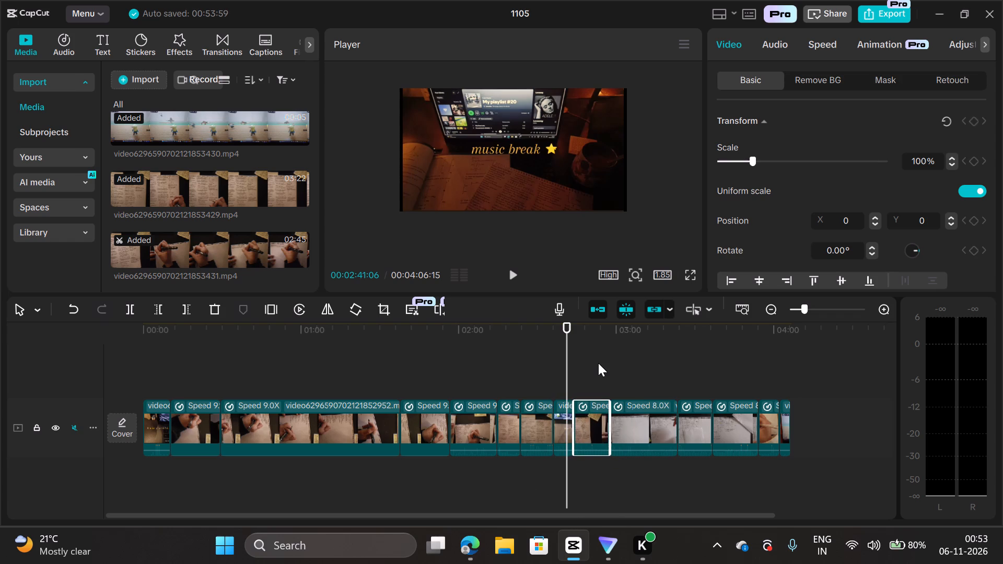
Play the timeline from about 00:02:33 to review the notes clip leading into the music break and the new clip.
left_click(598, 363)
left_click_drag(600, 380, 547, 378)
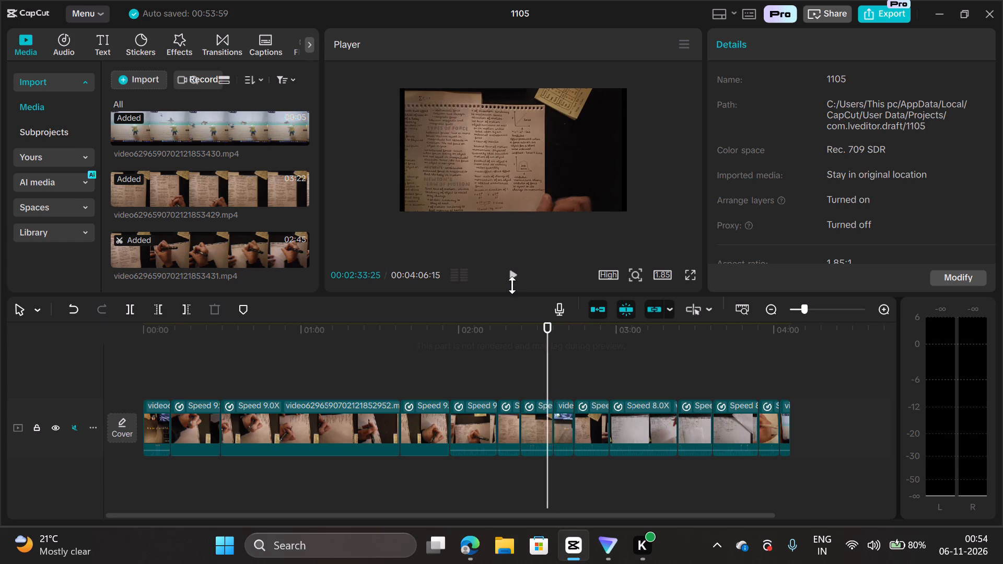
left_click(511, 284)
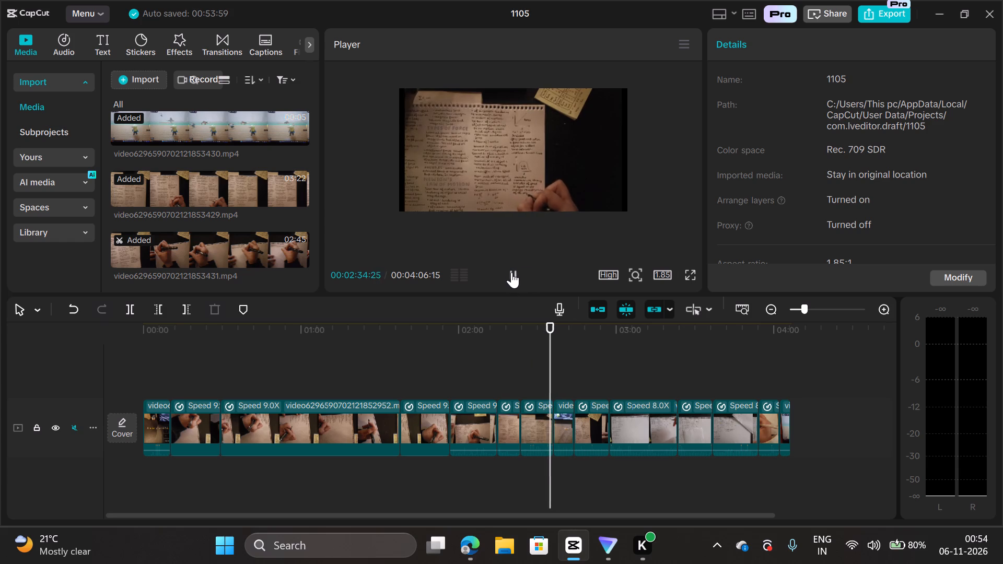
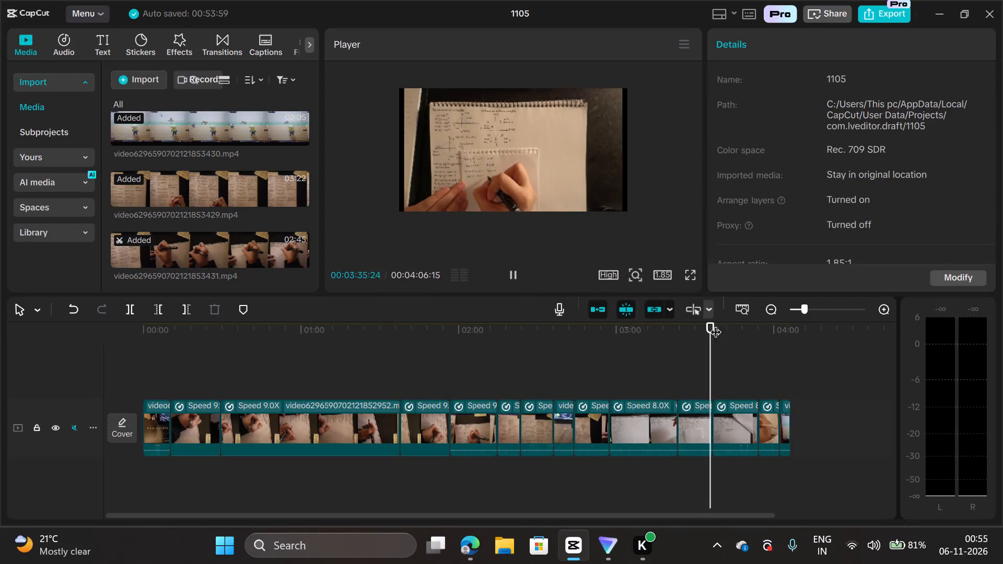
Play the timeline from about 00:02:49 through the final clips to review the sequence after the music break.
left_click_drag(709, 359, 601, 387)
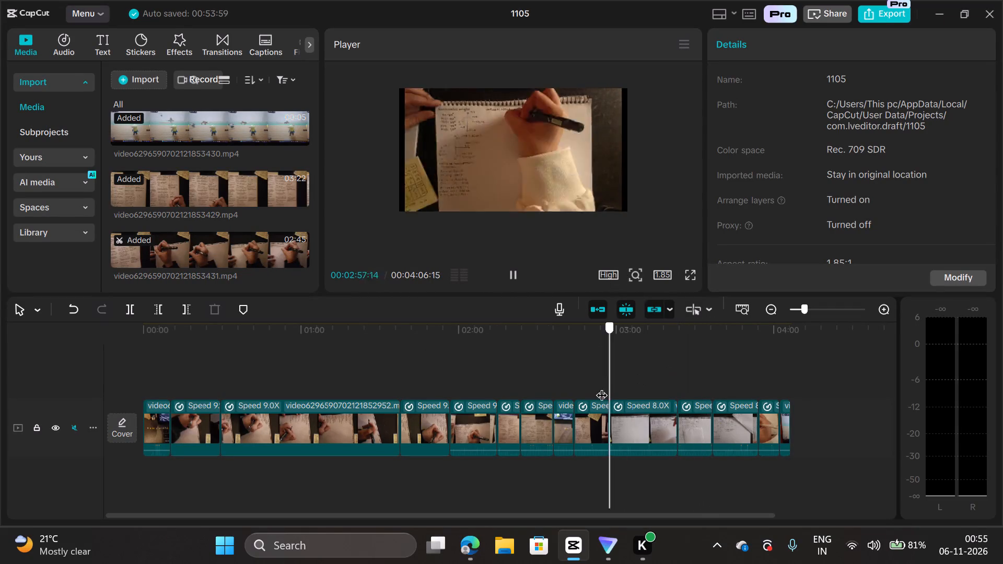
left_click_drag(601, 387, 589, 392)
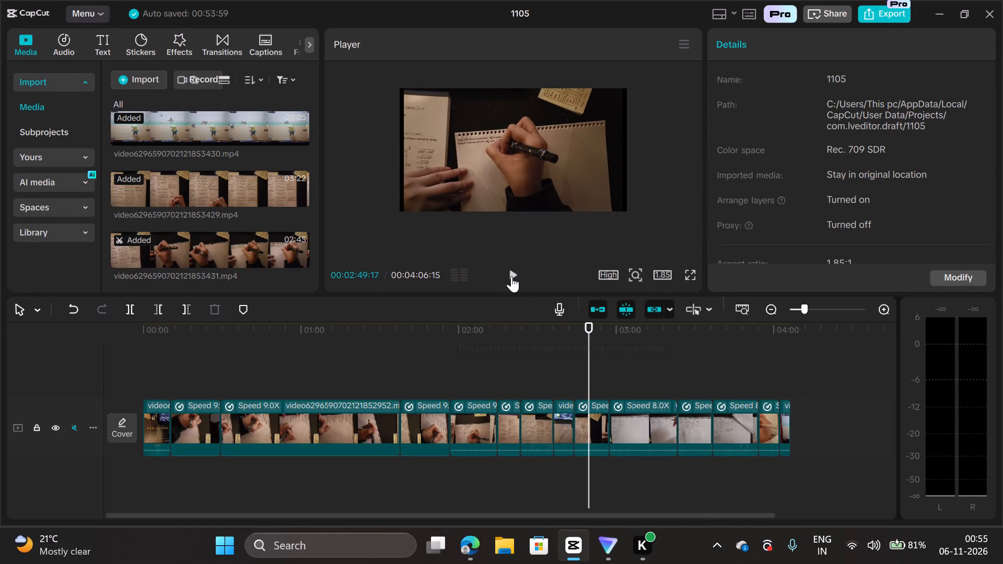
left_click(513, 276)
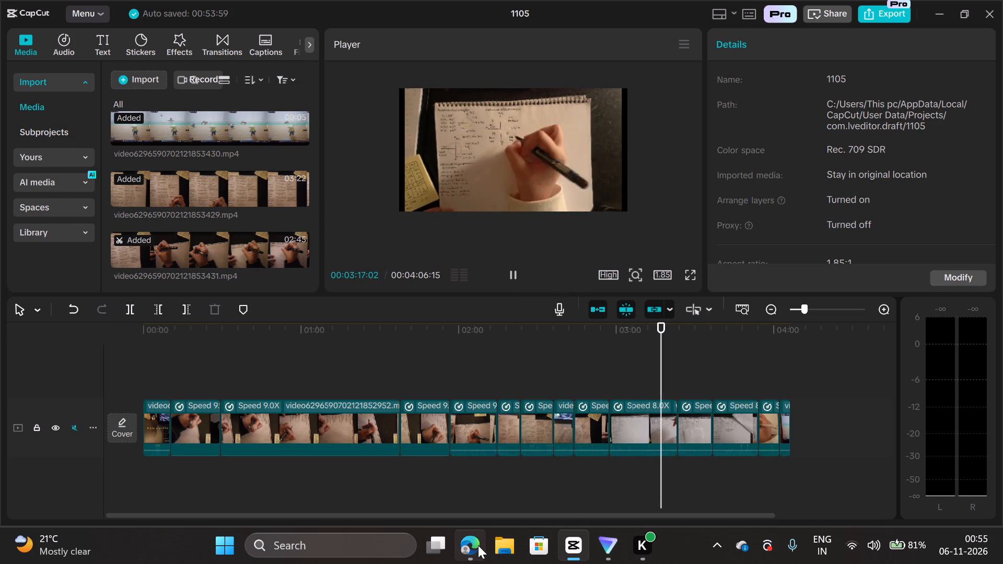
left_click(462, 489)
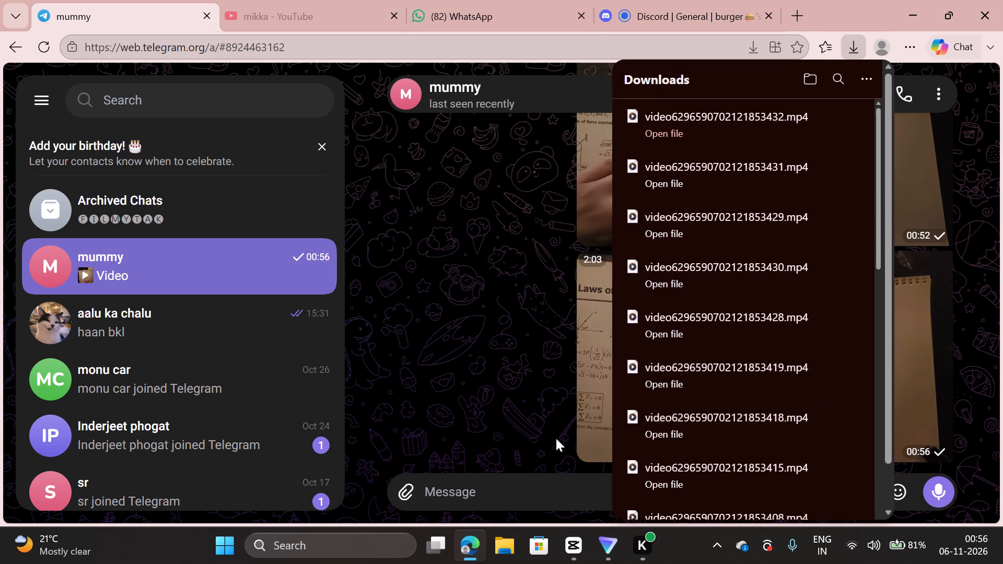
left_click(573, 471)
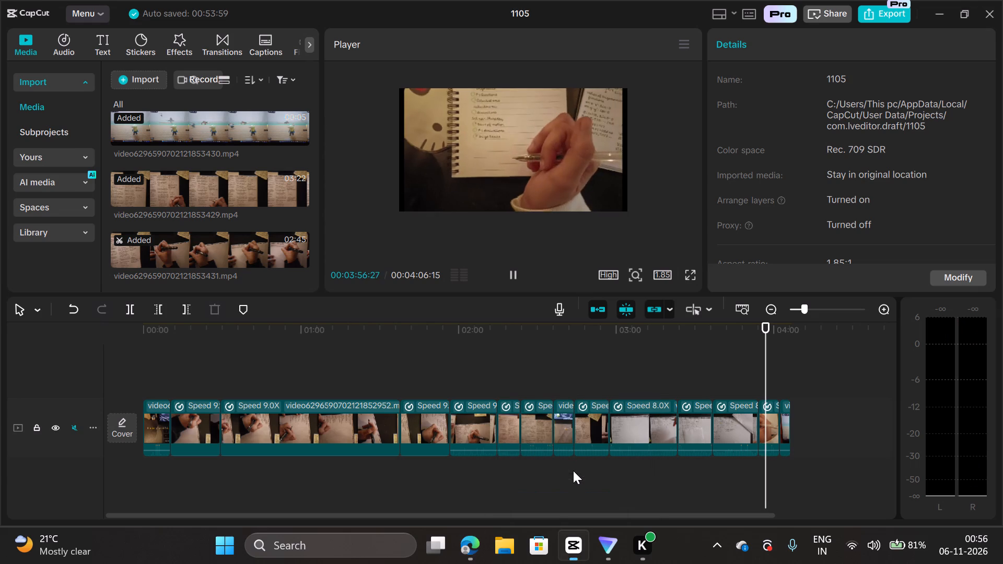
Import video6296590702121853432.mp4 from Downloads and insert it on the main track between the two 9x clips at about 00:01:57.
left_click(142, 78)
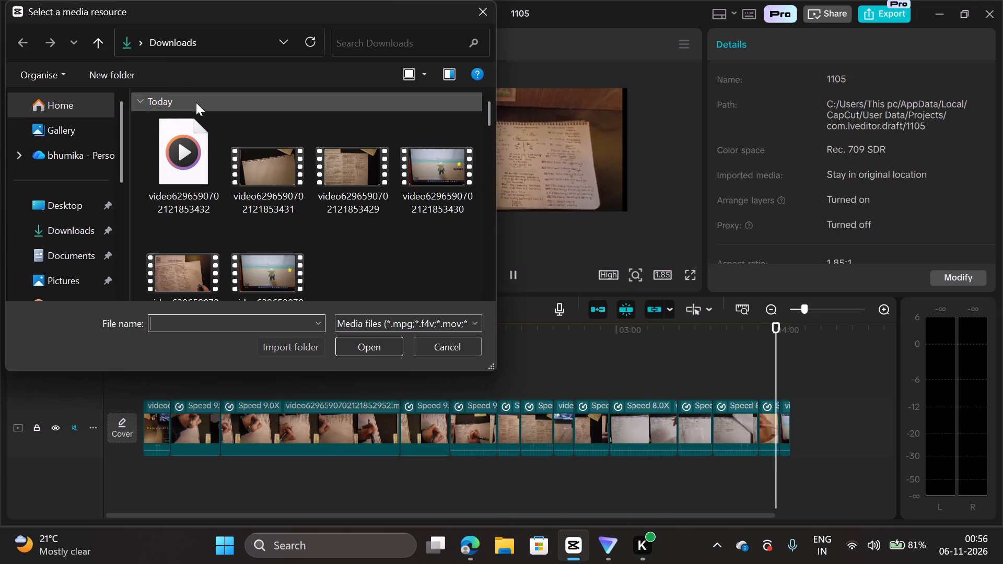
double_click(191, 147)
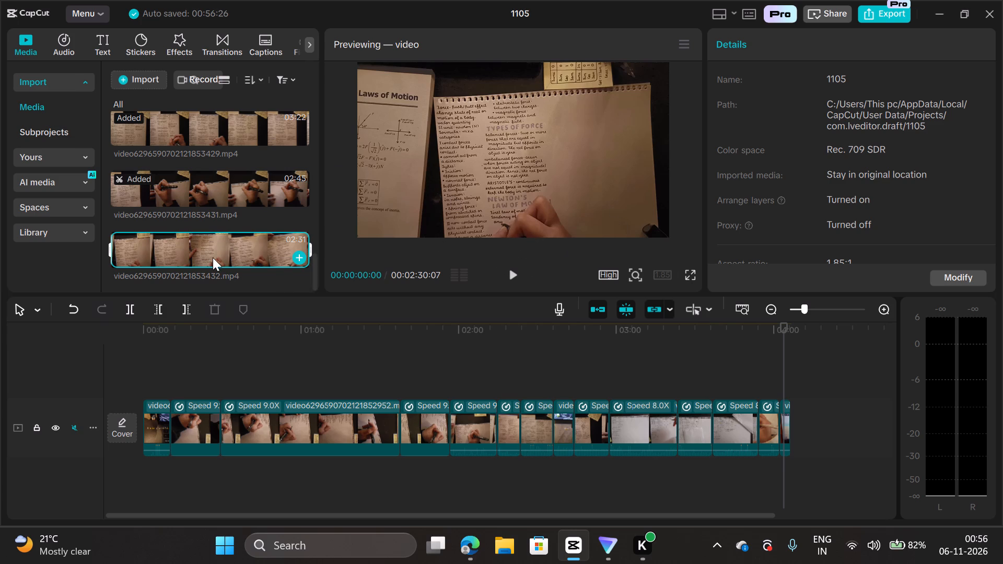
left_click_drag(213, 257, 466, 485)
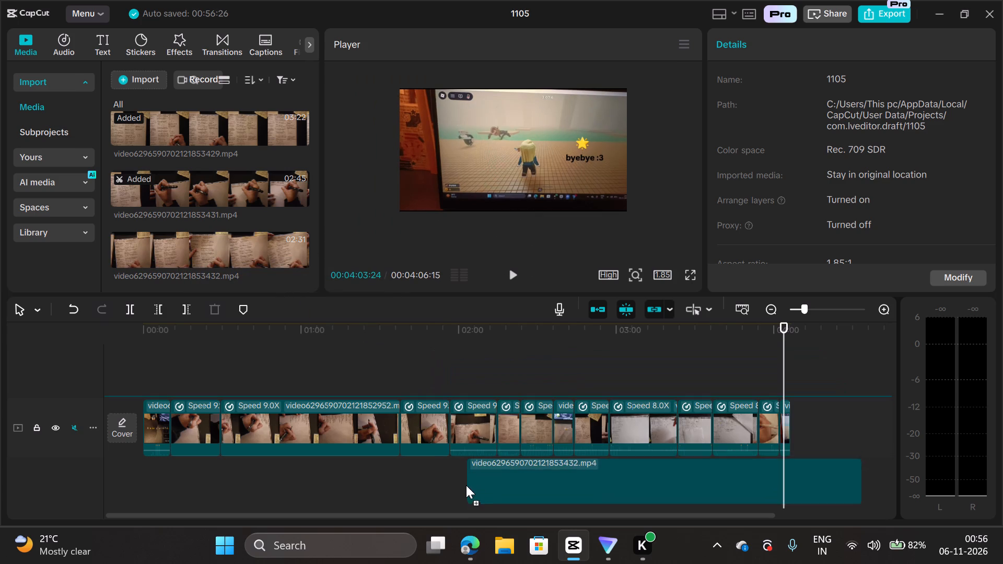
left_click_drag(466, 485, 451, 428)
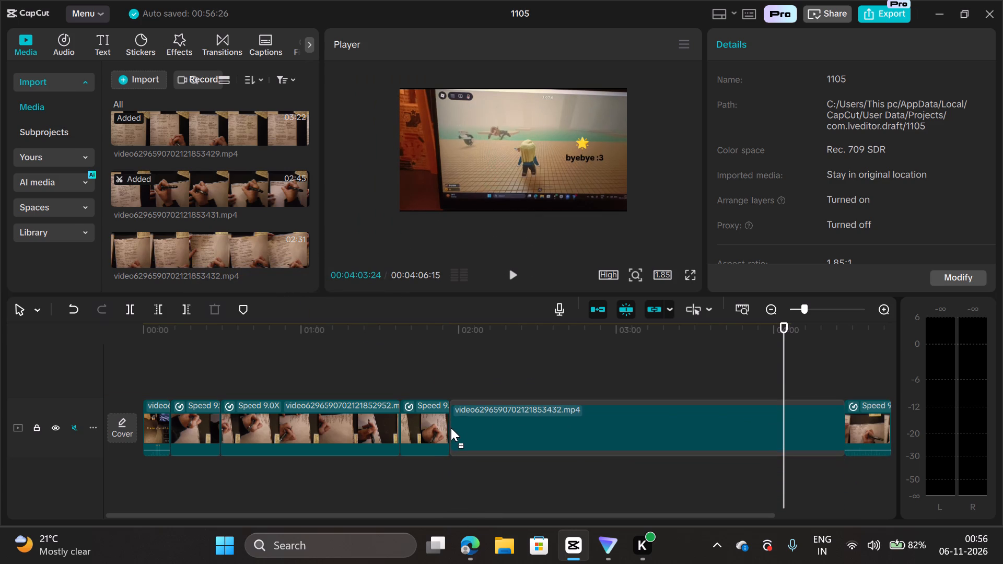
left_click_drag(451, 428, 451, 426)
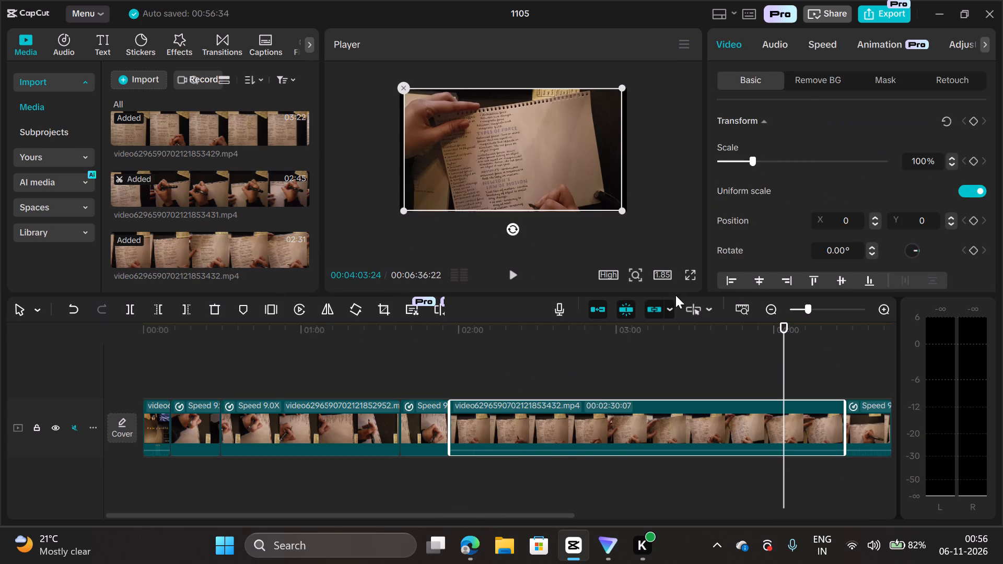
Set the newly inserted clip's speed to 9.00x.
left_click(821, 39)
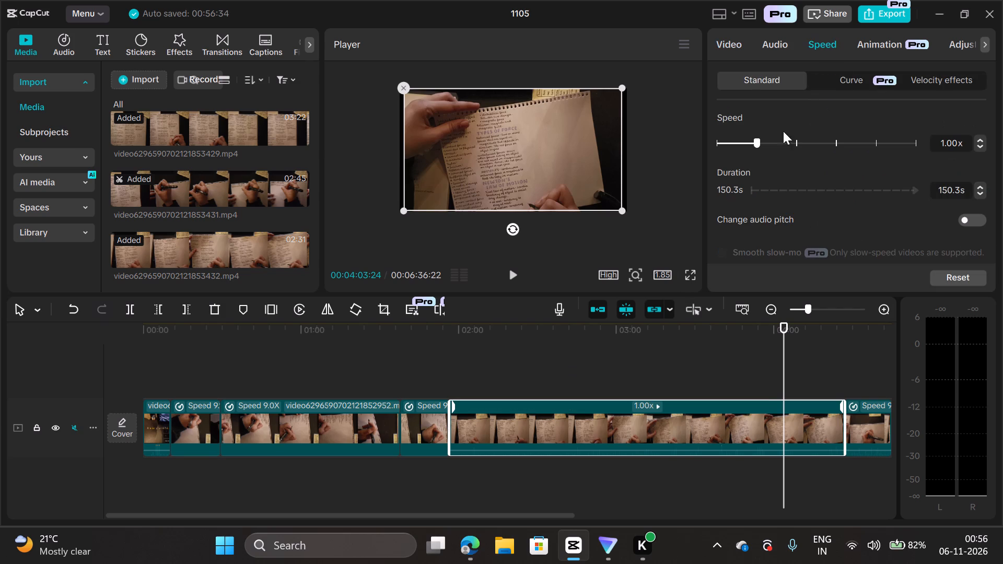
left_click_drag(755, 141, 842, 148)
left_click_drag(842, 148, 865, 150)
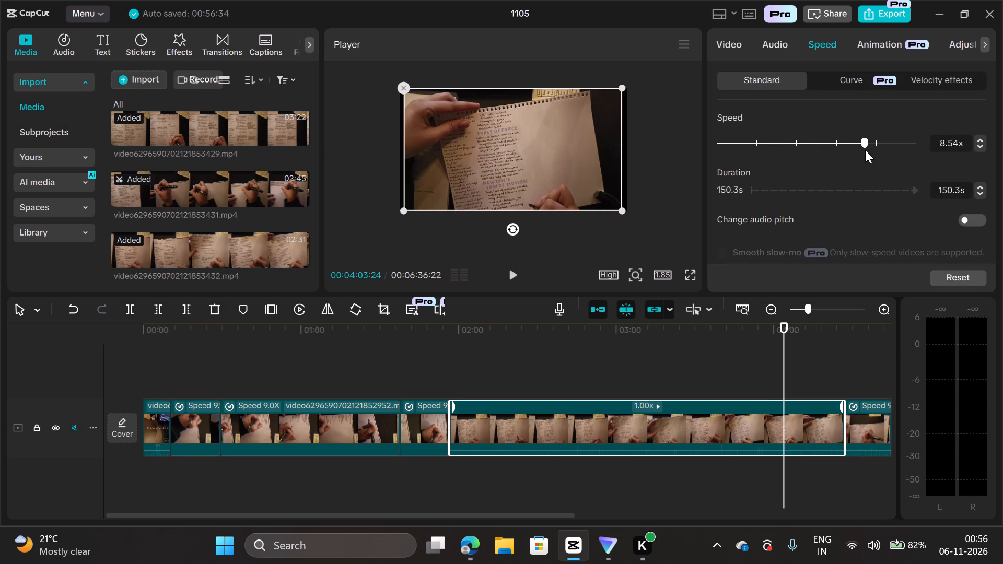
left_click_drag(865, 150, 868, 150)
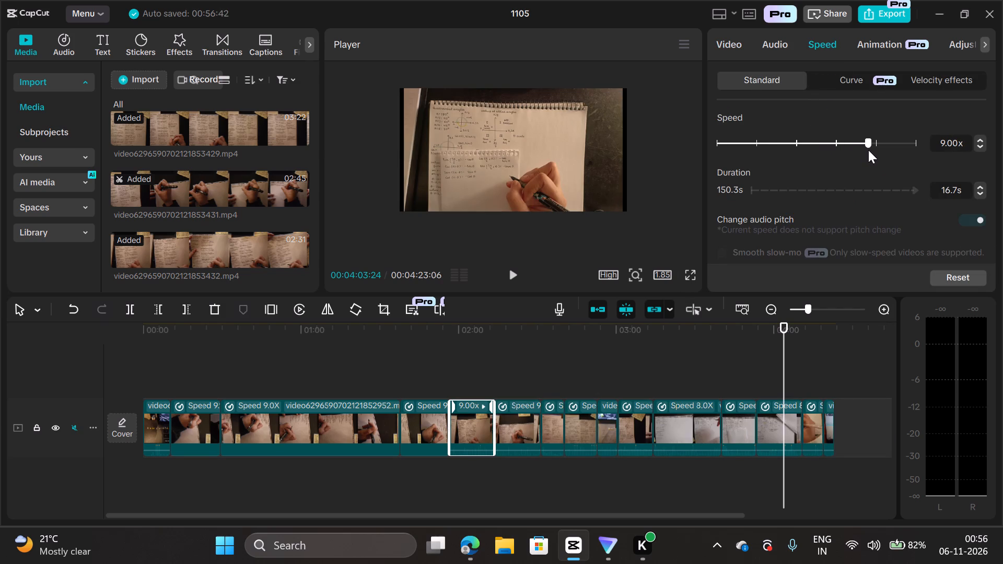
Play from about 00:01:47 in full screen to review how the preceding 9x clip leads into the inserted one.
left_click(426, 427)
left_click(515, 270)
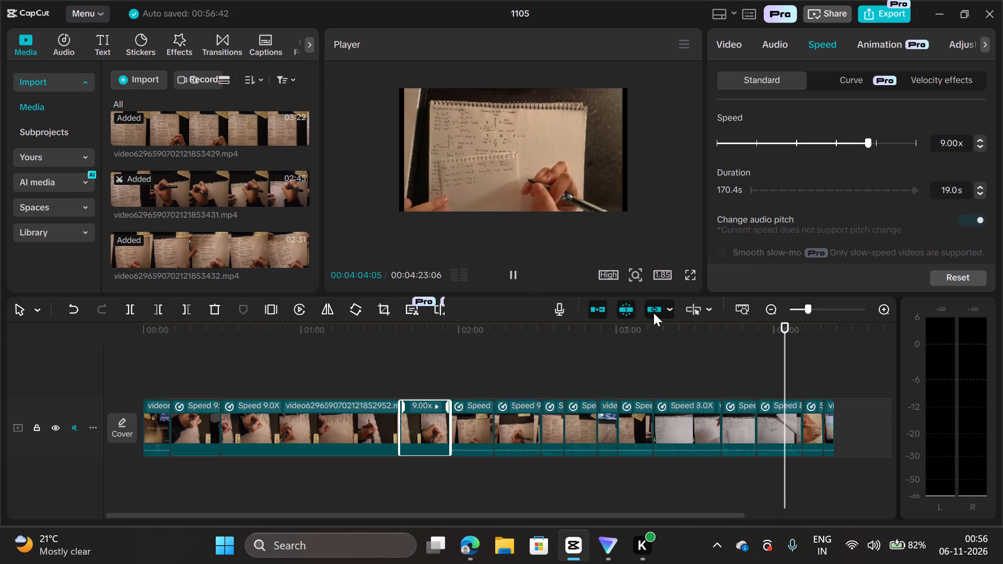
left_click_drag(790, 347, 425, 431)
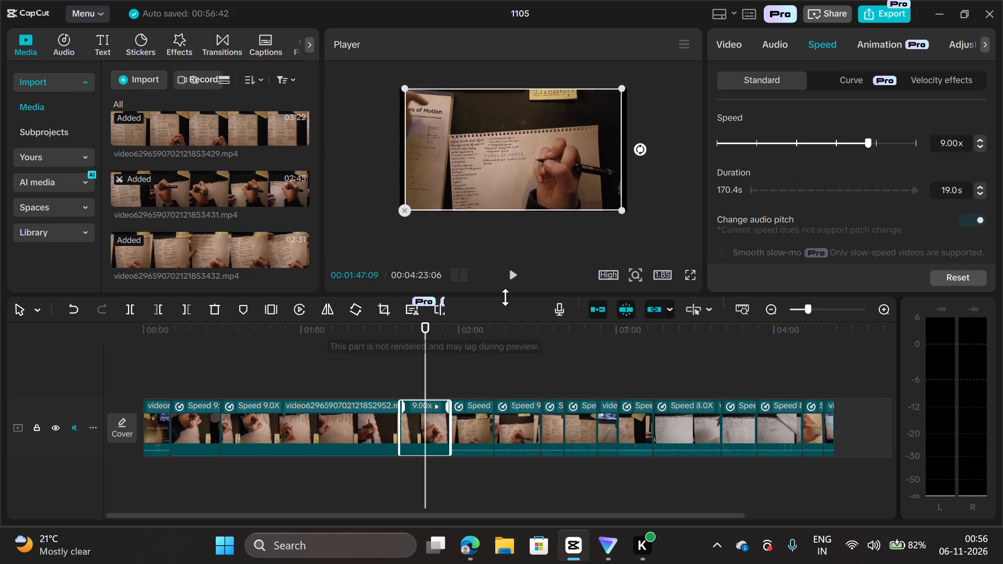
left_click(516, 275)
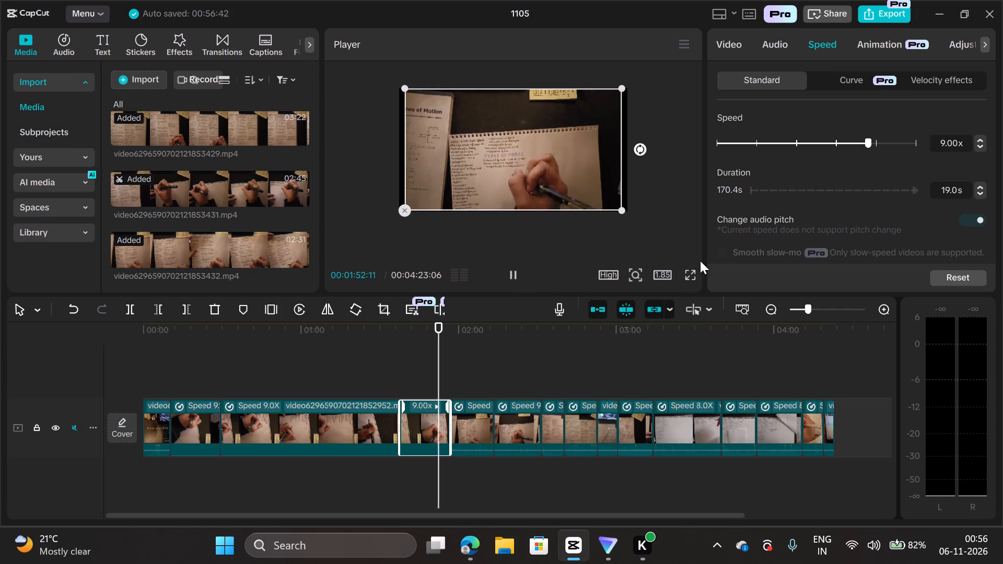
left_click(687, 274)
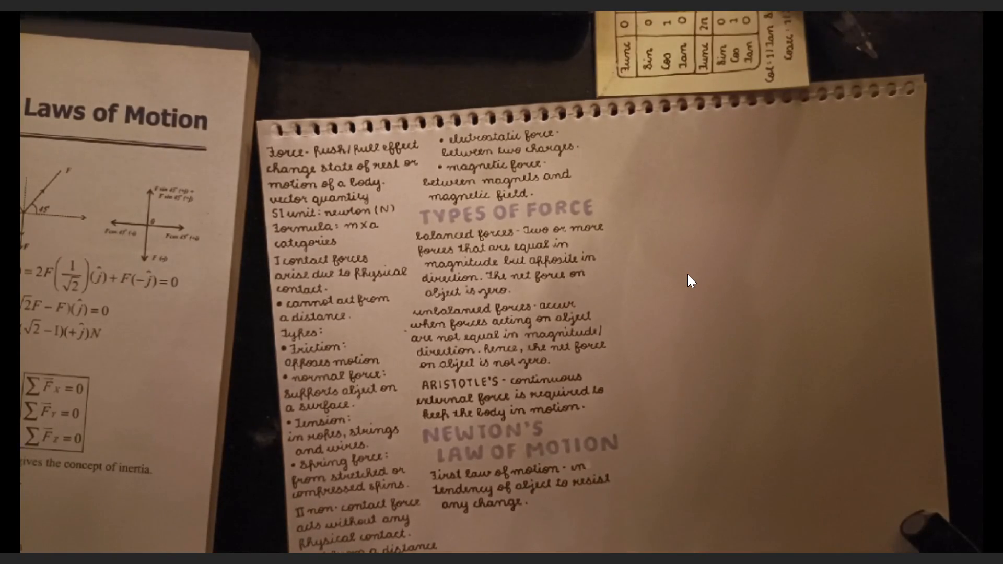
key("Escape")
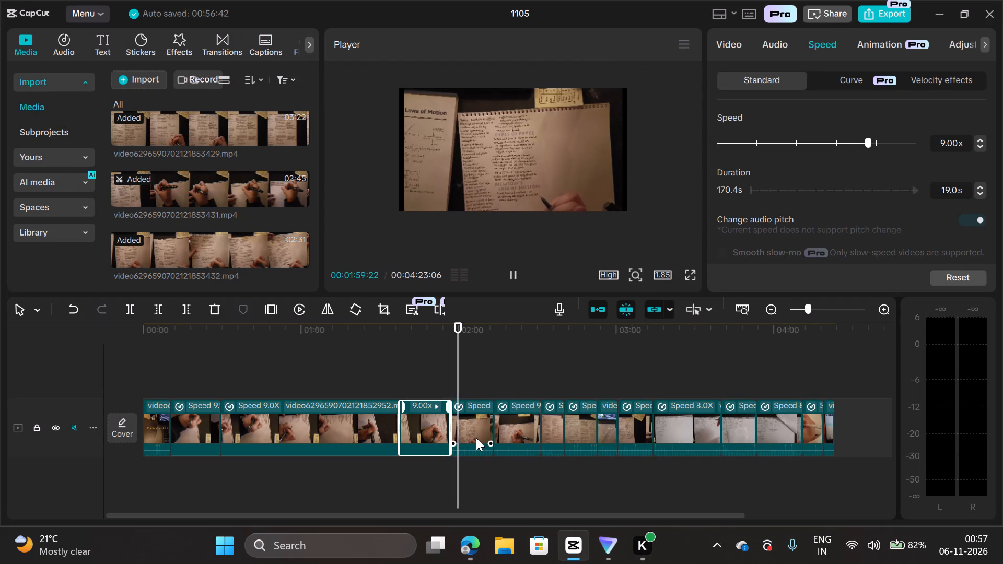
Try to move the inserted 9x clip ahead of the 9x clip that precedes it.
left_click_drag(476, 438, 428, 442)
Replay in full screen from shortly before the preceding 9x clip to check the order of the written notes.
left_click_drag(460, 380, 398, 390)
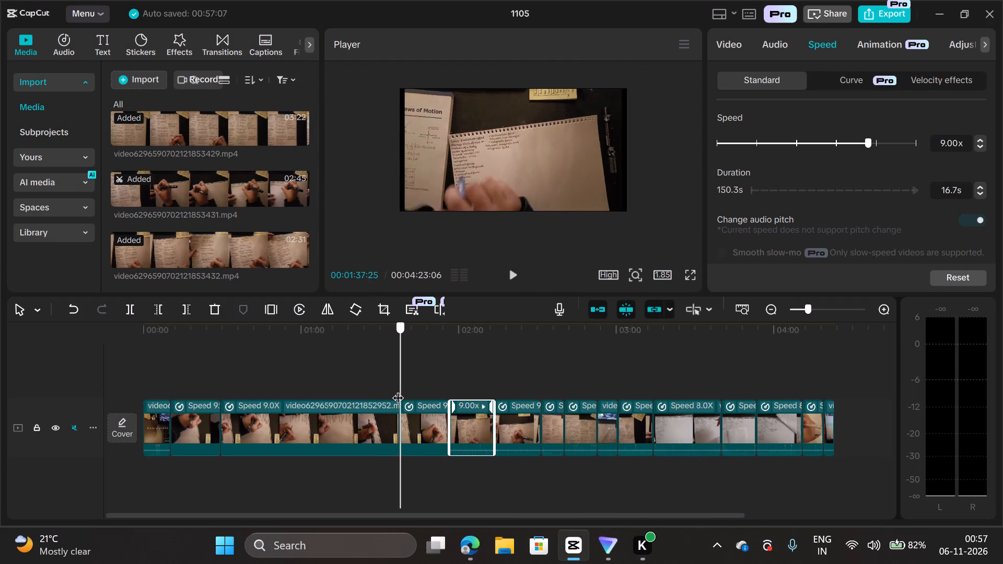
left_click_drag(398, 390, 390, 391)
left_click(512, 270)
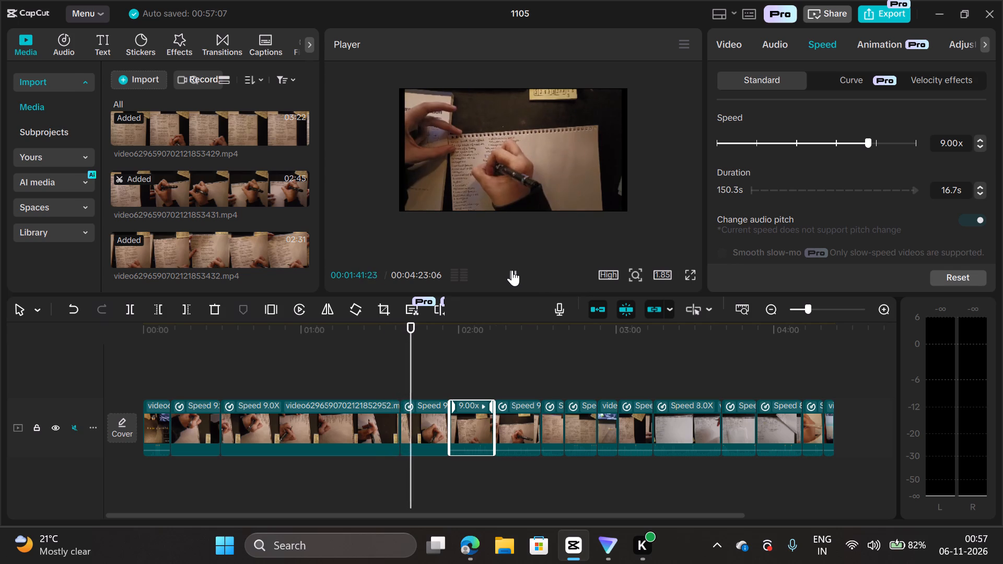
left_click(693, 272)
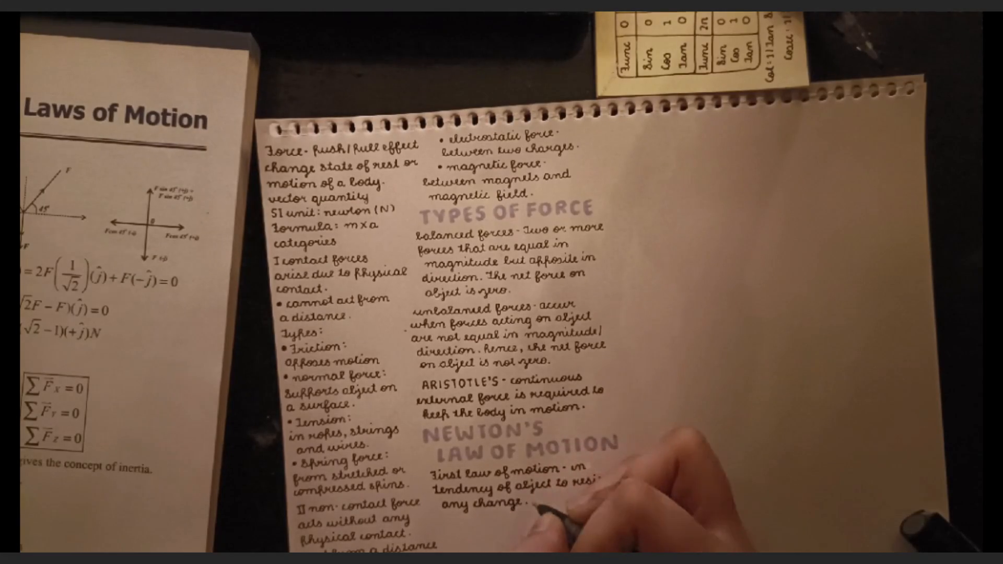
key("Escape")
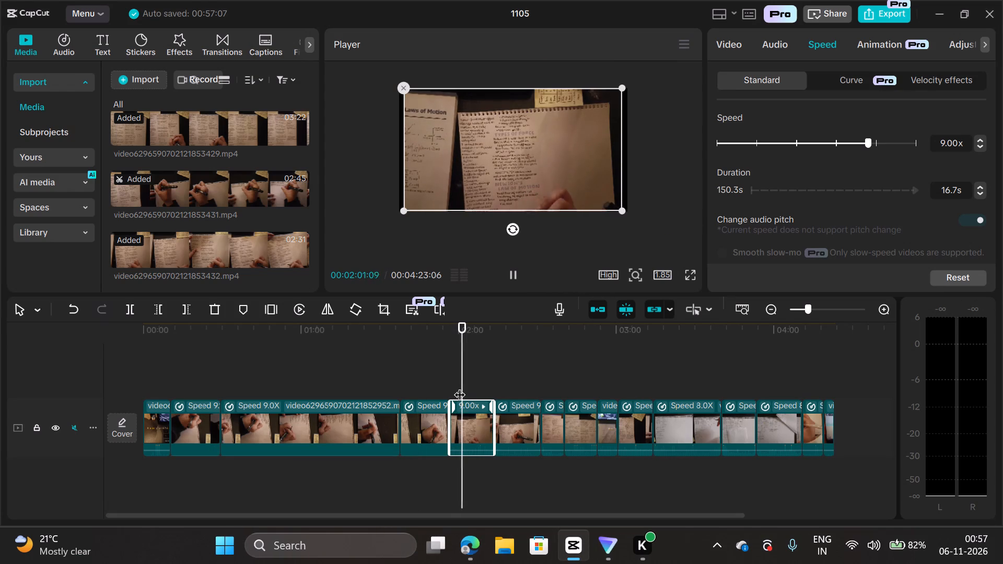
Check the 9x clip following the inserted one at about 00:02:16 and move it directly ahead of the inserted clip.
left_click_drag(463, 383, 503, 394)
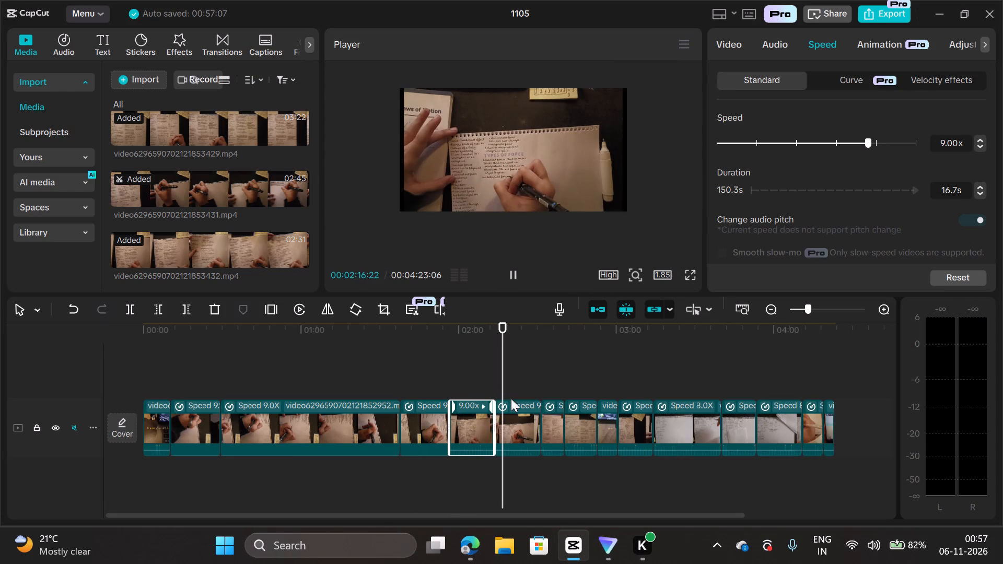
left_click_drag(528, 430, 414, 436)
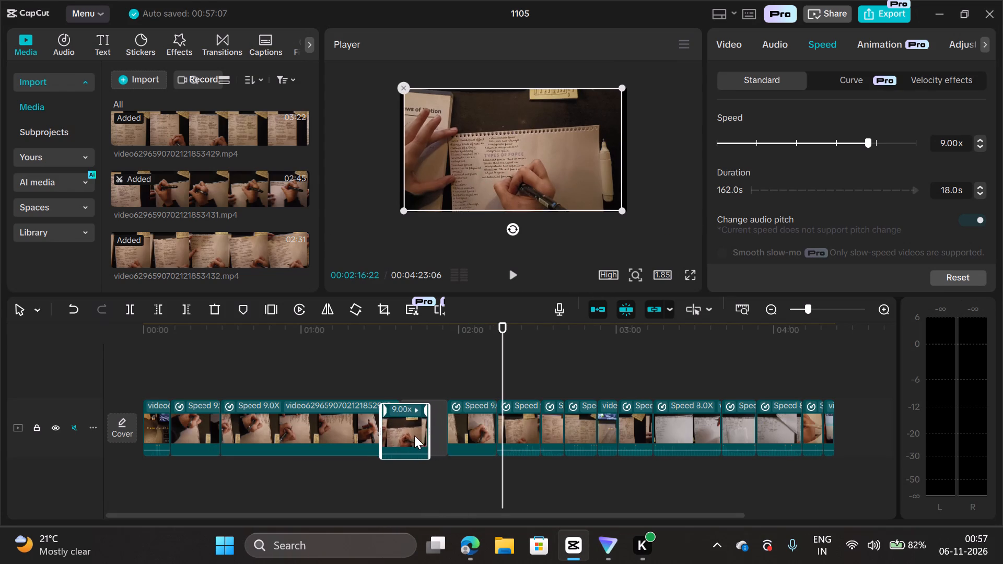
left_click_drag(414, 436, 435, 437)
Review the reordered 9x clips from about 00:01:29 to check that the notes progress in order.
left_click_drag(498, 376, 496, 376)
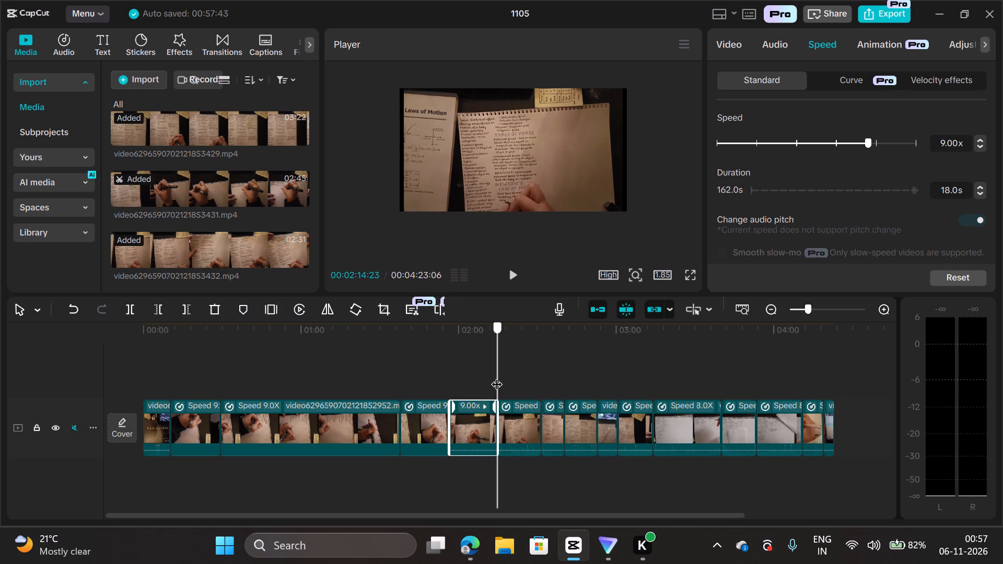
left_click_drag(496, 376, 378, 397)
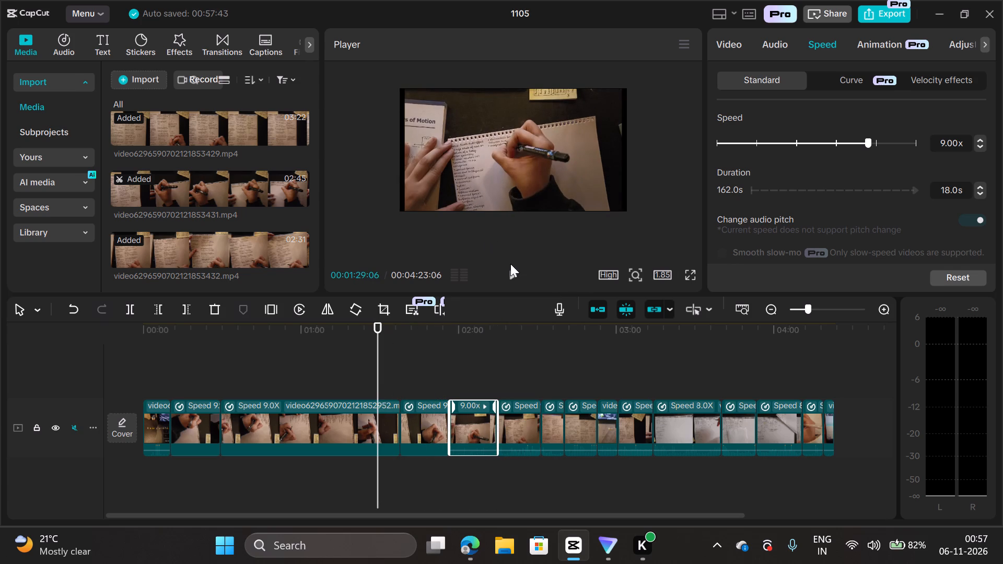
left_click(510, 267)
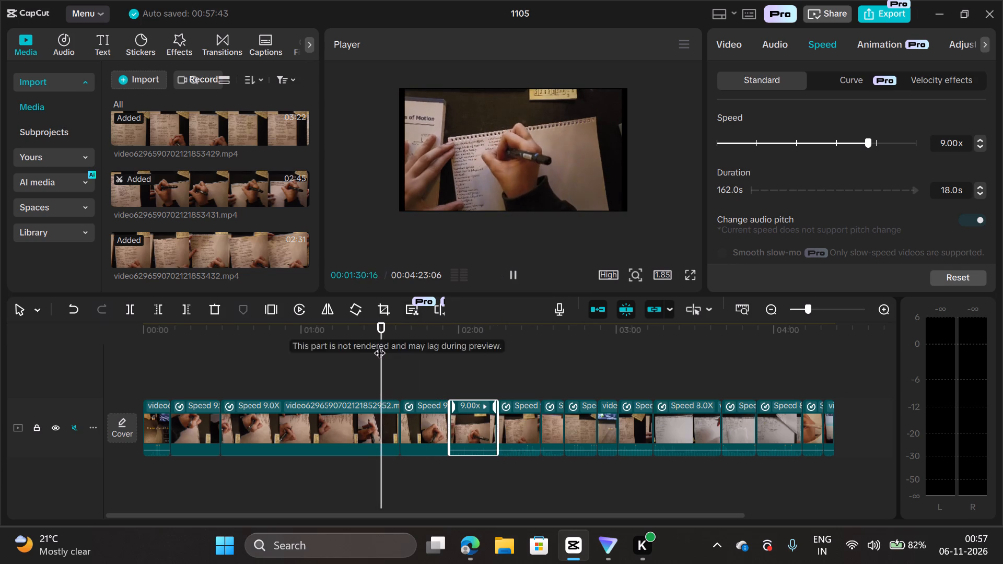
left_click_drag(384, 362, 418, 381)
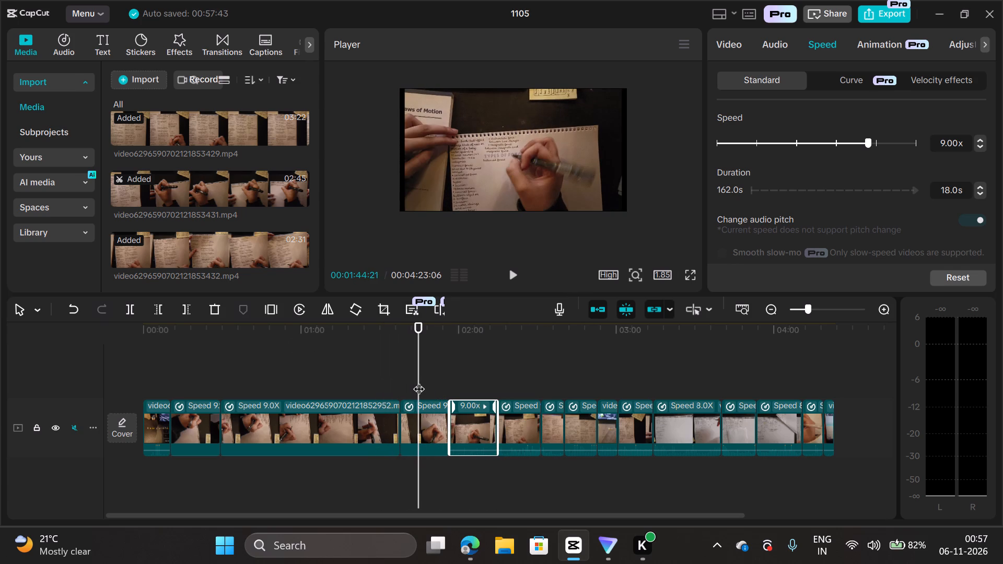
Examine the sequence from about 00:01:44 to 00:03:16, then return to the clip boundary at about 00:02:31 to check the notes' continuity.
left_click_drag(418, 381, 438, 387)
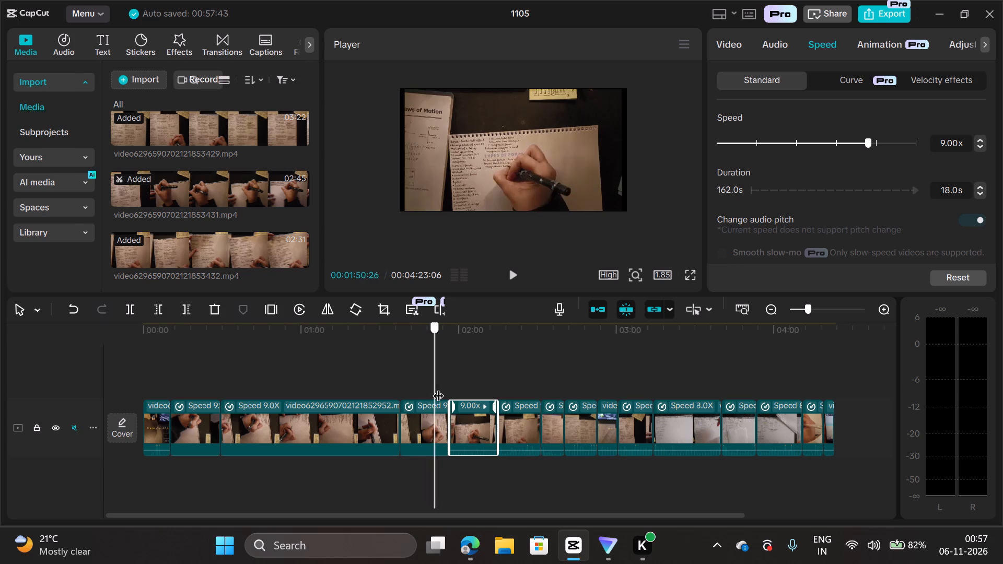
left_click_drag(438, 387, 471, 399)
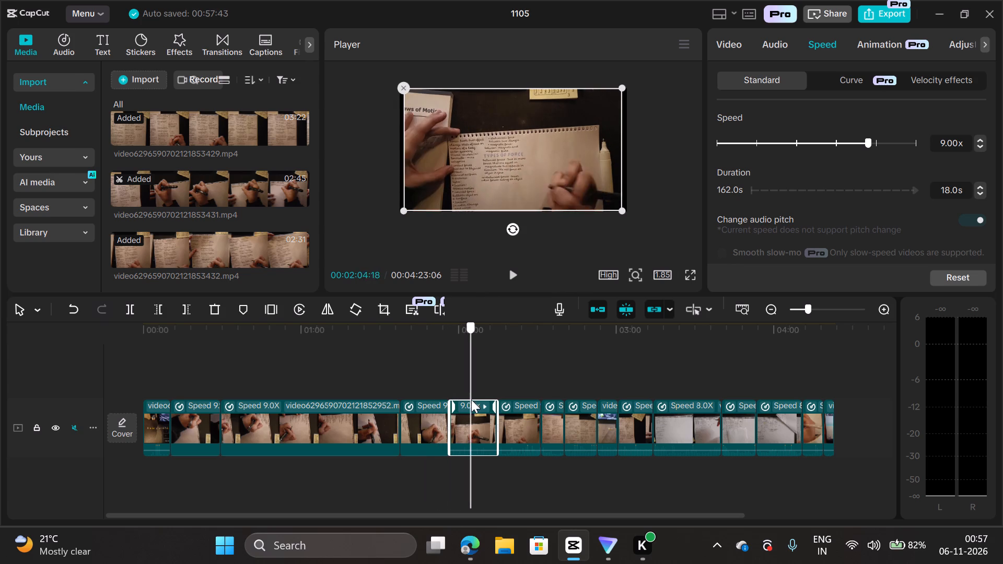
left_click_drag(471, 399, 510, 407)
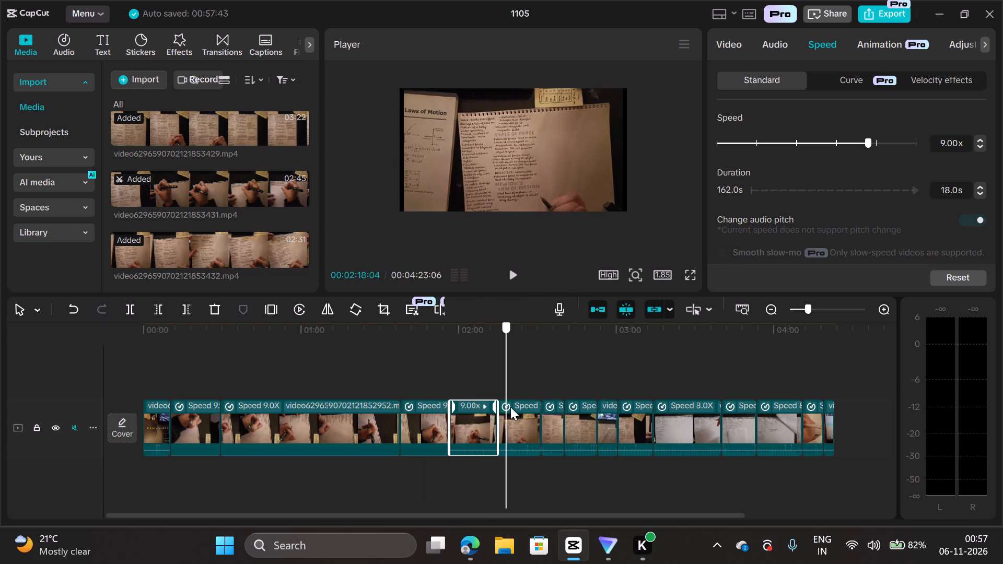
left_click_drag(510, 407, 542, 414)
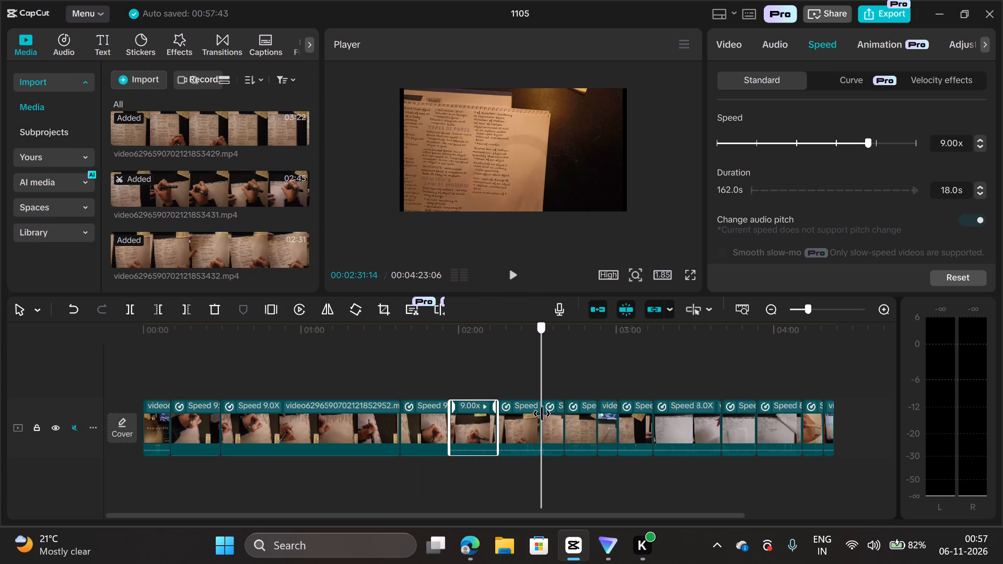
left_click_drag(542, 414, 546, 414)
left_click_drag(546, 414, 557, 421)
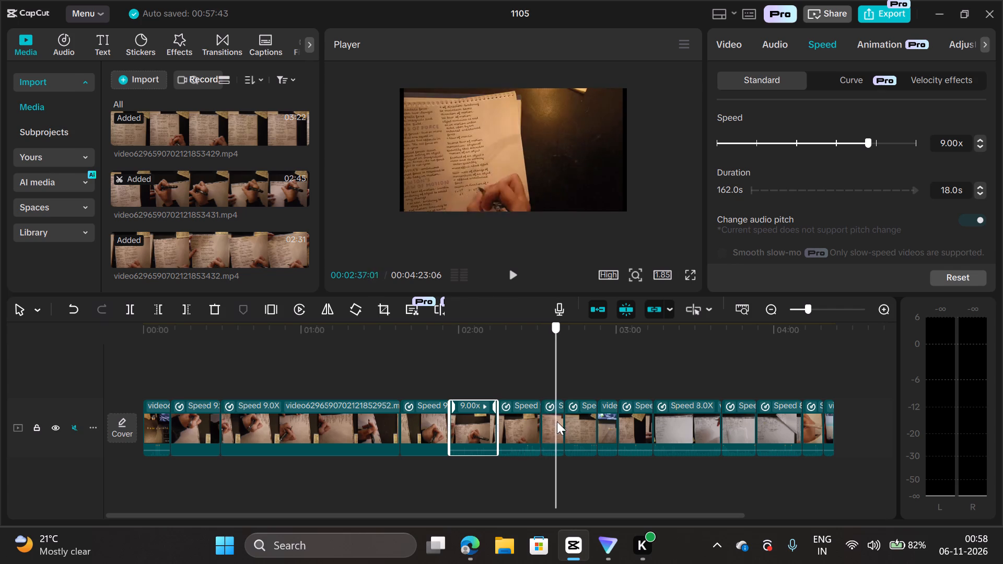
left_click_drag(557, 421, 582, 429)
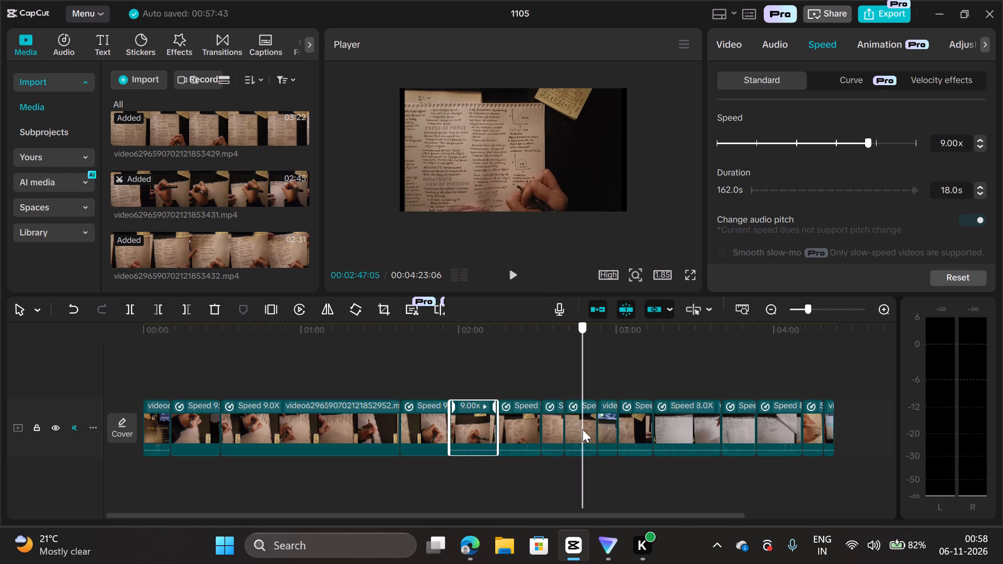
left_click_drag(582, 429, 607, 439)
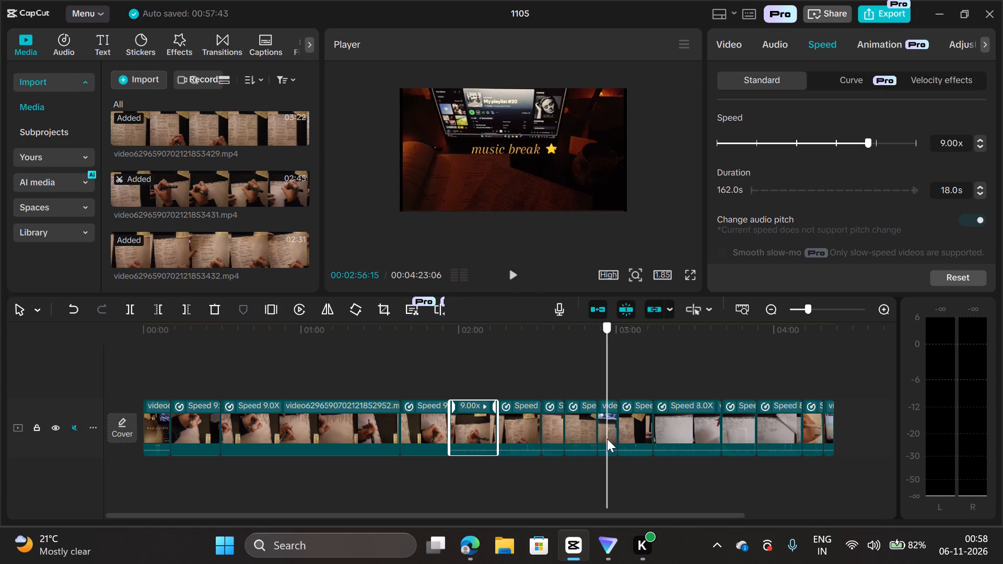
left_click_drag(607, 439, 678, 445)
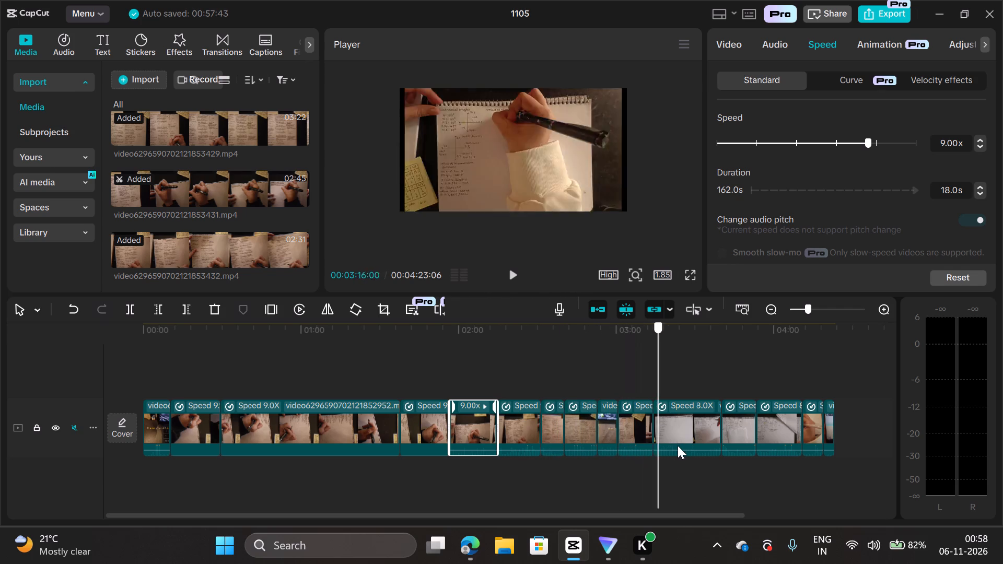
left_click_drag(678, 445, 544, 453)
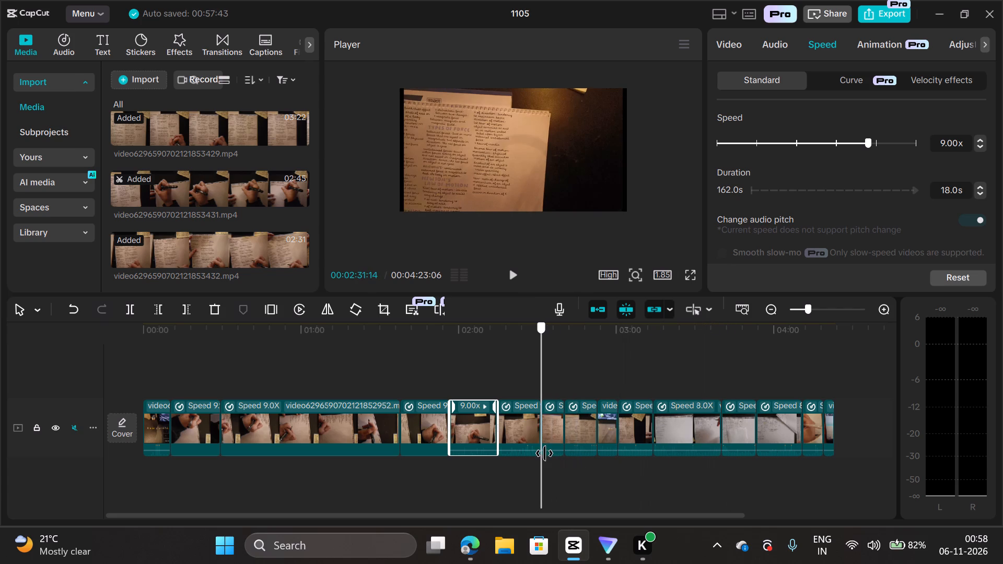
left_click_drag(544, 453, 544, 454)
Switch to the Telegram chat containing the study videos in the Edge browser.
left_click(512, 471)
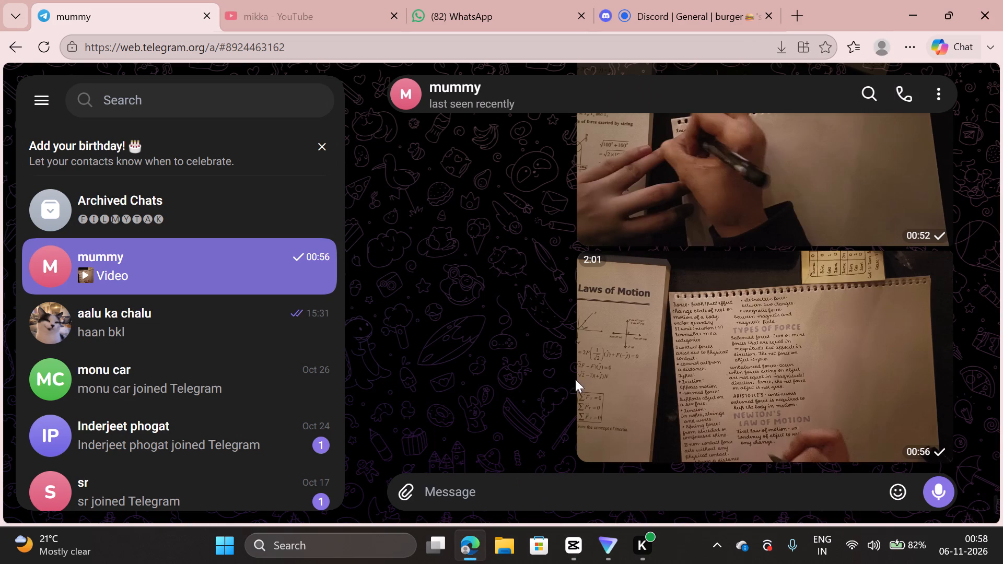
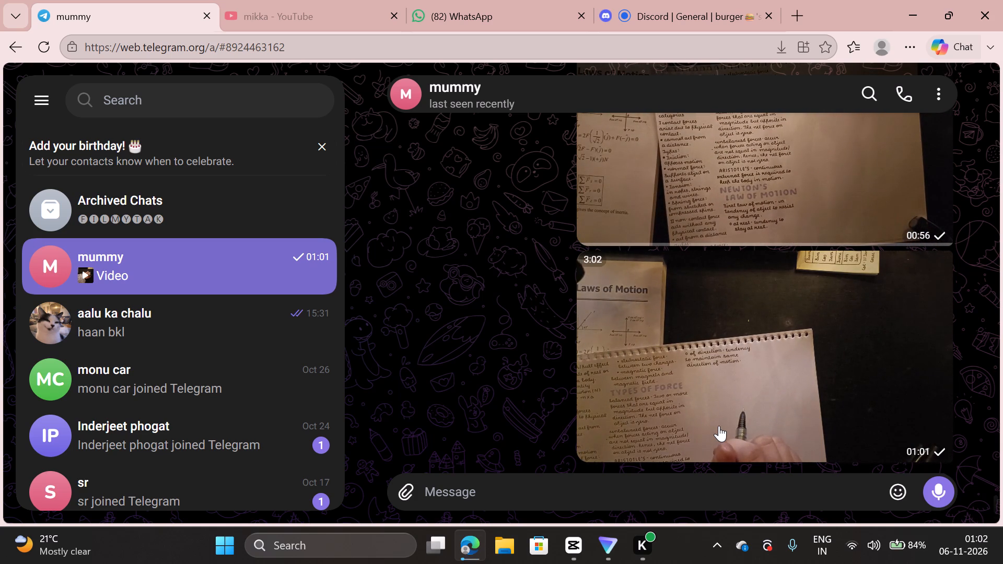
left_click(585, 489)
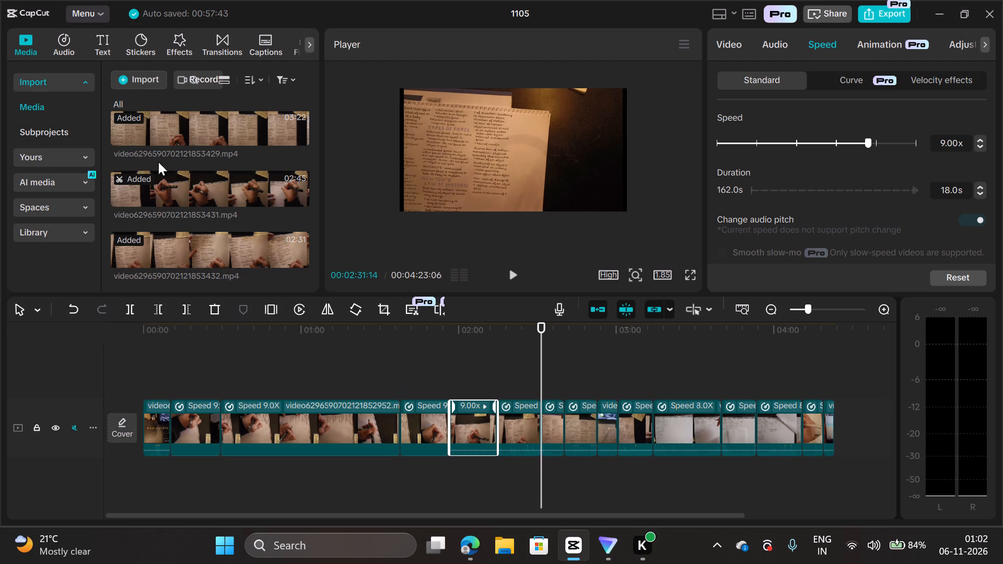
left_click(139, 77)
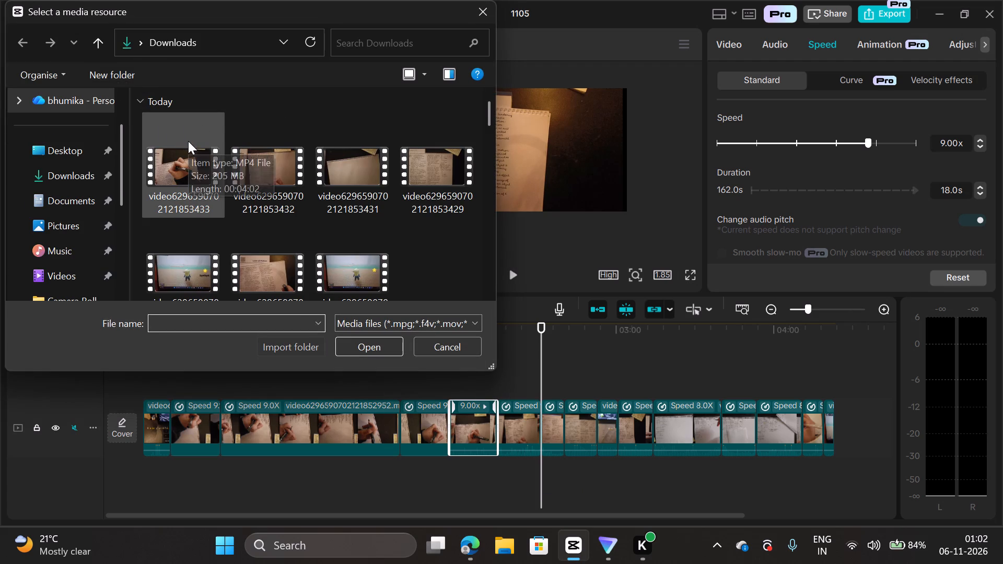
double_click(188, 141)
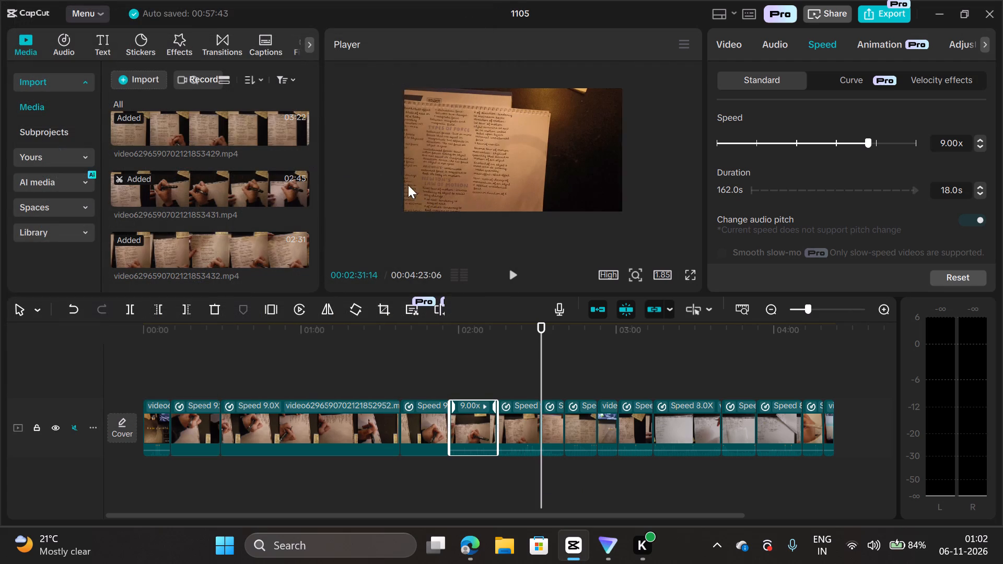
Preview video6296590702121853433.mp4 and insert it directly after the 9x clip that ends at about 00:02:15.
left_click(511, 274)
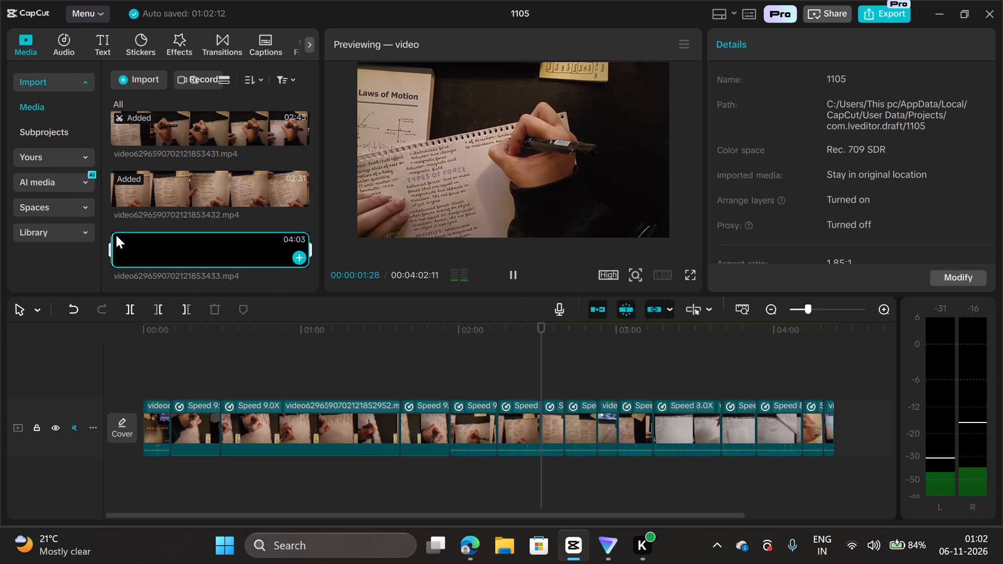
left_click_drag(115, 245, 134, 251)
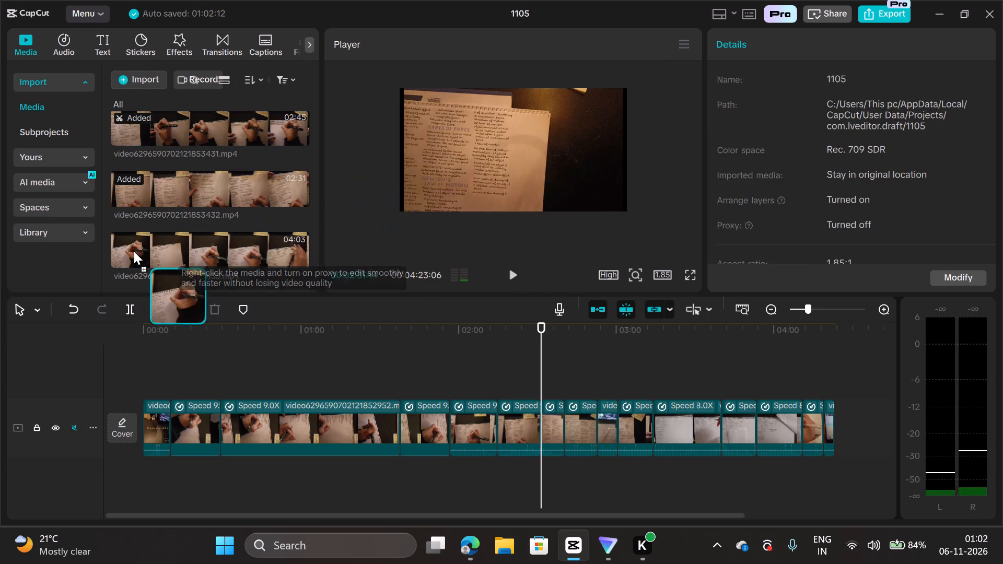
left_click_drag(134, 251, 125, 251)
left_click_drag(205, 248, 490, 437)
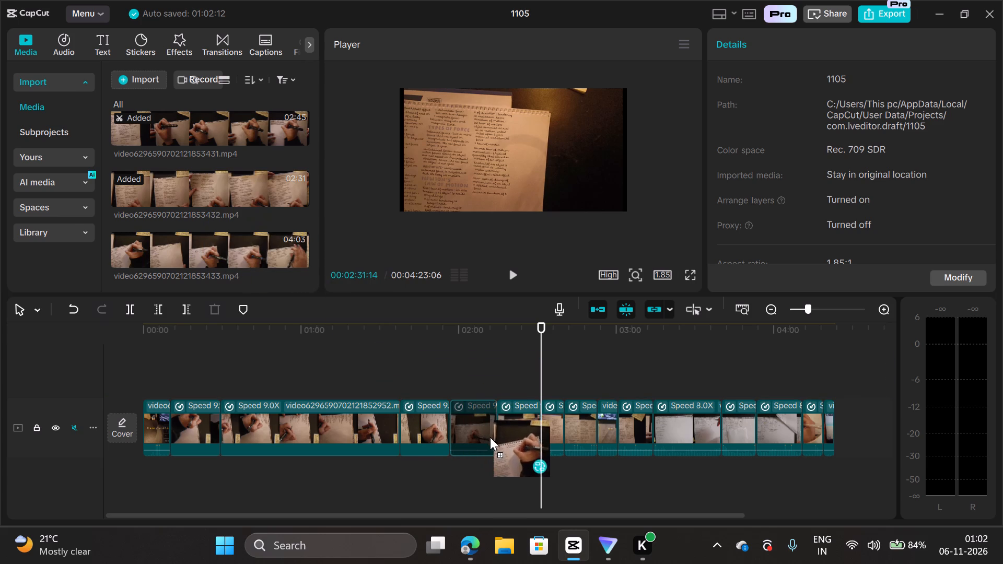
left_click_drag(490, 437, 497, 431)
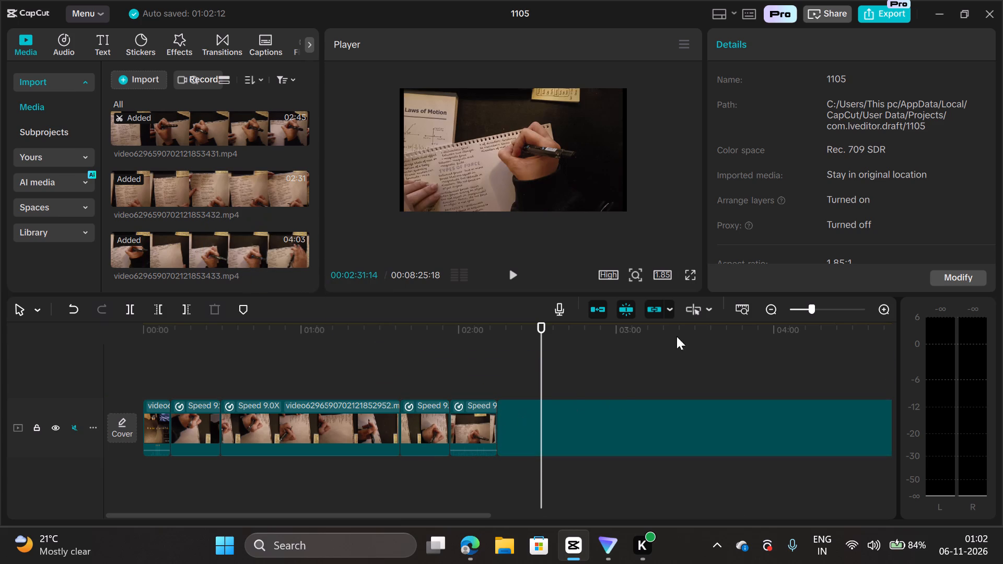
Set the newly inserted clip's standard speed to 8.86x.
left_click(819, 40)
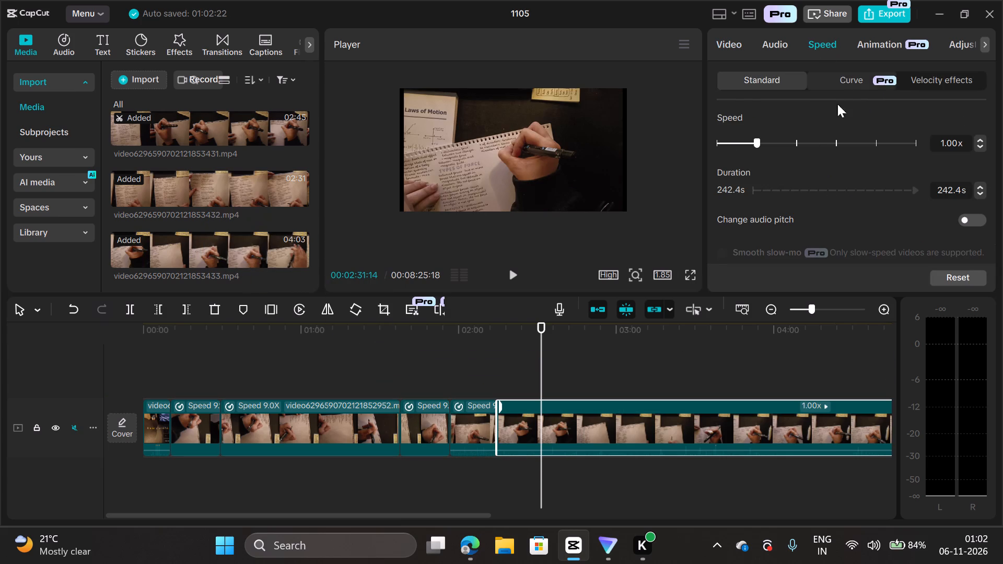
left_click_drag(760, 141, 825, 148)
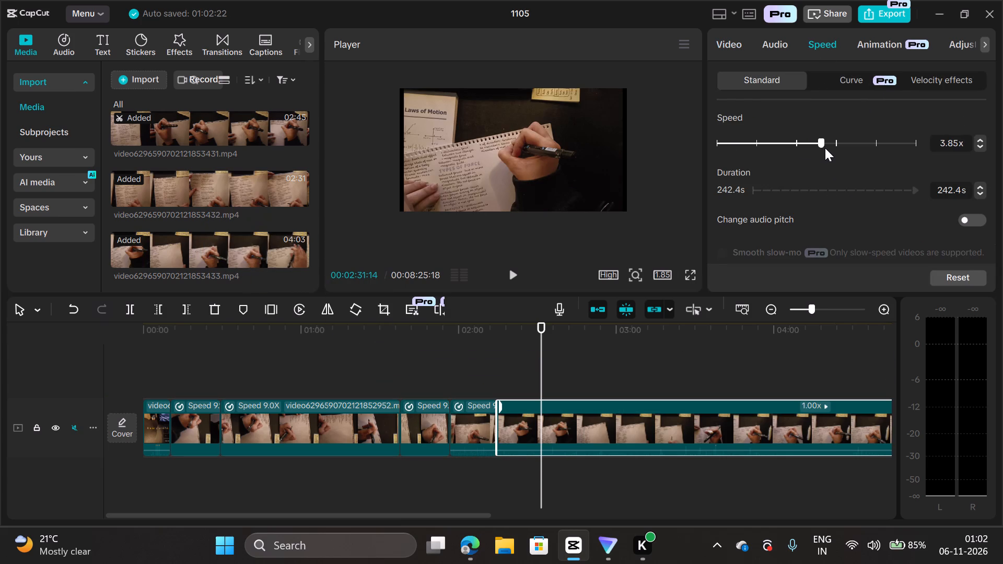
left_click_drag(825, 148, 825, 148)
left_click_drag(825, 148, 829, 149)
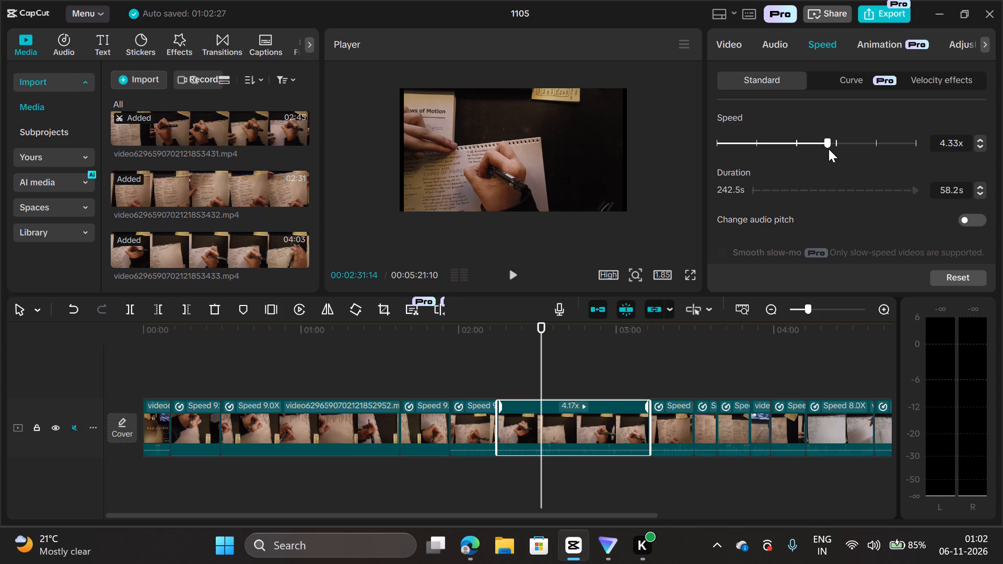
left_click_drag(829, 149, 836, 151)
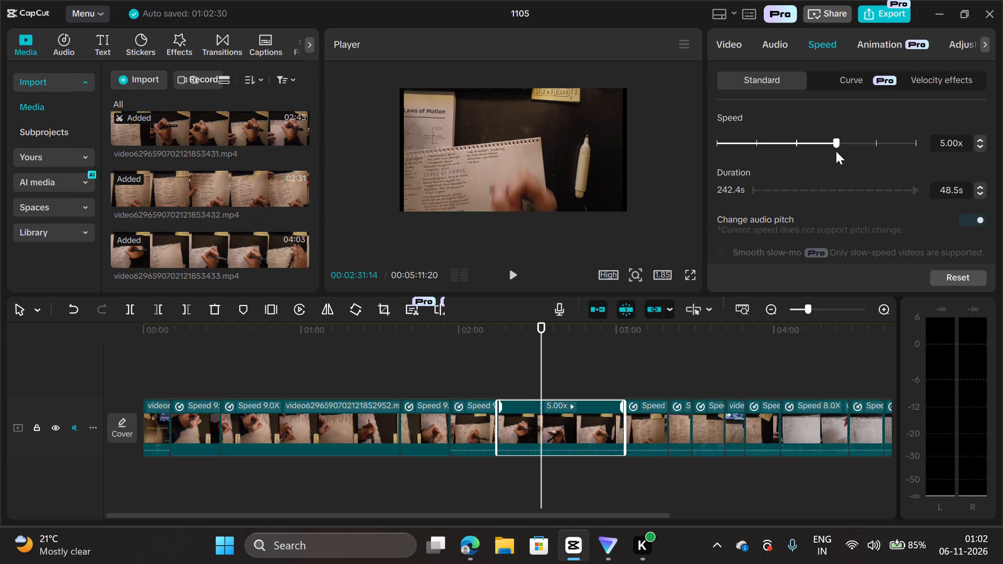
left_click_drag(835, 144, 860, 152)
left_click_drag(860, 152, 870, 156)
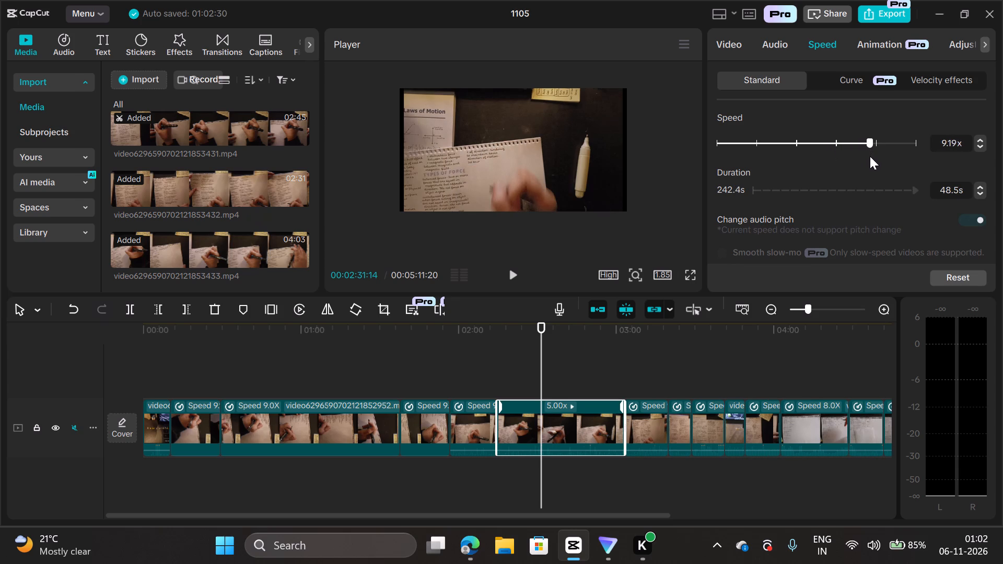
left_click_drag(870, 156, 867, 158)
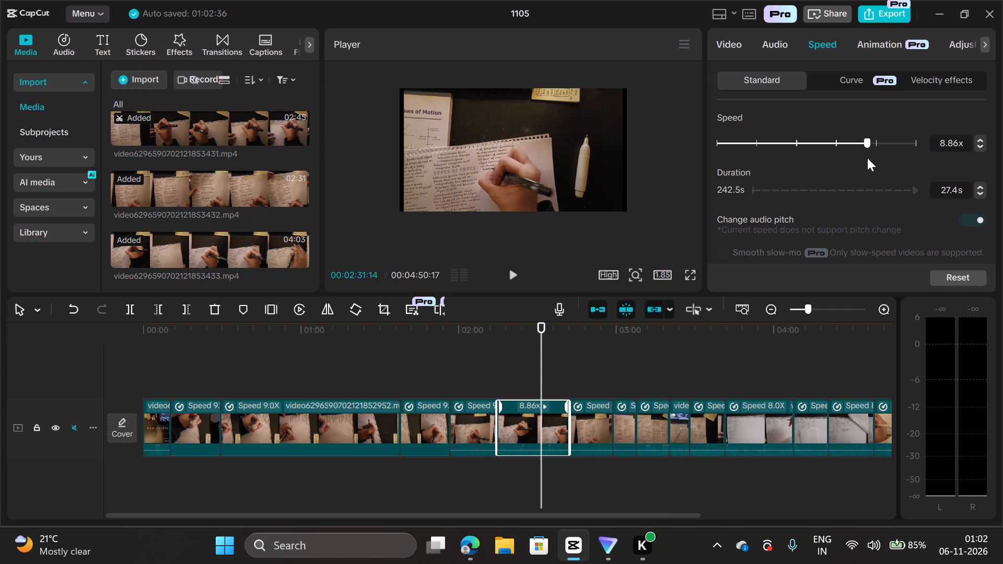
Review the notes from about 00:00:58 to 00:02:16 to check where the new 8.86x clip belongs in the writing order.
left_click(514, 268)
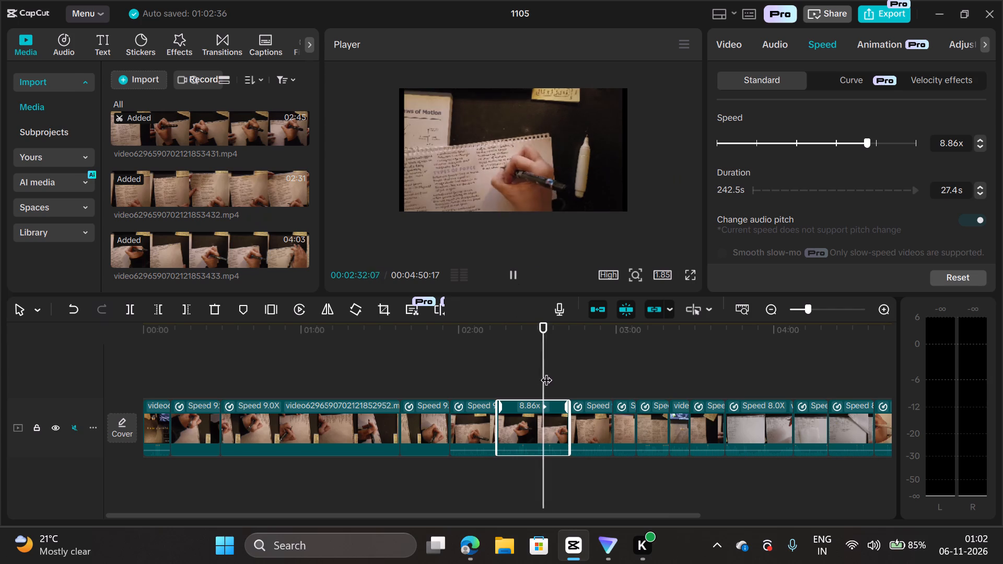
left_click_drag(546, 372, 297, 392)
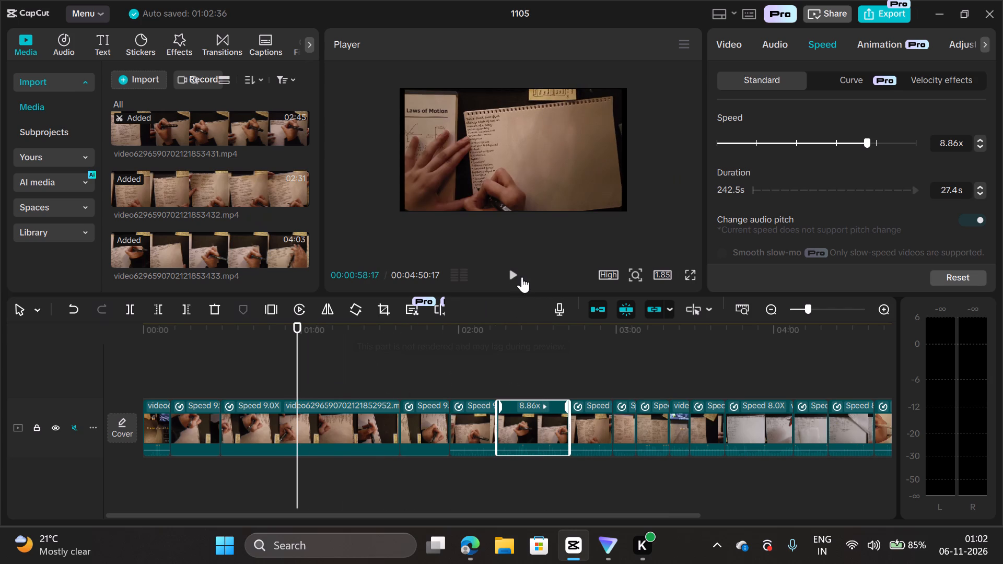
left_click_drag(290, 370, 300, 373)
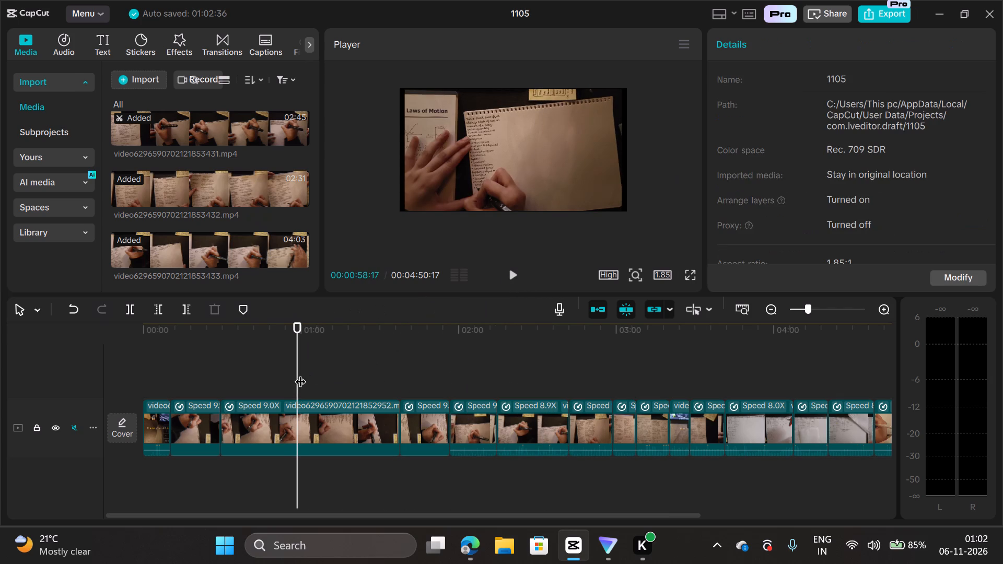
left_click_drag(300, 373, 410, 395)
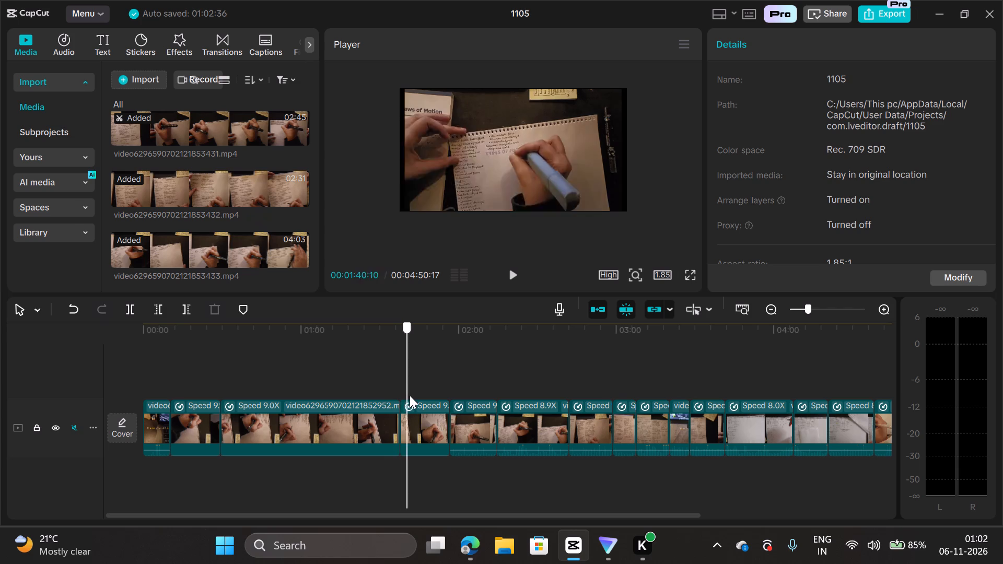
left_click_drag(410, 395, 454, 405)
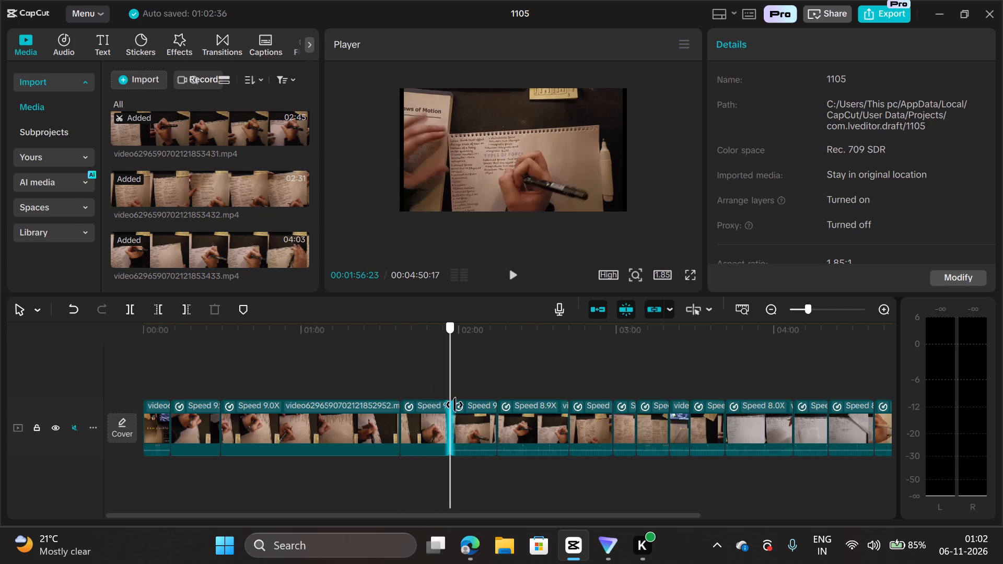
left_click_drag(454, 405, 481, 408)
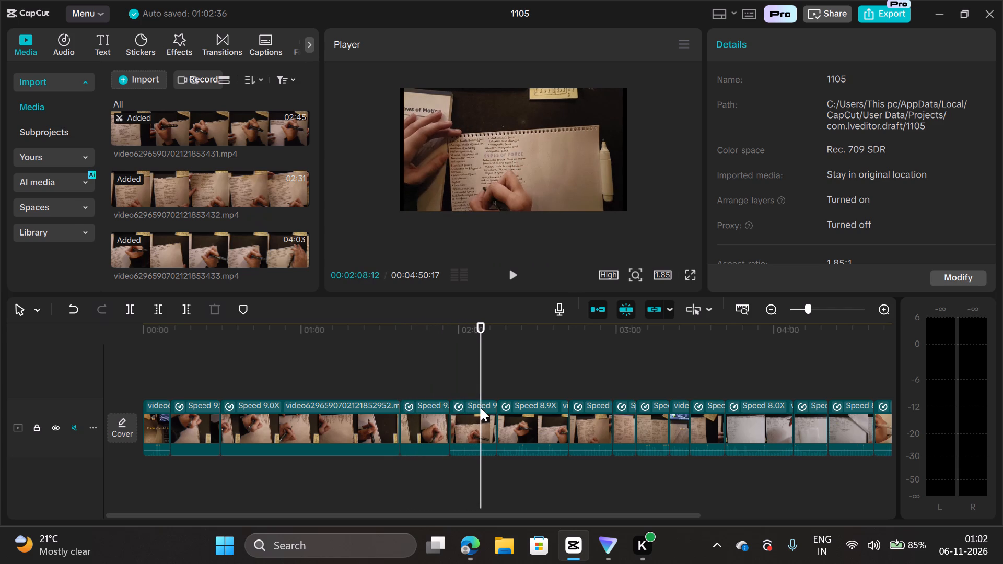
left_click_drag(481, 381, 503, 384)
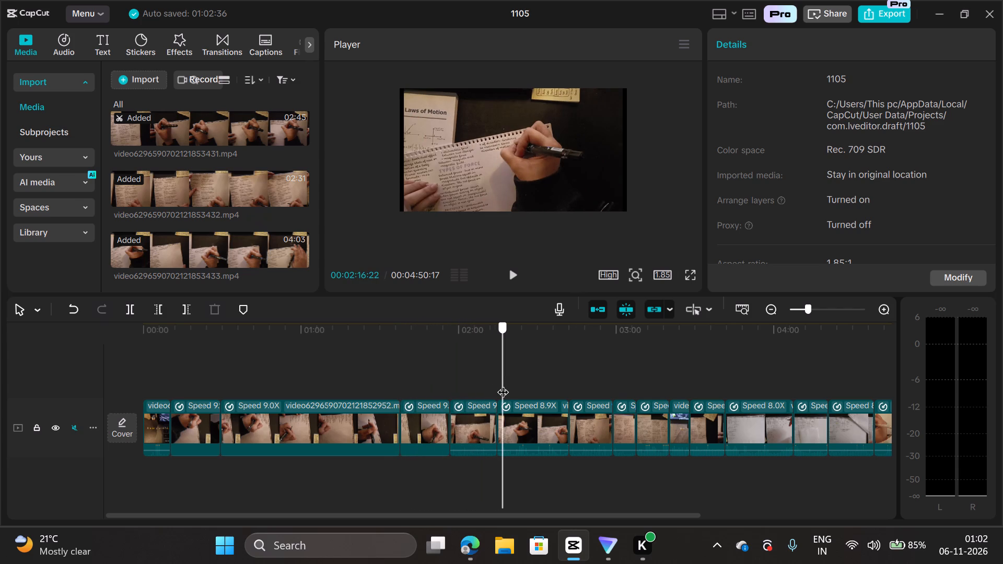
left_click_drag(503, 384, 484, 392)
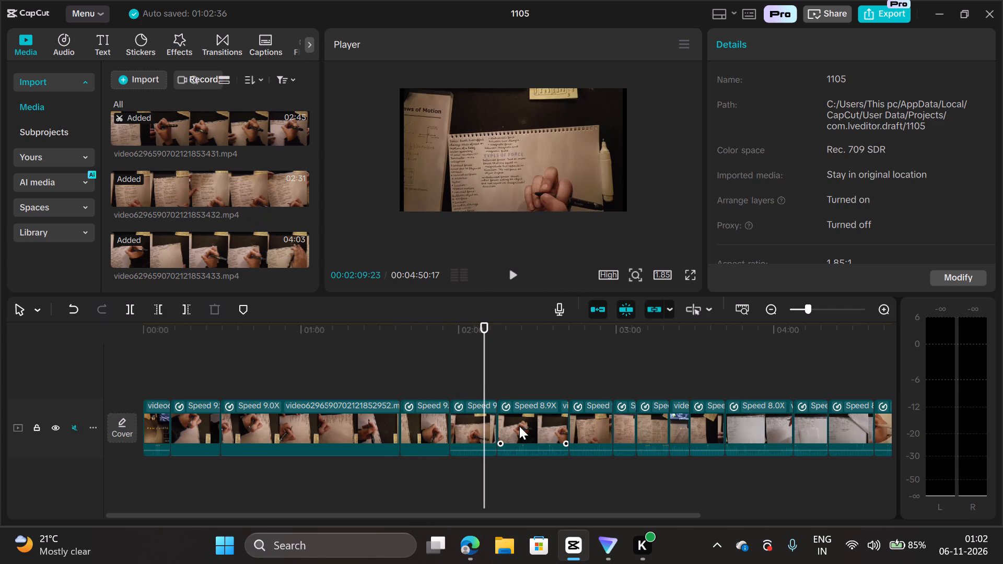
Move the sped-up clip that follows the 8.86x clip directly ahead of it.
left_click_drag(588, 425, 581, 426)
left_click_drag(581, 426, 515, 433)
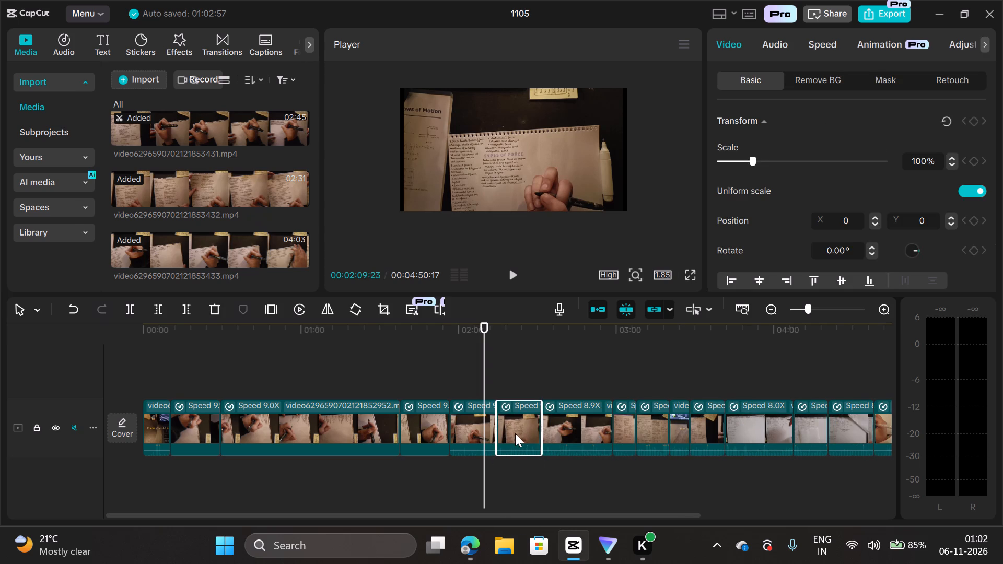
Replay in full screen from about 00:02:09 to check that the notes progress in order through the moved clip.
left_click(514, 275)
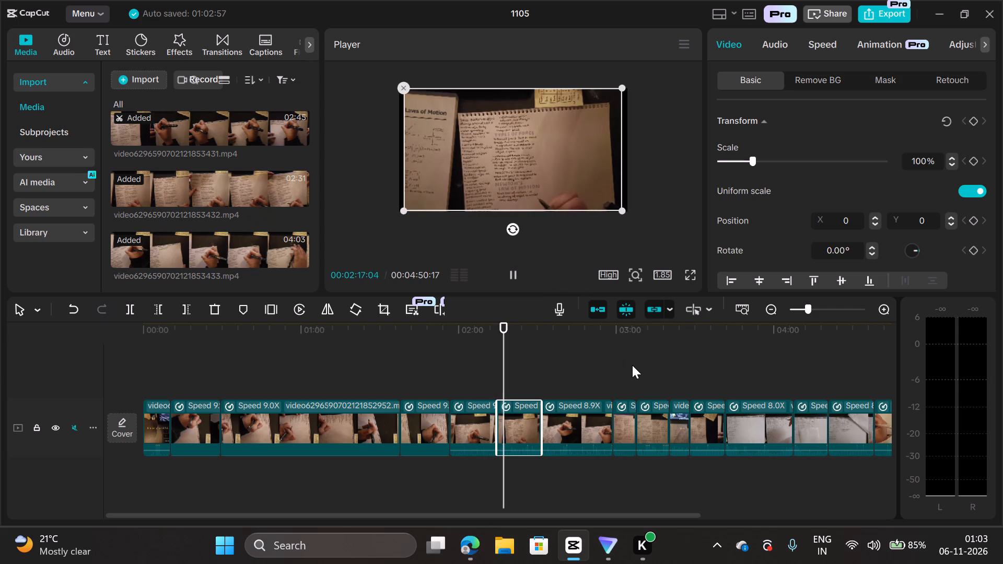
left_click(688, 272)
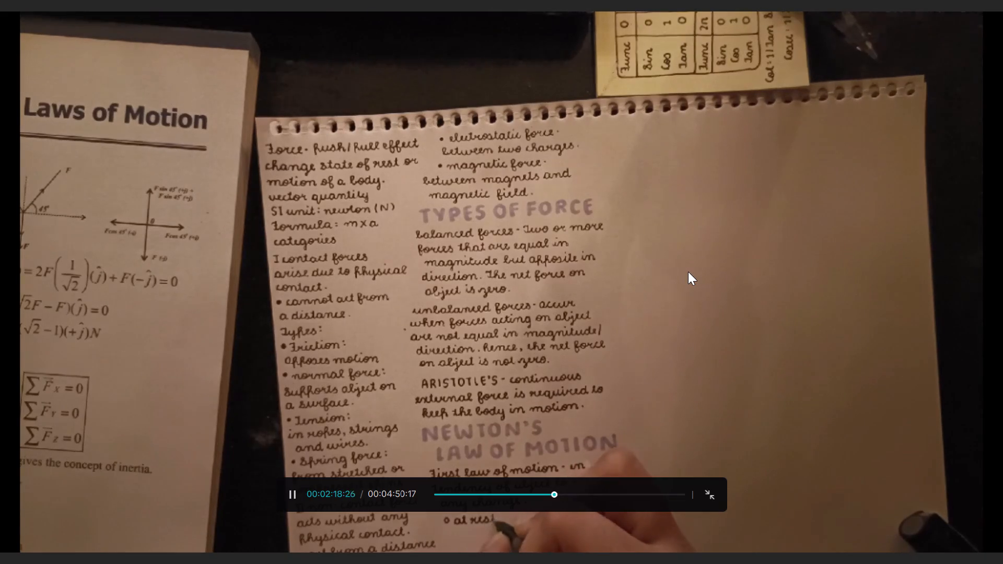
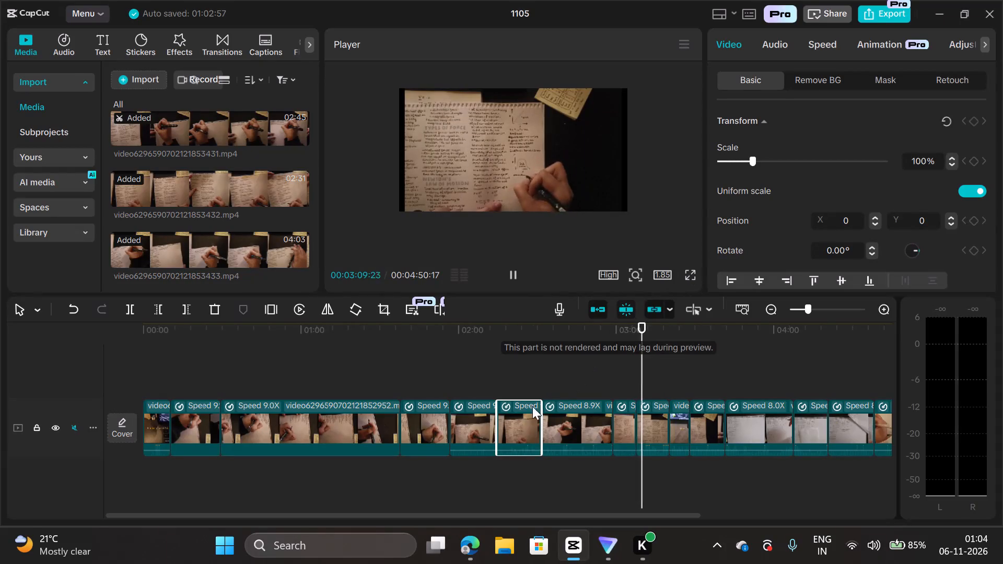
Review the footage from about 00:02:50 to 00:03:09 to check how the 8.9x clip leads into the short sped-up clip after it.
left_click_drag(640, 384, 614, 391)
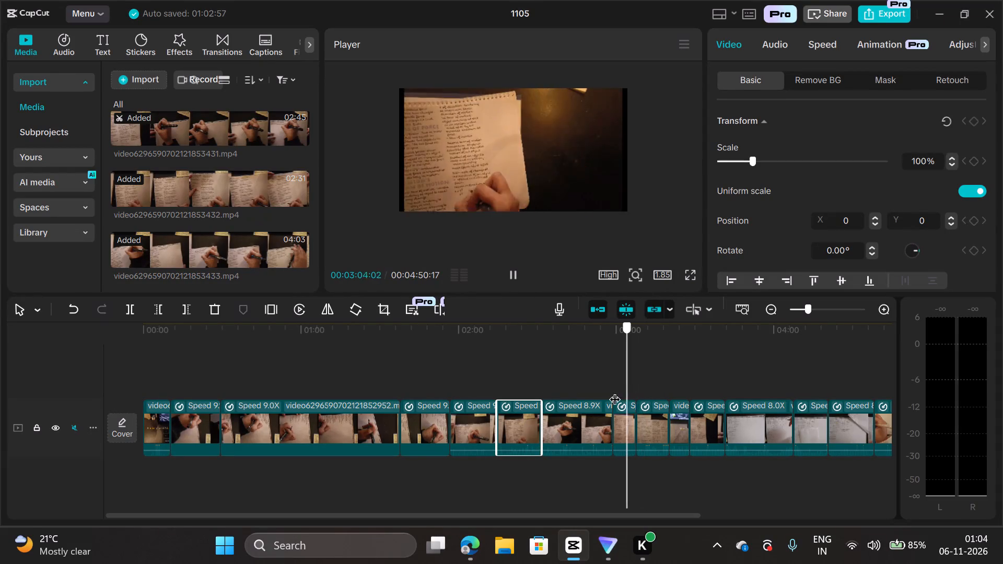
left_click_drag(614, 391, 601, 394)
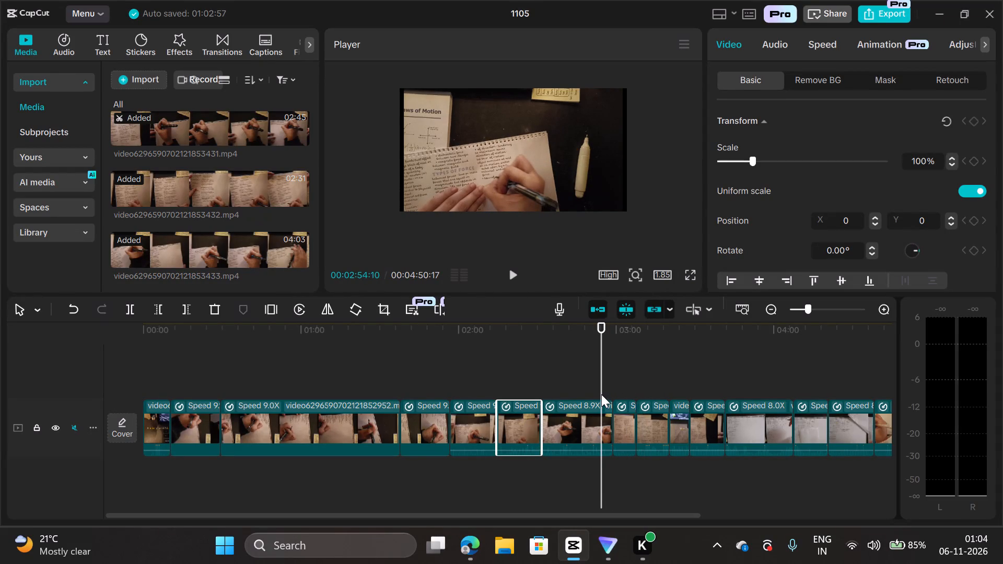
left_click(620, 429)
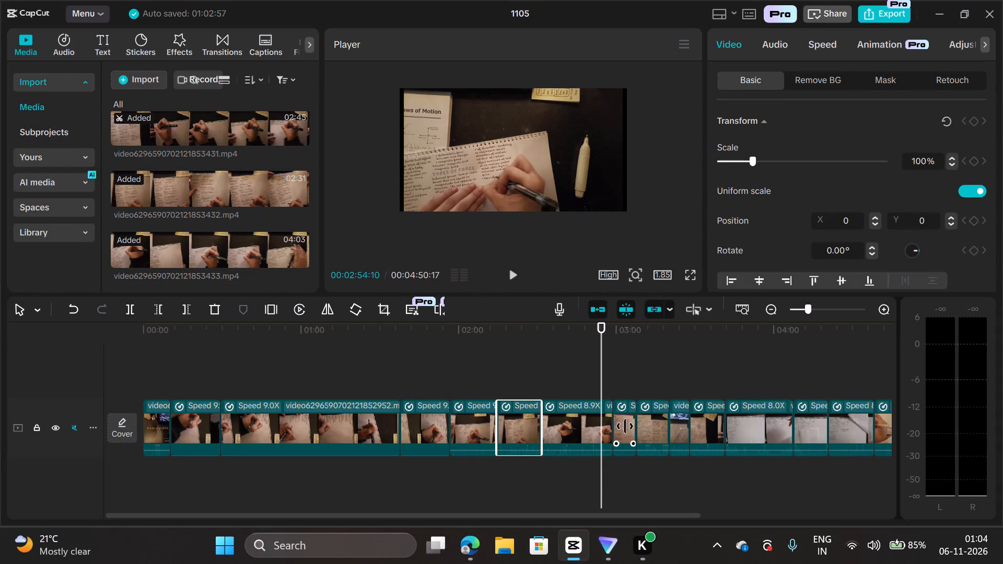
left_click(622, 427)
left_click(622, 427)
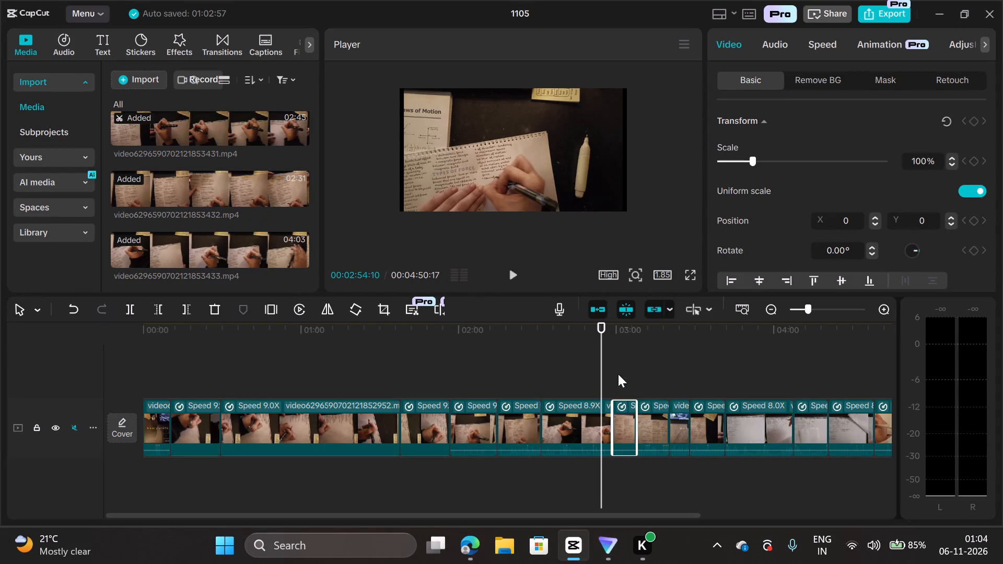
left_click(506, 274)
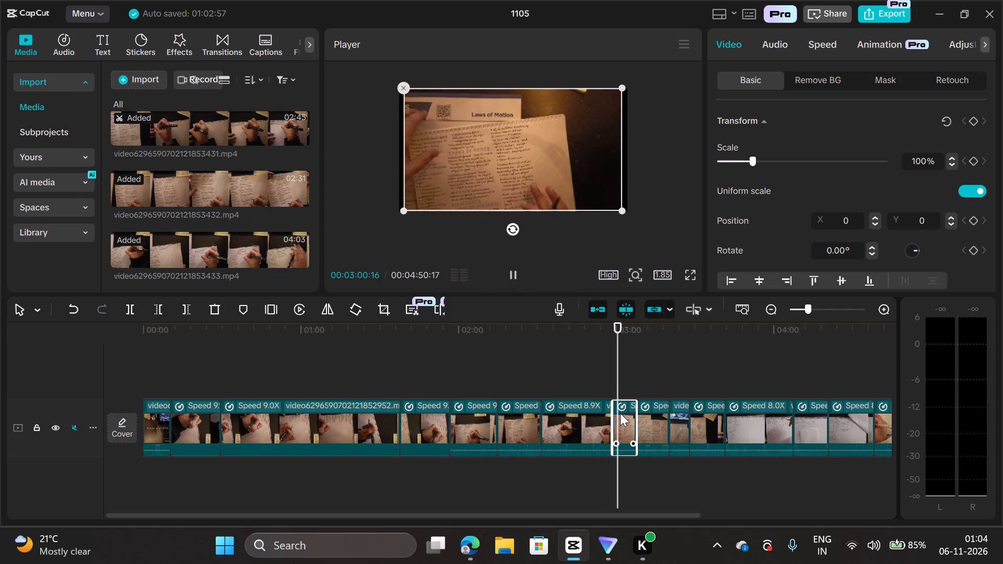
scroll(621, 403, "up", 1, "ctrl")
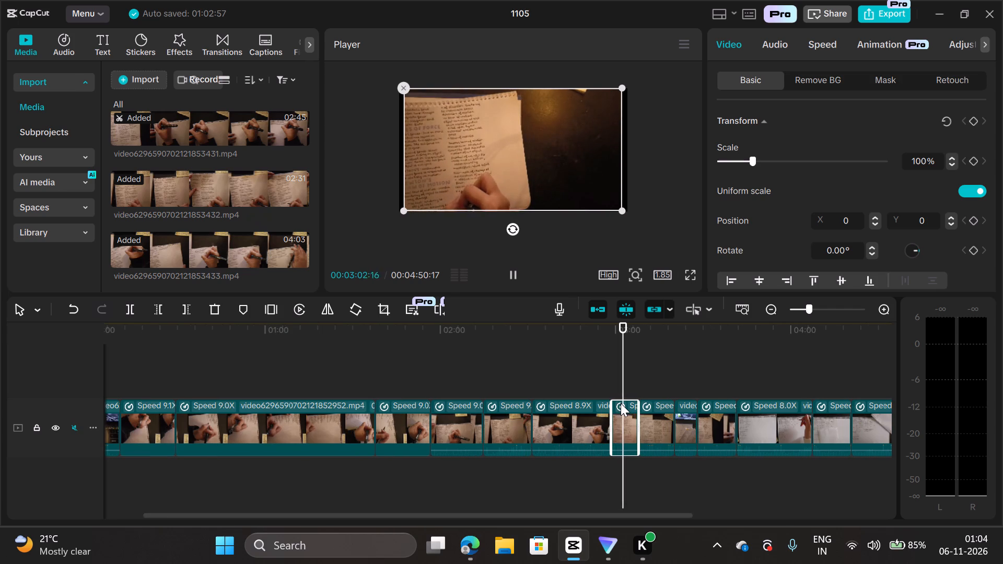
left_click(590, 419)
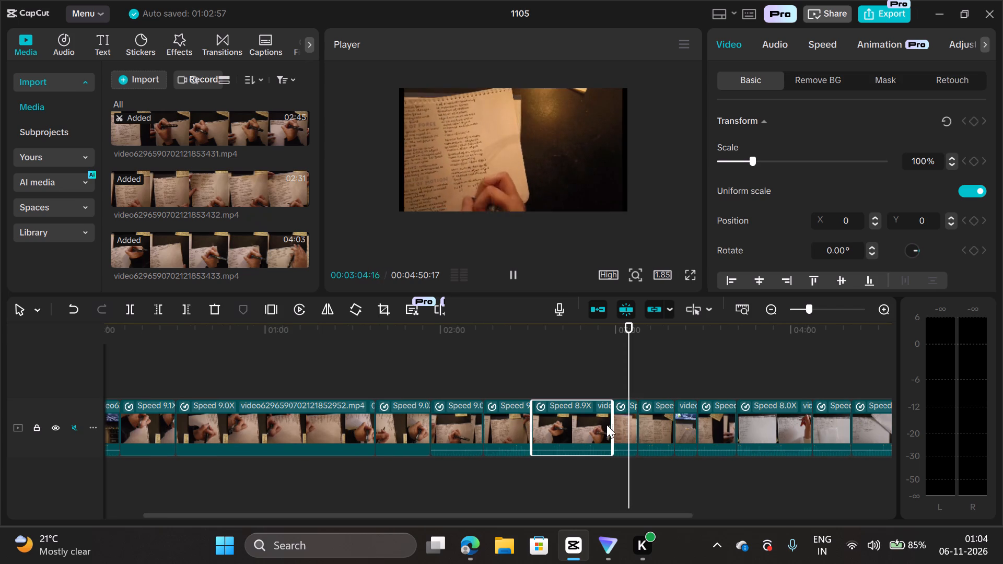
left_click(607, 425)
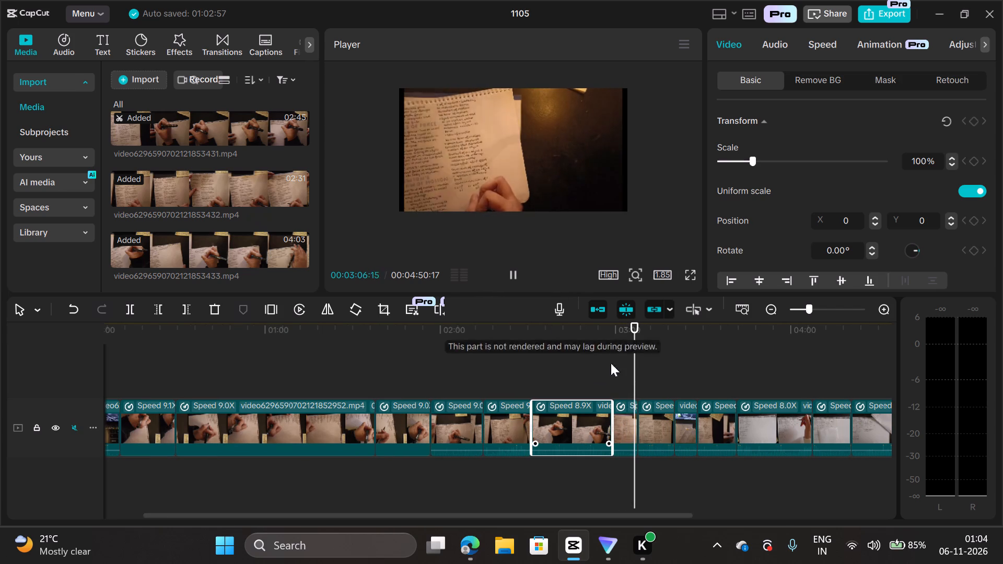
left_click_drag(642, 379, 588, 379)
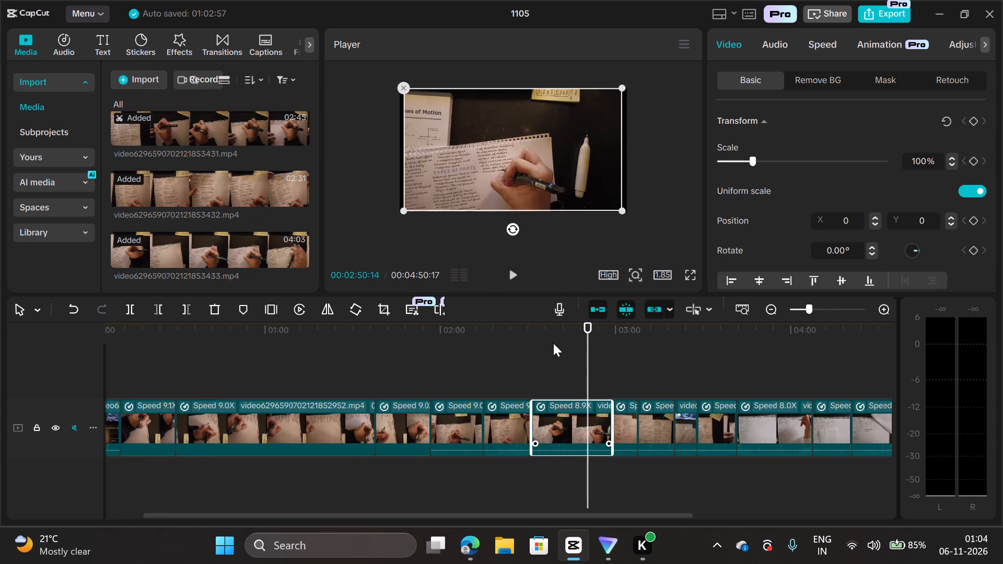
left_click(507, 277)
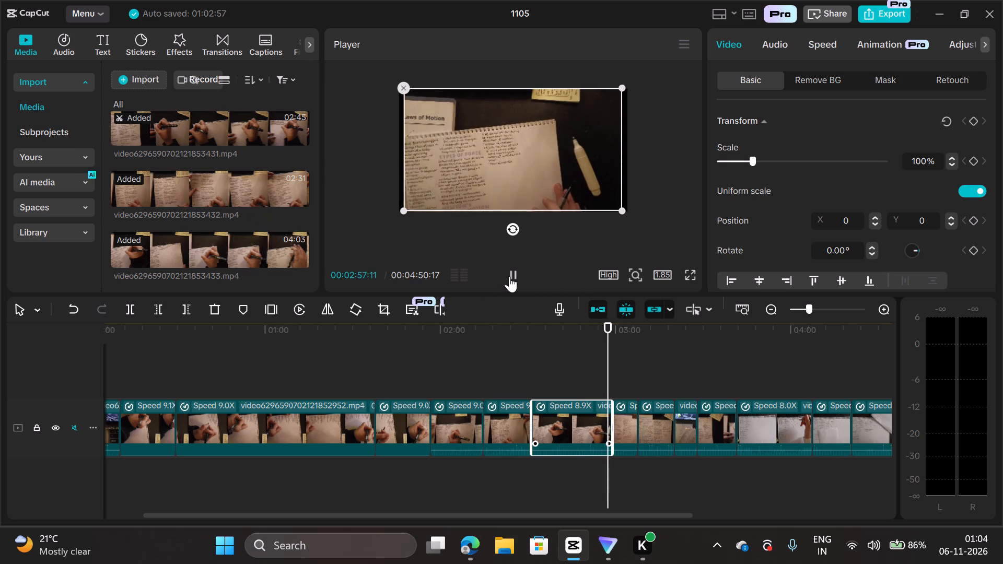
left_click(622, 422)
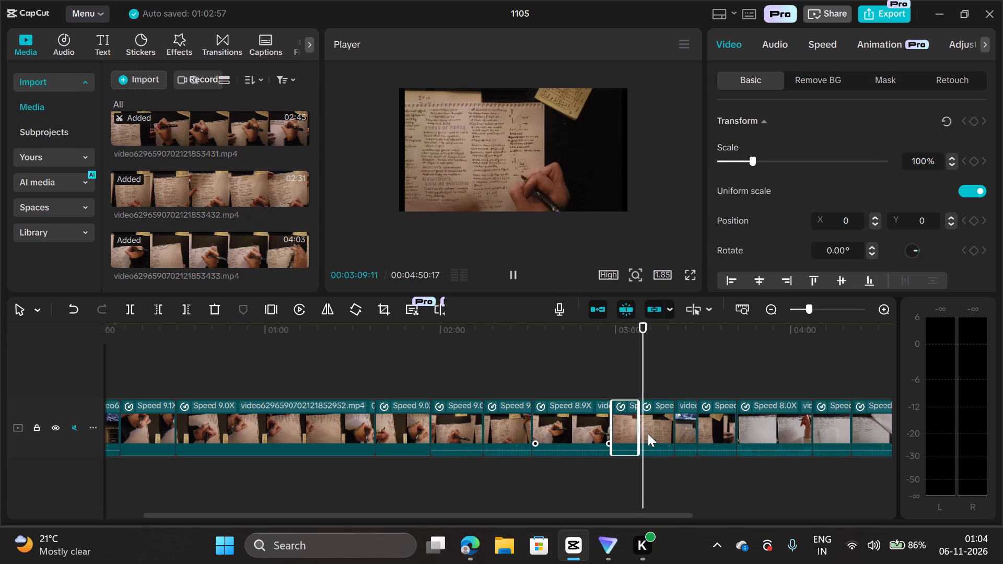
Replay in full screen from about 00:02:31 to 00:03:00 to check that the written notes continue in order into the short clip.
left_click_drag(645, 378, 529, 362)
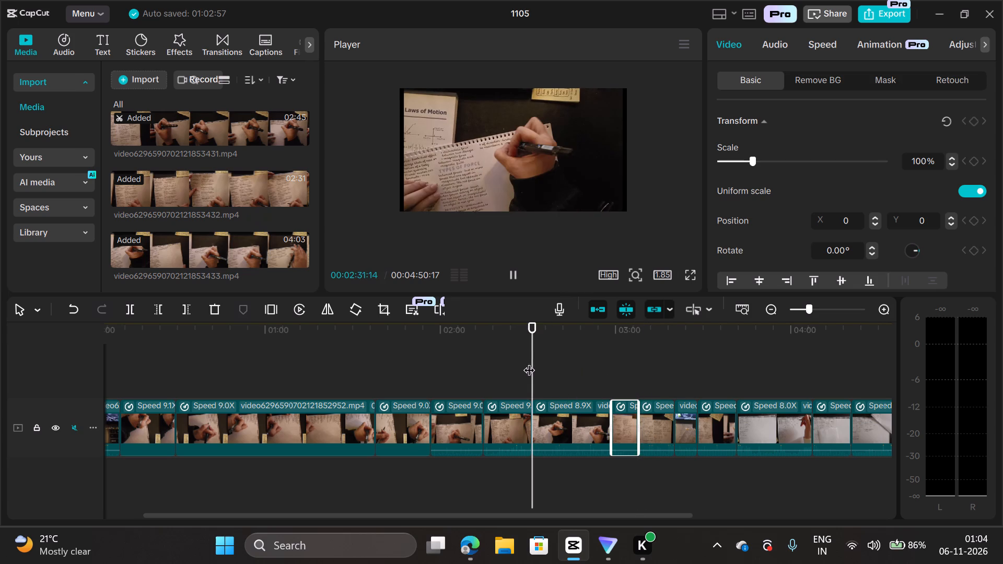
left_click(510, 275)
left_click(693, 275)
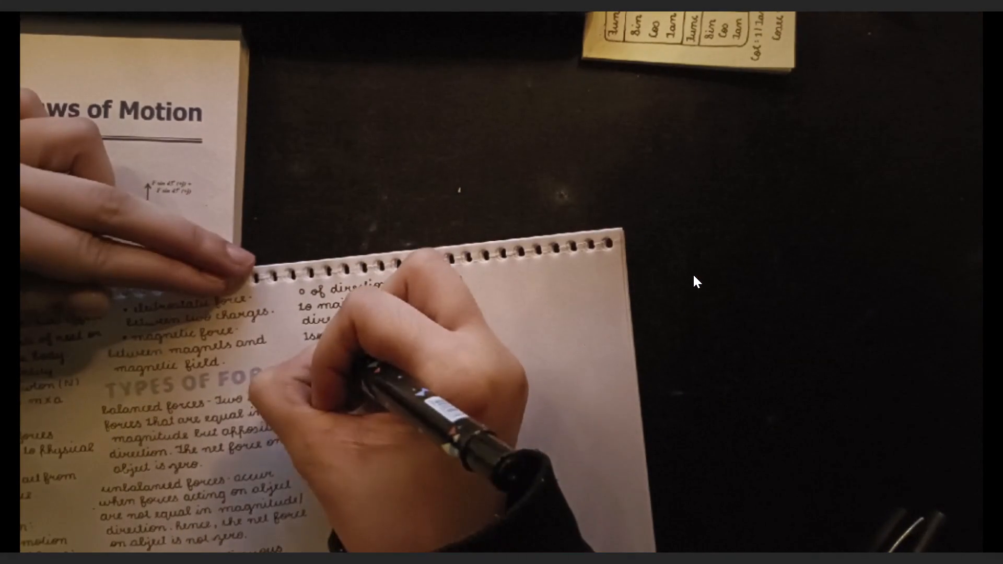
key("space")
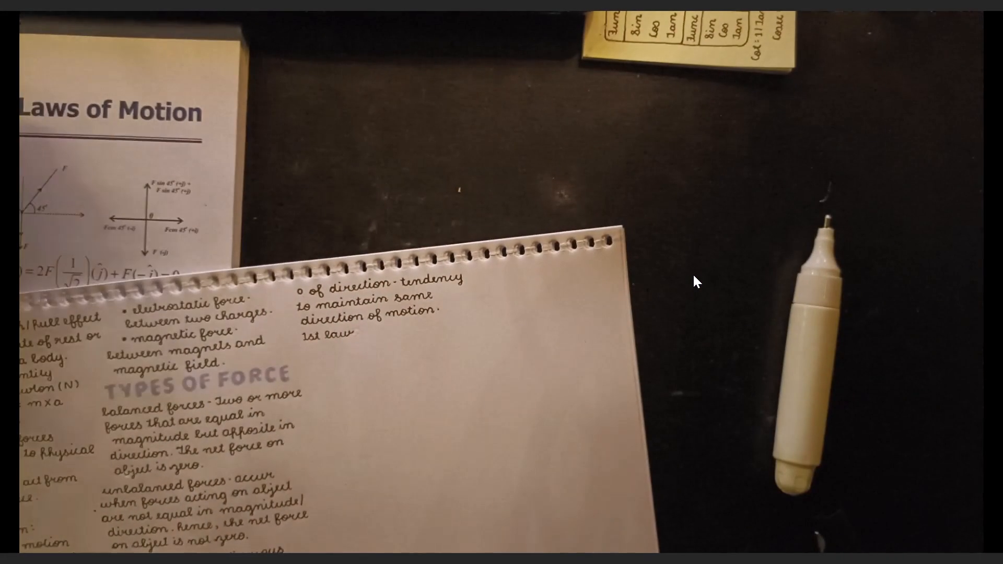
key("space")
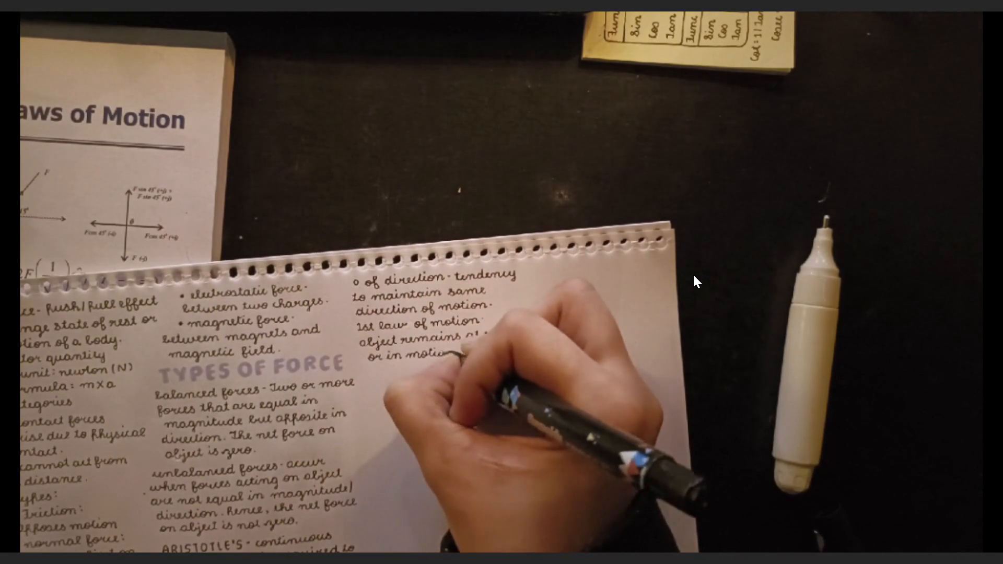
key("space")
key("space")
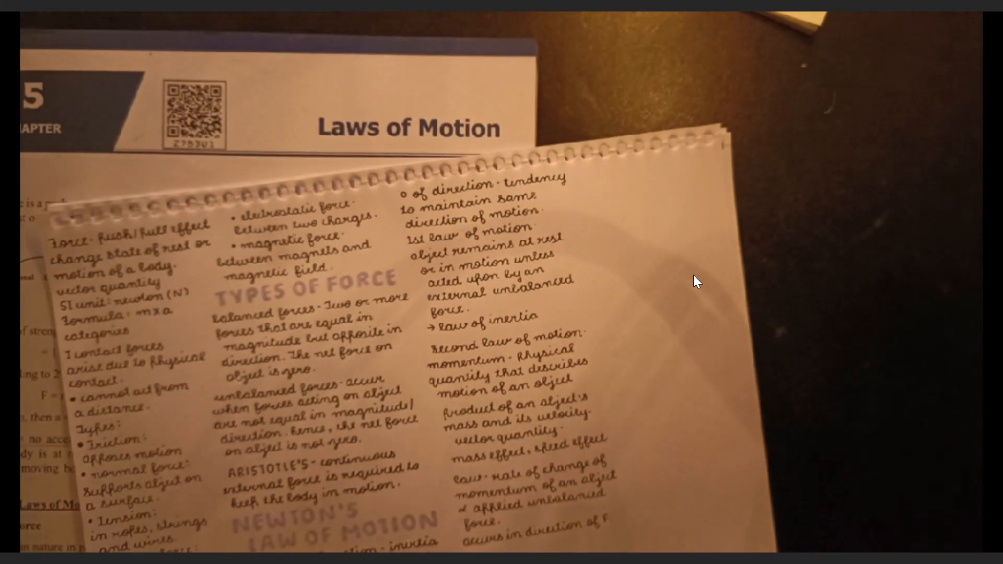
key("space")
key("Escape")
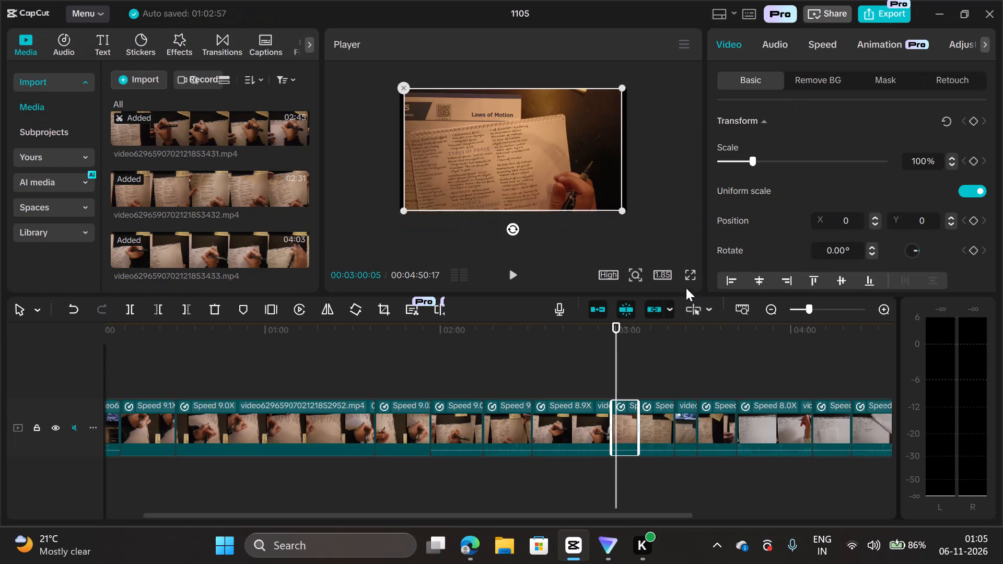
Set the standard speed of the short clip starting at about 00:02:59 to 3.93x.
left_click(616, 426)
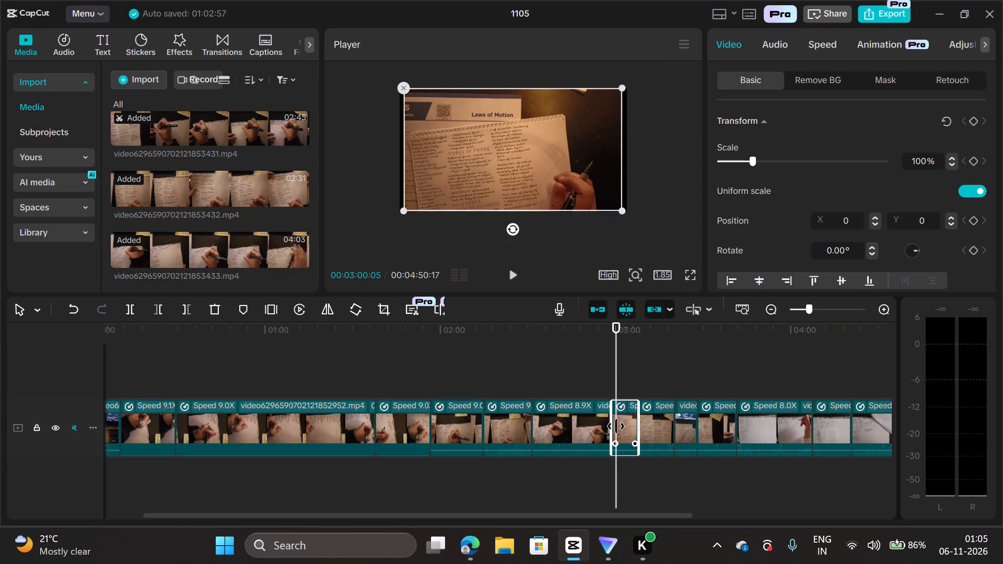
left_click(613, 428)
left_click(512, 268)
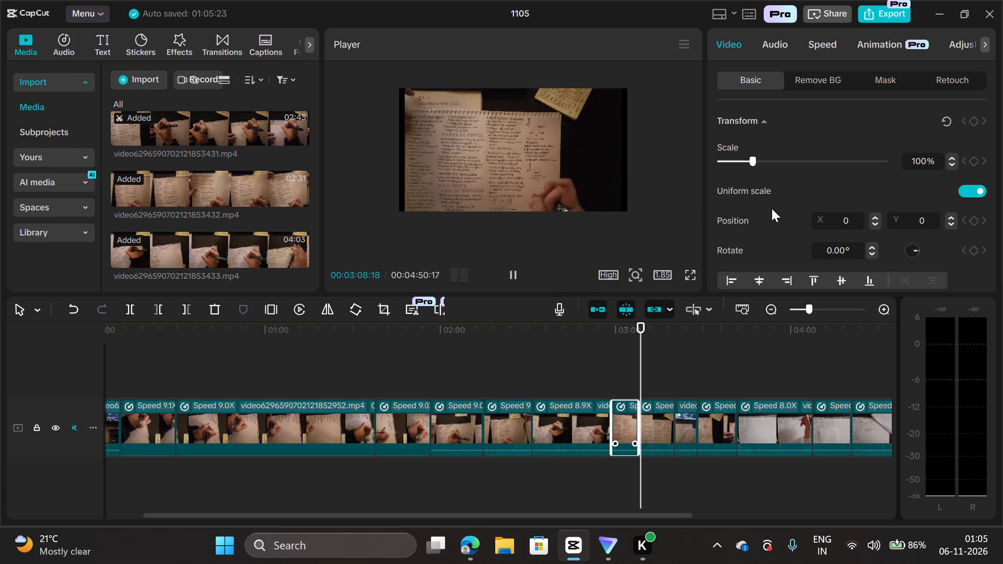
left_click(836, 48)
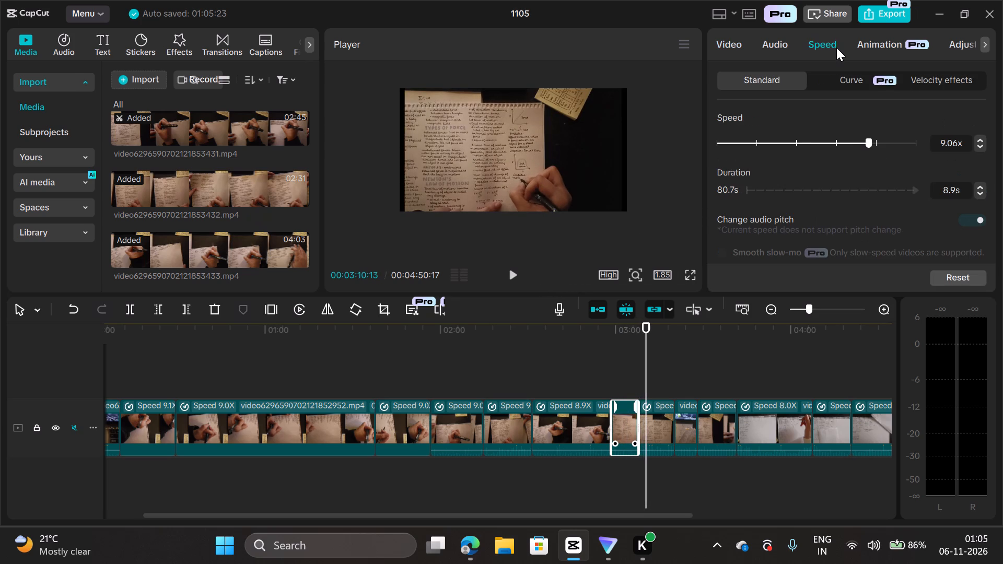
left_click_drag(869, 144, 839, 149)
left_click_drag(839, 149, 839, 150)
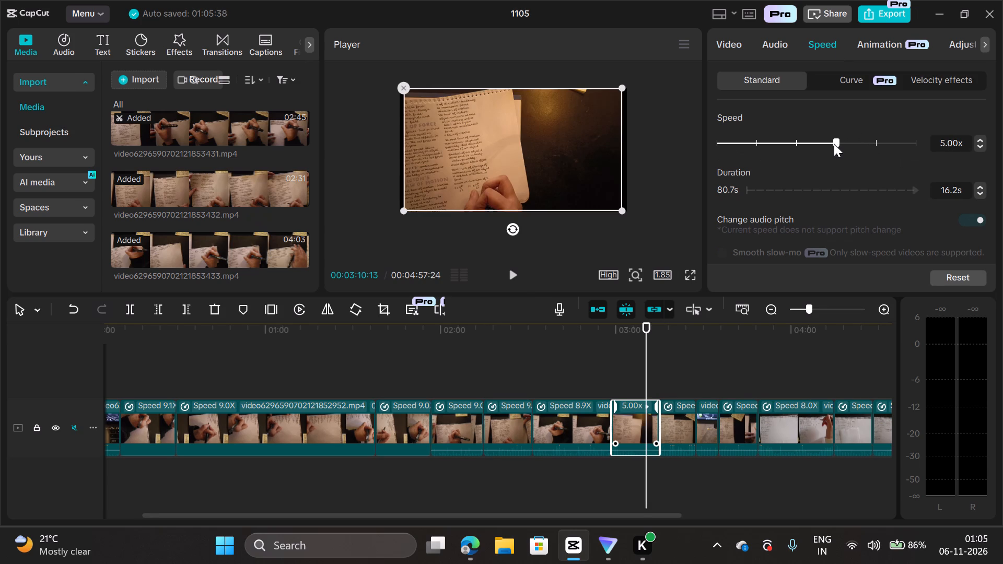
left_click_drag(836, 142, 817, 145)
left_click_drag(817, 145, 822, 147)
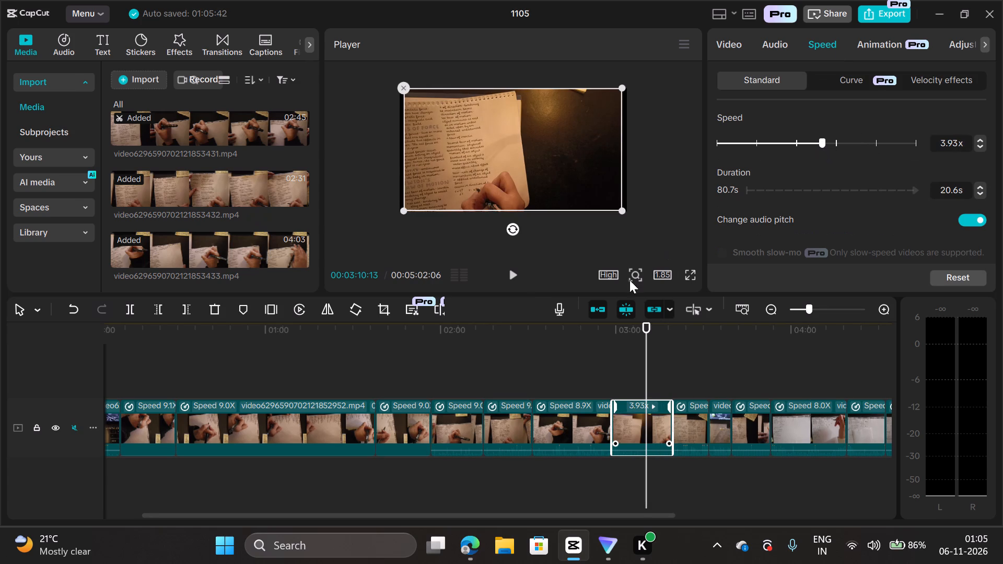
Replay in full screen from about 00:02:40 to check the pacing and note order leading into the 3.93x clip.
left_click_drag(647, 386, 557, 394)
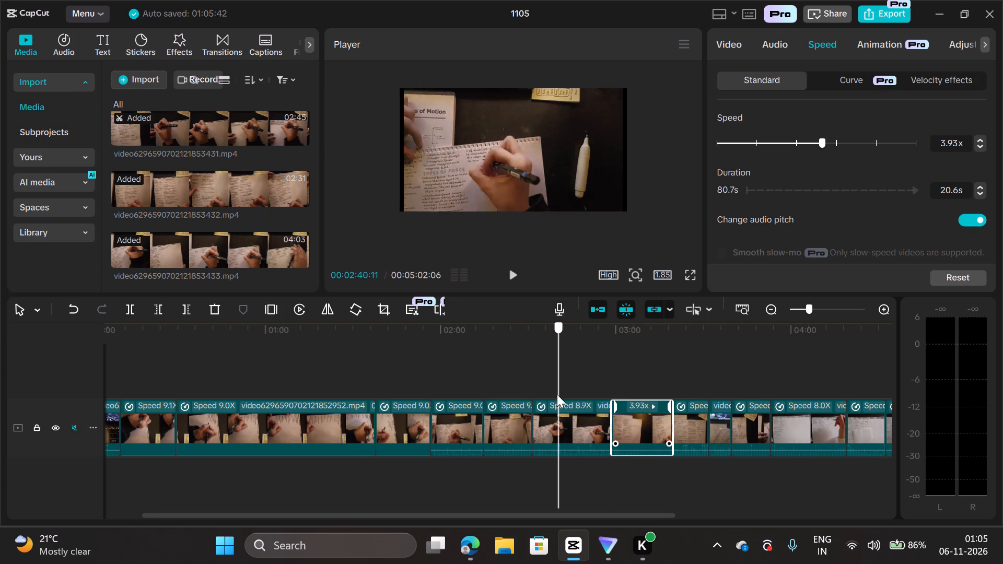
left_click(512, 275)
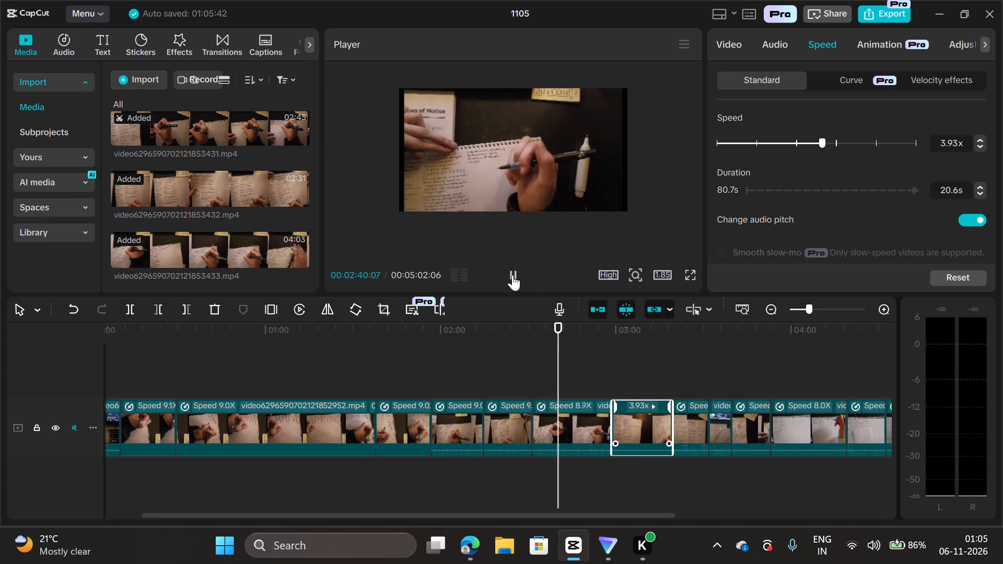
left_click(686, 272)
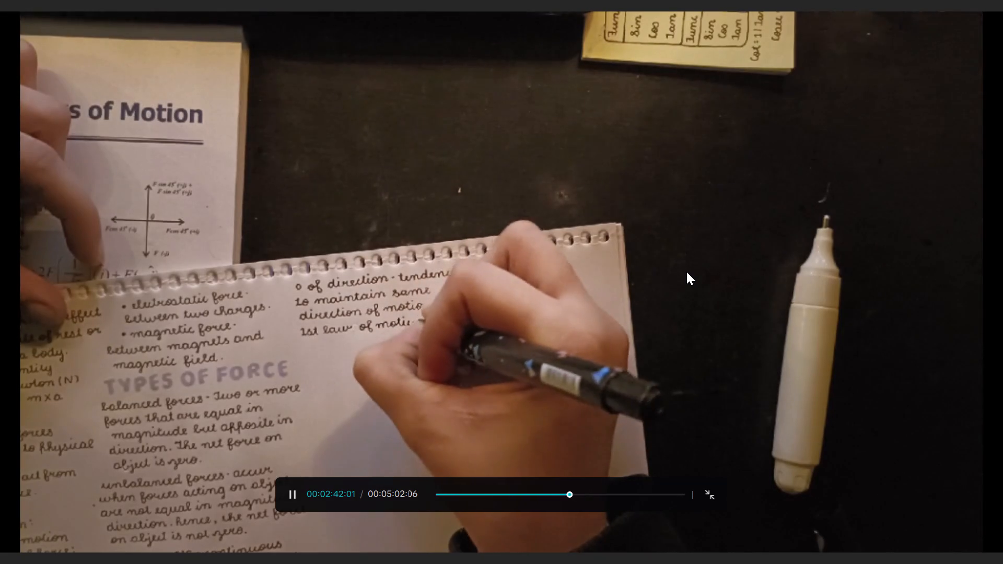
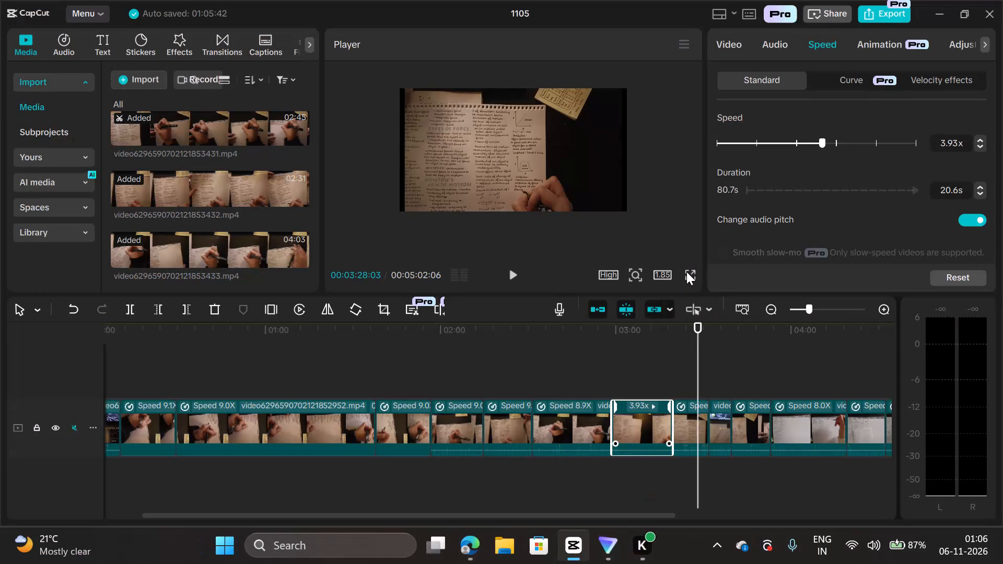
Set the standard speed of the 9.00x clip right after the 3.93x clip to 5.98x.
left_click(699, 423)
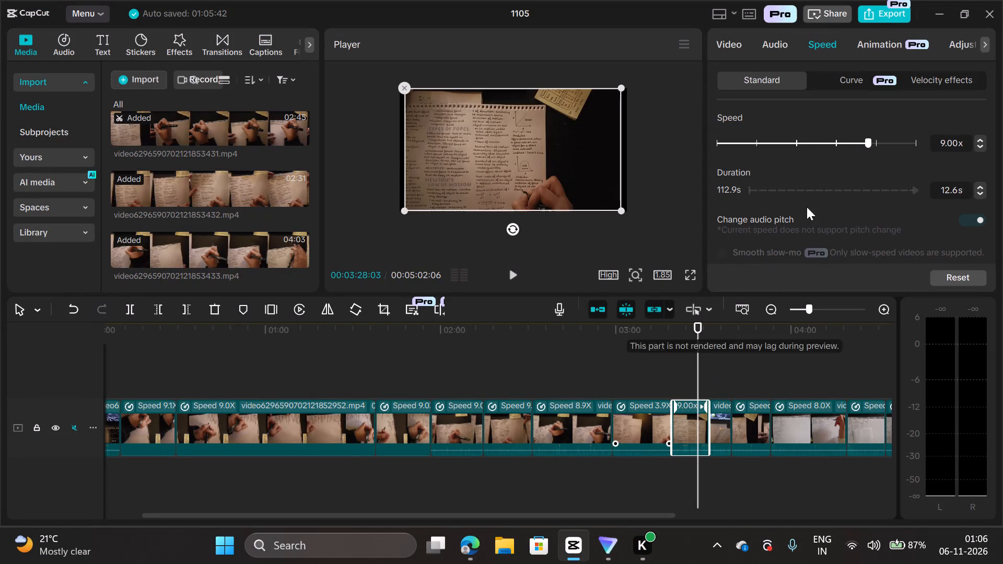
left_click_drag(863, 140, 849, 144)
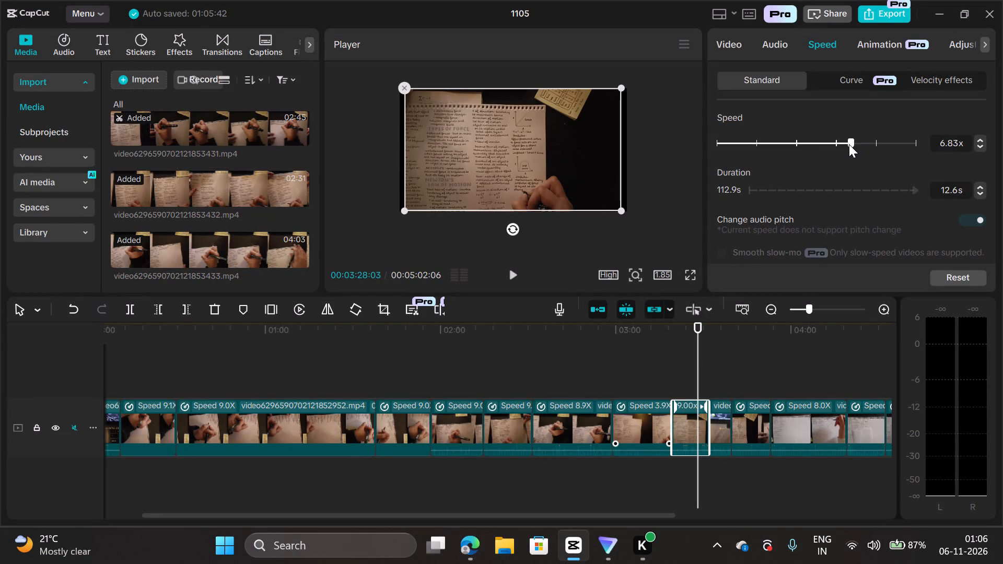
left_click_drag(849, 144, 844, 148)
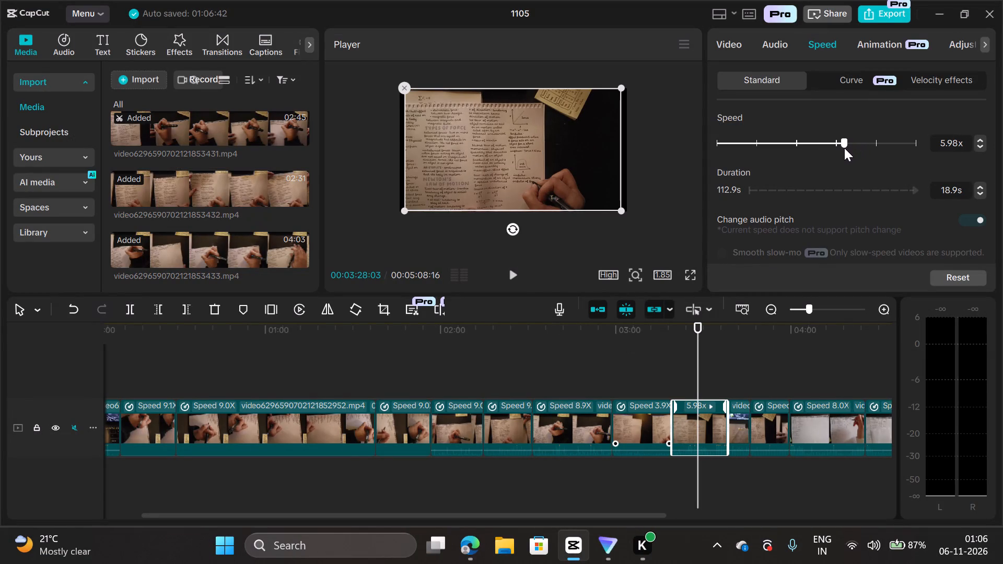
Replay in full screen from about 00:03:19 to check the writing pace of the 5.98x clip.
left_click_drag(696, 350, 691, 352)
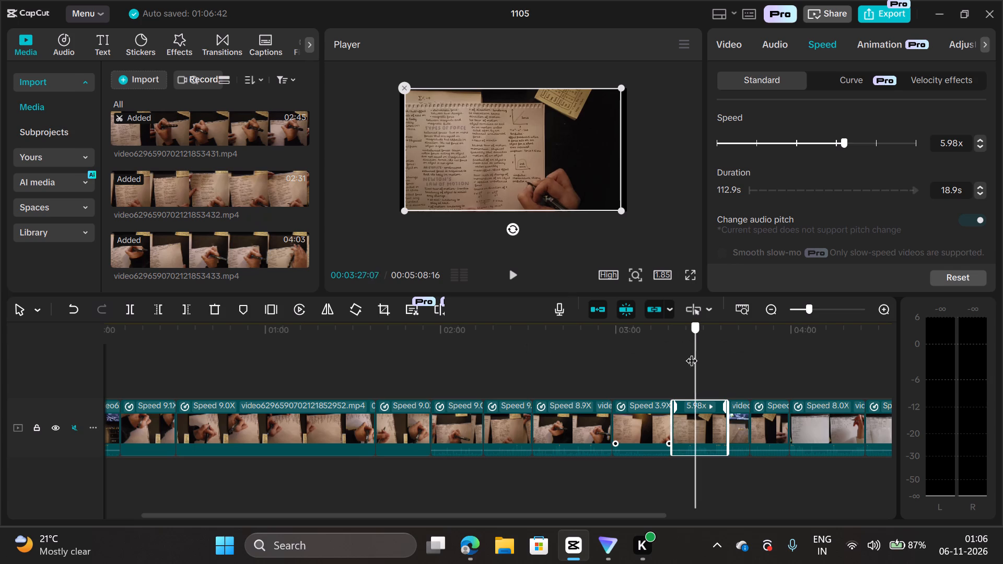
left_click_drag(691, 352, 671, 356)
left_click(687, 274)
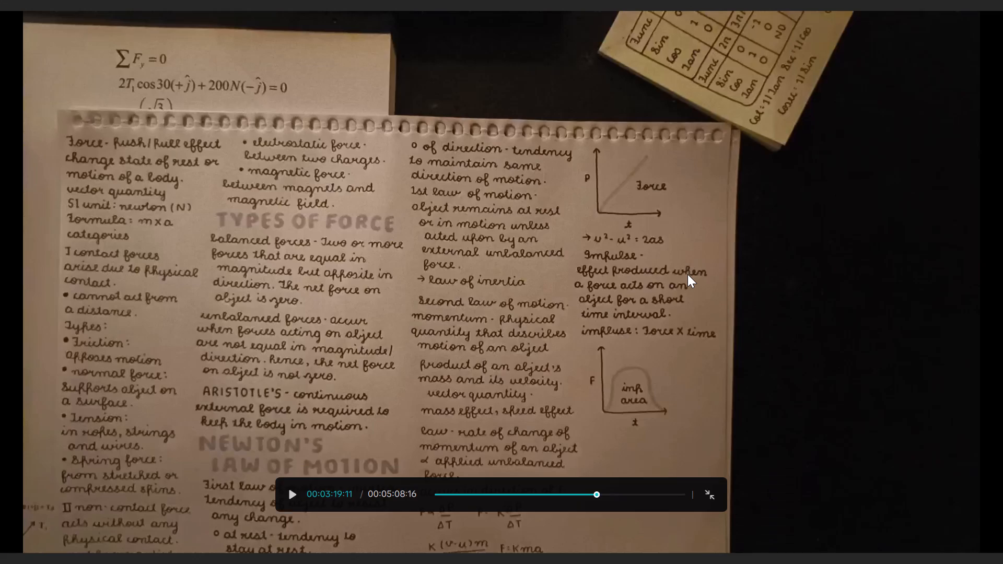
key("space")
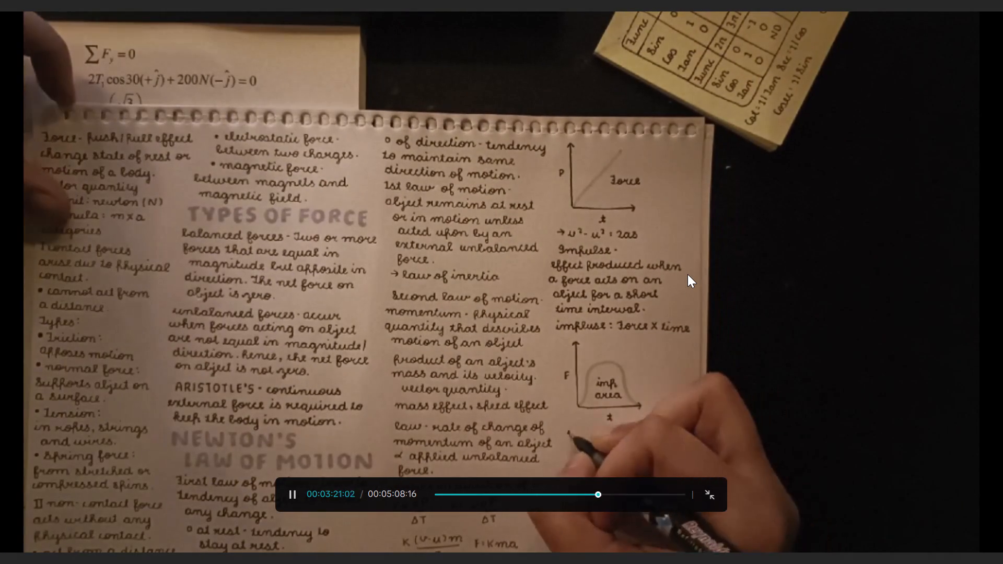
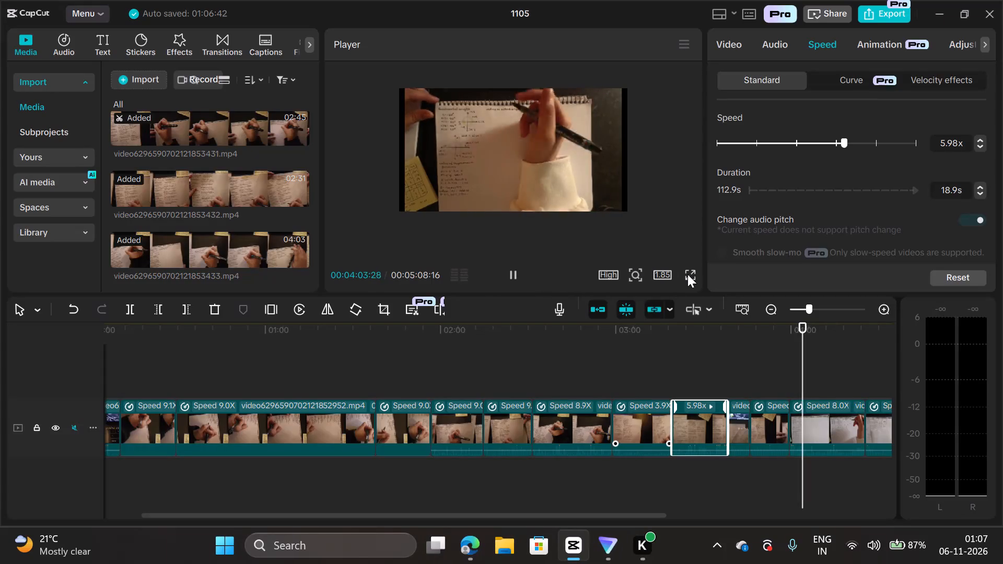
Pause the preview playback at about 00:04:06, within the 8.0x clip.
left_click(514, 275)
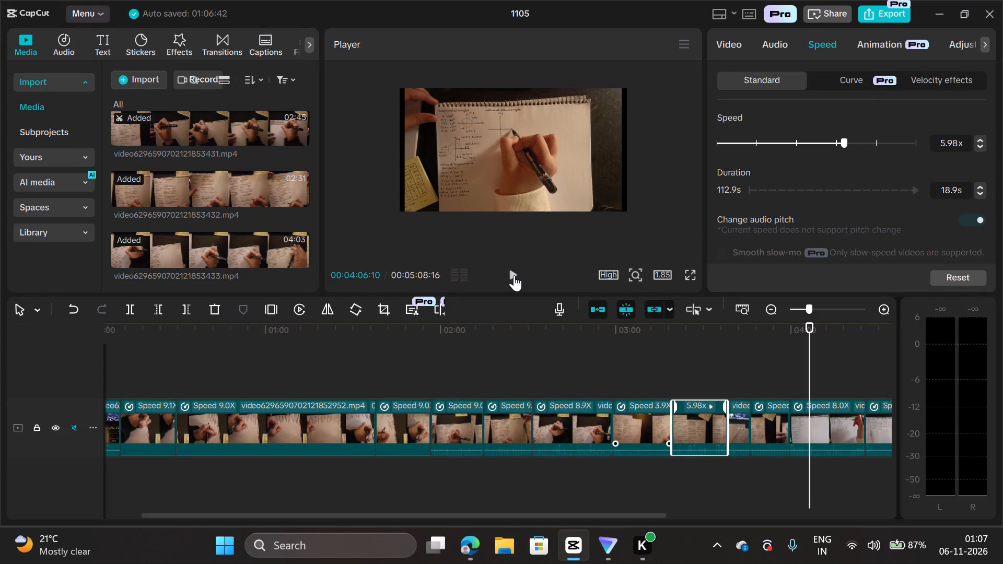
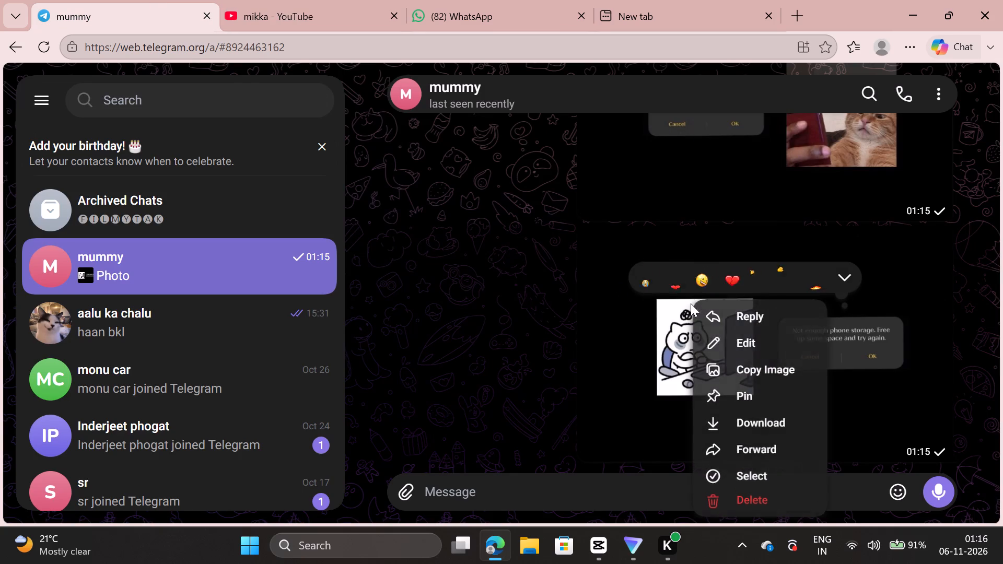
Download the latest chat photo, showing the cartoon cat at a computer beside the phone-storage message.
left_click(741, 412)
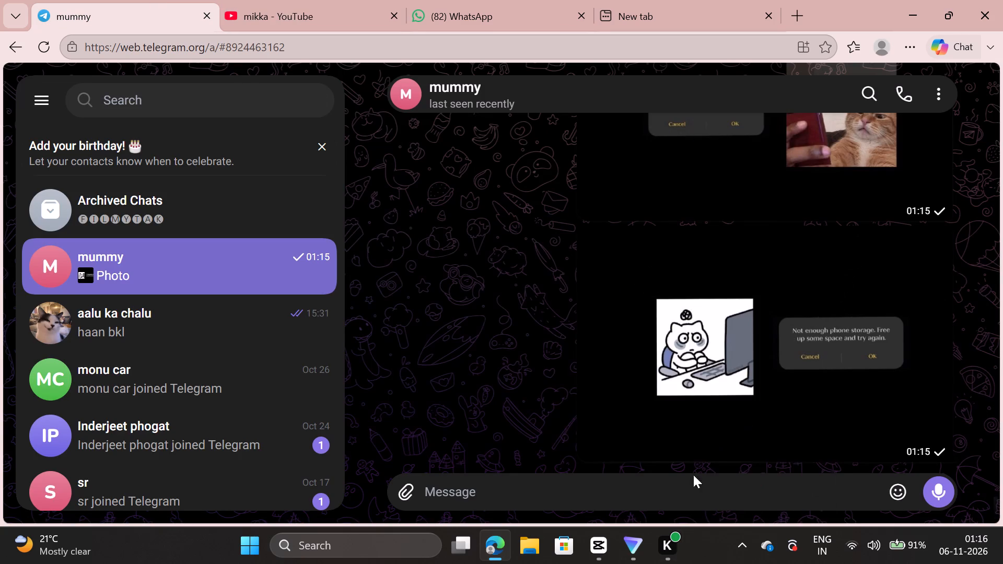
Switch to CapCut and import the downloaded picture 6296590702581847917.jpg into project 1105's media.
left_click(629, 471)
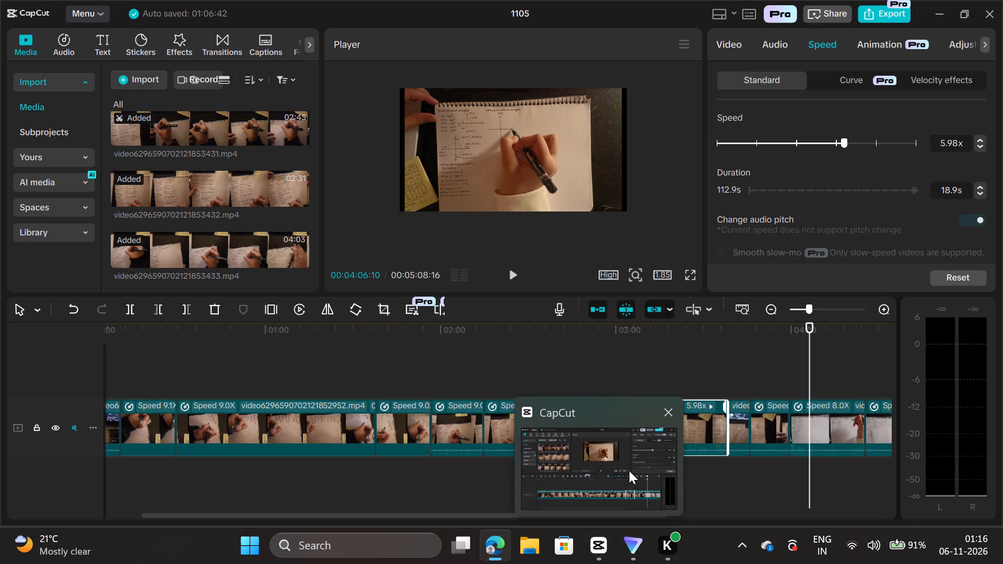
left_click(144, 83)
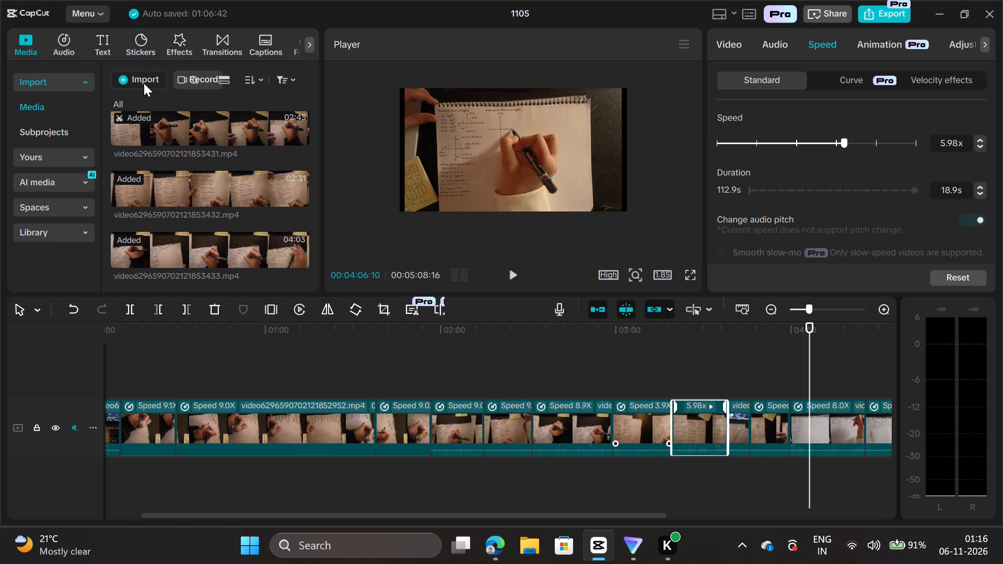
double_click(183, 162)
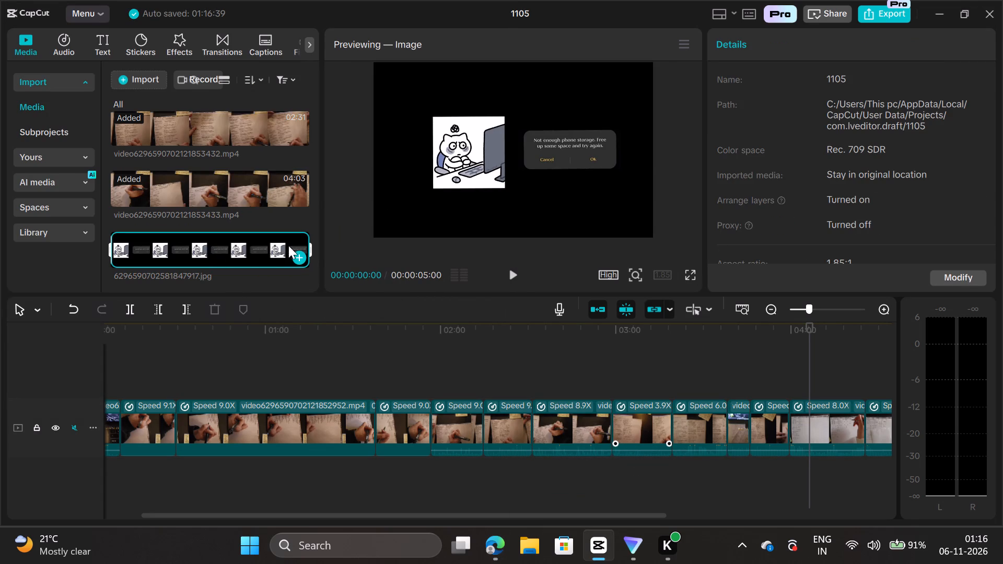
Place the imported cat and phone-storage picture on a new track above the start of the 5.98x clip.
left_click_drag(311, 245, 295, 248)
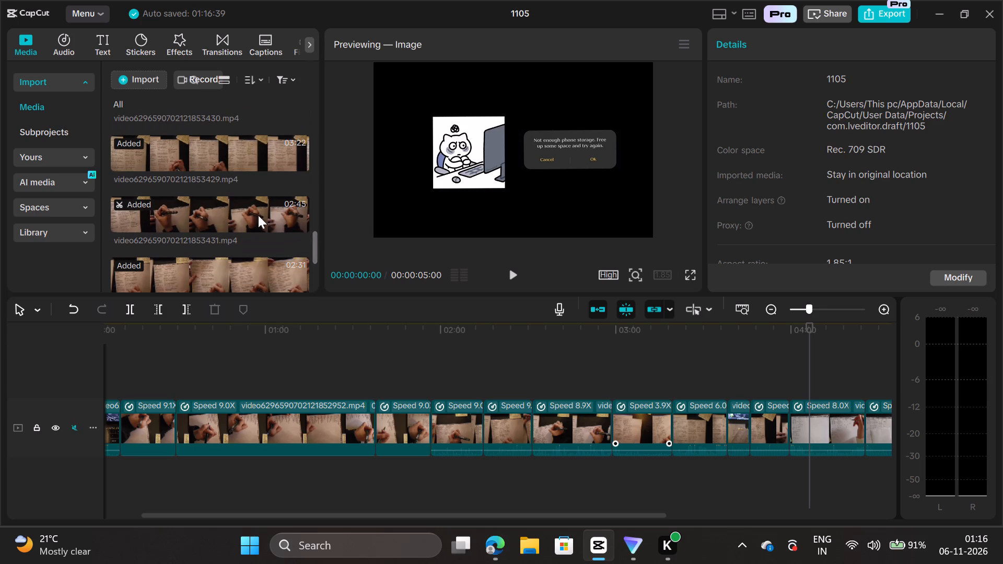
scroll(226, 193, "up", 11)
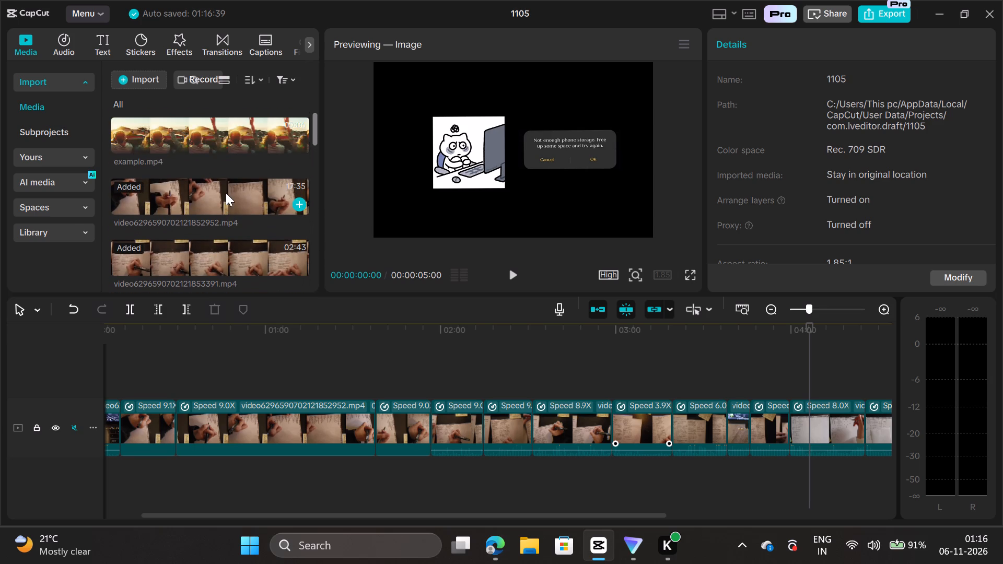
scroll(226, 193, "down", 11)
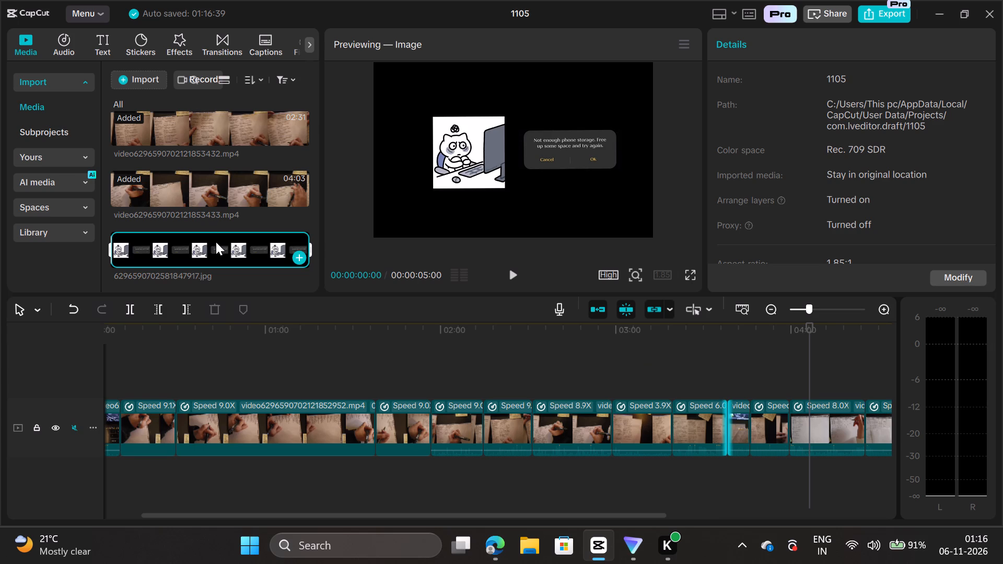
left_click_drag(216, 242, 693, 384)
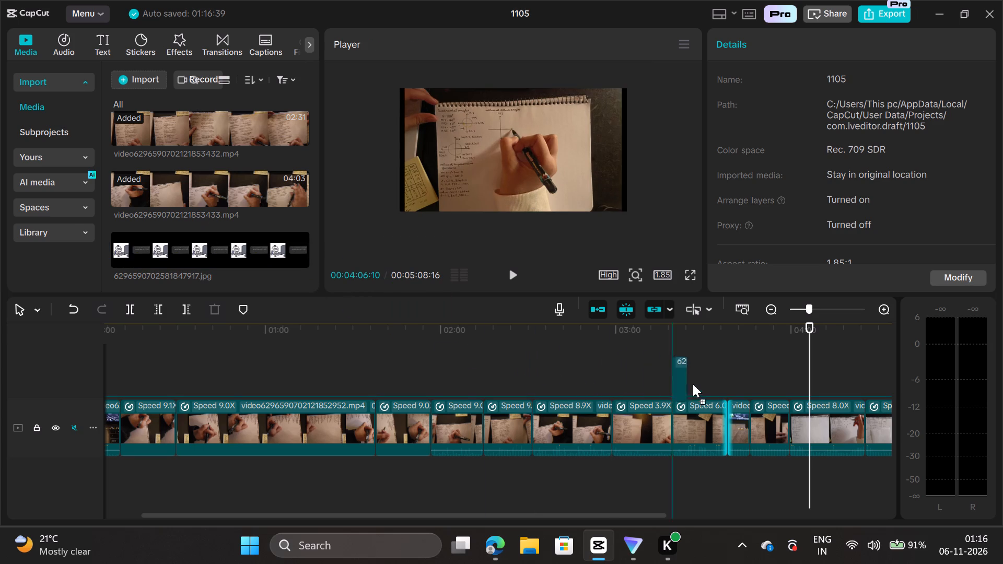
Place the image 6296590702581847917.jpg on the main track, directly before the 8.0x clip near 00:04:00.
left_click_drag(693, 384, 783, 425)
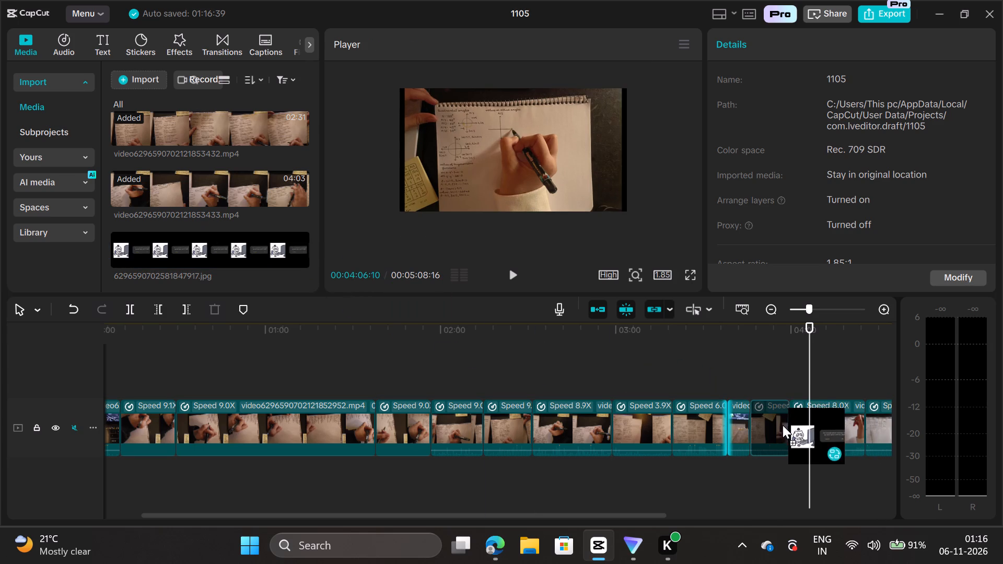
left_click_drag(783, 425, 787, 427)
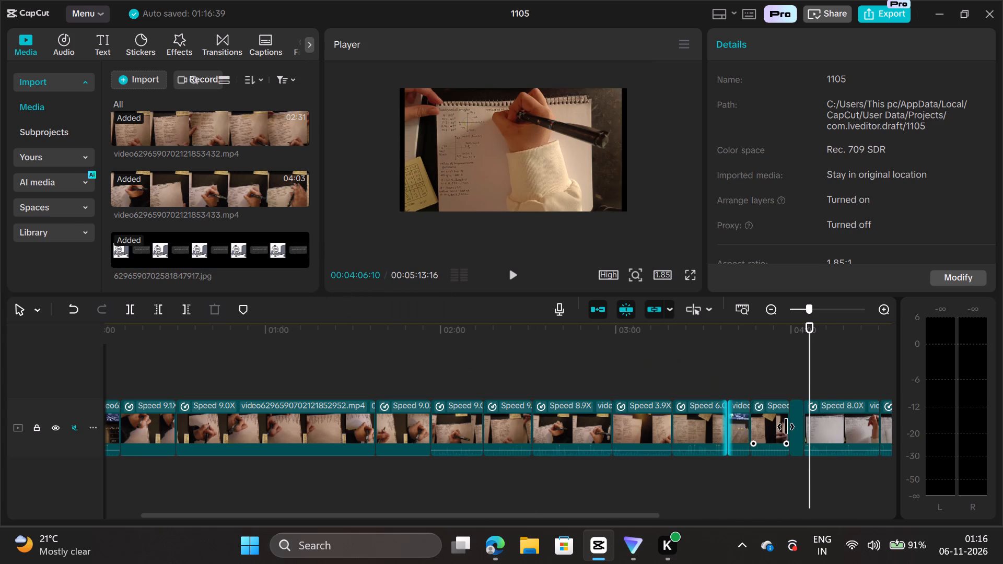
Play back the transition from the clip before the inserted image into the 8.0x clip.
left_click_drag(808, 376, 782, 374)
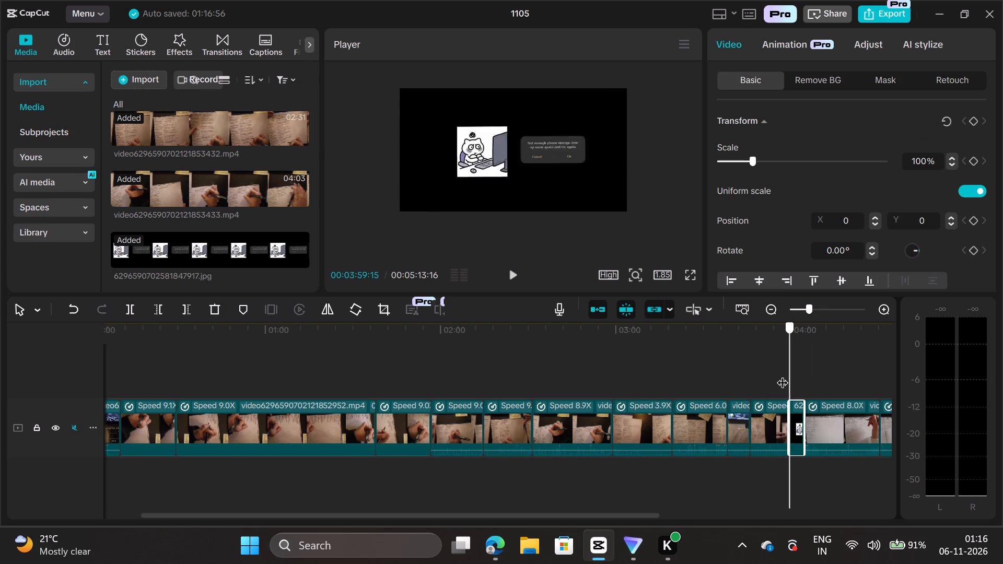
left_click_drag(782, 374, 764, 374)
left_click(518, 274)
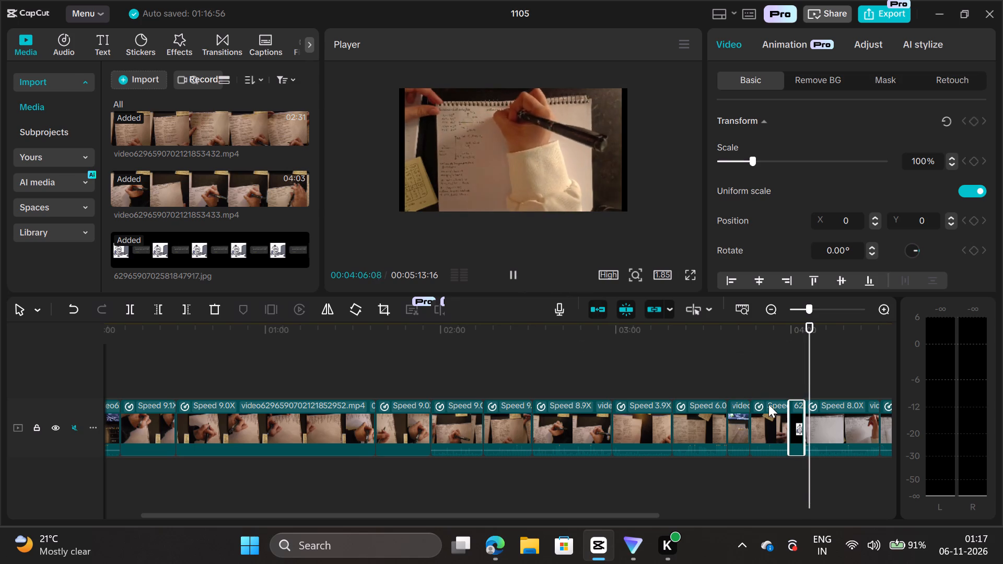
Trim about 8 frames off the end of the inserted image clip before the 8.0x clip.
left_click(790, 412)
left_click(798, 418)
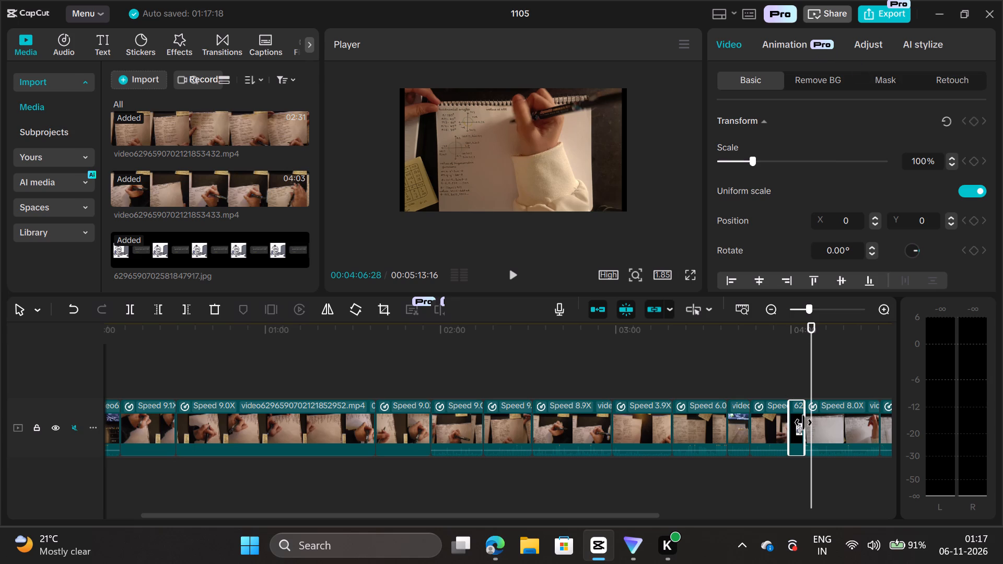
left_click_drag(803, 422, 799, 424)
Review the sequence around the trimmed image clip in full screen, playing from about 00:03:52 into the 8.0x clip.
left_click_drag(811, 360, 769, 367)
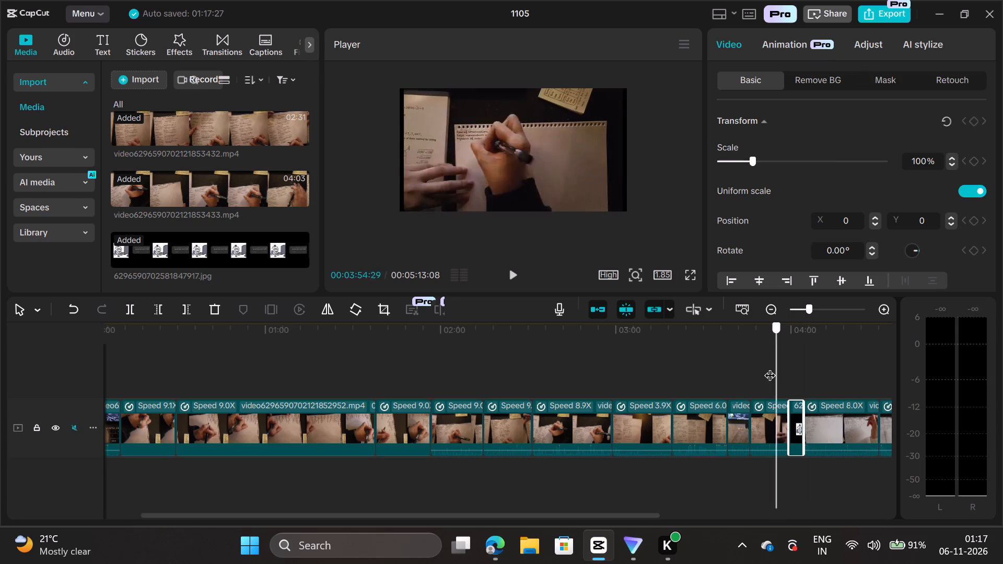
left_click_drag(769, 367, 768, 367)
left_click(509, 270)
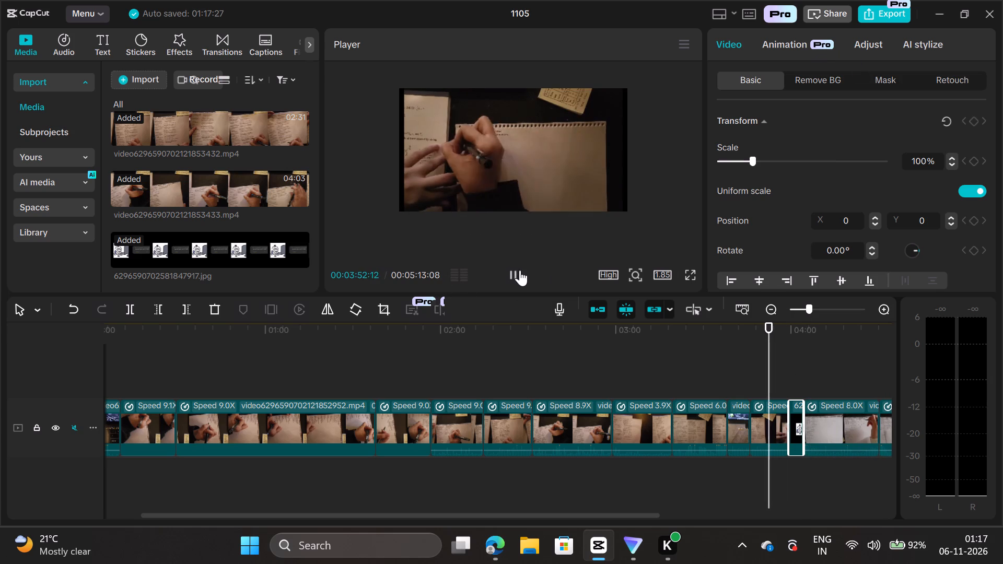
left_click(686, 275)
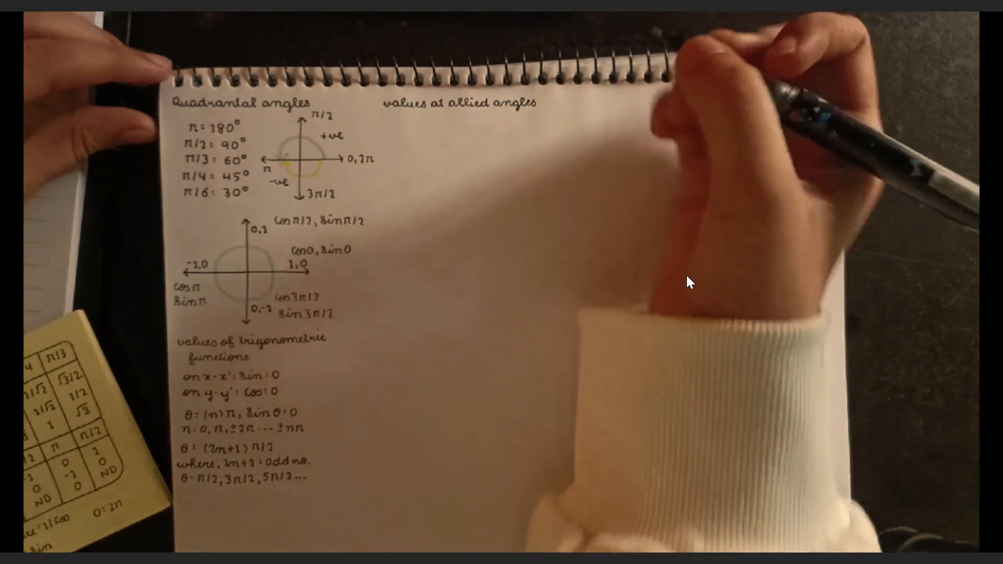
key("Escape")
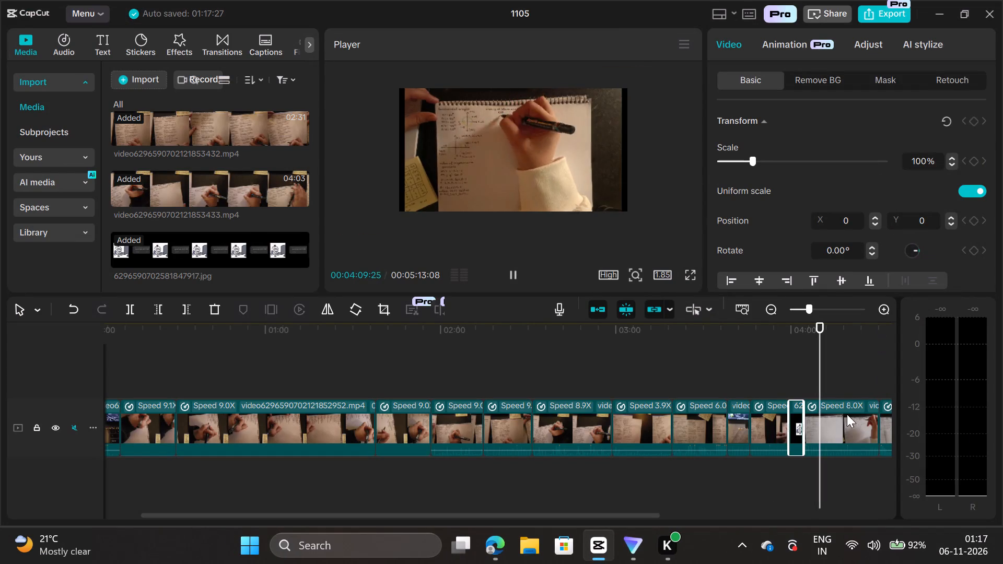
Trim about 16 more frames off the end of the image clip before the 8.0x clip.
left_click(794, 421)
left_click(800, 425)
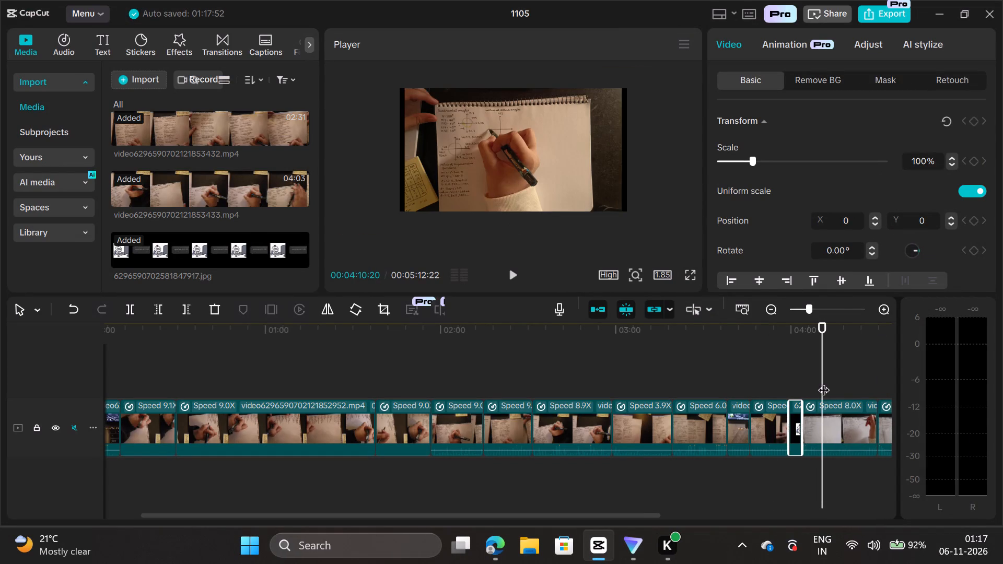
Play the sequence full screen from about 00:03:48 to check the shortened image clip.
left_click_drag(823, 382, 758, 383)
left_click(512, 273)
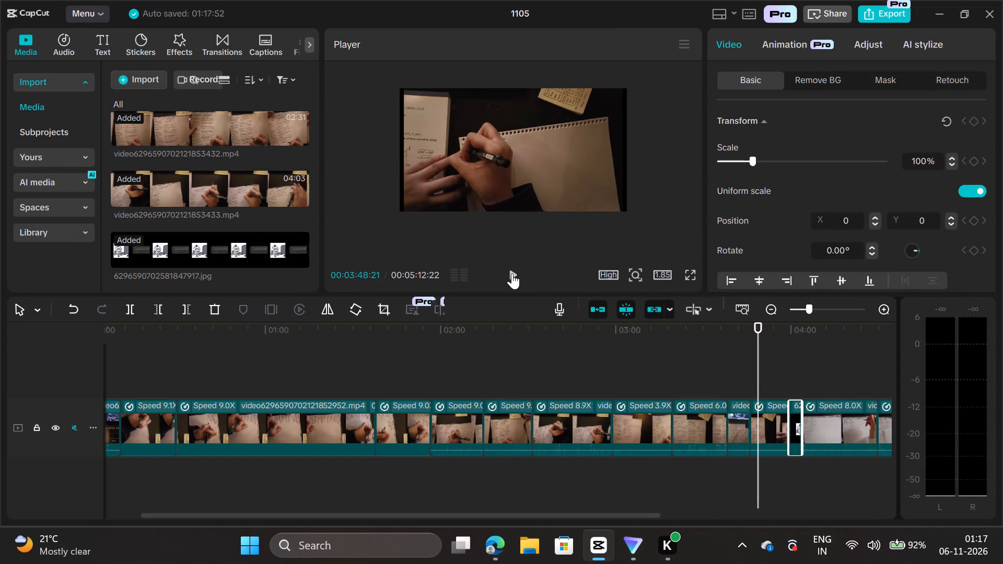
left_click(691, 270)
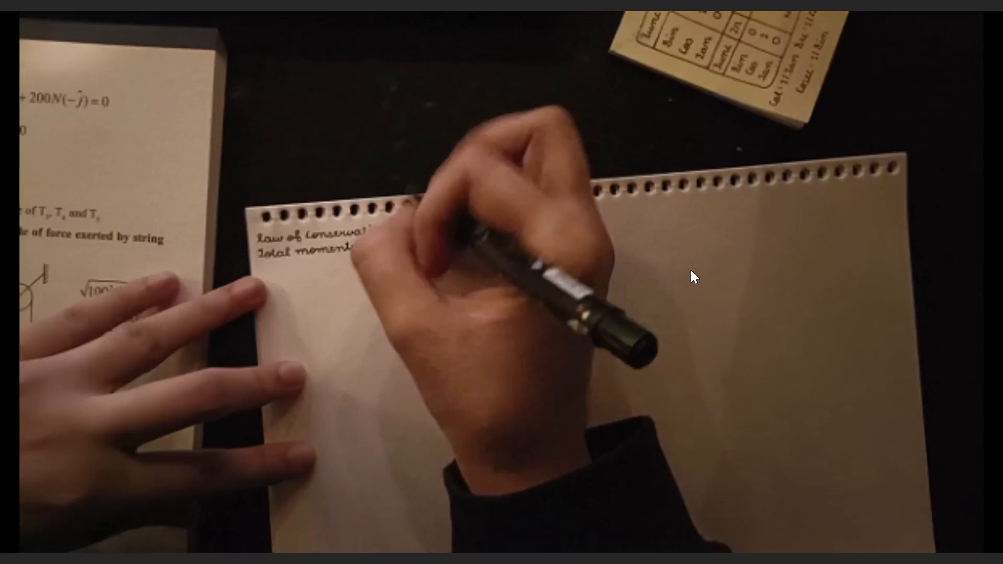
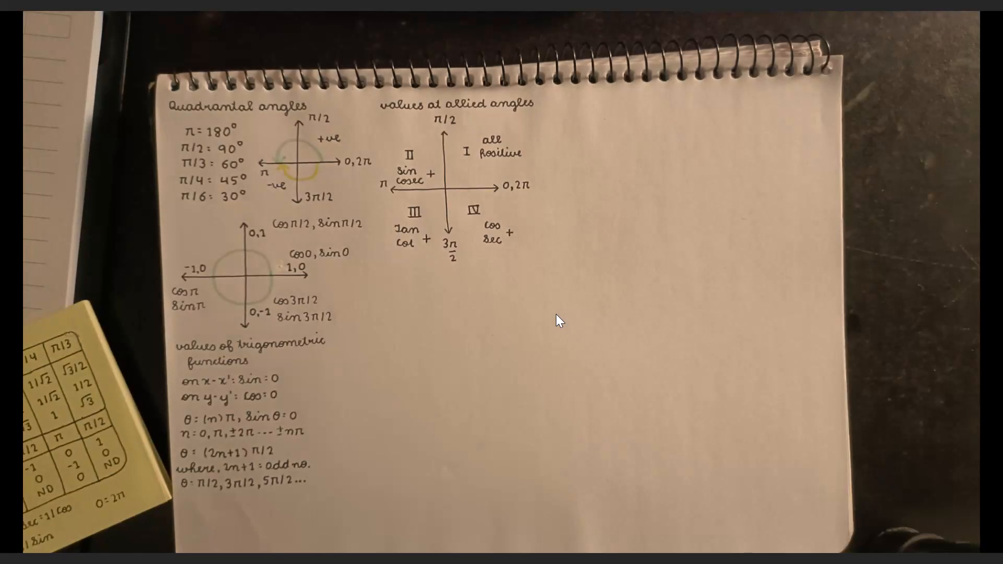
Play the sequence full screen from about 00:04:27 to check the cut after the 8.0x clip.
left_click(481, 393)
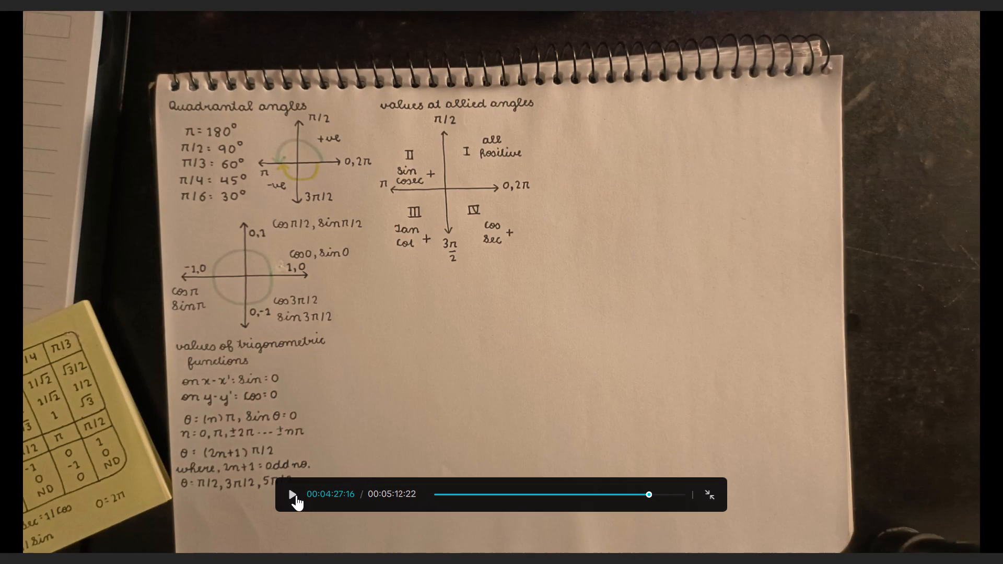
left_click(296, 495)
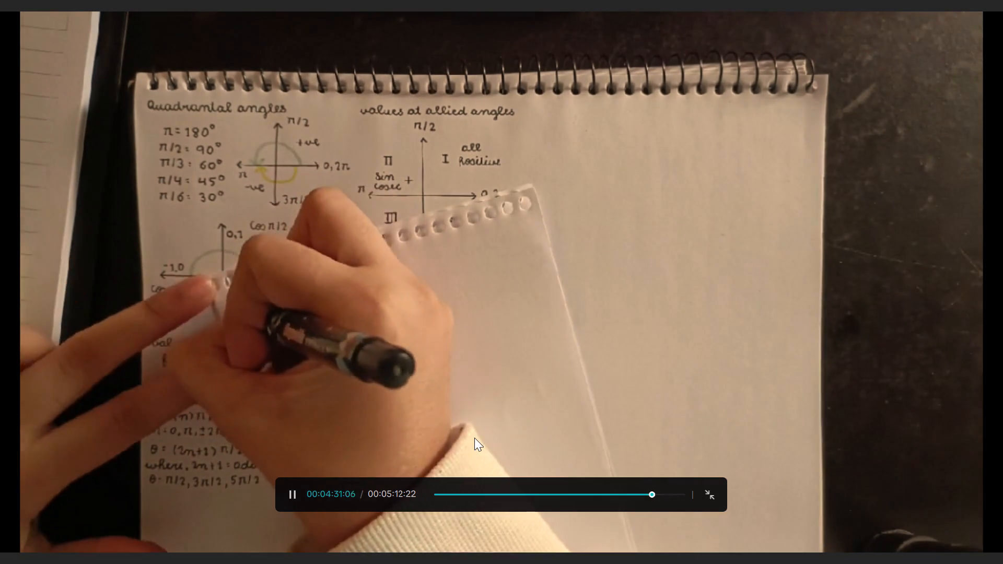
key("Escape")
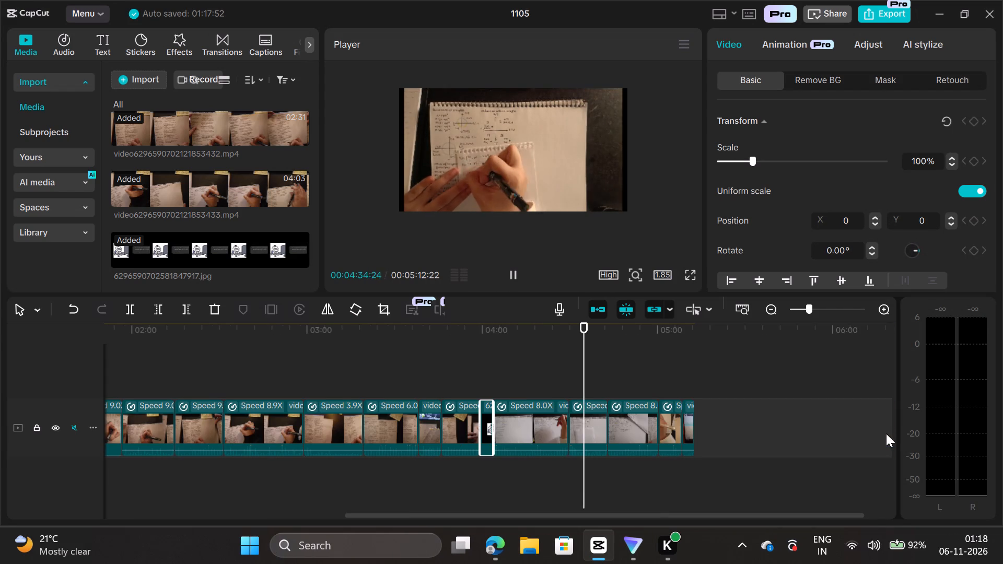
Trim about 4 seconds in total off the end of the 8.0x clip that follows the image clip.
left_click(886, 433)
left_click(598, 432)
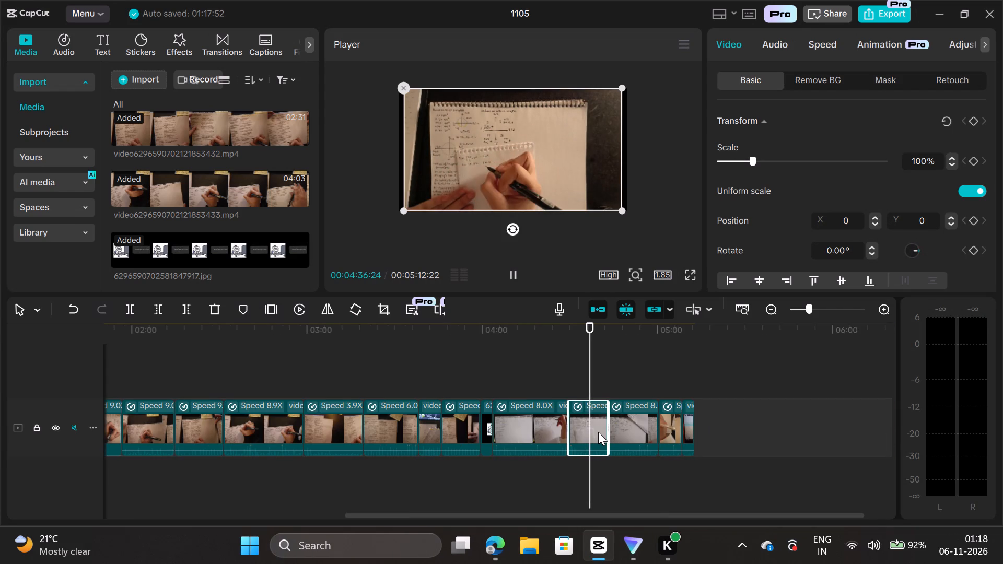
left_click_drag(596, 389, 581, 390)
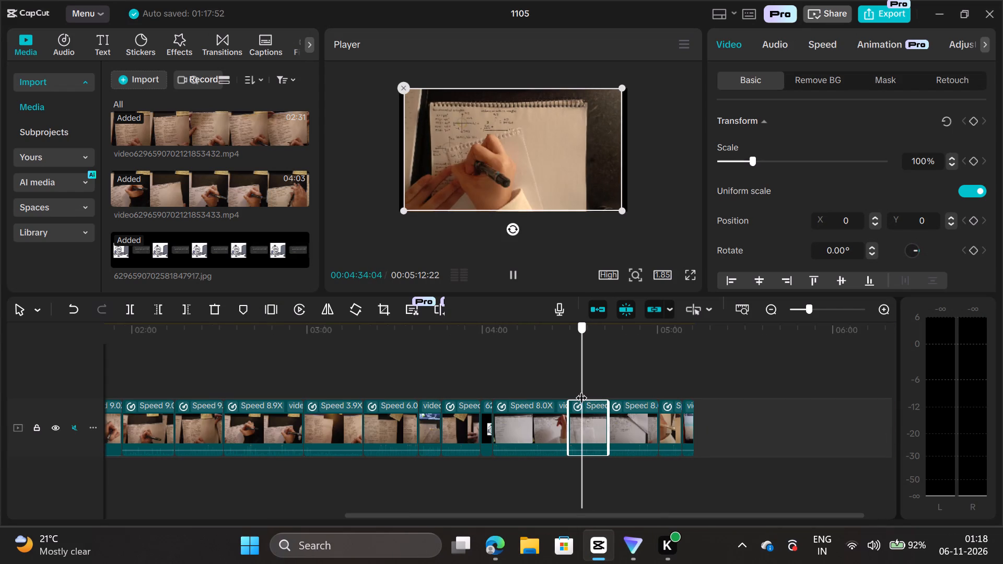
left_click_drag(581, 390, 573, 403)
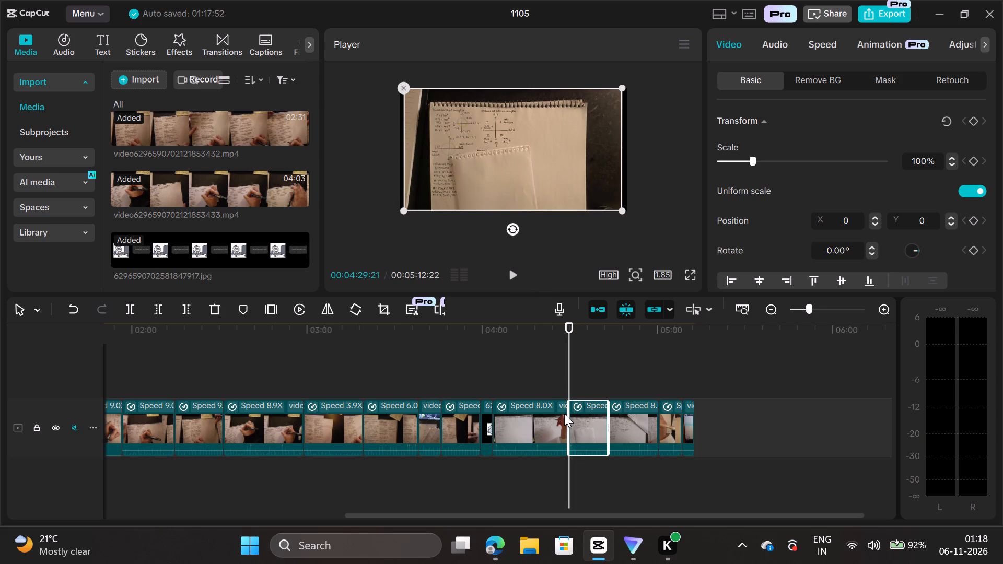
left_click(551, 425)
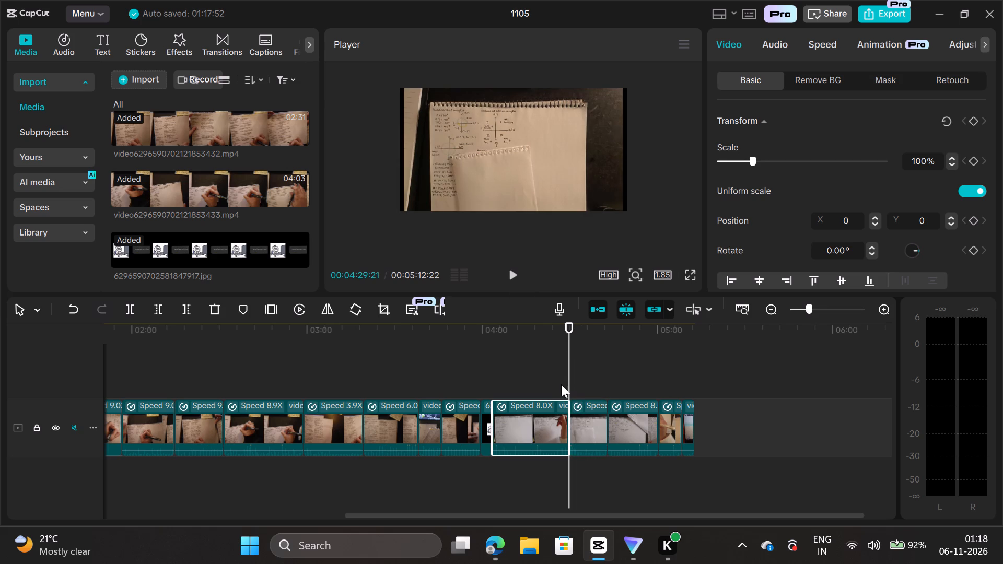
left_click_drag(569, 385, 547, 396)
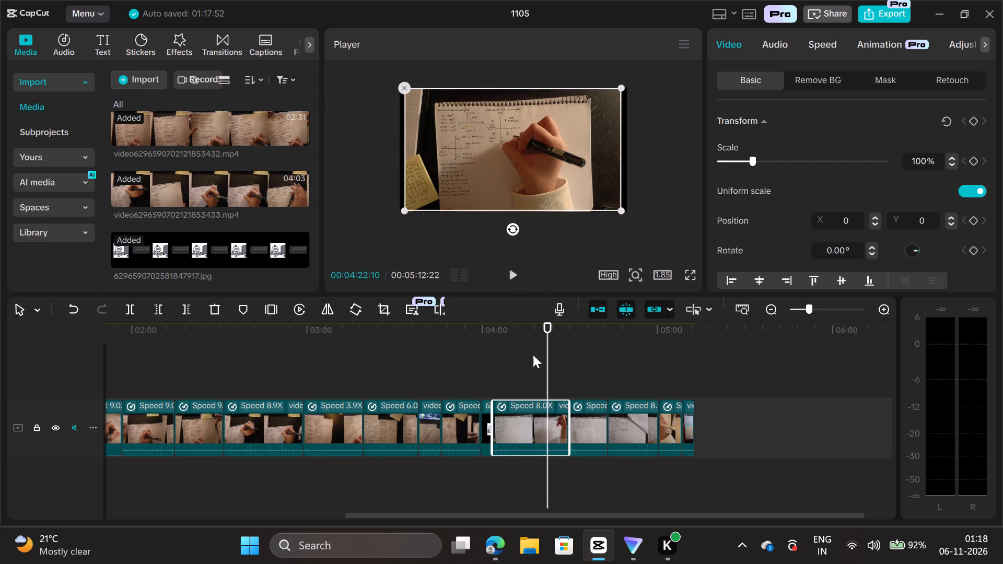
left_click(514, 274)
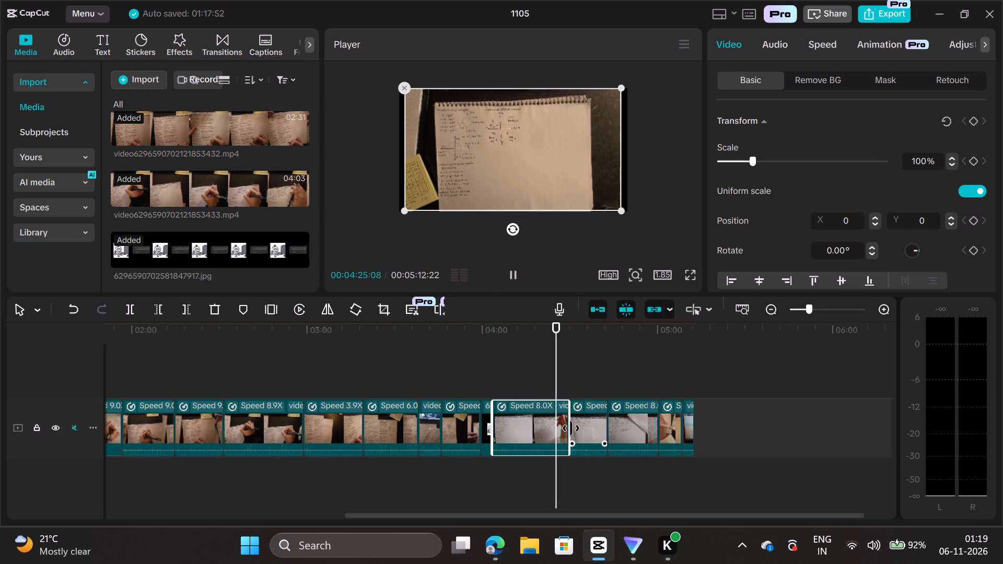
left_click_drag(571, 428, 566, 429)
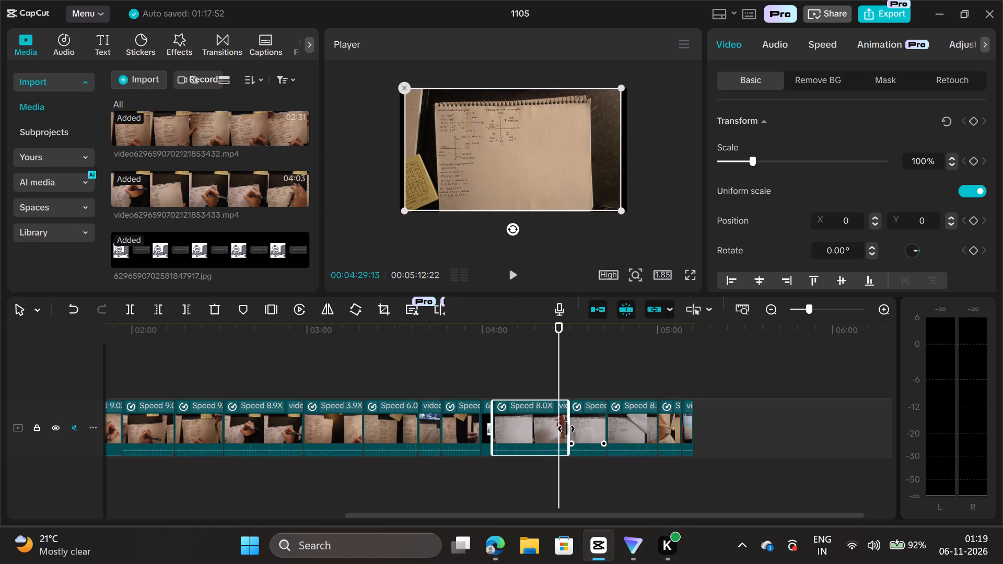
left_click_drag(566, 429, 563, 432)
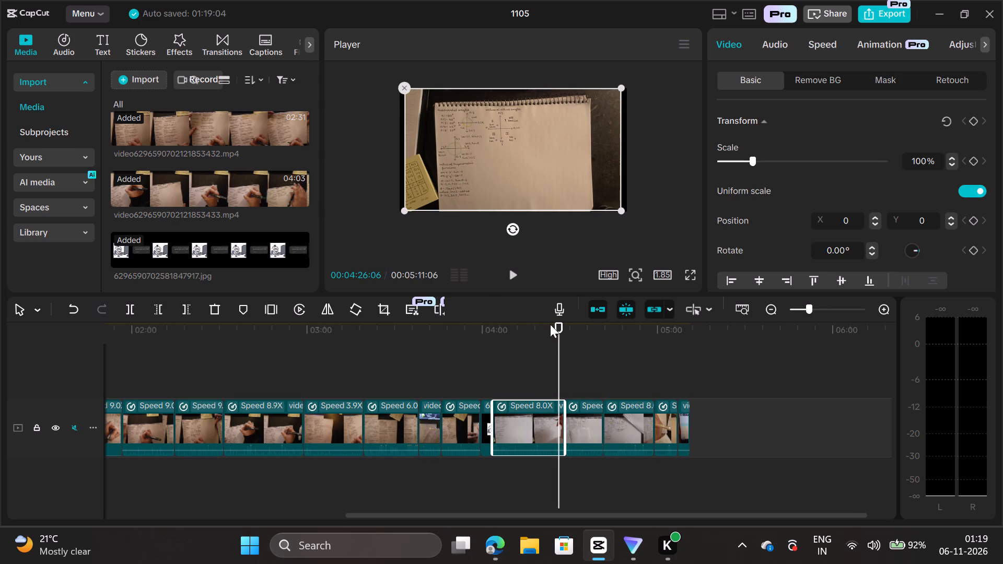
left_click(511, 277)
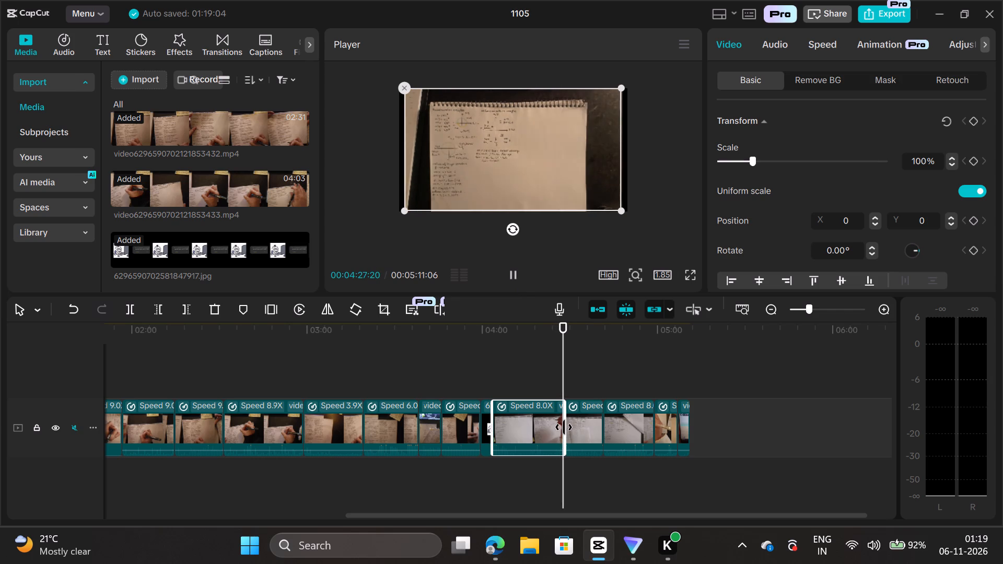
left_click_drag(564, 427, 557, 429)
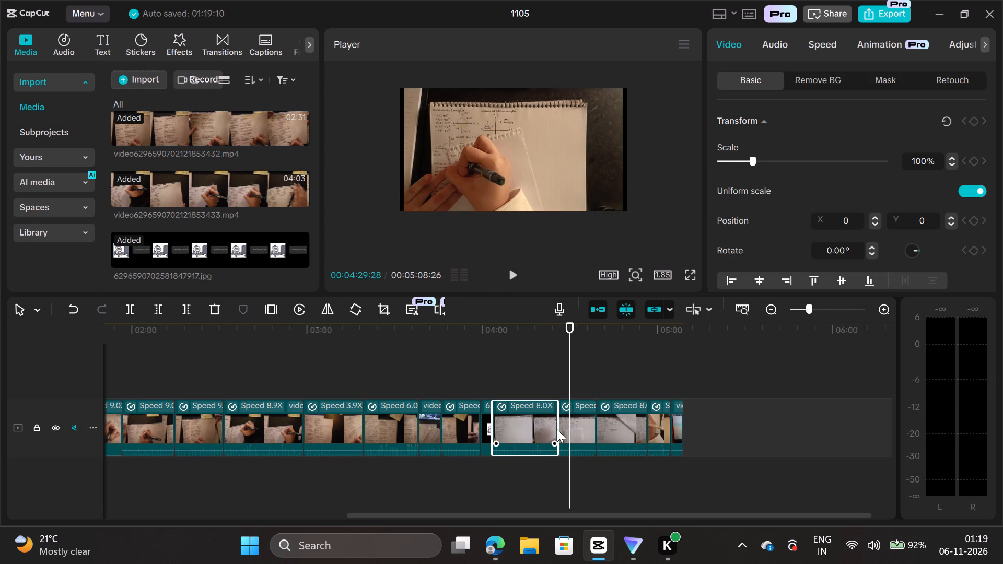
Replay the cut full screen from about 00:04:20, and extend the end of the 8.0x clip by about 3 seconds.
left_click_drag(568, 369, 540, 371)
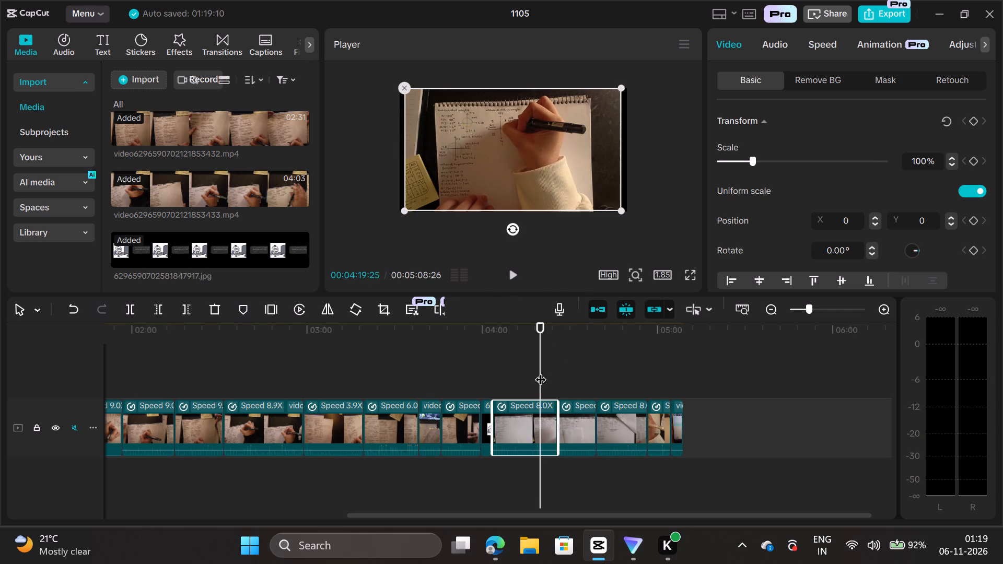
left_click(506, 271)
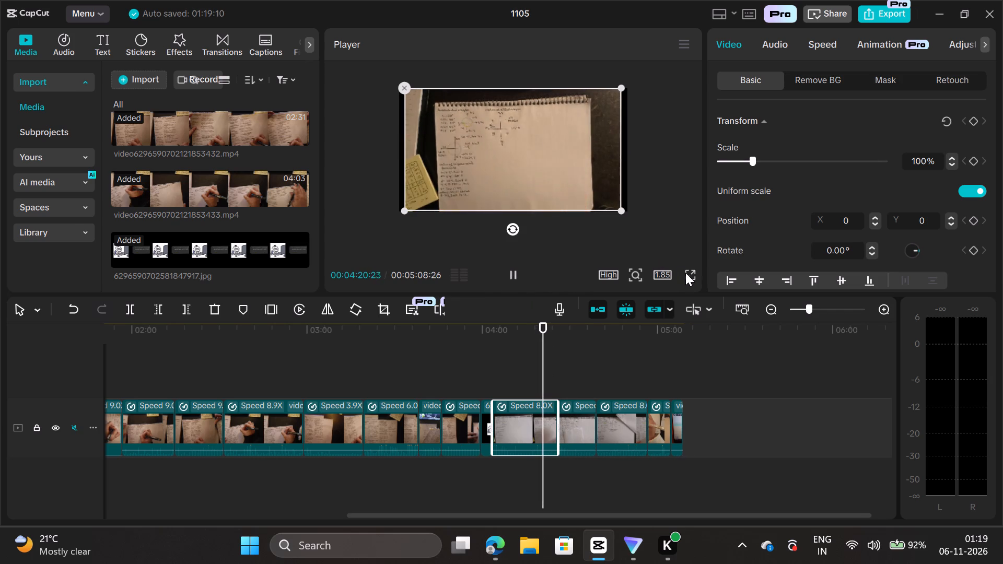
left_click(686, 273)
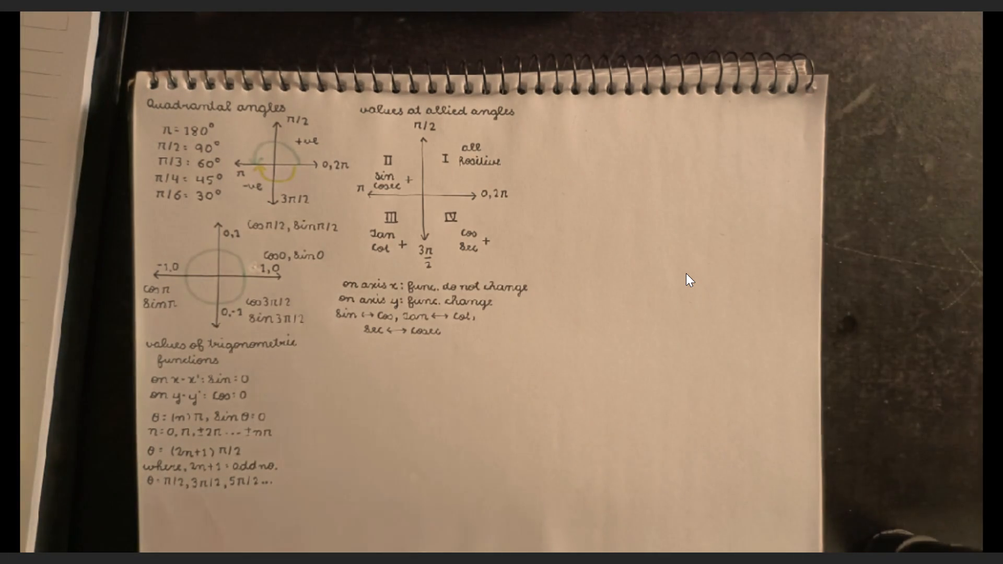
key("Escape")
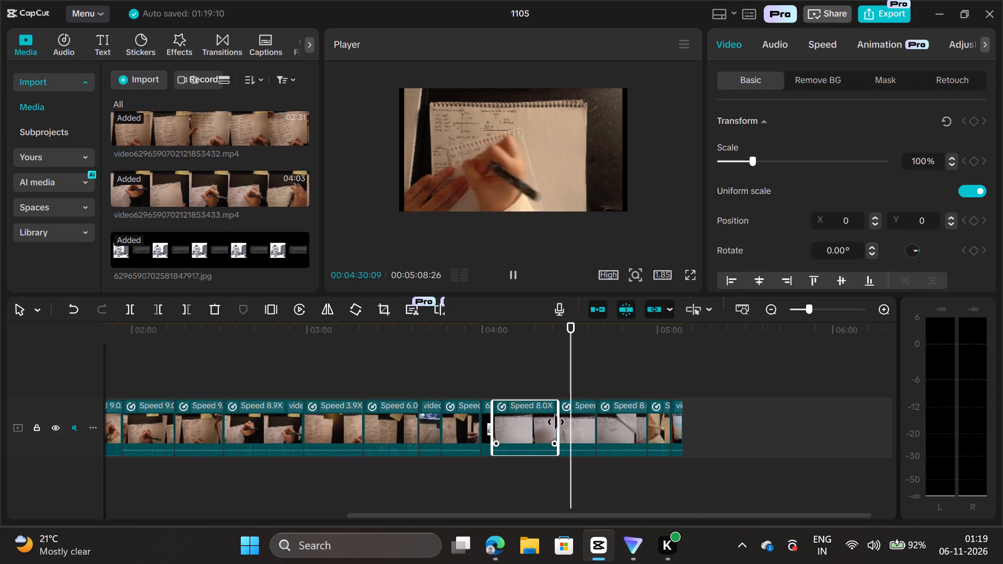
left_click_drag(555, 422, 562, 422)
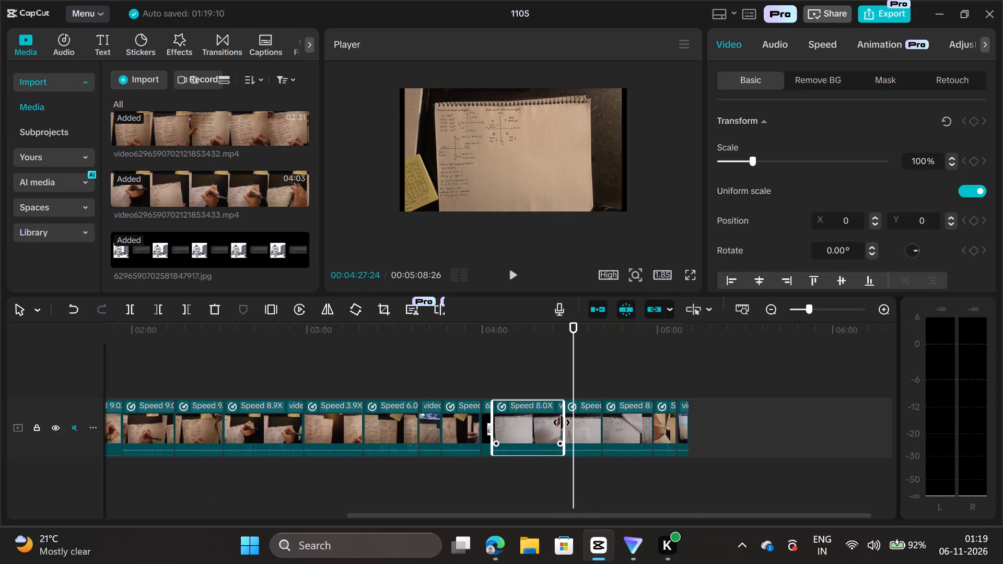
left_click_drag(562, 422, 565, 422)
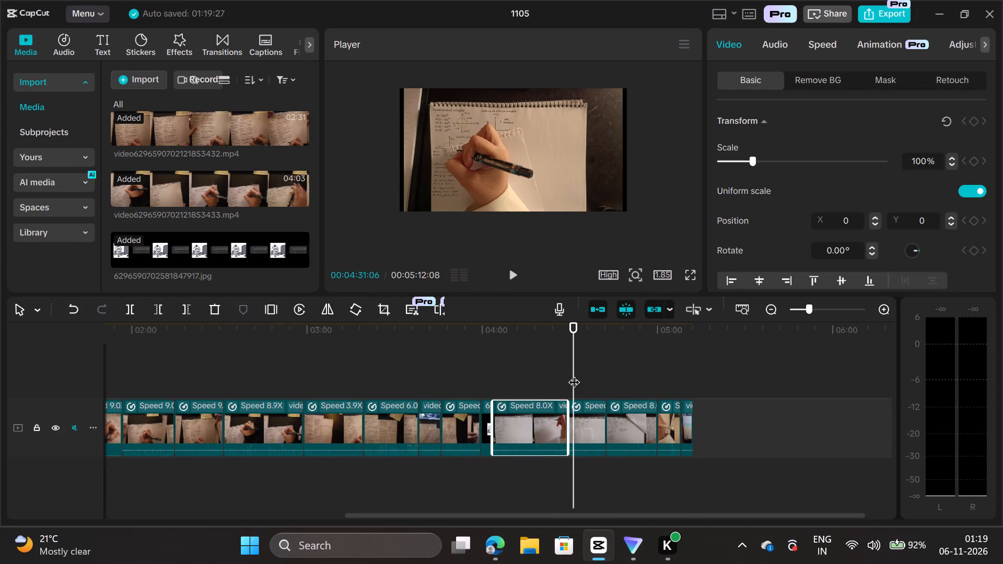
Replay the cut and trim about 1 second off the end of the 8.0x clip, to about 00:04:28.
left_click_drag(574, 374, 554, 372)
left_click(509, 270)
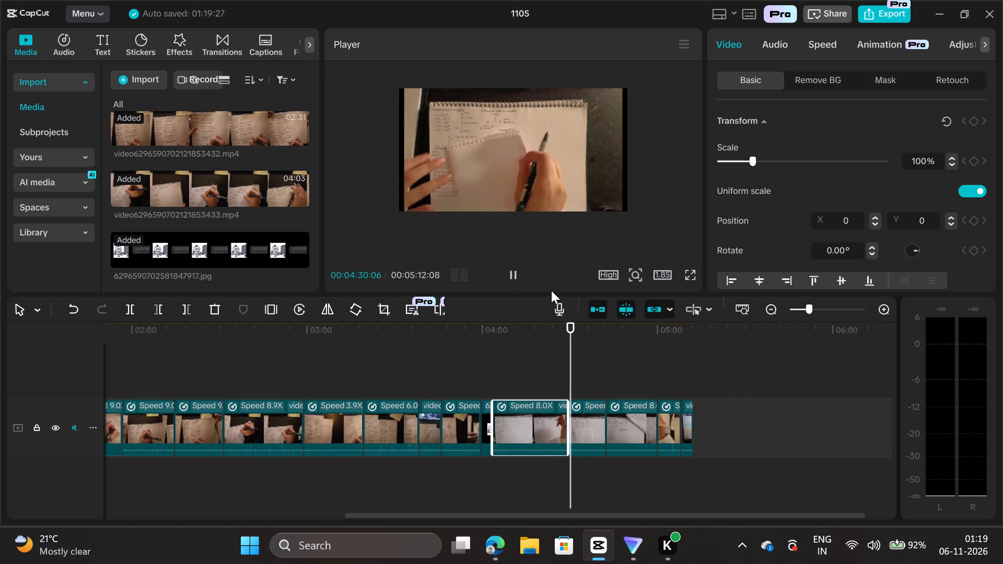
left_click_drag(568, 424, 567, 425)
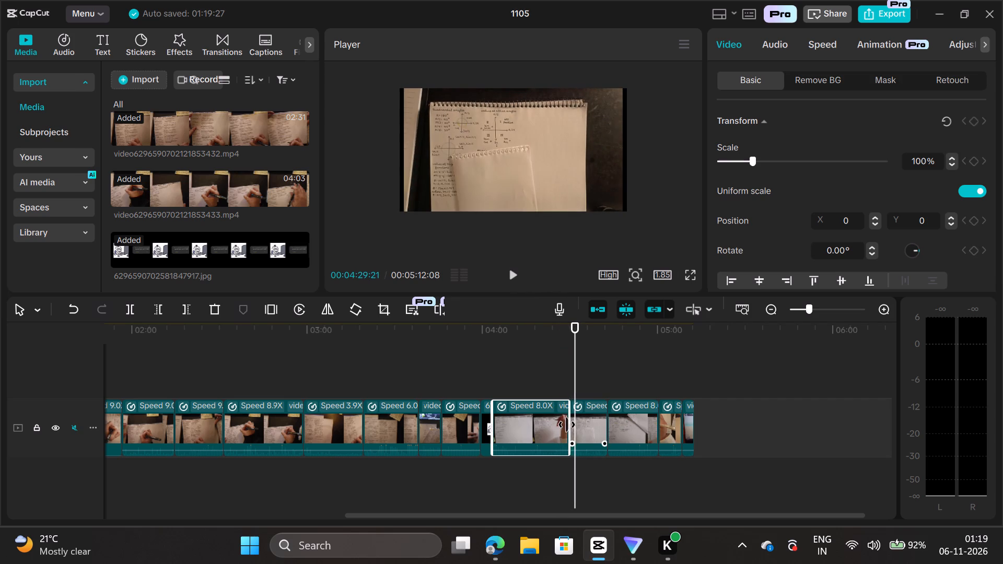
left_click_drag(567, 425, 562, 429)
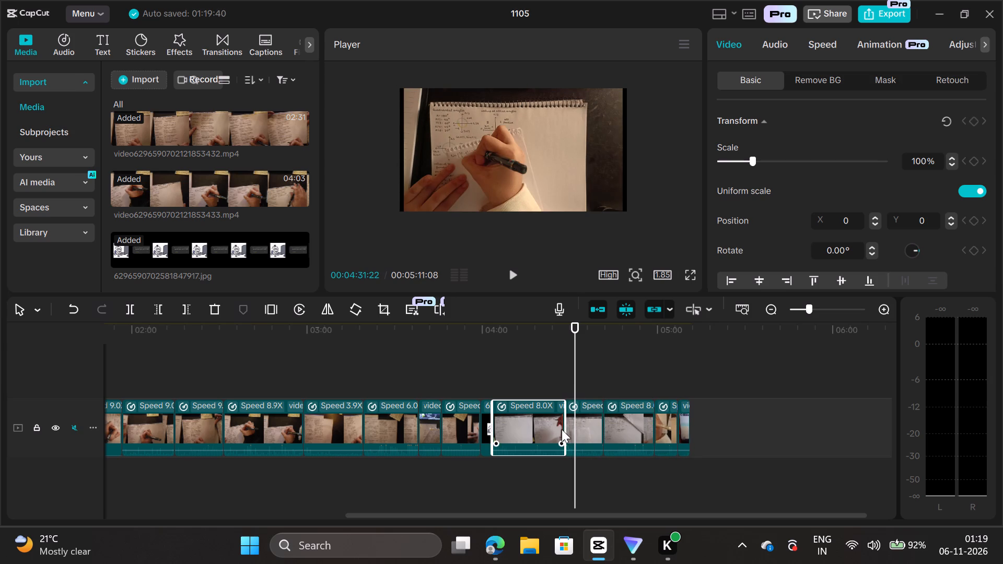
Play the 8.0x clip full screen from about 00:04:21 to check its shortened end and the following cut.
left_click_drag(574, 370, 491, 384)
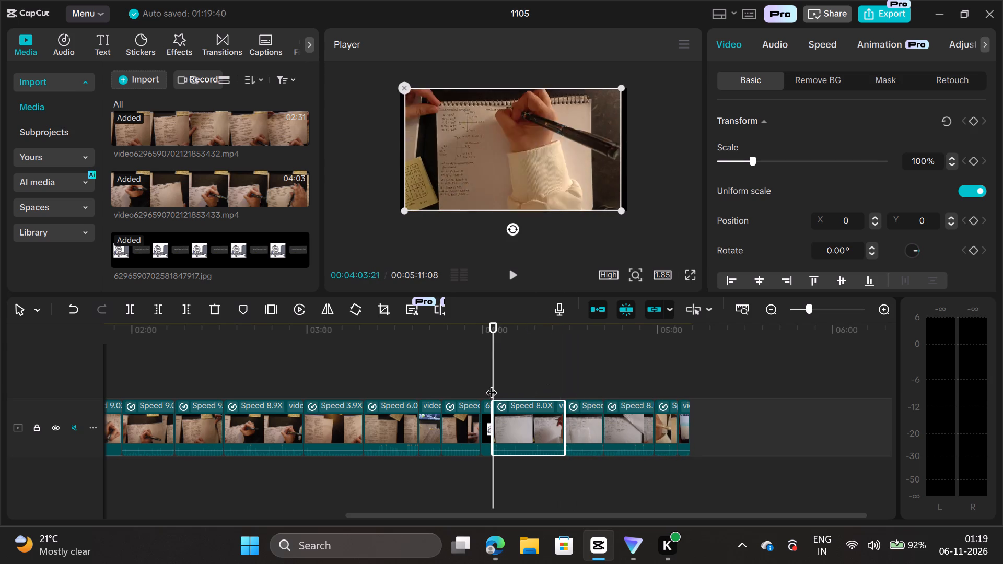
left_click(510, 274)
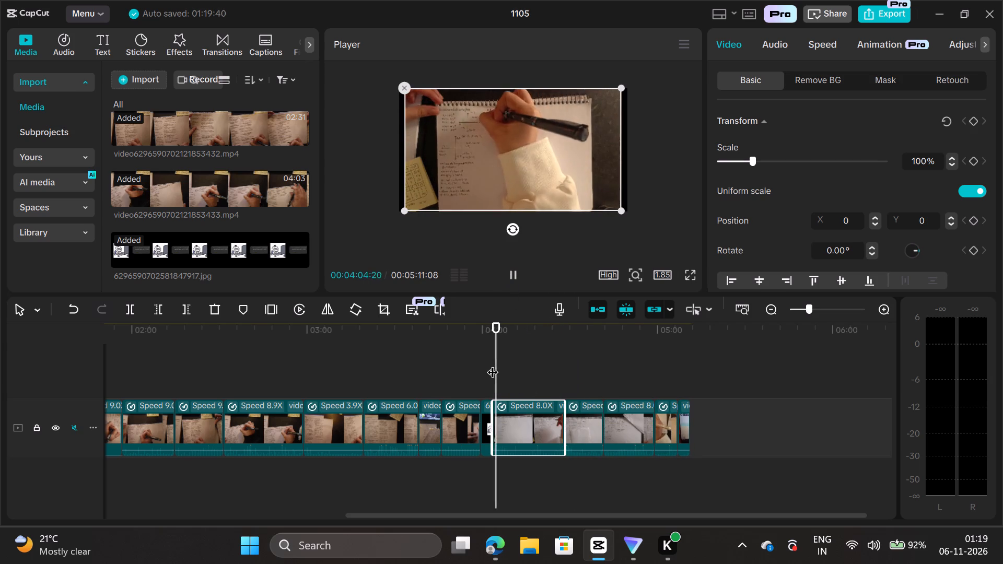
left_click_drag(492, 364, 545, 382)
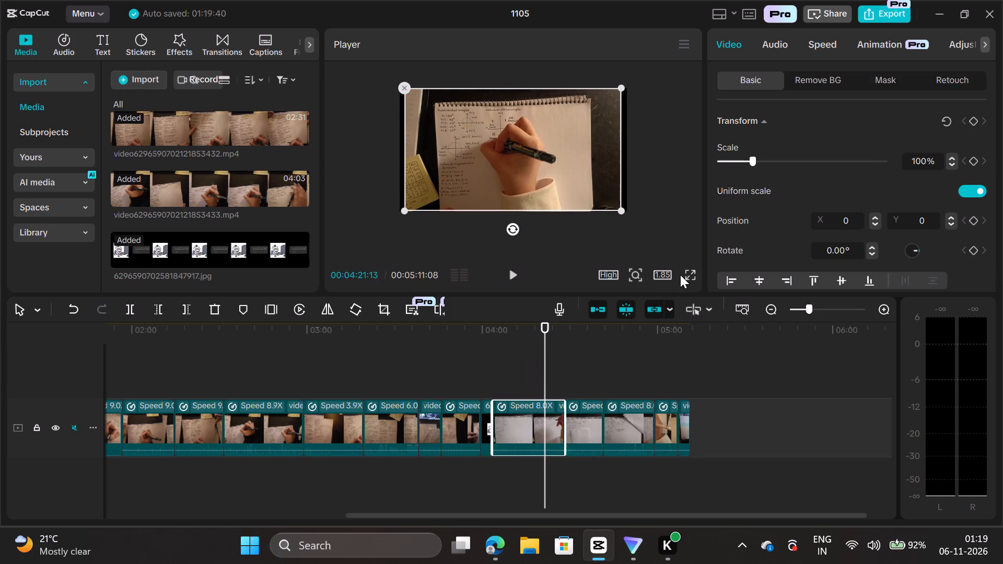
left_click(695, 273)
key("space")
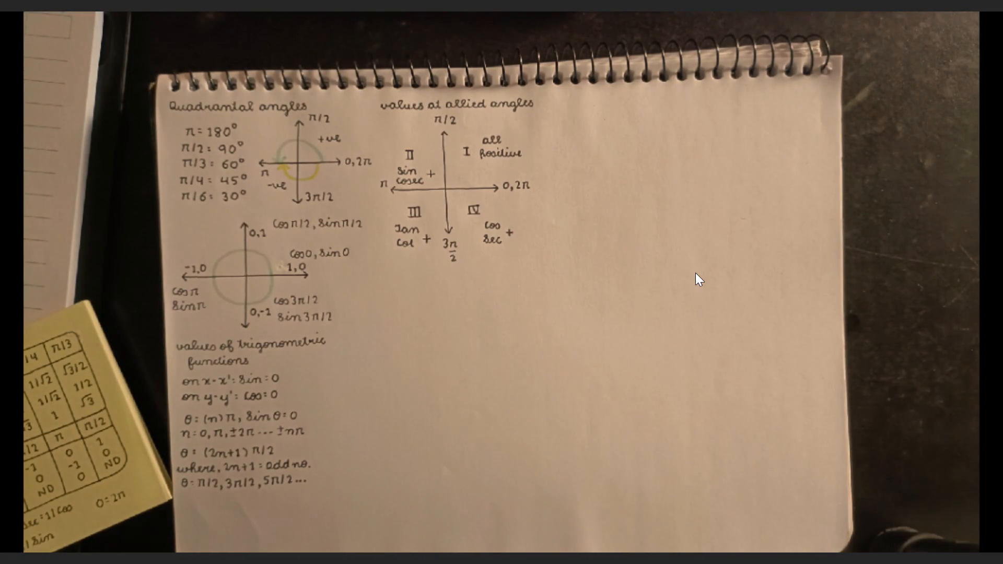
left_click(579, 356)
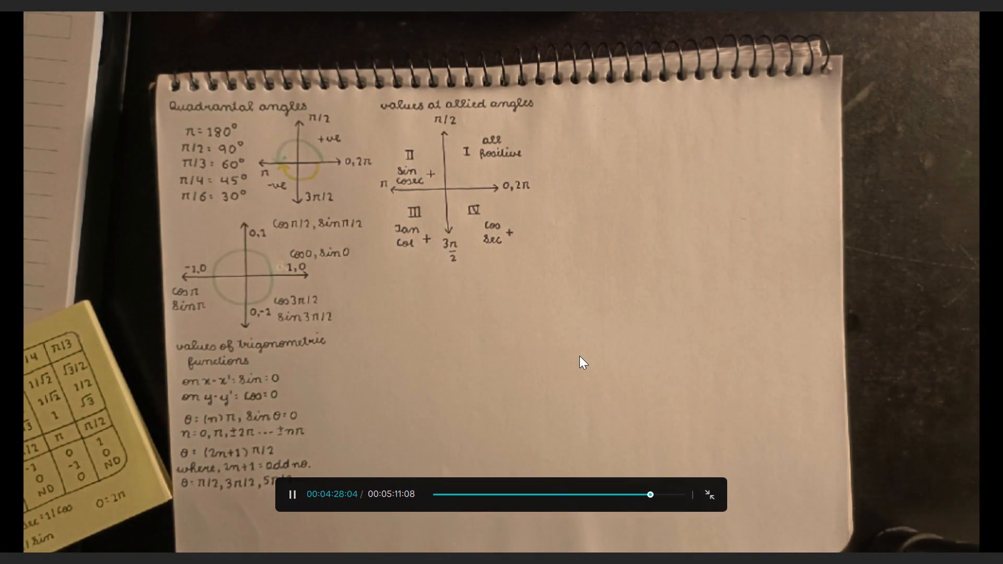
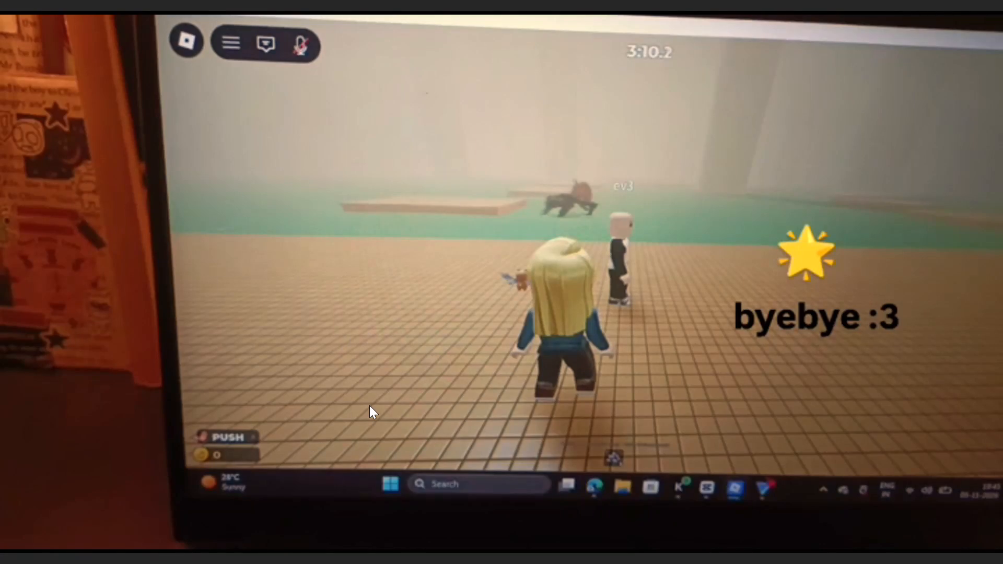
Play the whole edit full screen from the beginning to about 00:00:28 to review the opening clips.
left_click(369, 405)
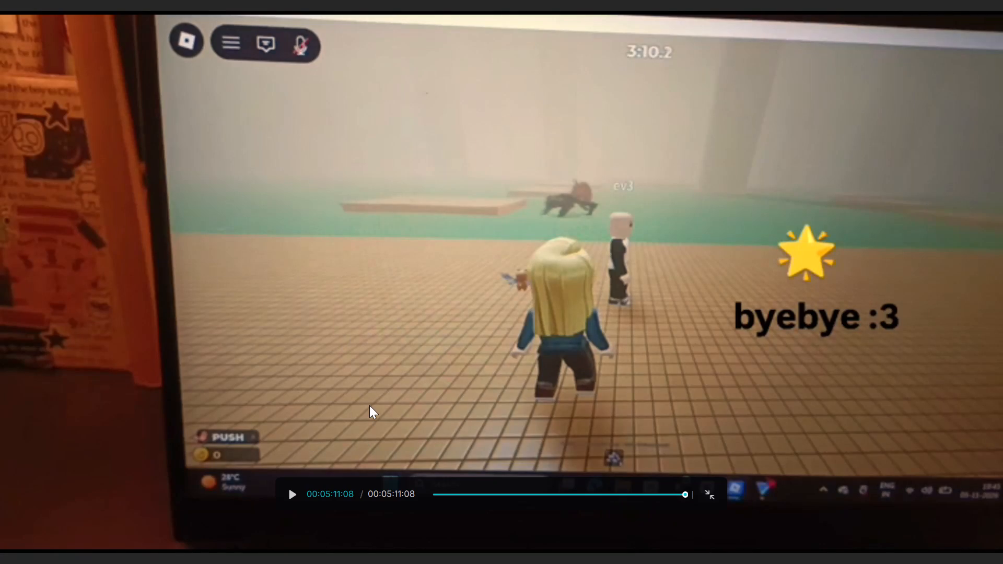
left_click(433, 495)
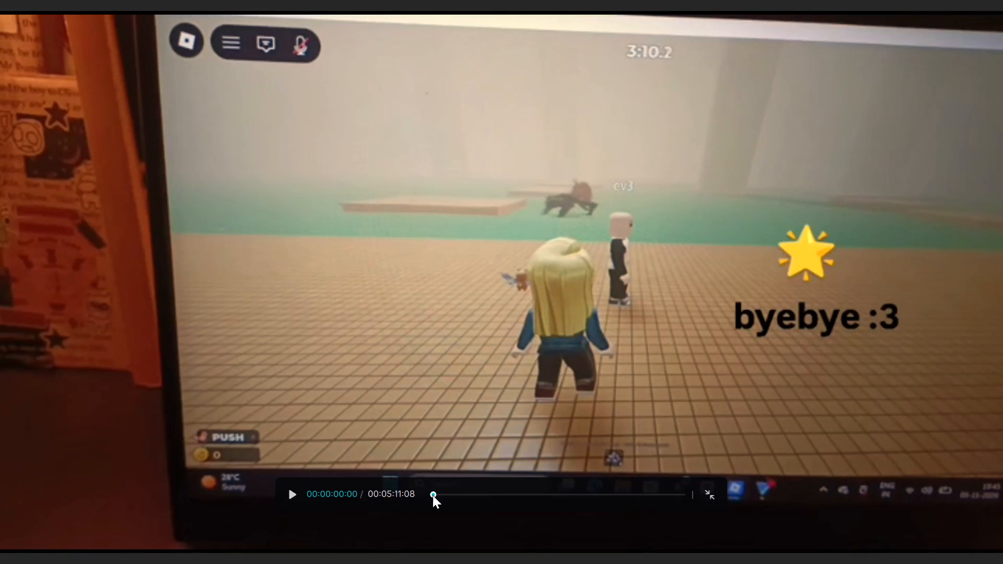
key("space")
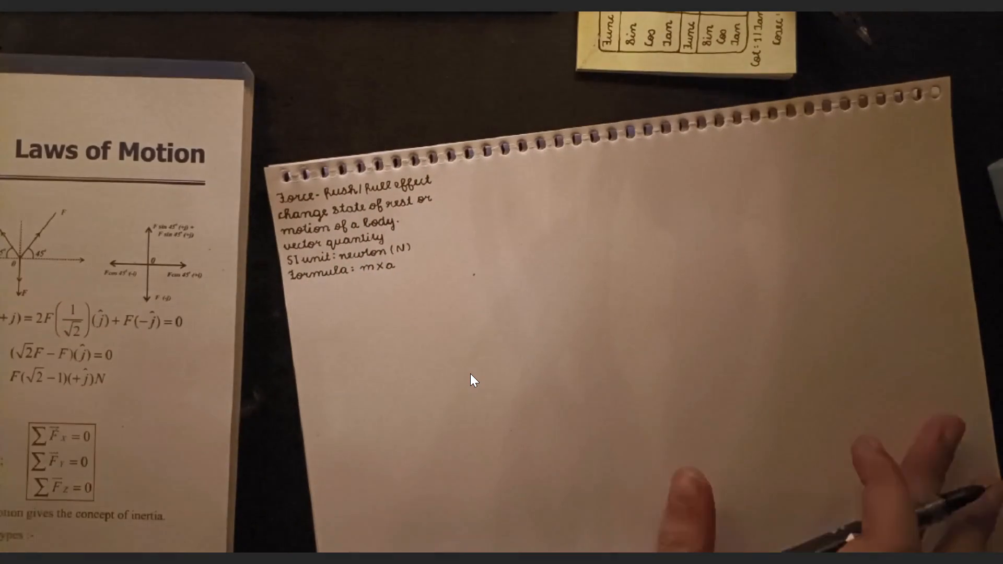
key("Escape")
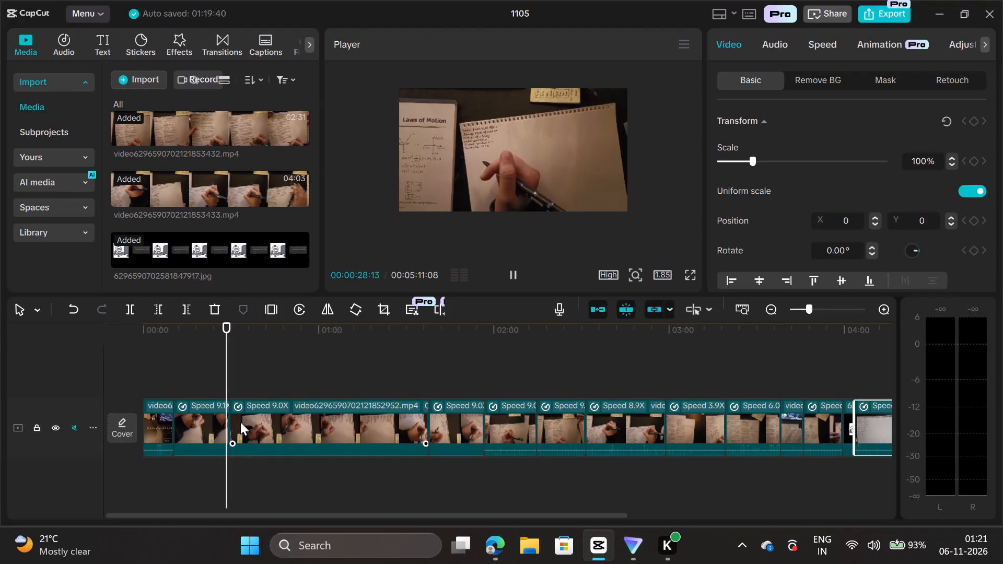
Set the speed of the second clip on the timeline to 10.00x.
left_click(216, 424)
left_click(216, 424)
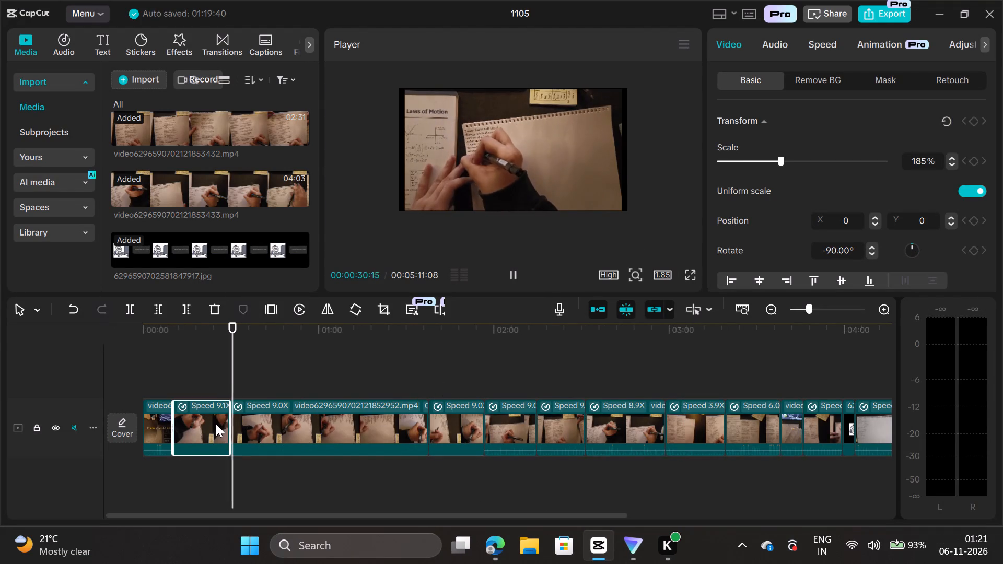
left_click(825, 41)
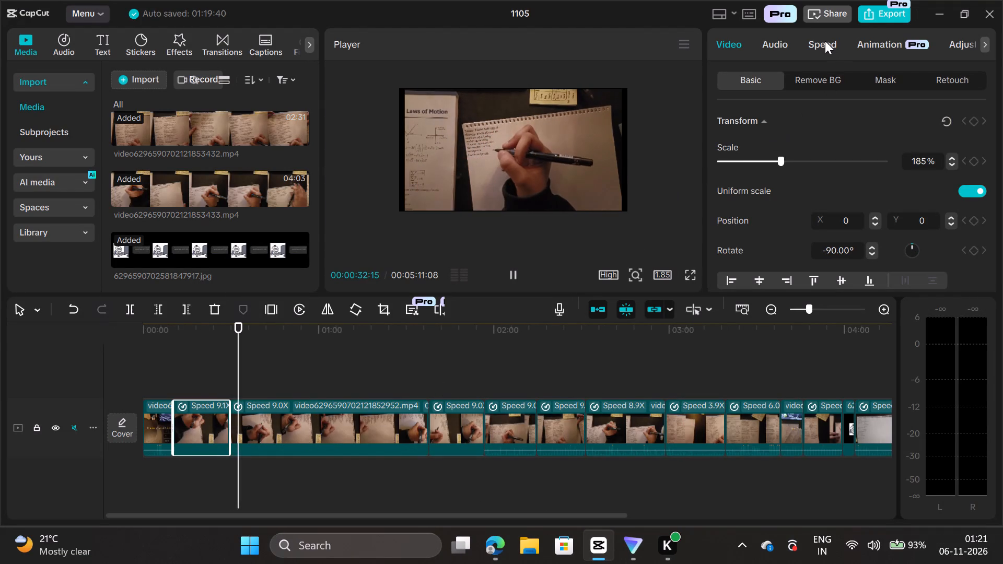
left_click_drag(868, 140, 872, 142)
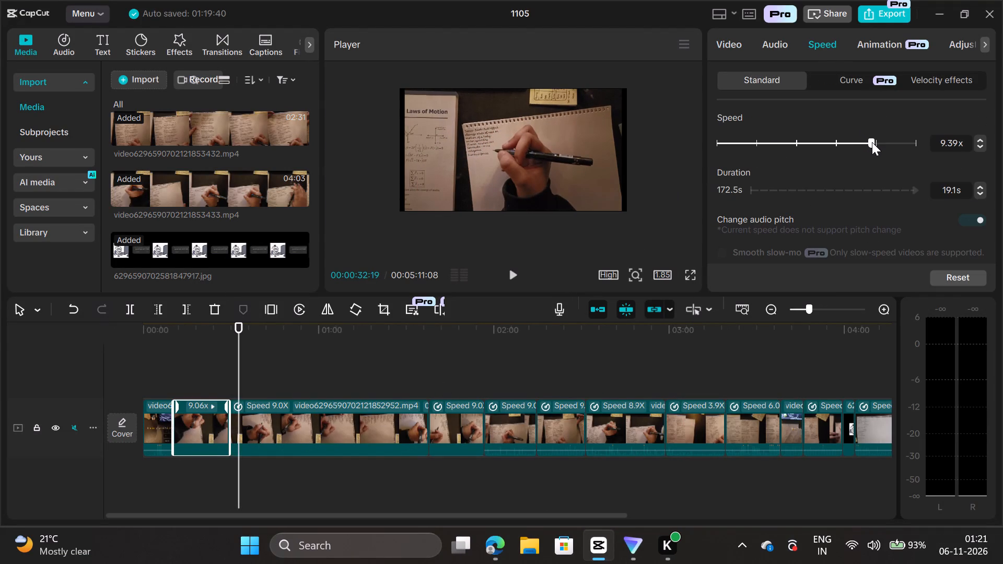
left_click_drag(872, 142, 877, 143)
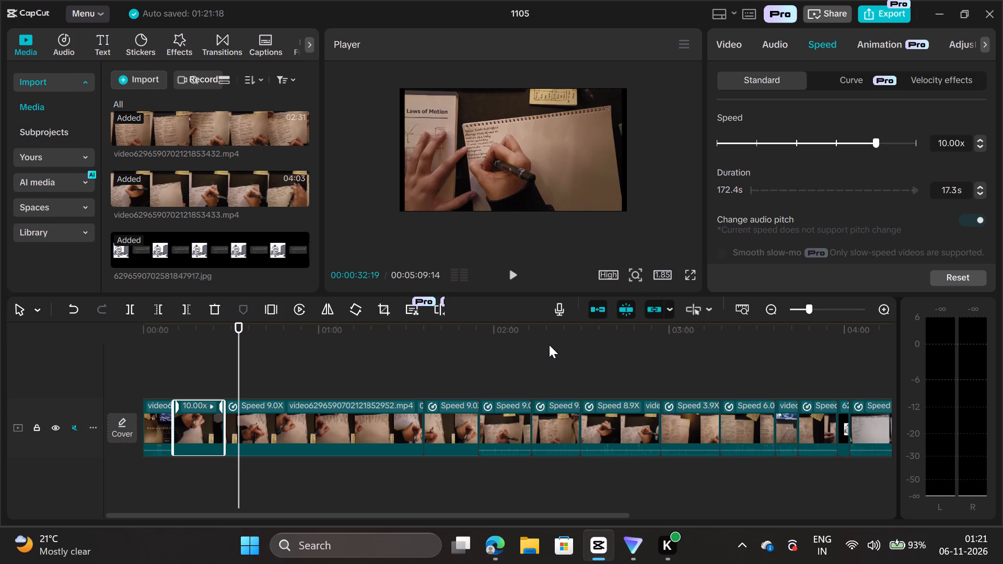
Play the edit full screen from about 00:00:32 to review the 9.0x clip that follows the second clip.
left_click(507, 275)
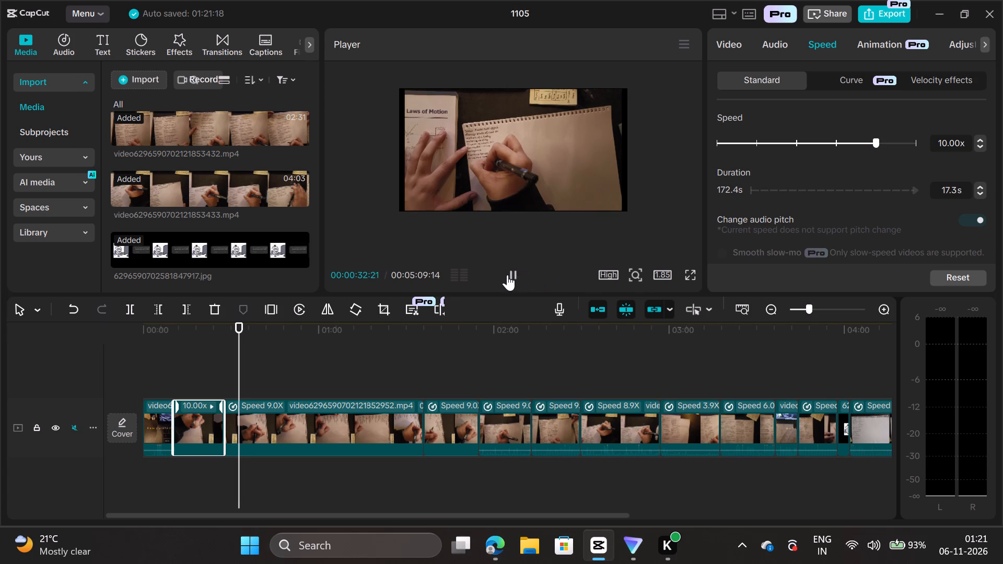
left_click(693, 275)
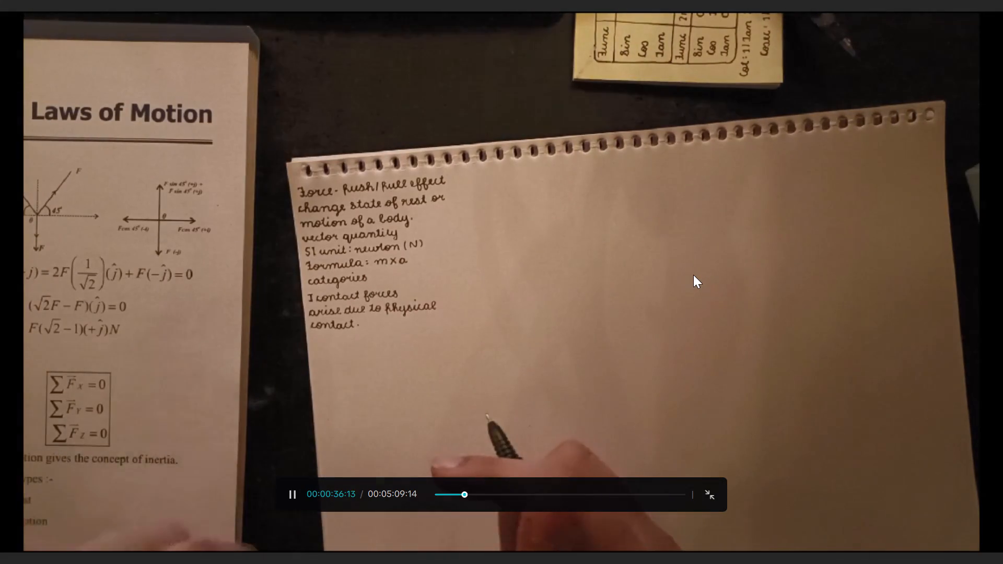
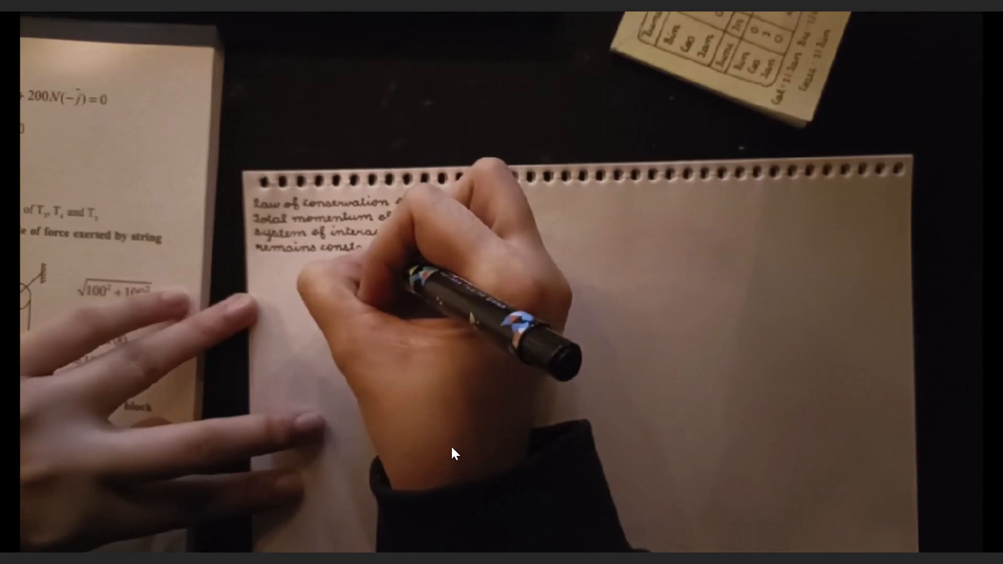
Continue the full-screen review of the edit and check the playback position at about 00:03:56.
left_click(451, 446)
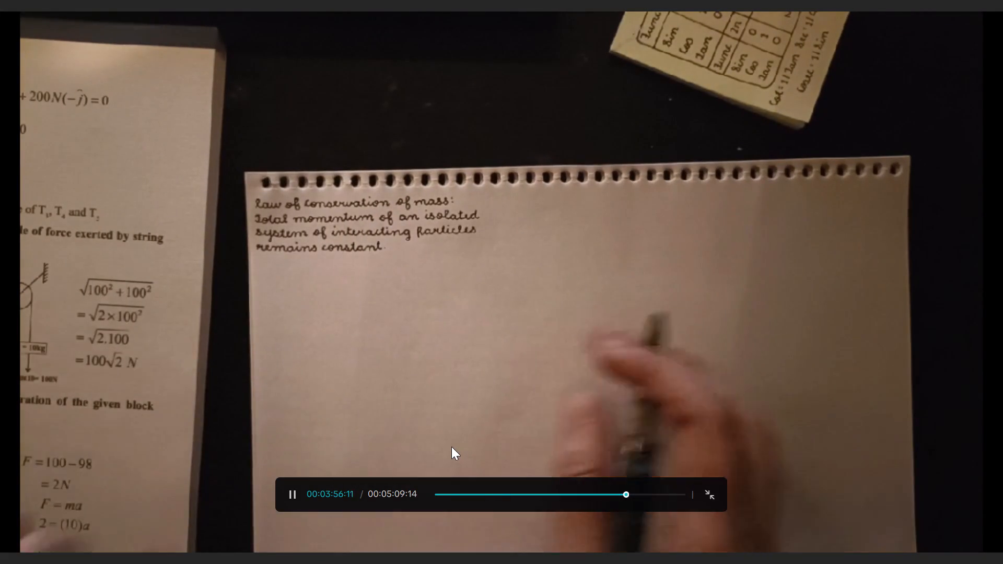
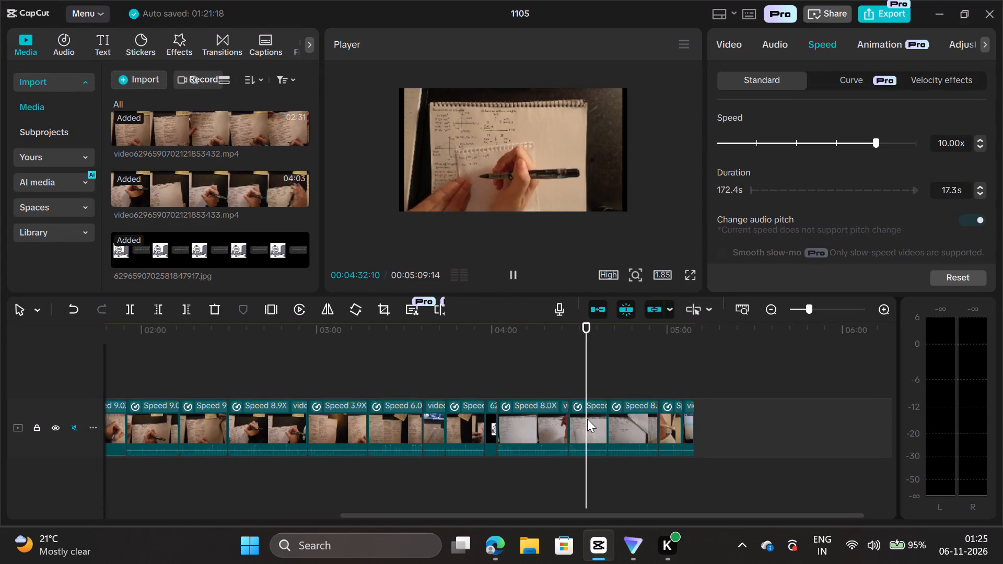
Trim the end of the 8.01x notebook clip that starts just after 04:00 to about 23.0 s, checking the cut in playback.
left_click_drag(587, 419, 574, 420)
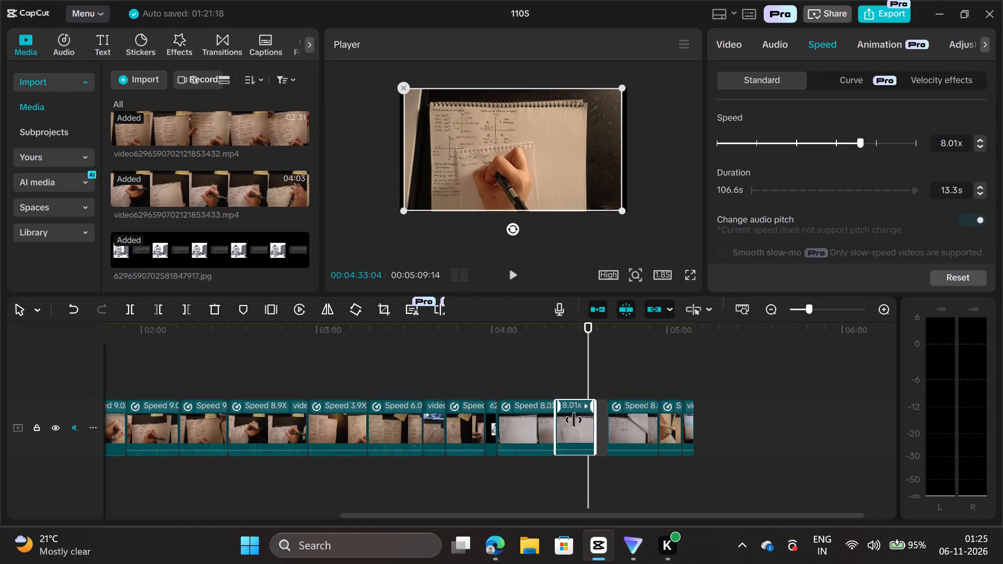
left_click_drag(586, 389, 560, 390)
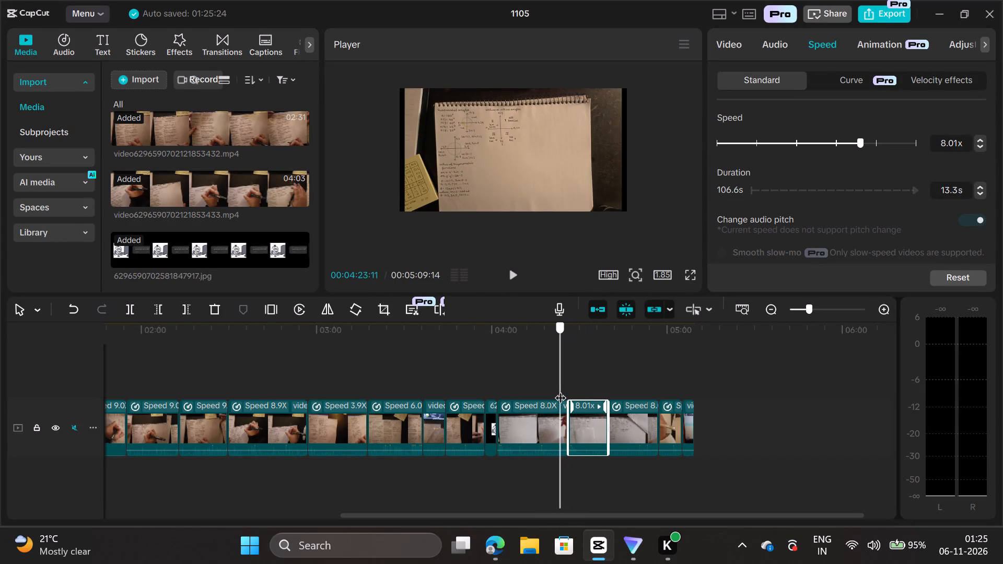
left_click_drag(560, 390, 559, 391)
left_click(551, 425)
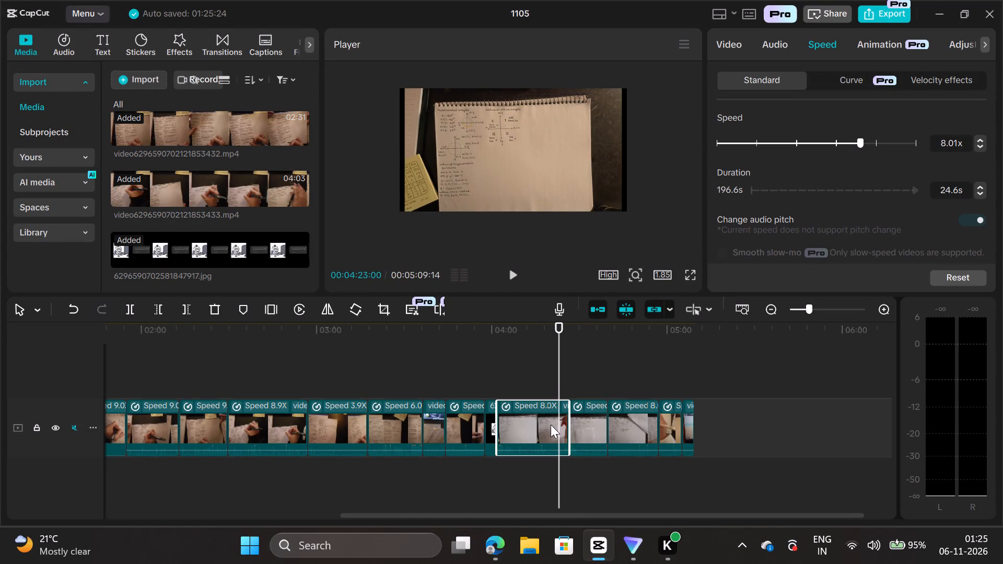
left_click_drag(569, 429, 567, 429)
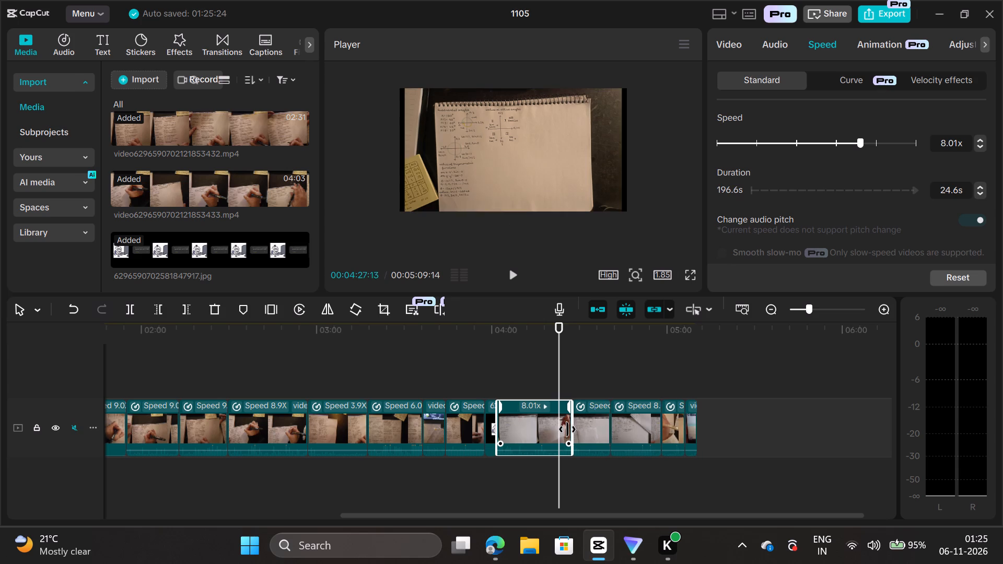
left_click_drag(567, 429, 637, 426)
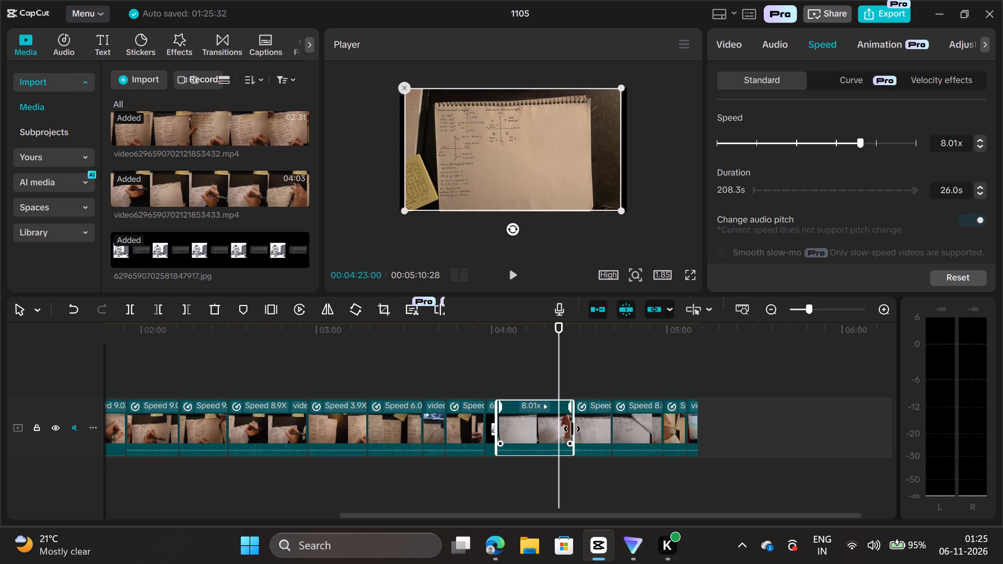
left_click_drag(574, 431, 566, 432)
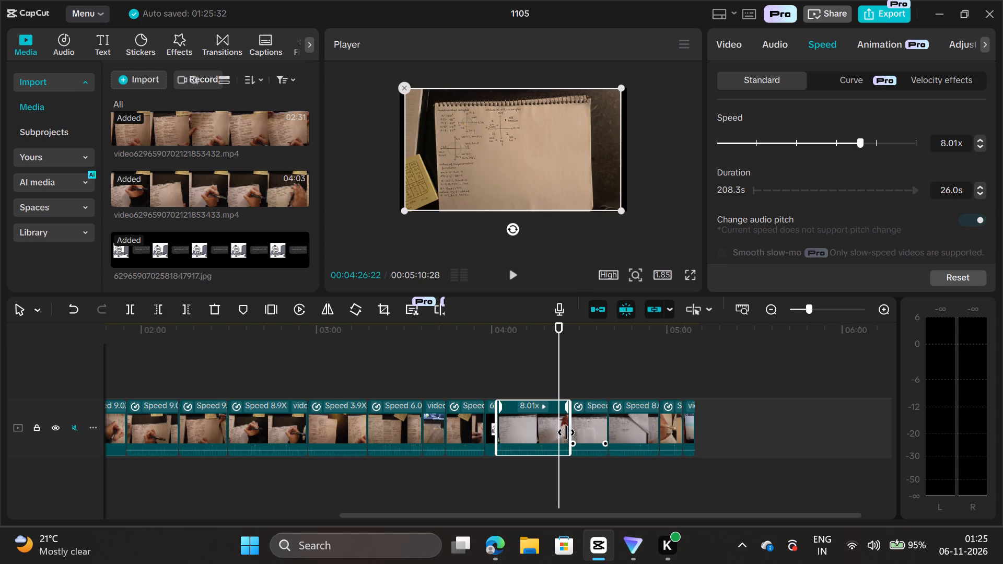
left_click_drag(566, 432, 563, 436)
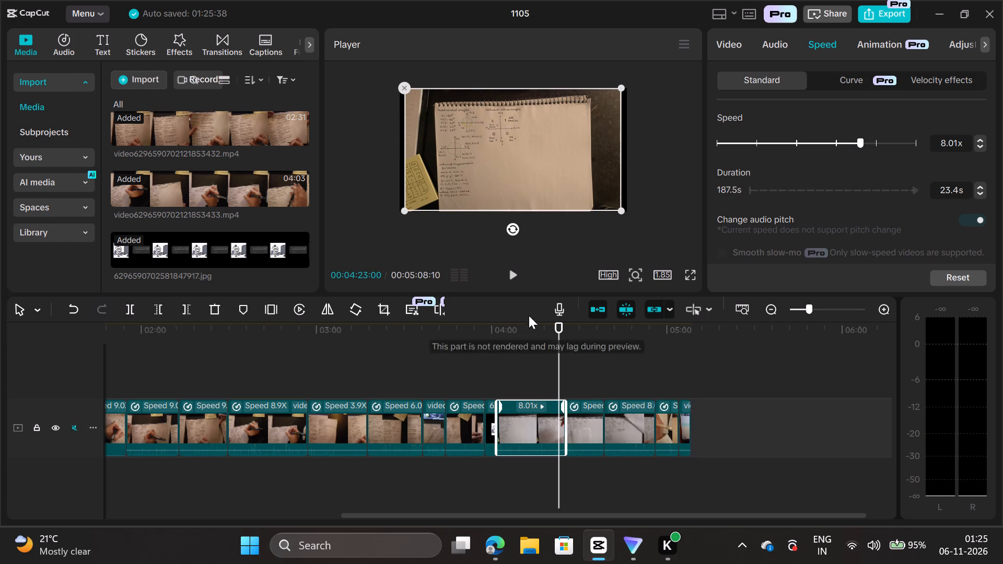
left_click(512, 274)
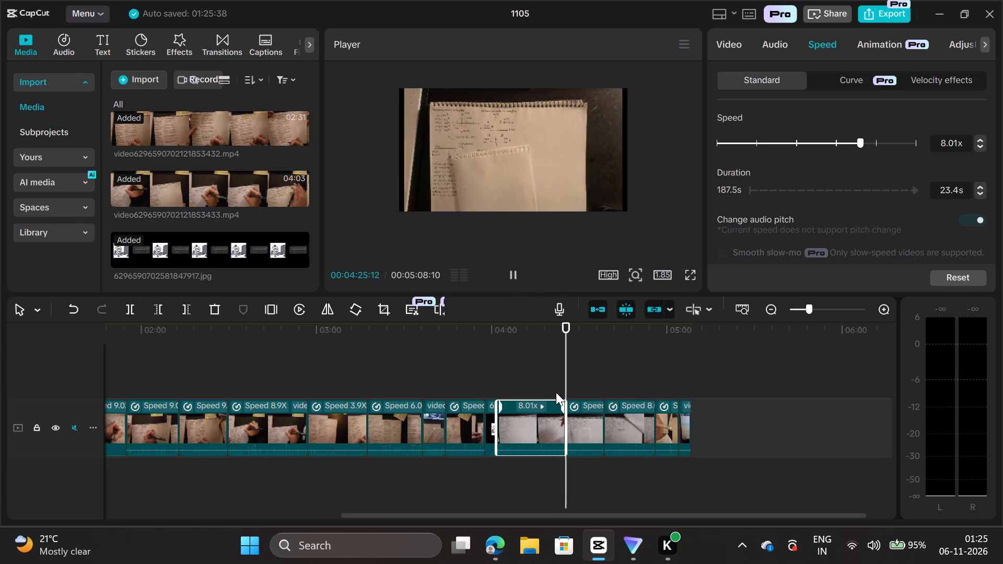
left_click_drag(568, 421, 563, 422)
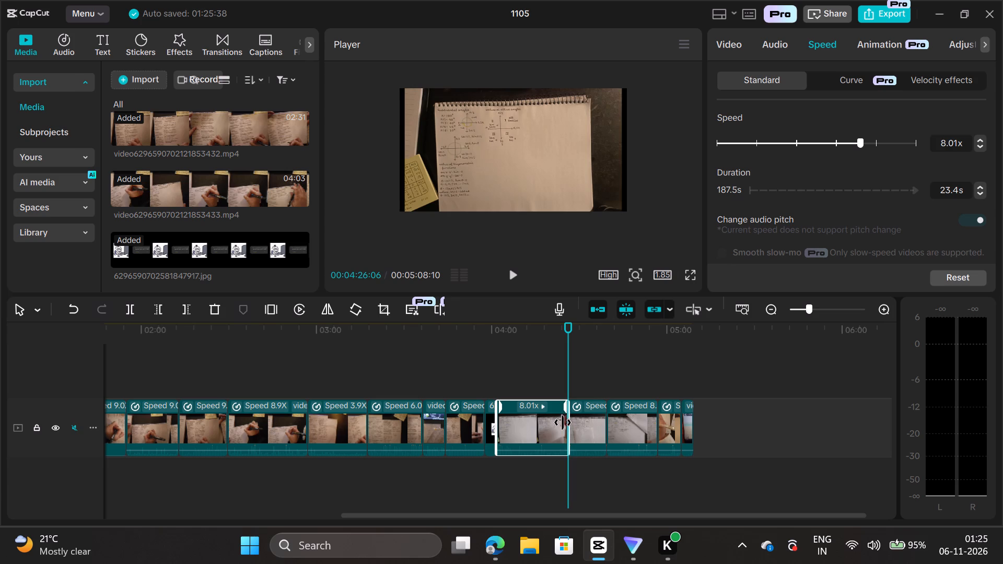
left_click_drag(563, 422, 562, 429)
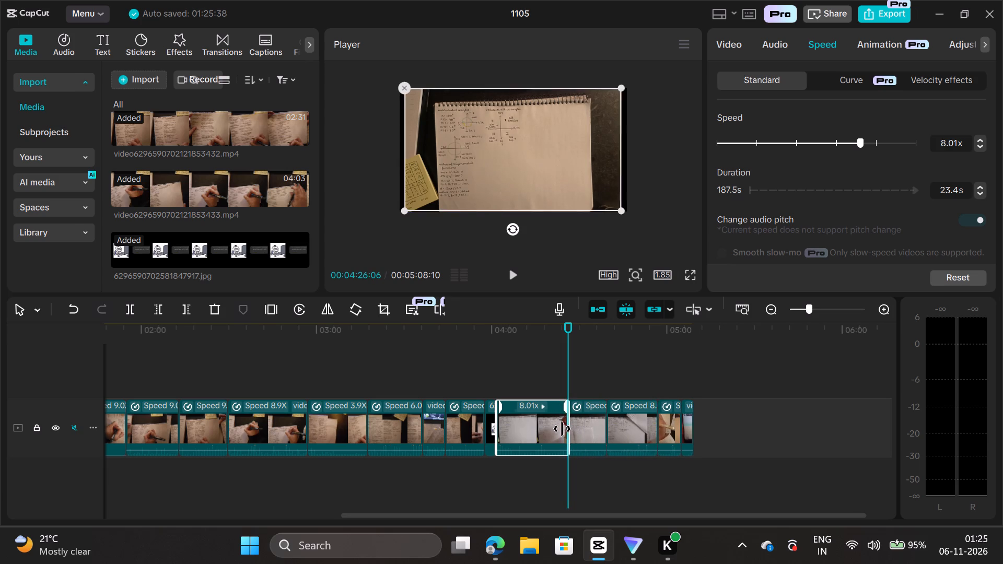
left_click_drag(562, 429, 562, 429)
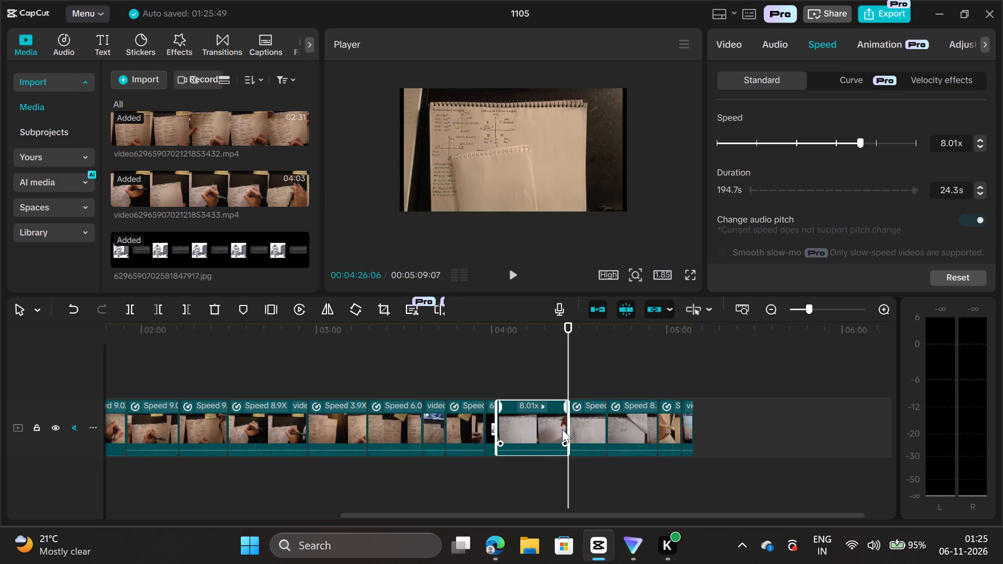
left_click_drag(569, 367, 562, 370)
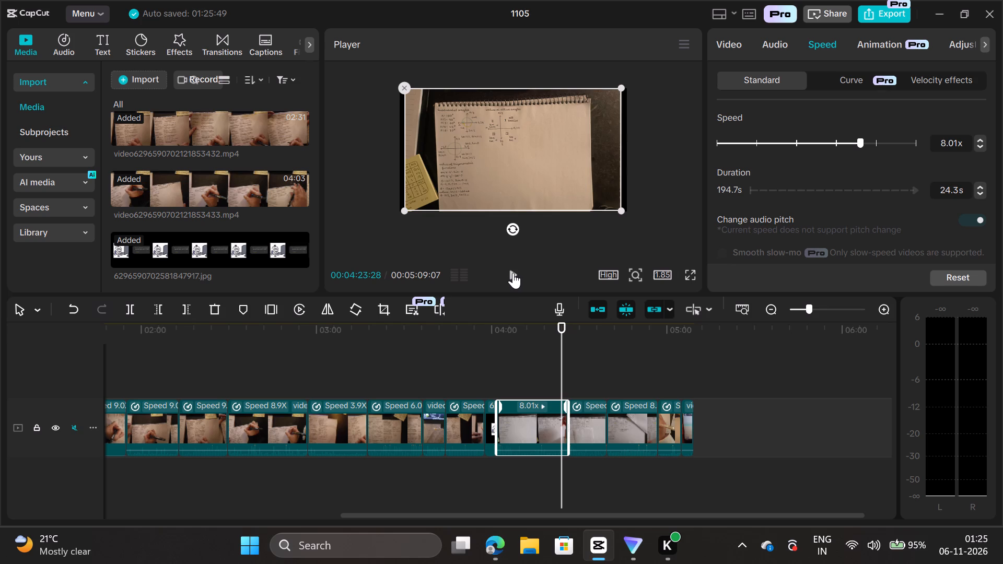
left_click(513, 273)
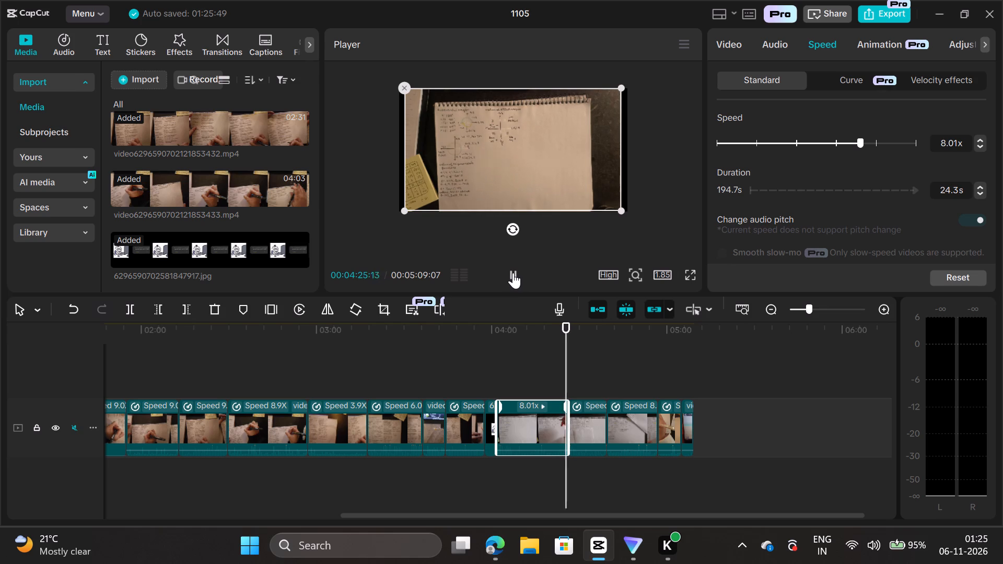
left_click_drag(569, 427, 562, 430)
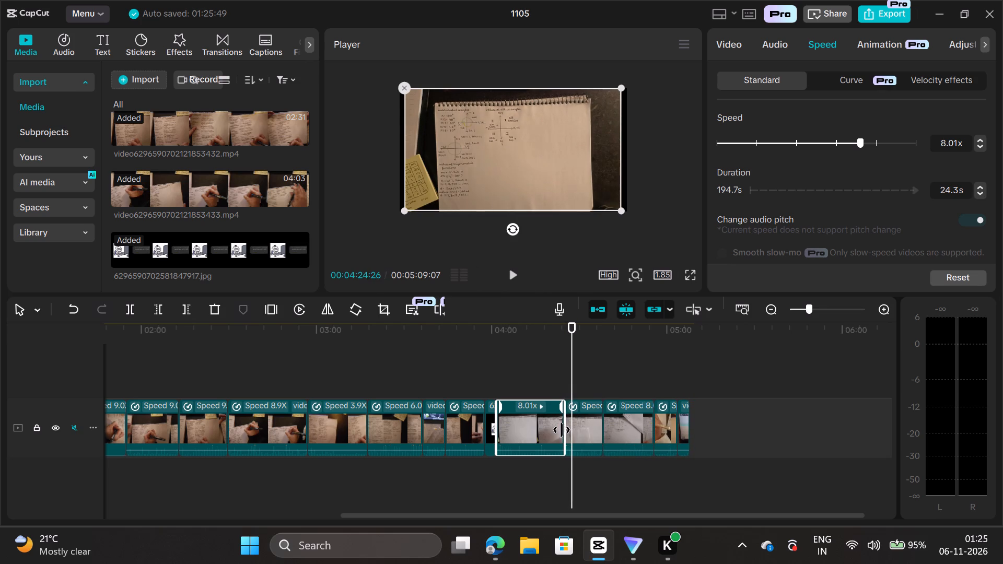
Play the edit in full screen from about 00:04:22 to review the newly trimmed cut.
left_click_drag(572, 386, 556, 385)
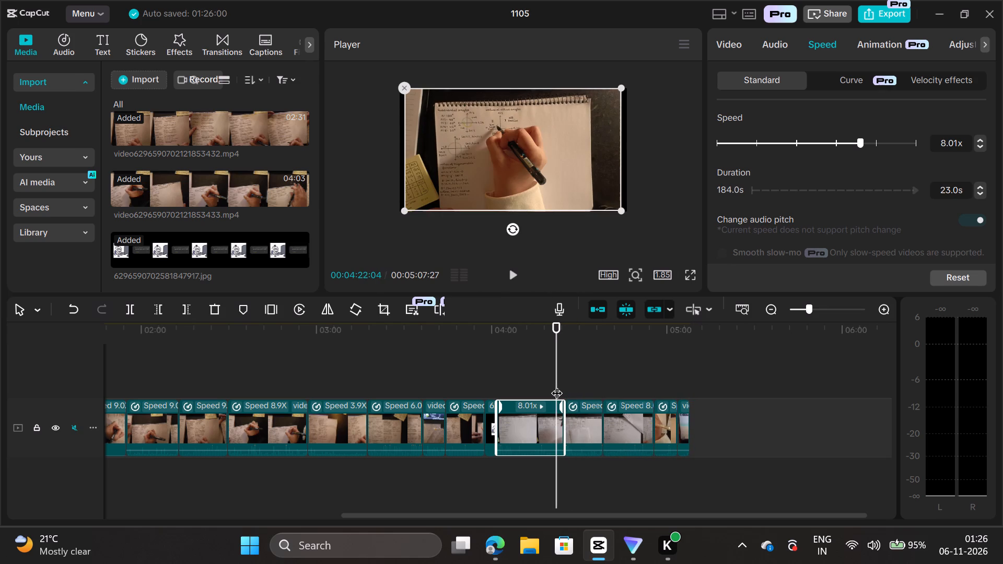
left_click(514, 278)
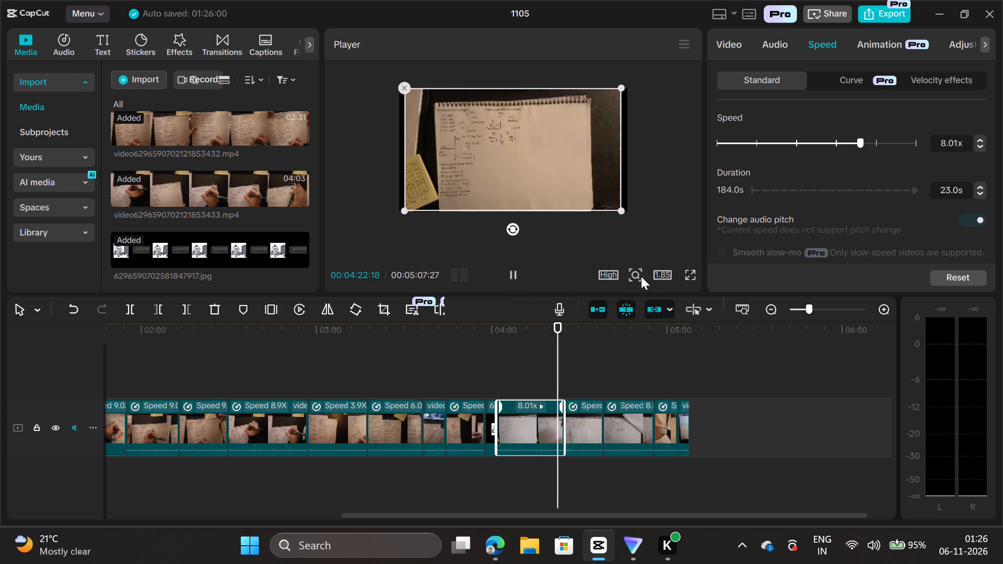
left_click(691, 277)
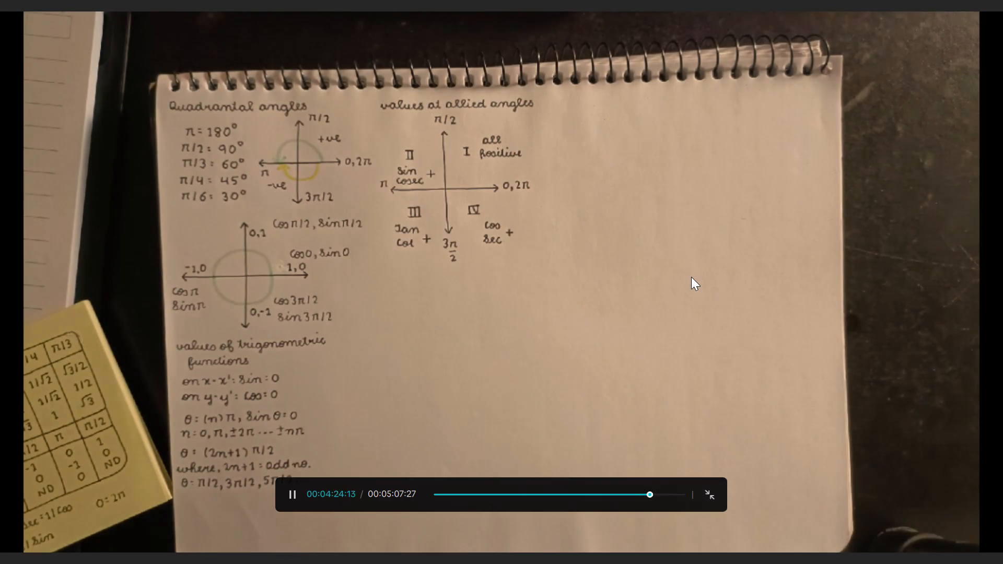
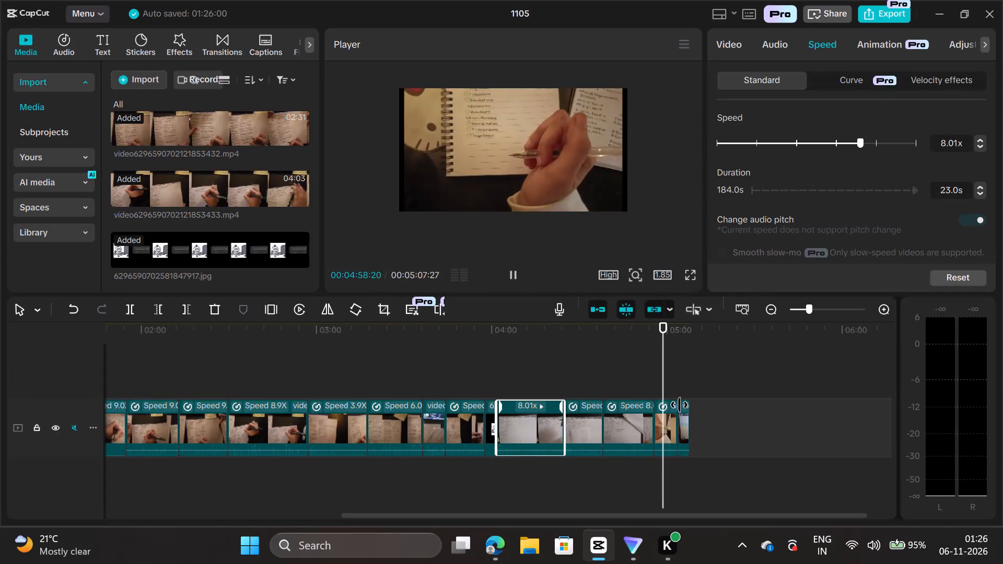
Trim the end of the 8.01x notebook clip ending just before 05:00 to about 16.5 s, reviewing the cut in full-screen playback from about 00:04:52.
left_click(649, 428)
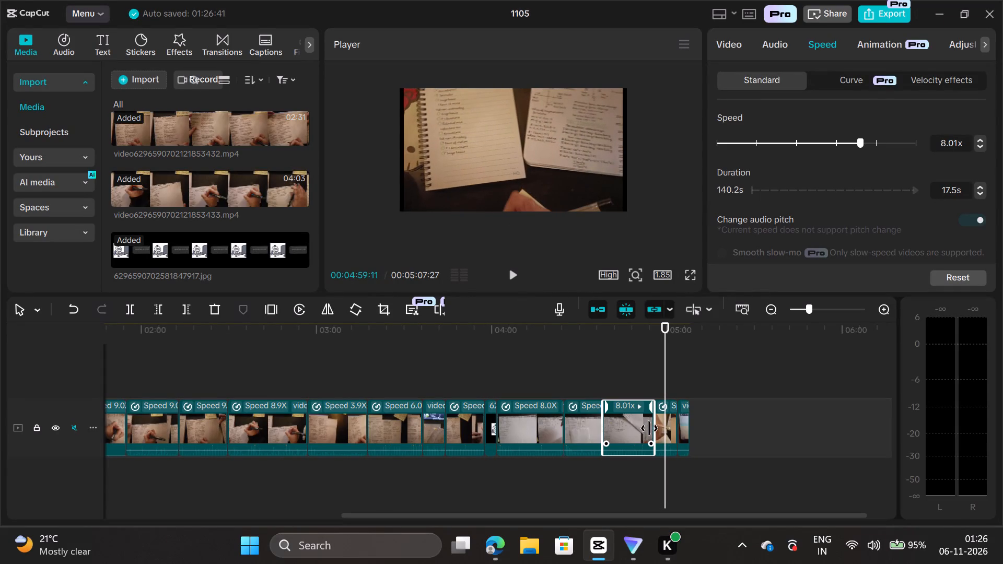
left_click_drag(654, 431, 652, 432)
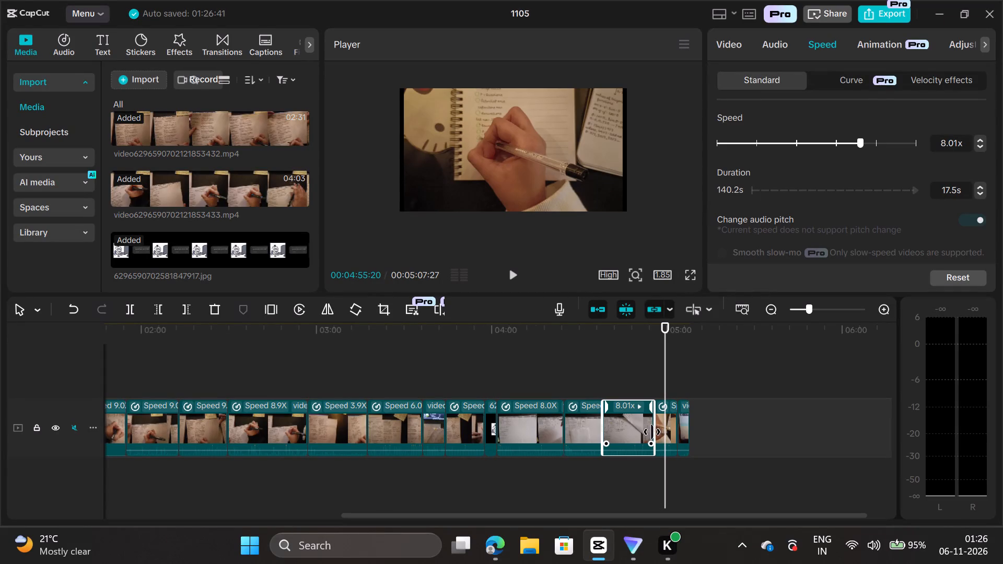
left_click_drag(652, 432, 647, 438)
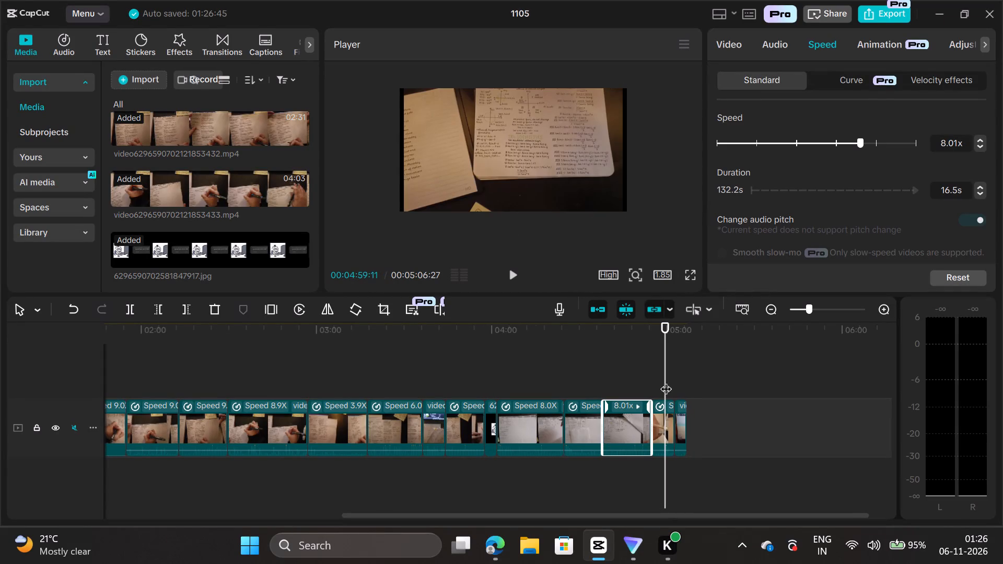
left_click_drag(668, 372, 644, 382)
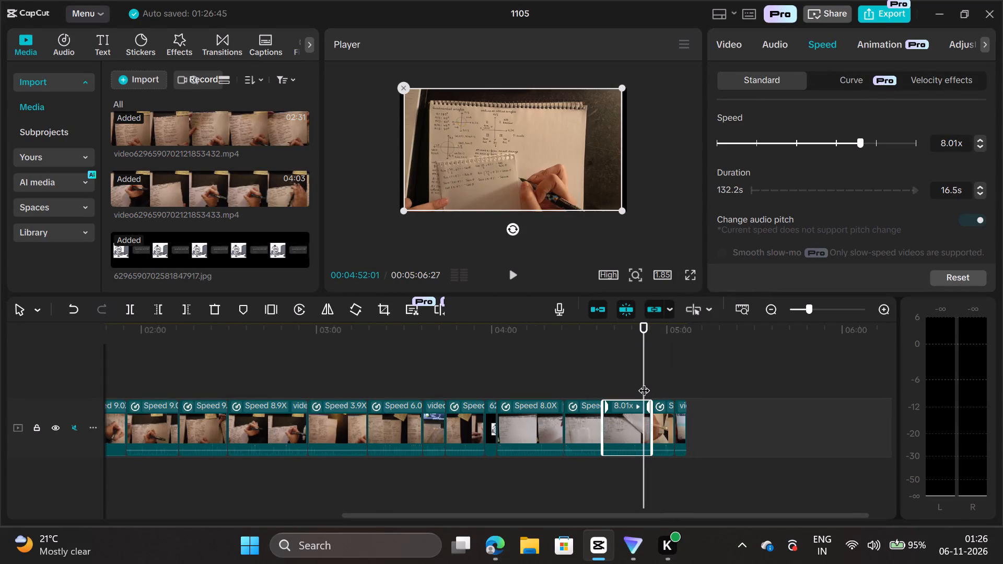
left_click(511, 274)
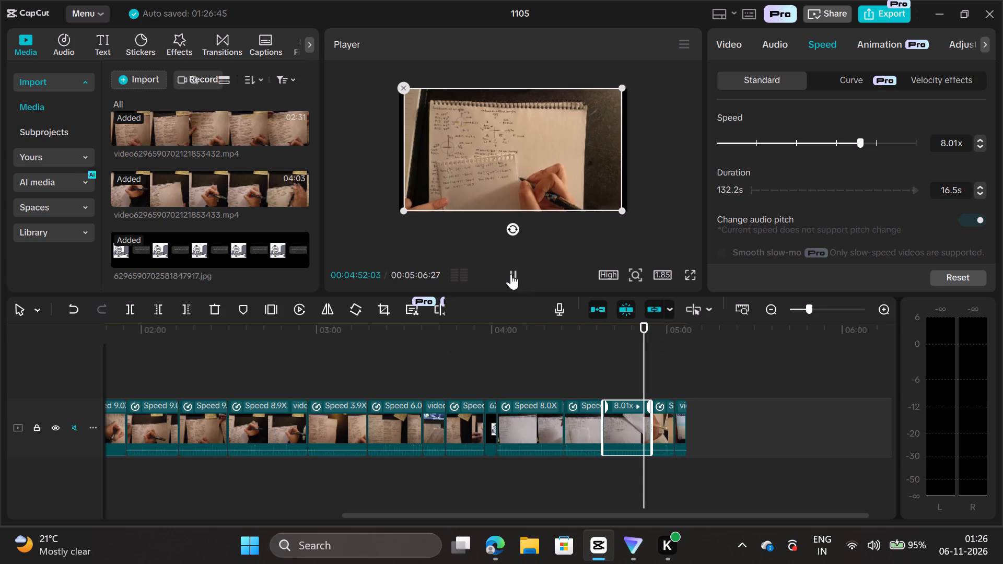
left_click(687, 274)
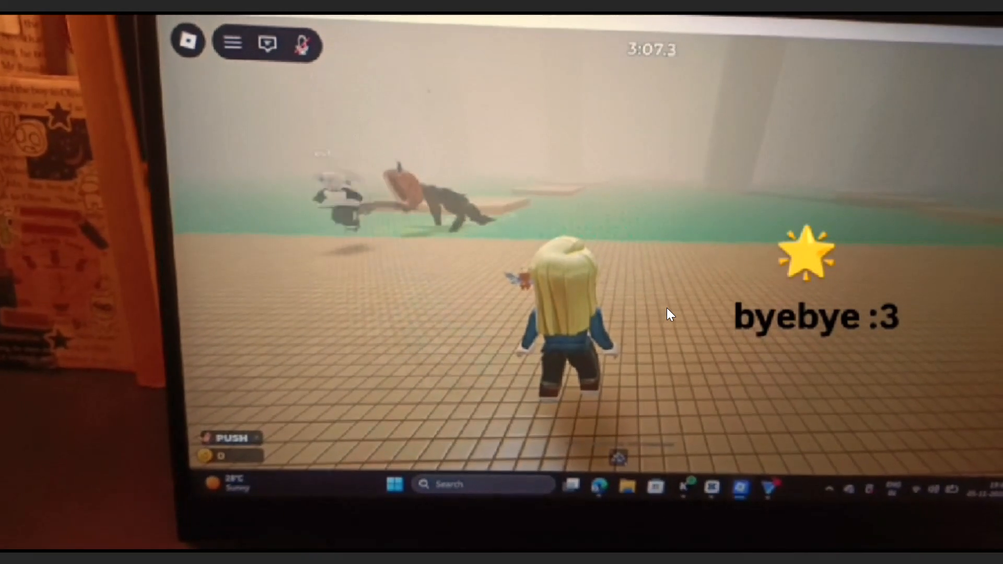
key("Escape")
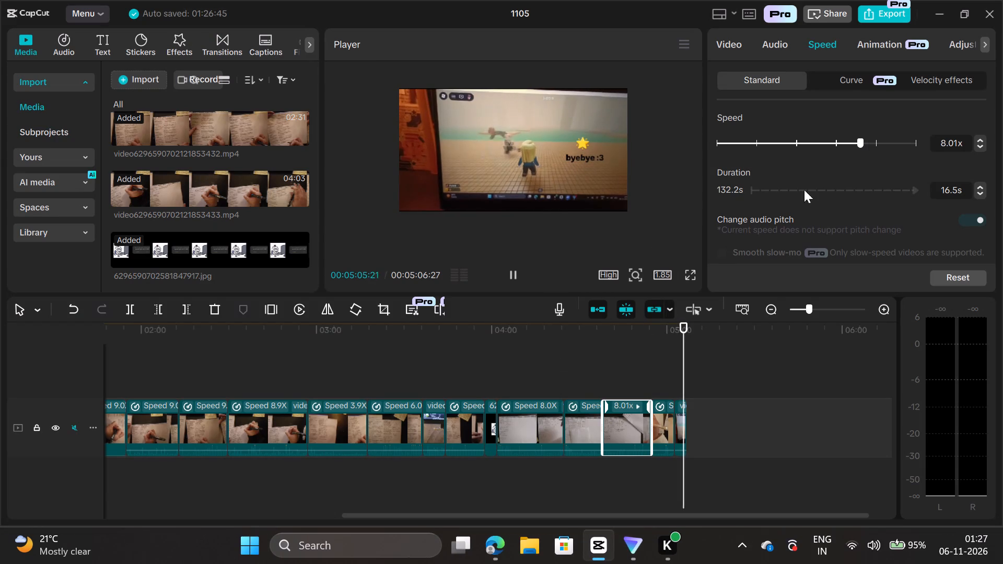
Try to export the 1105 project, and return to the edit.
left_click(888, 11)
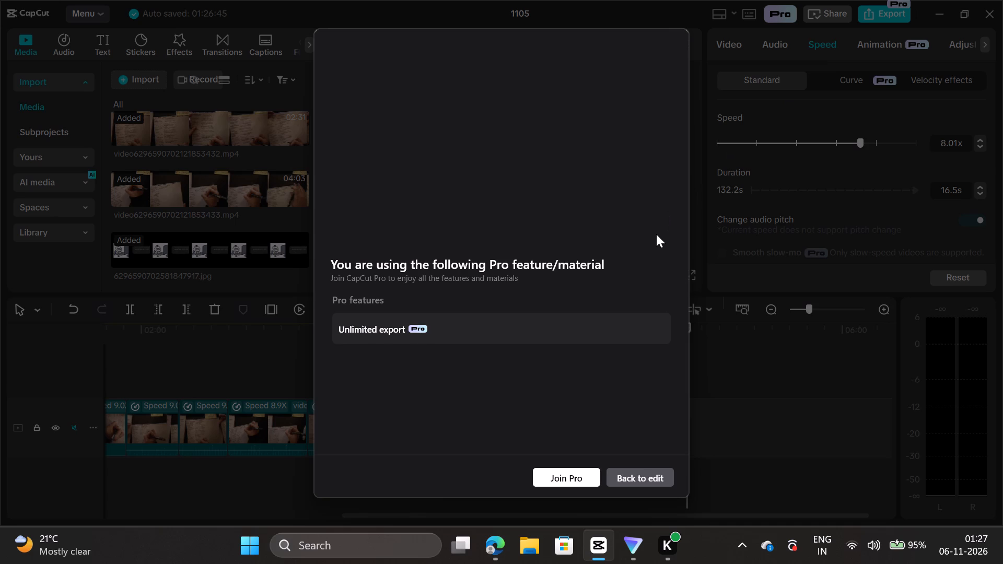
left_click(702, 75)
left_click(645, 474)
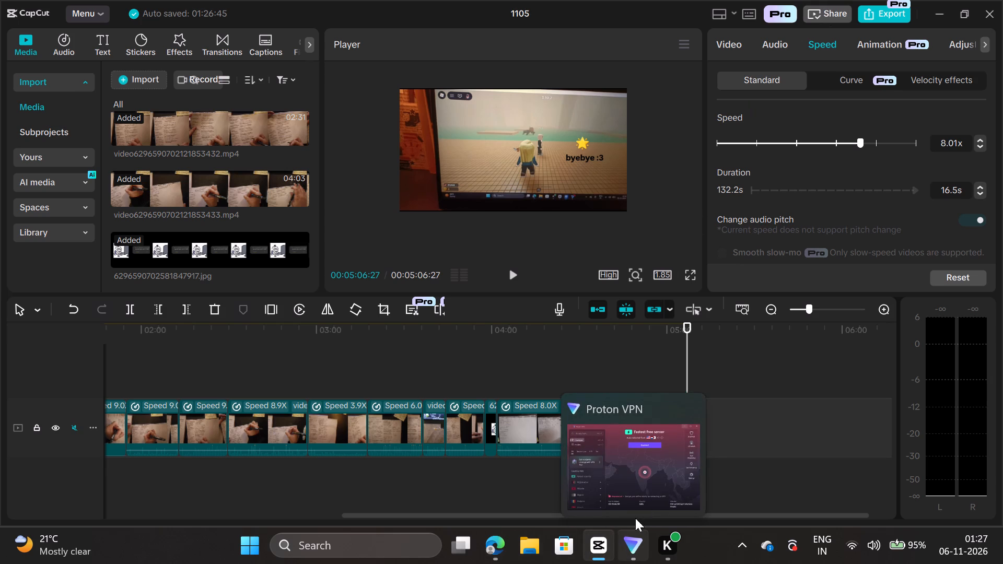
Switch to Proton VPN and connect to the fastest free server.
left_click(650, 467)
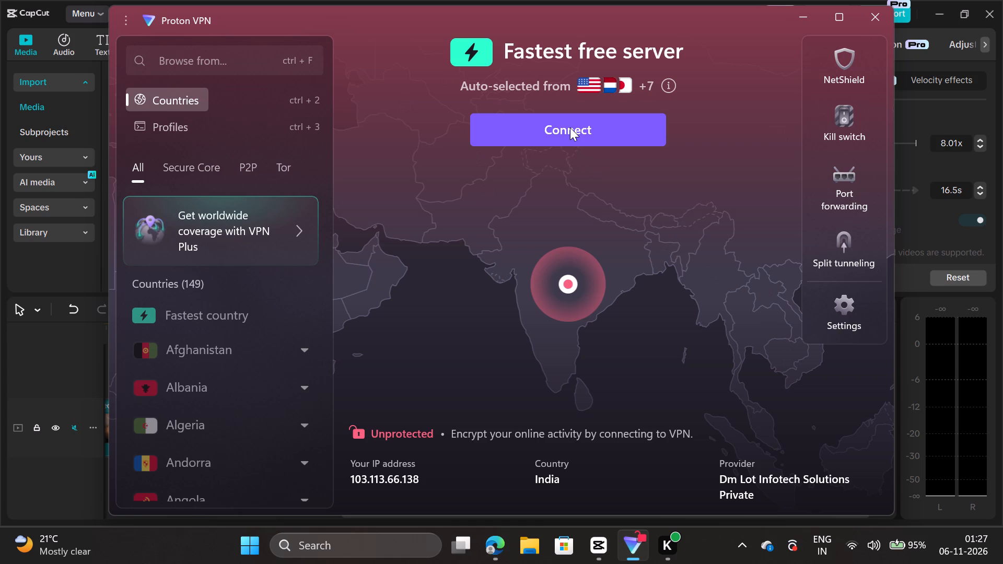
left_click(570, 127)
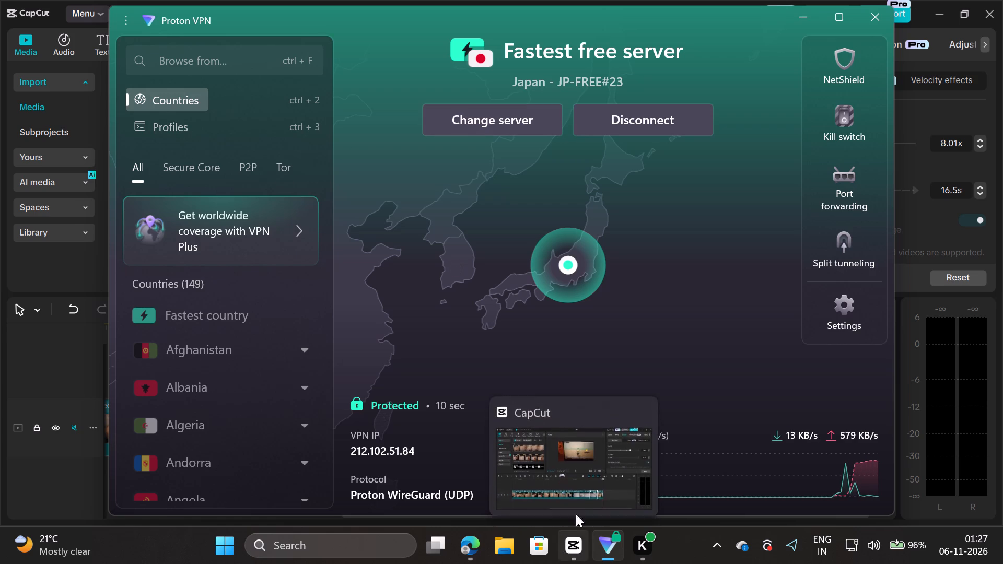
Return to CapCut, close the 1105 project and exit CapCut from its home window.
left_click(601, 472)
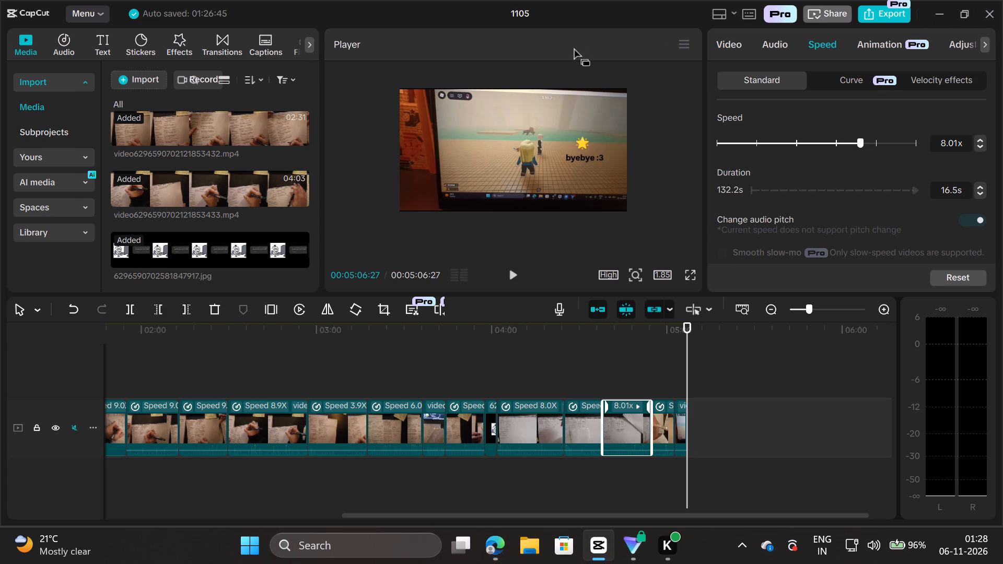
left_click(670, 176)
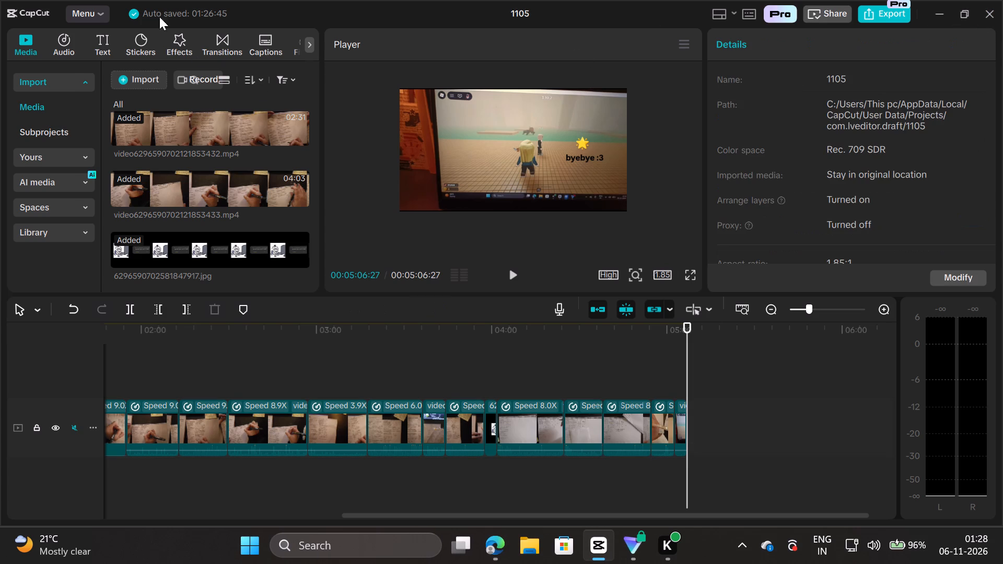
left_click(138, 9)
left_click(992, 19)
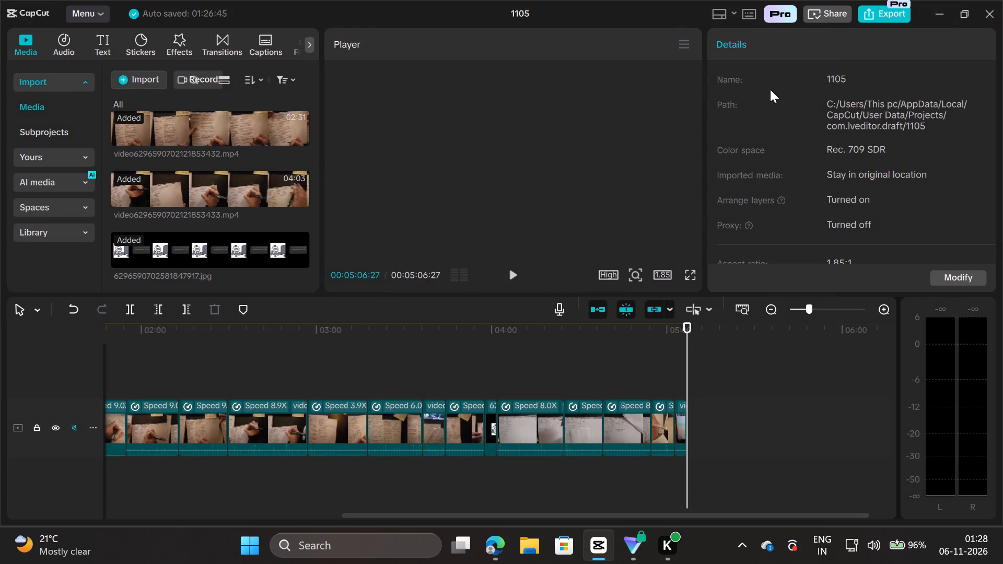
left_click(987, 11)
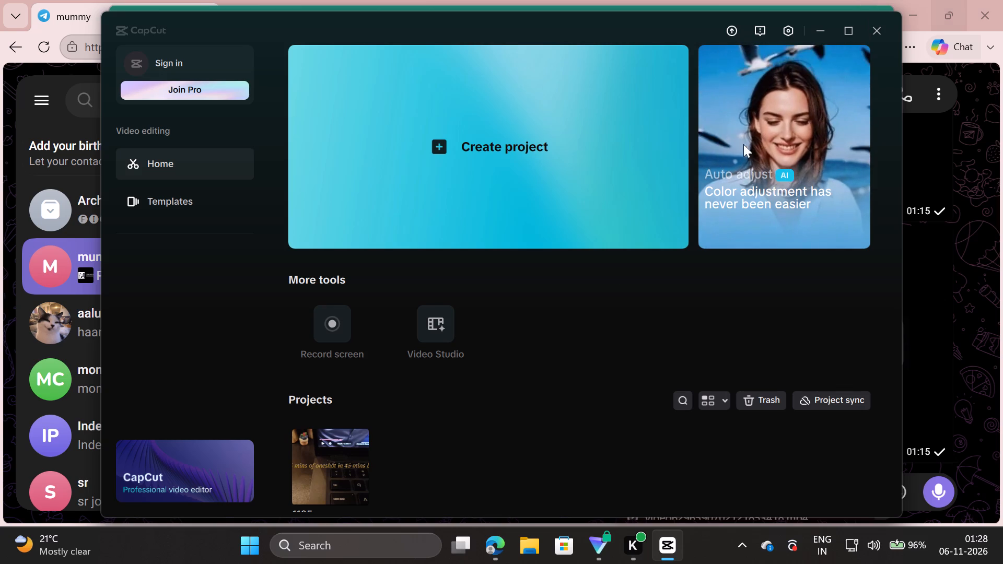
left_click(873, 30)
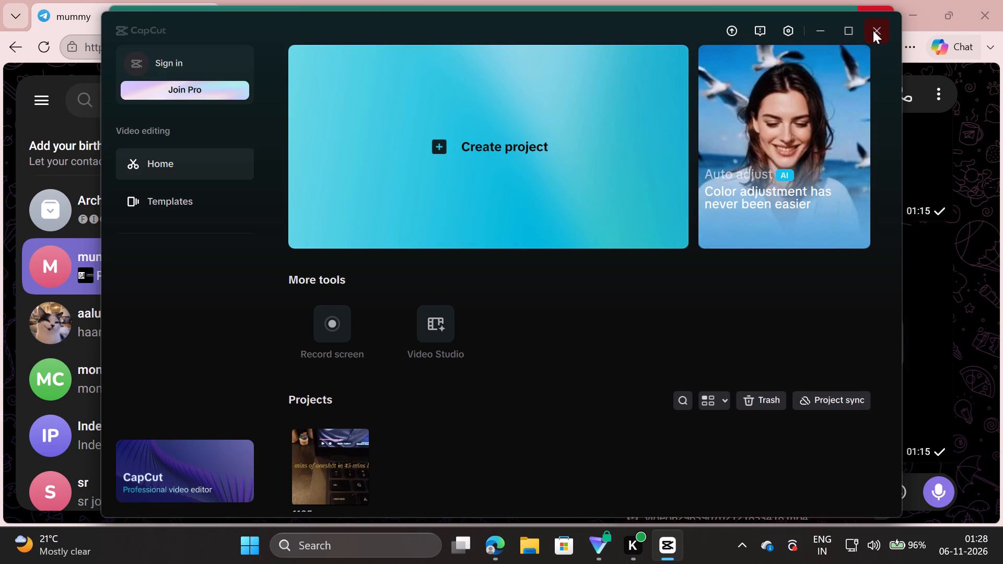
left_click(915, 6)
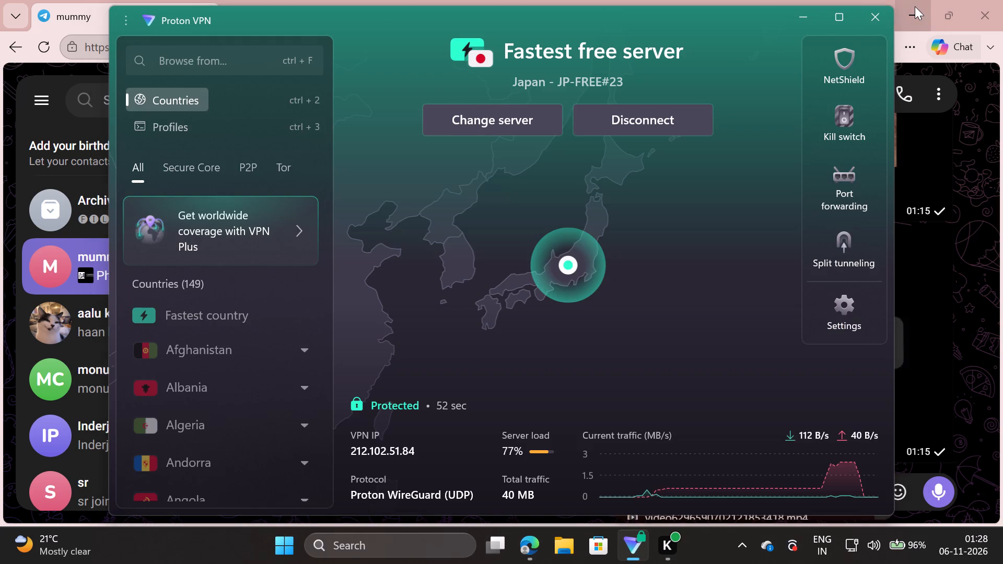
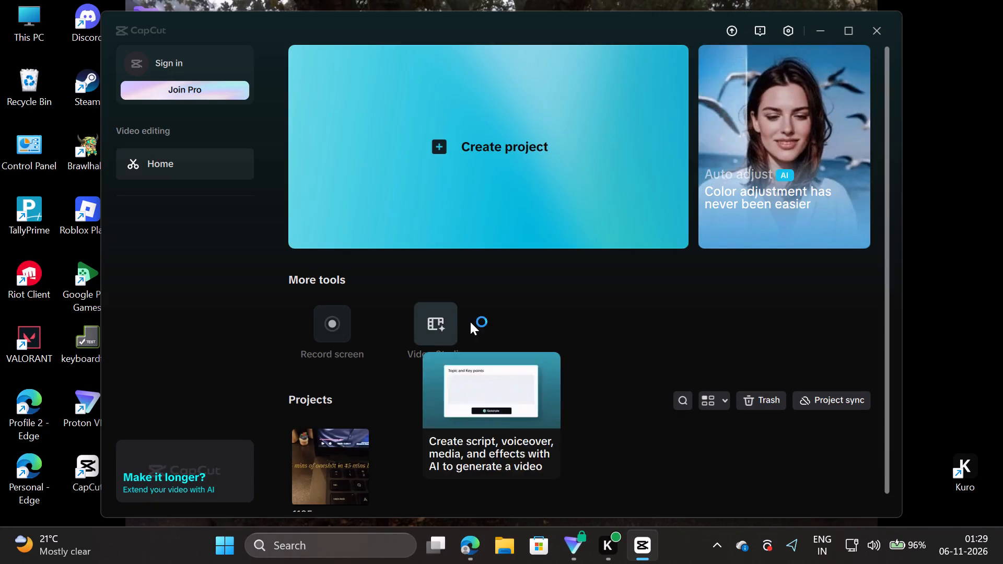
Dismiss the notice about managing software updates in the reopened CapCut home window.
scroll(617, 390, "down", 1)
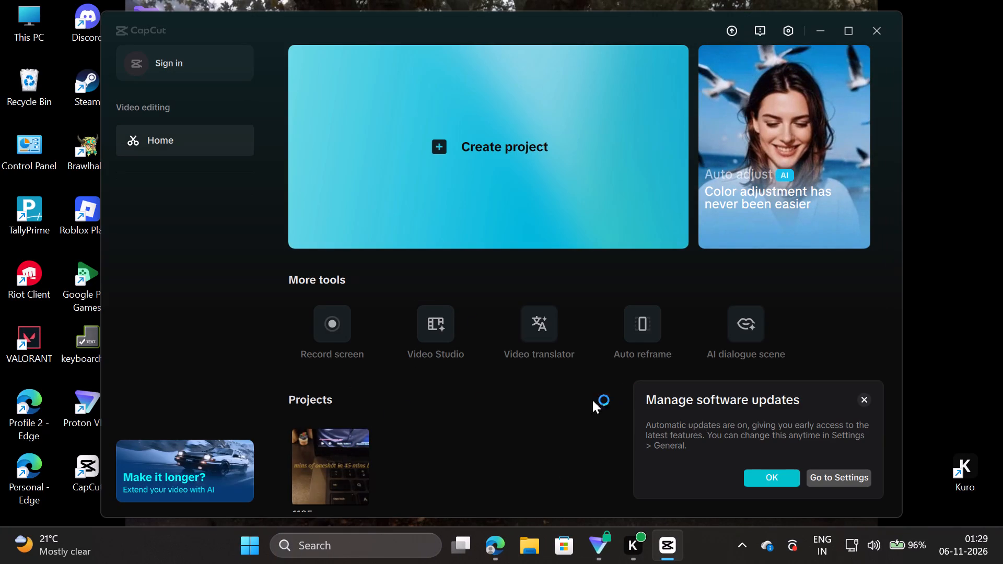
left_click(863, 398)
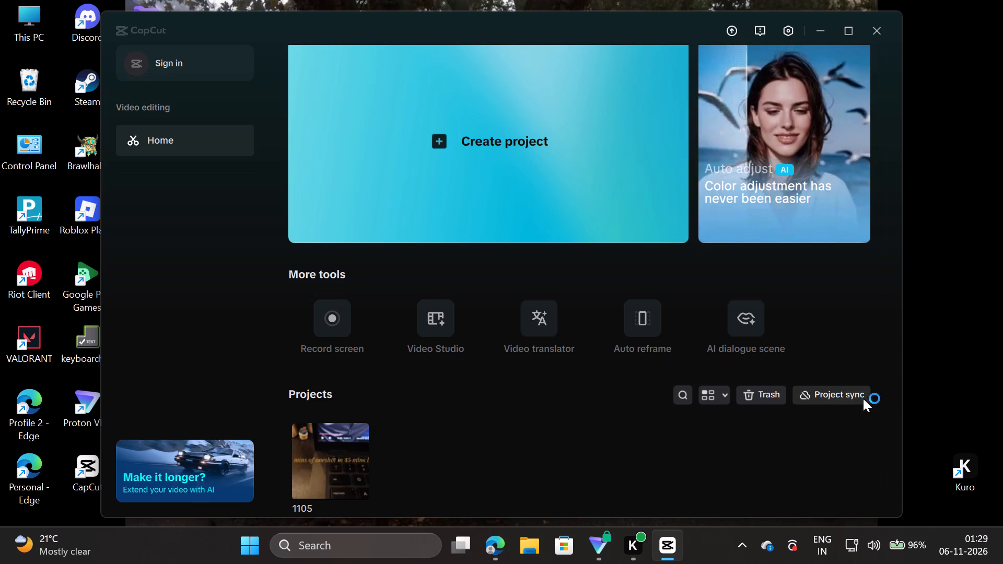
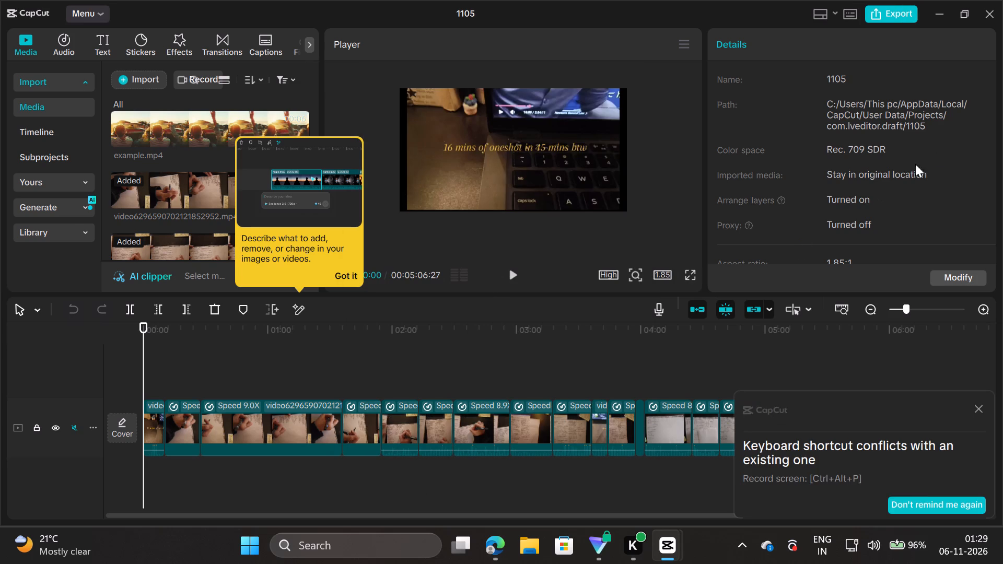
Open the export settings for the 1105 project, dismissing the CapCut Pro offer.
left_click(895, 11)
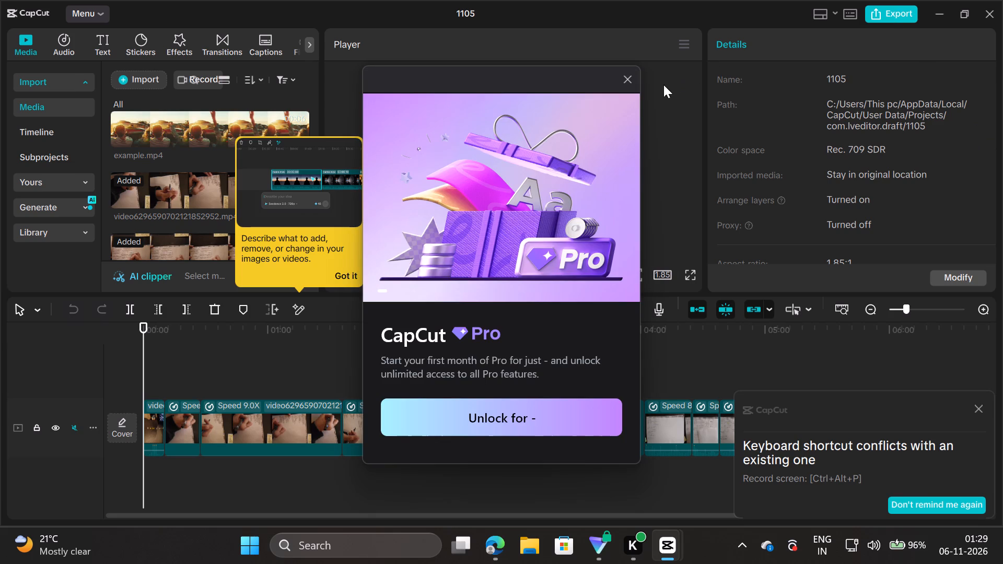
left_click(632, 76)
left_click(897, 10)
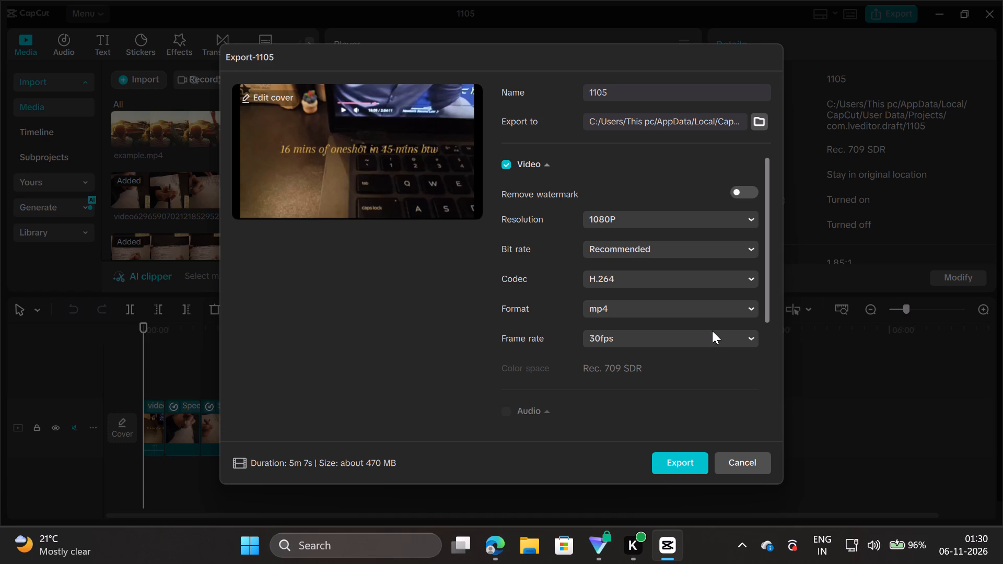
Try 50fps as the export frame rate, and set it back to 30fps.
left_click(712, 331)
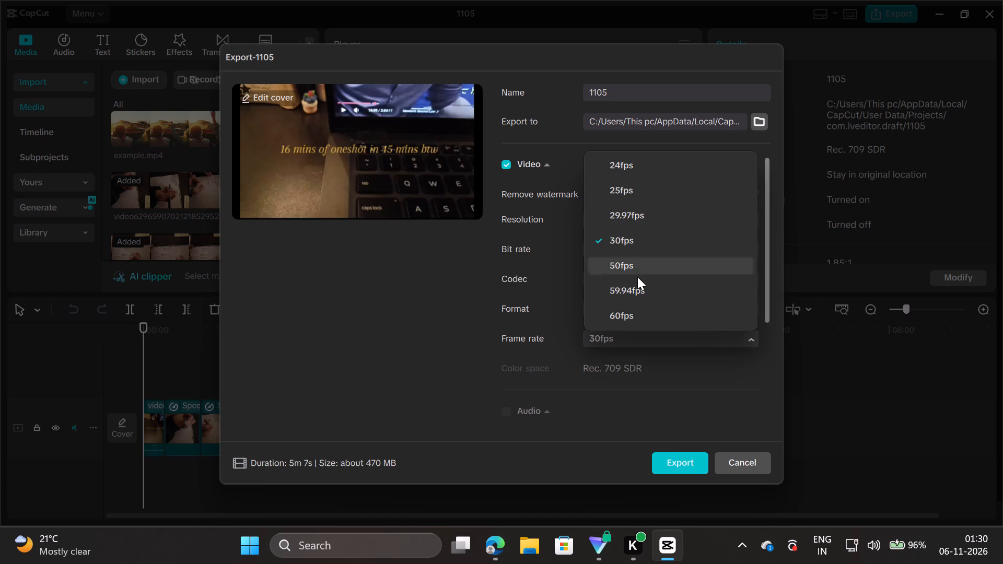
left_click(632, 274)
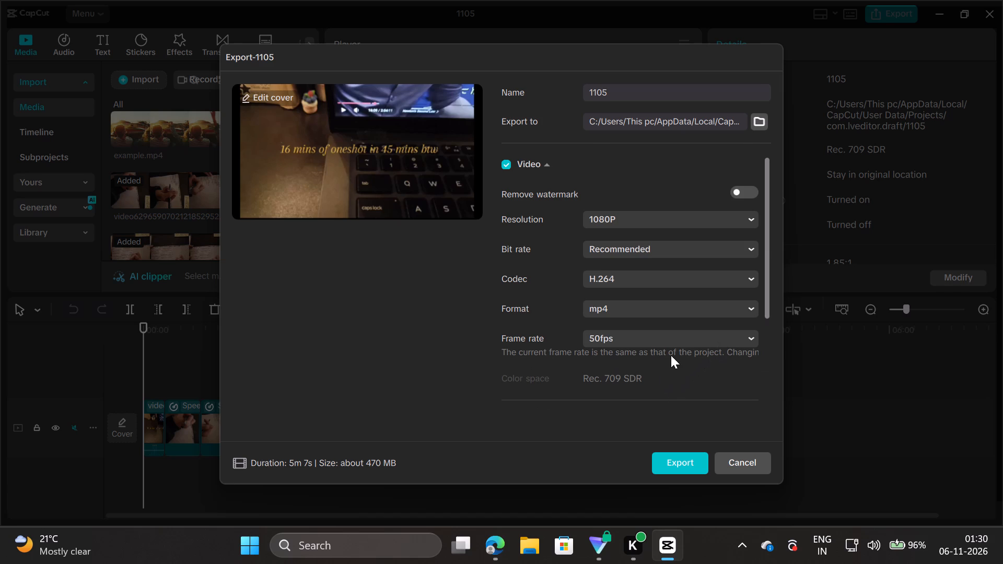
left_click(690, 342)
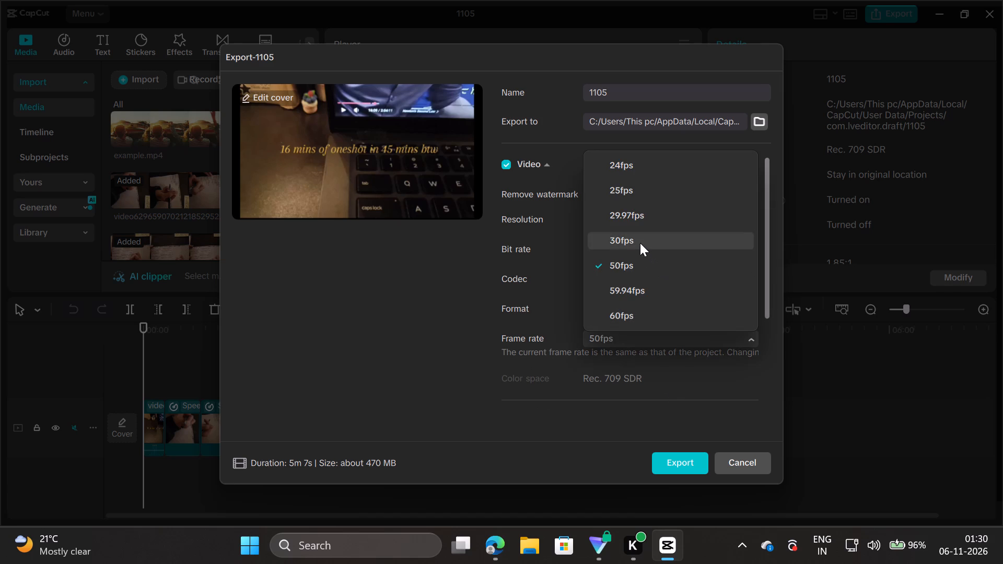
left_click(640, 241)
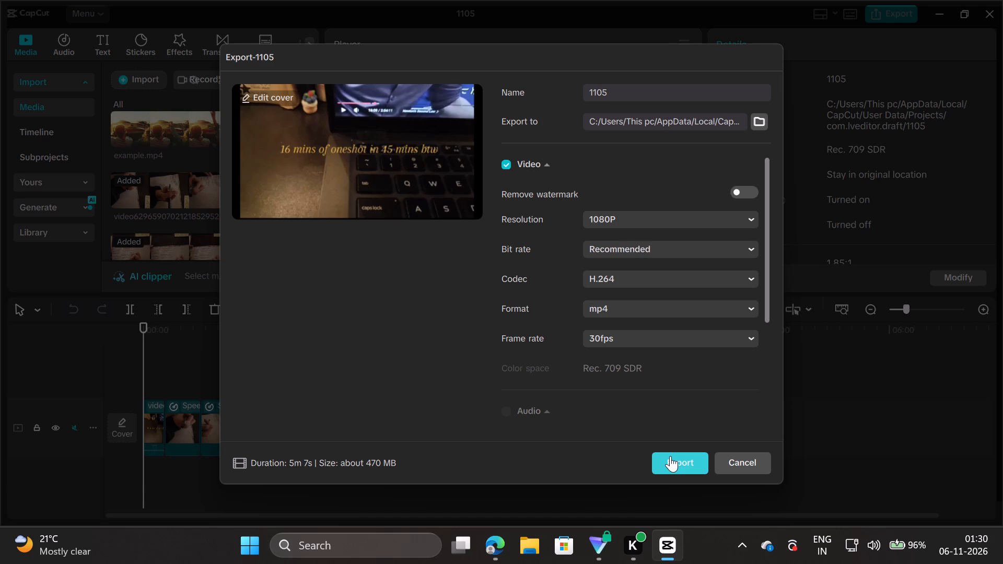
Export the video as 1105 in 1080P, recommended bit rate, H.264, mp4 format at 30fps.
left_click(670, 456)
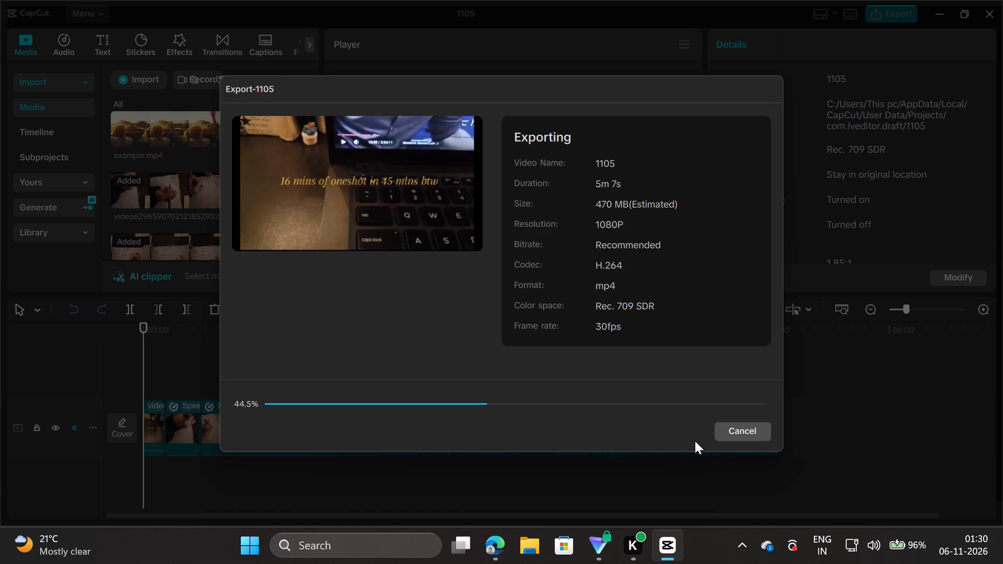
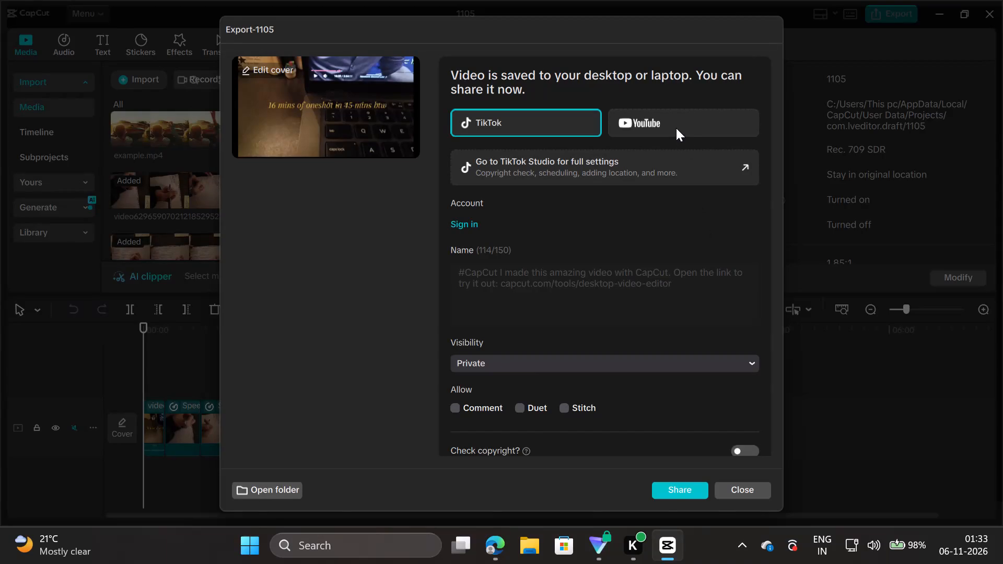
View the YouTube sharing options for the exported 1105 video.
left_click(676, 129)
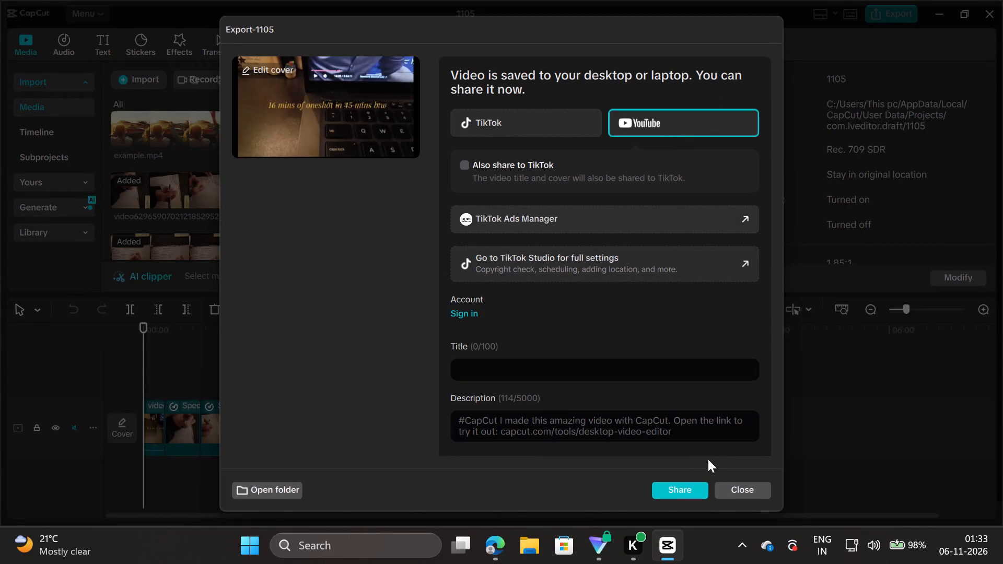
Open the exported 1105 video from its save folder in Media Player and review it, skipping ahead to about 2:08, then pausing and resuming.
left_click(253, 491)
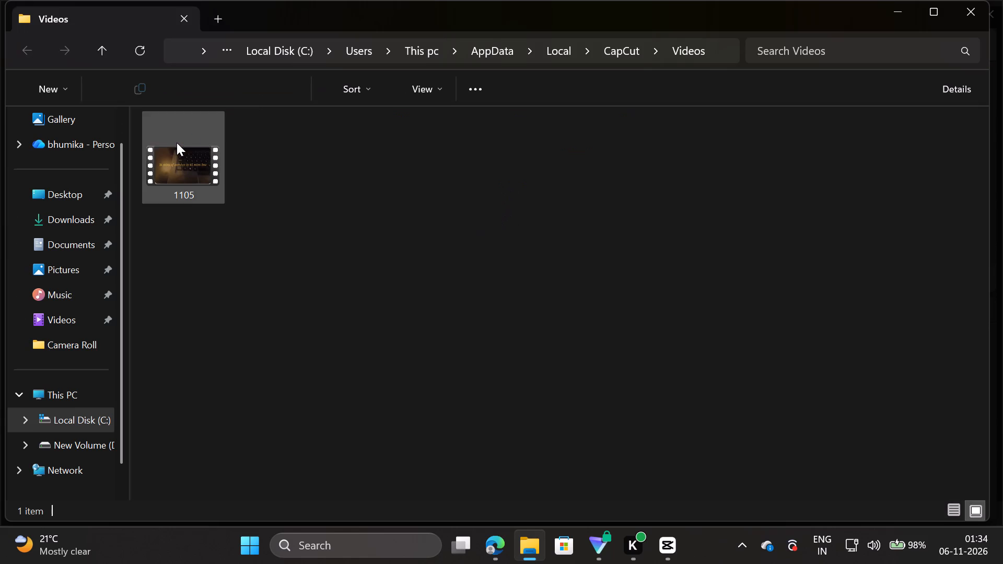
double_click(183, 176)
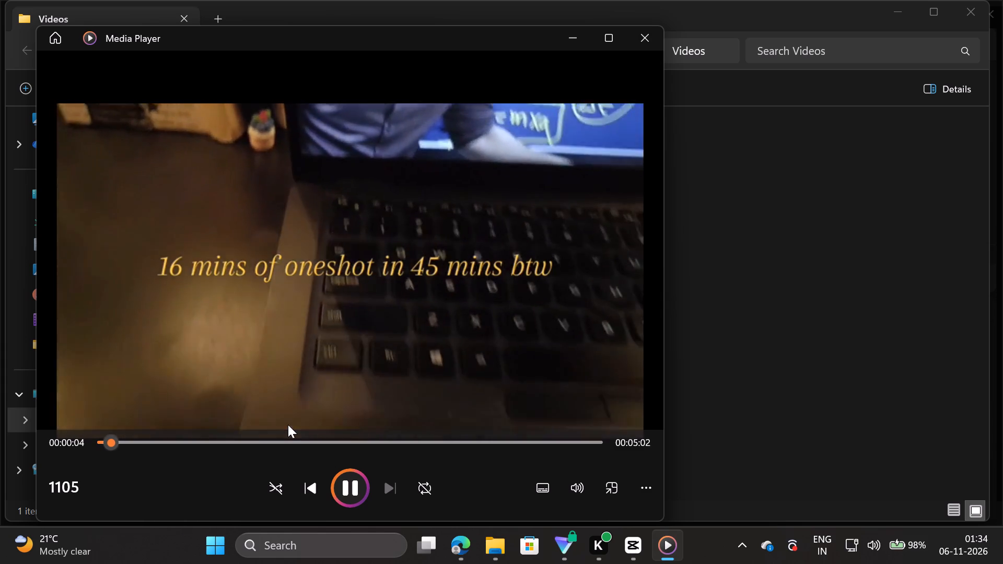
left_click_drag(115, 439, 192, 454)
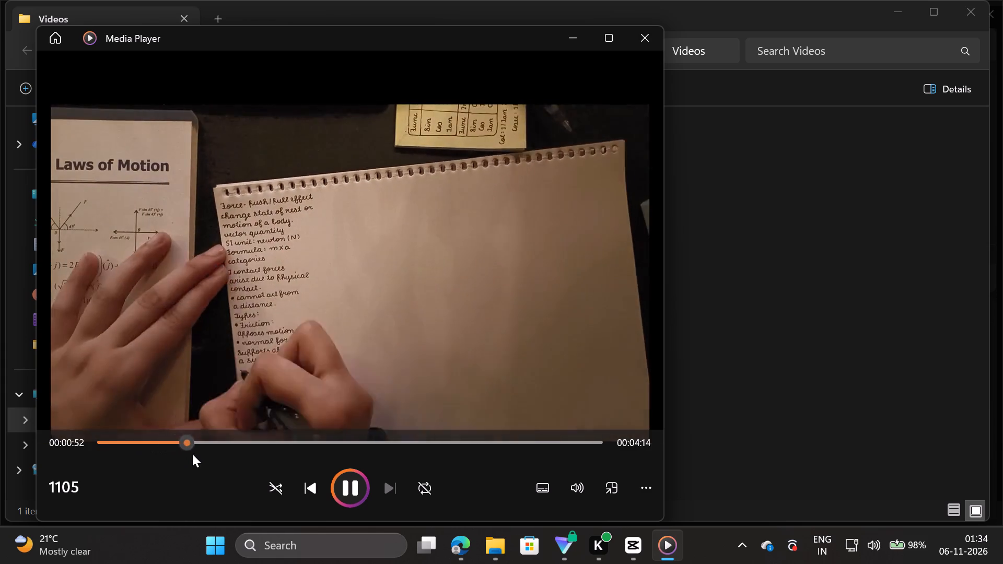
left_click_drag(192, 454, 314, 442)
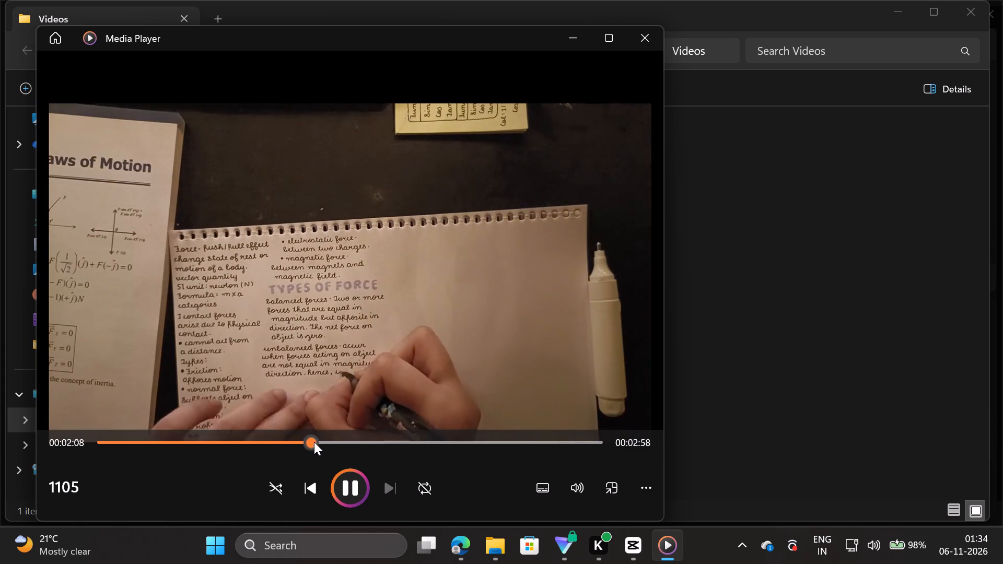
left_click(353, 483)
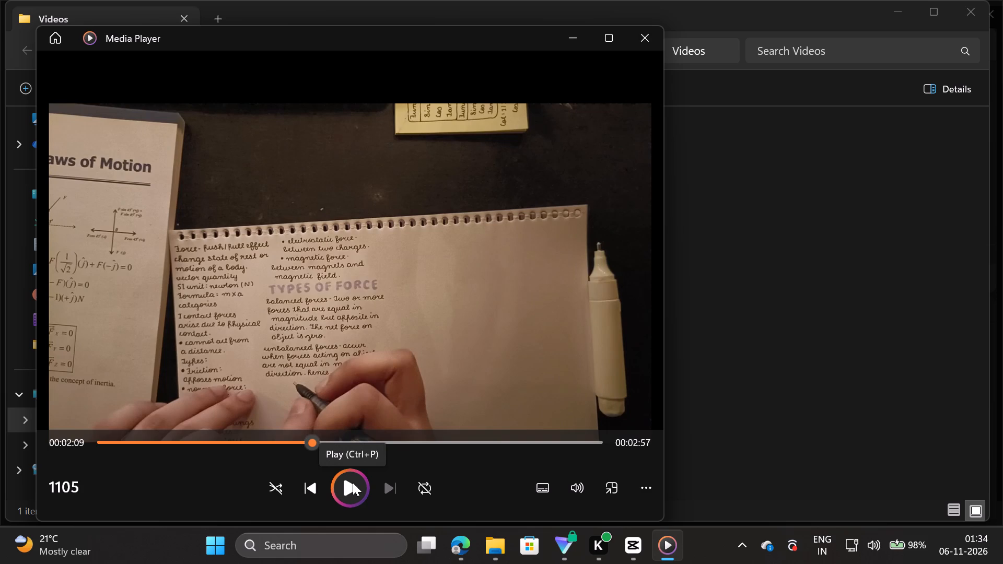
left_click(353, 483)
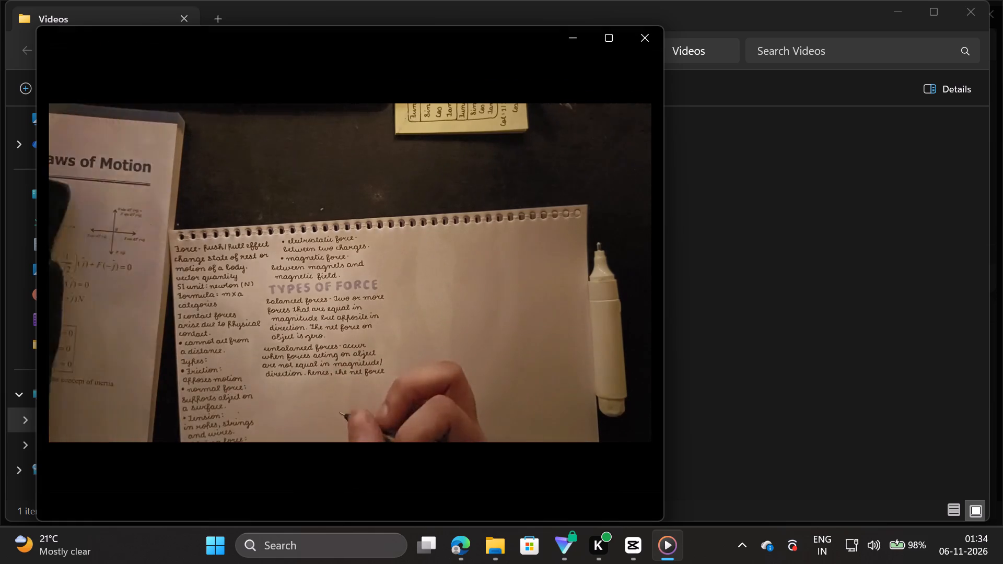